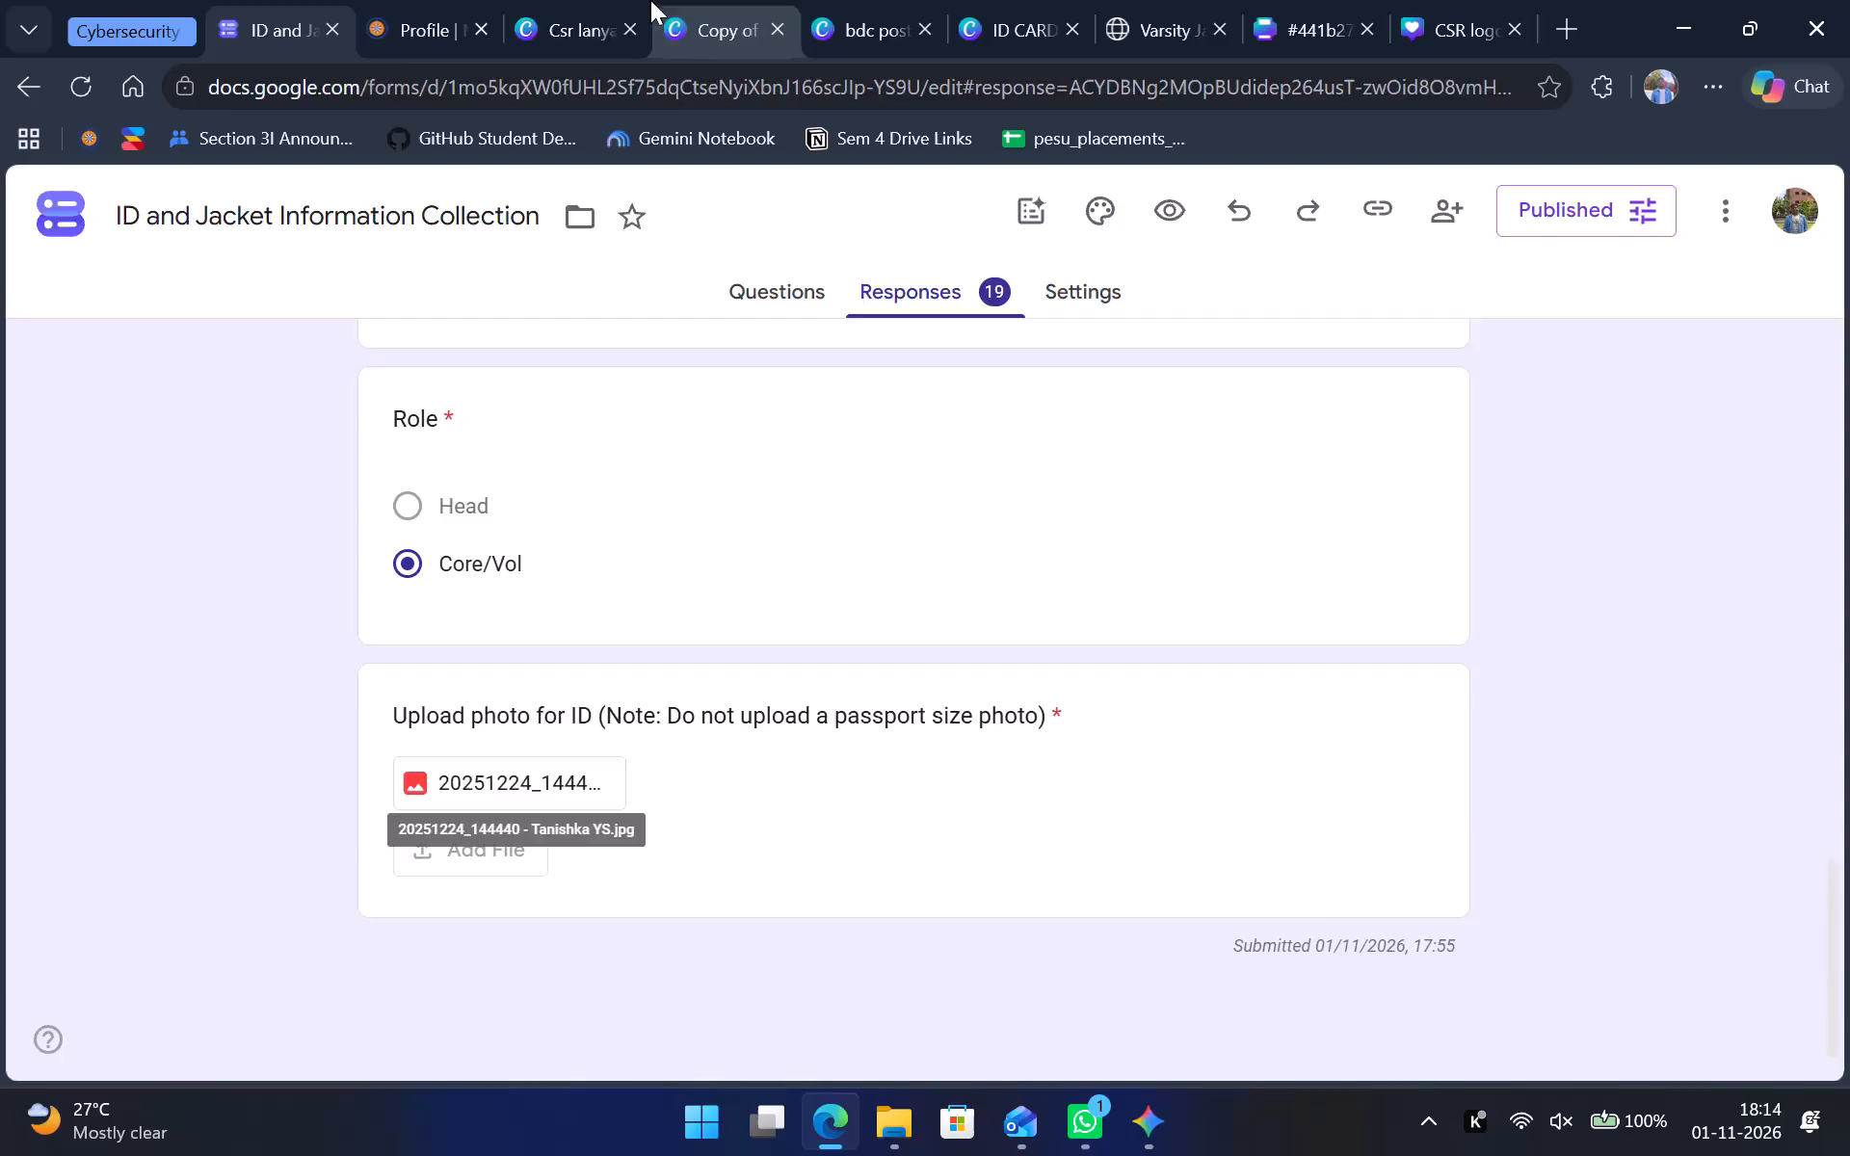
left_click(646, 0)
left_click(732, 0)
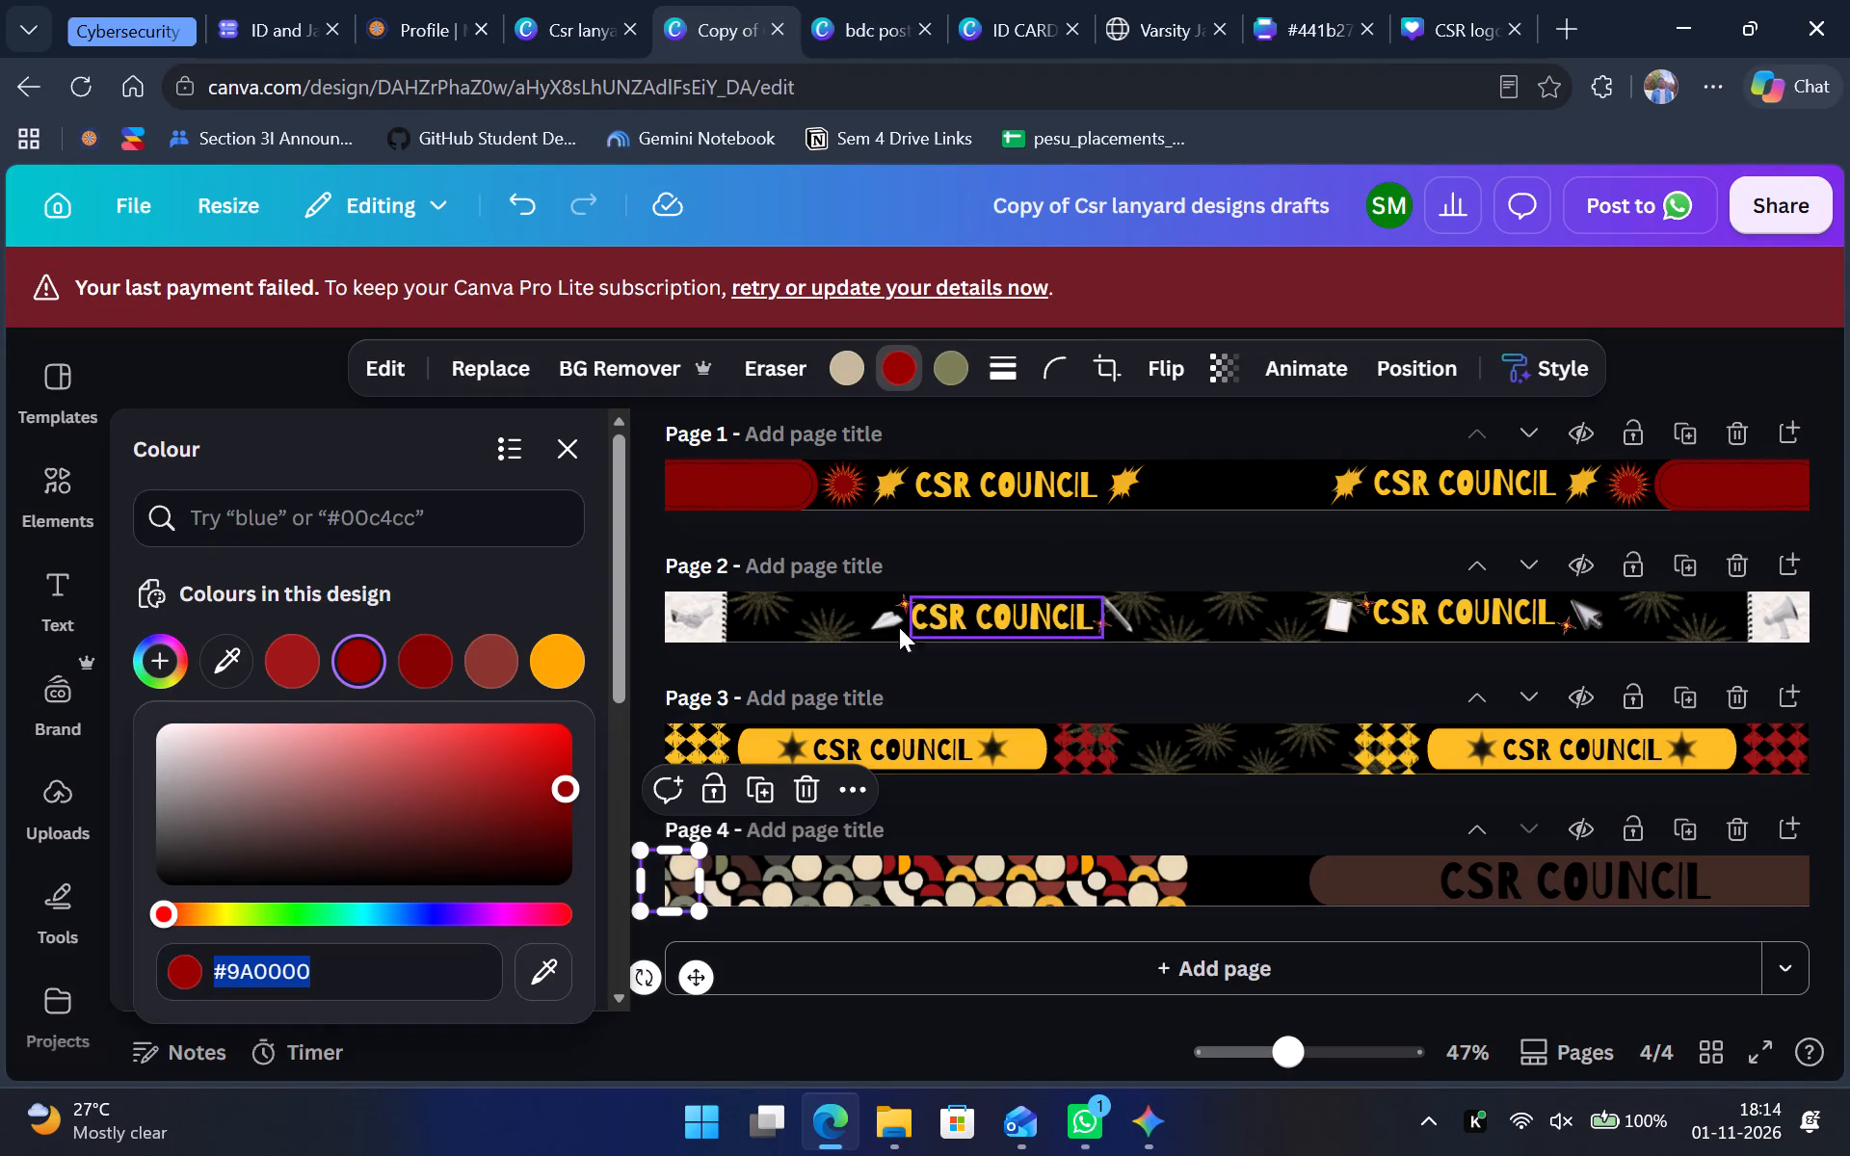
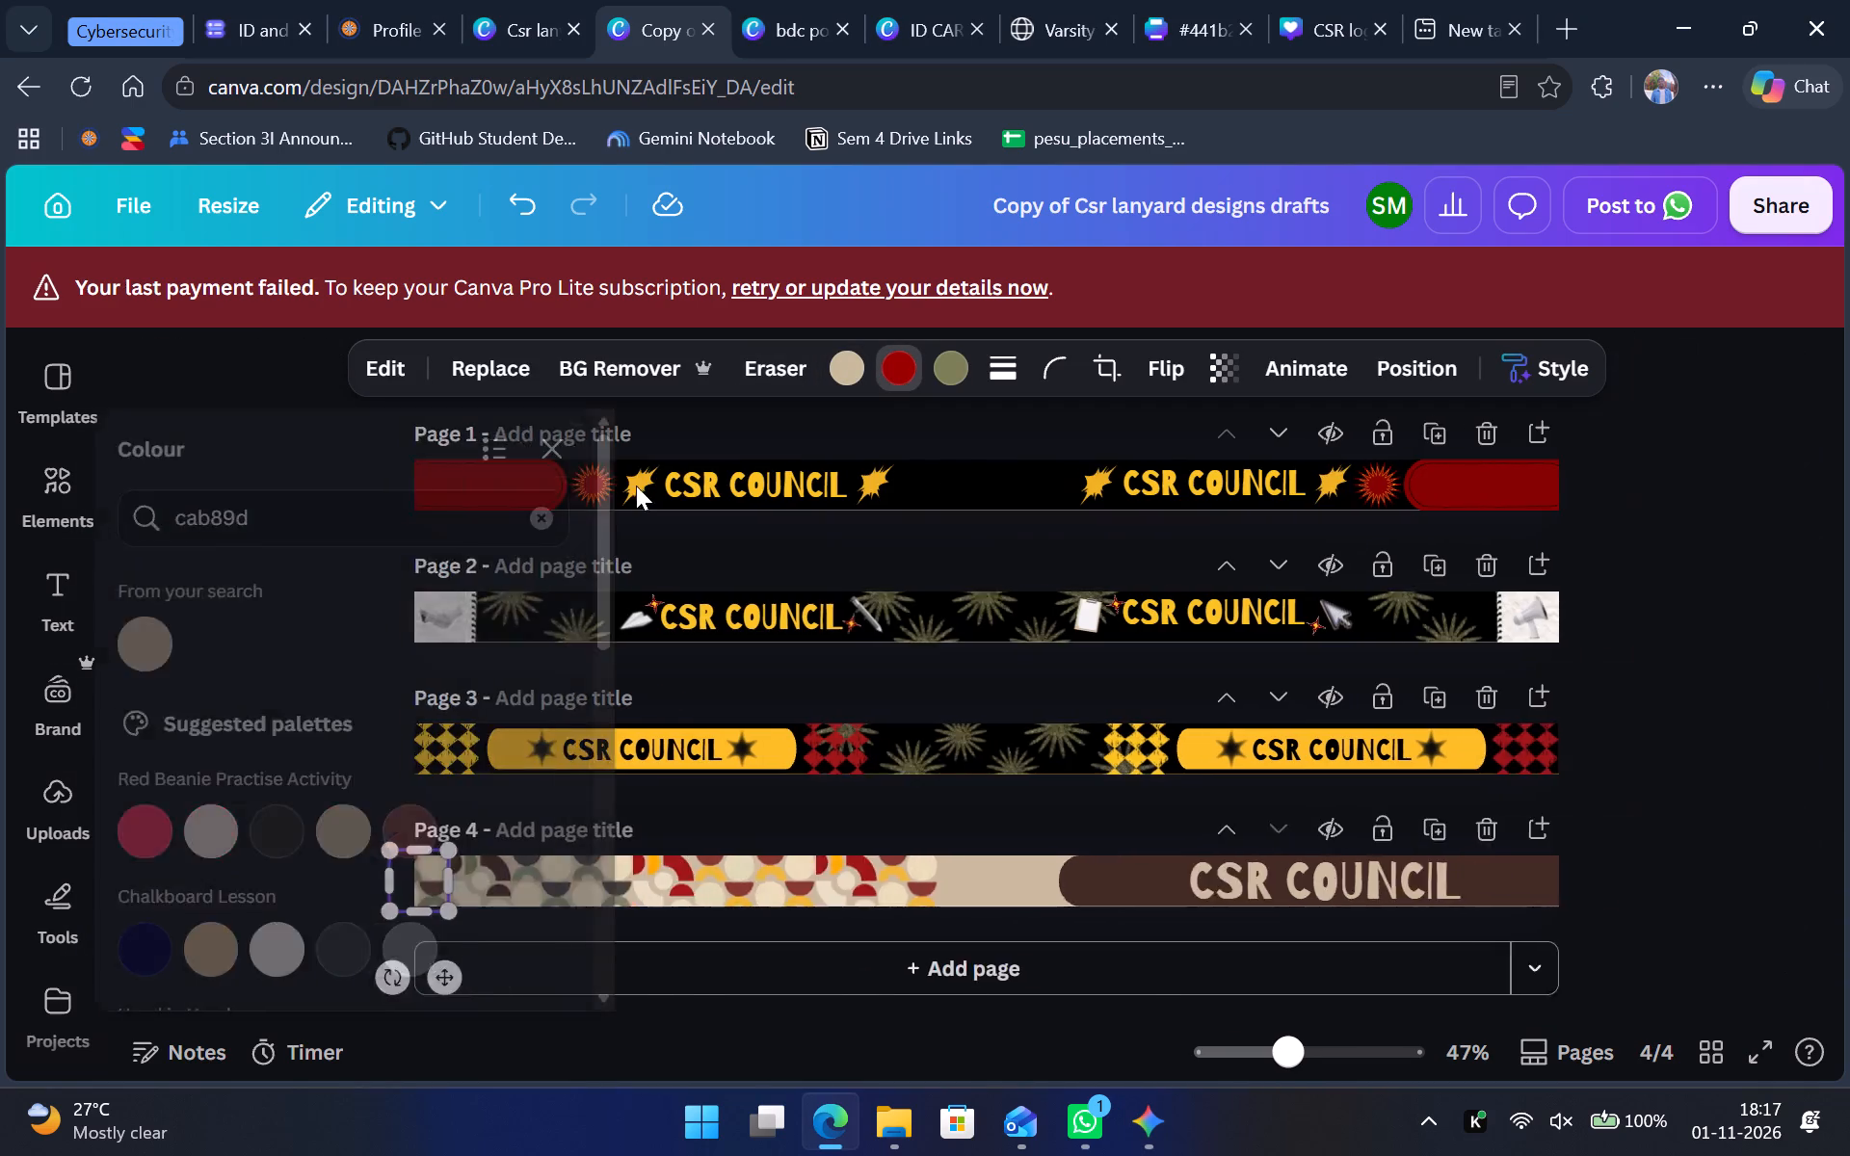
double_click(247, 523)
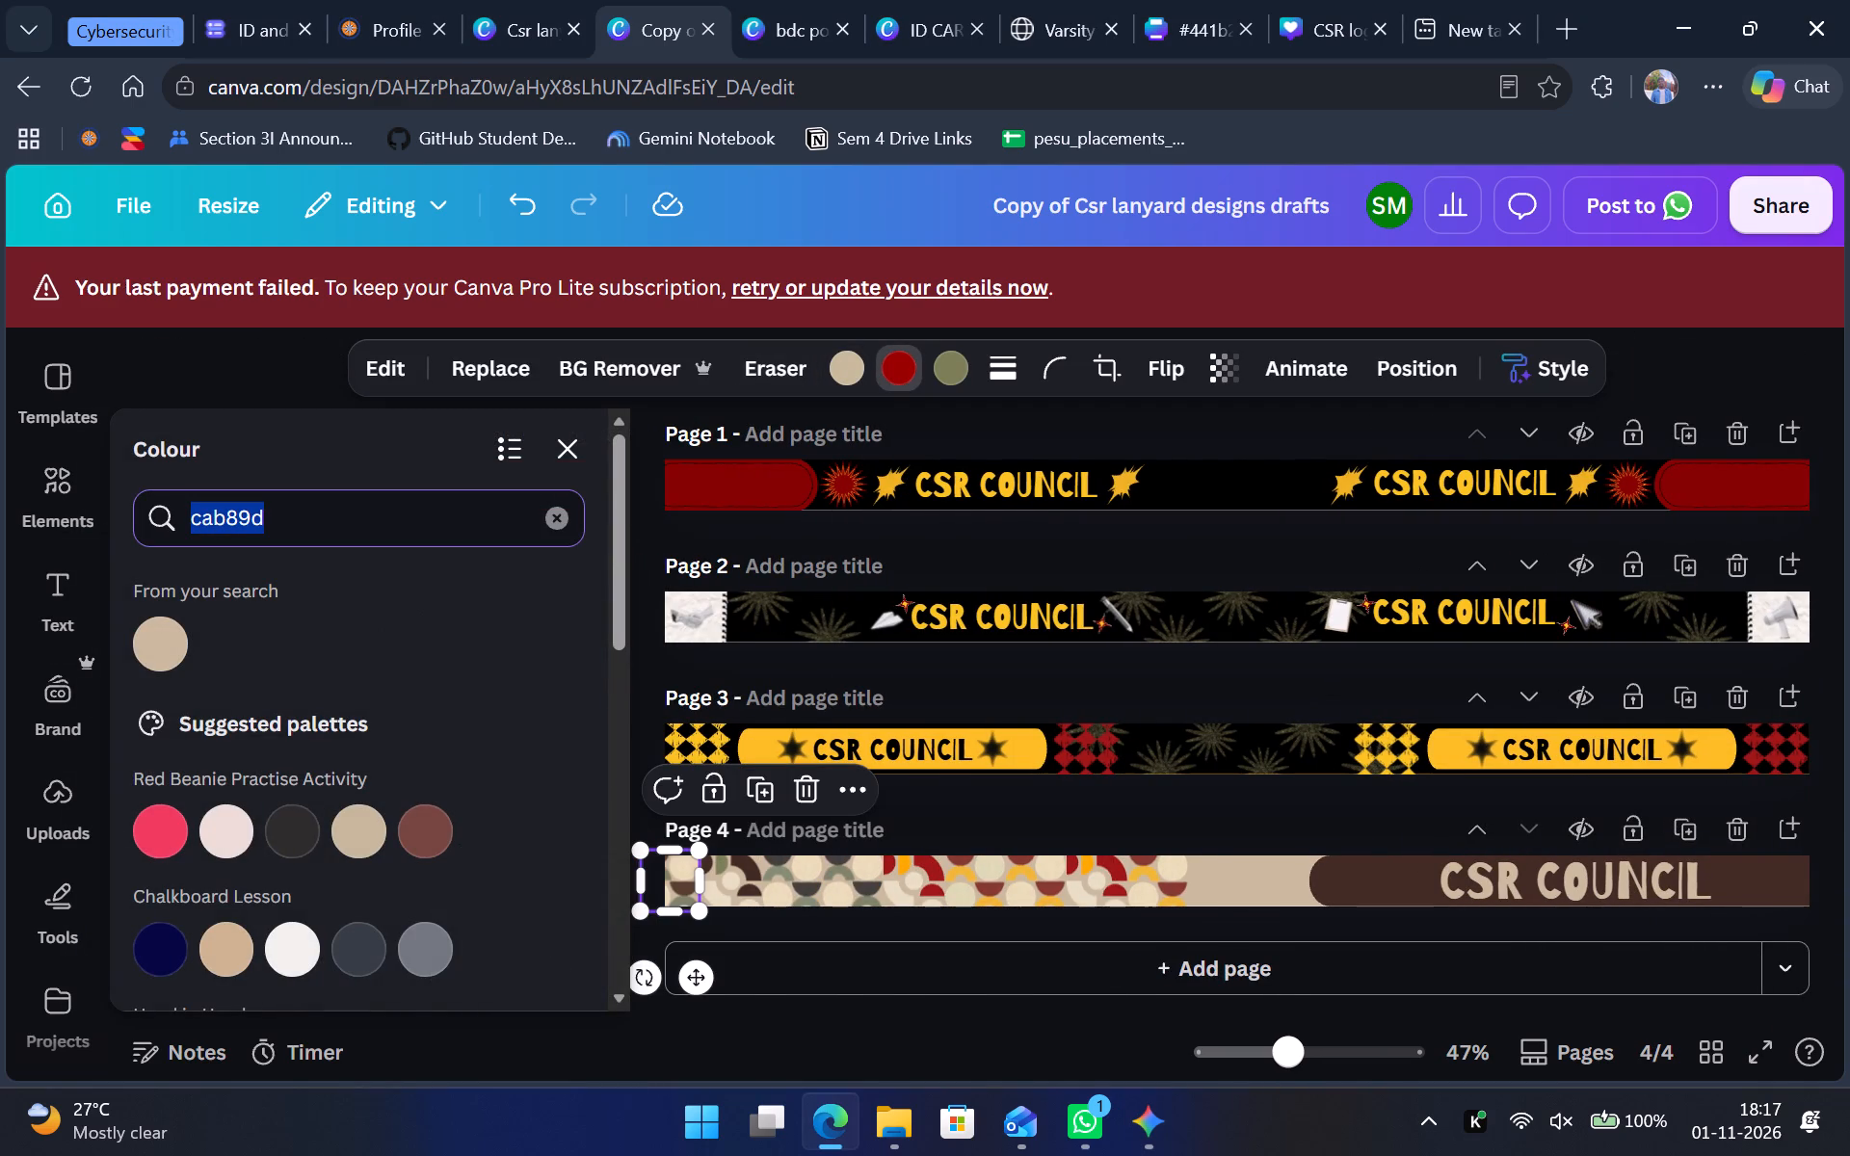
key("ctrl+v")
left_click(142, 638)
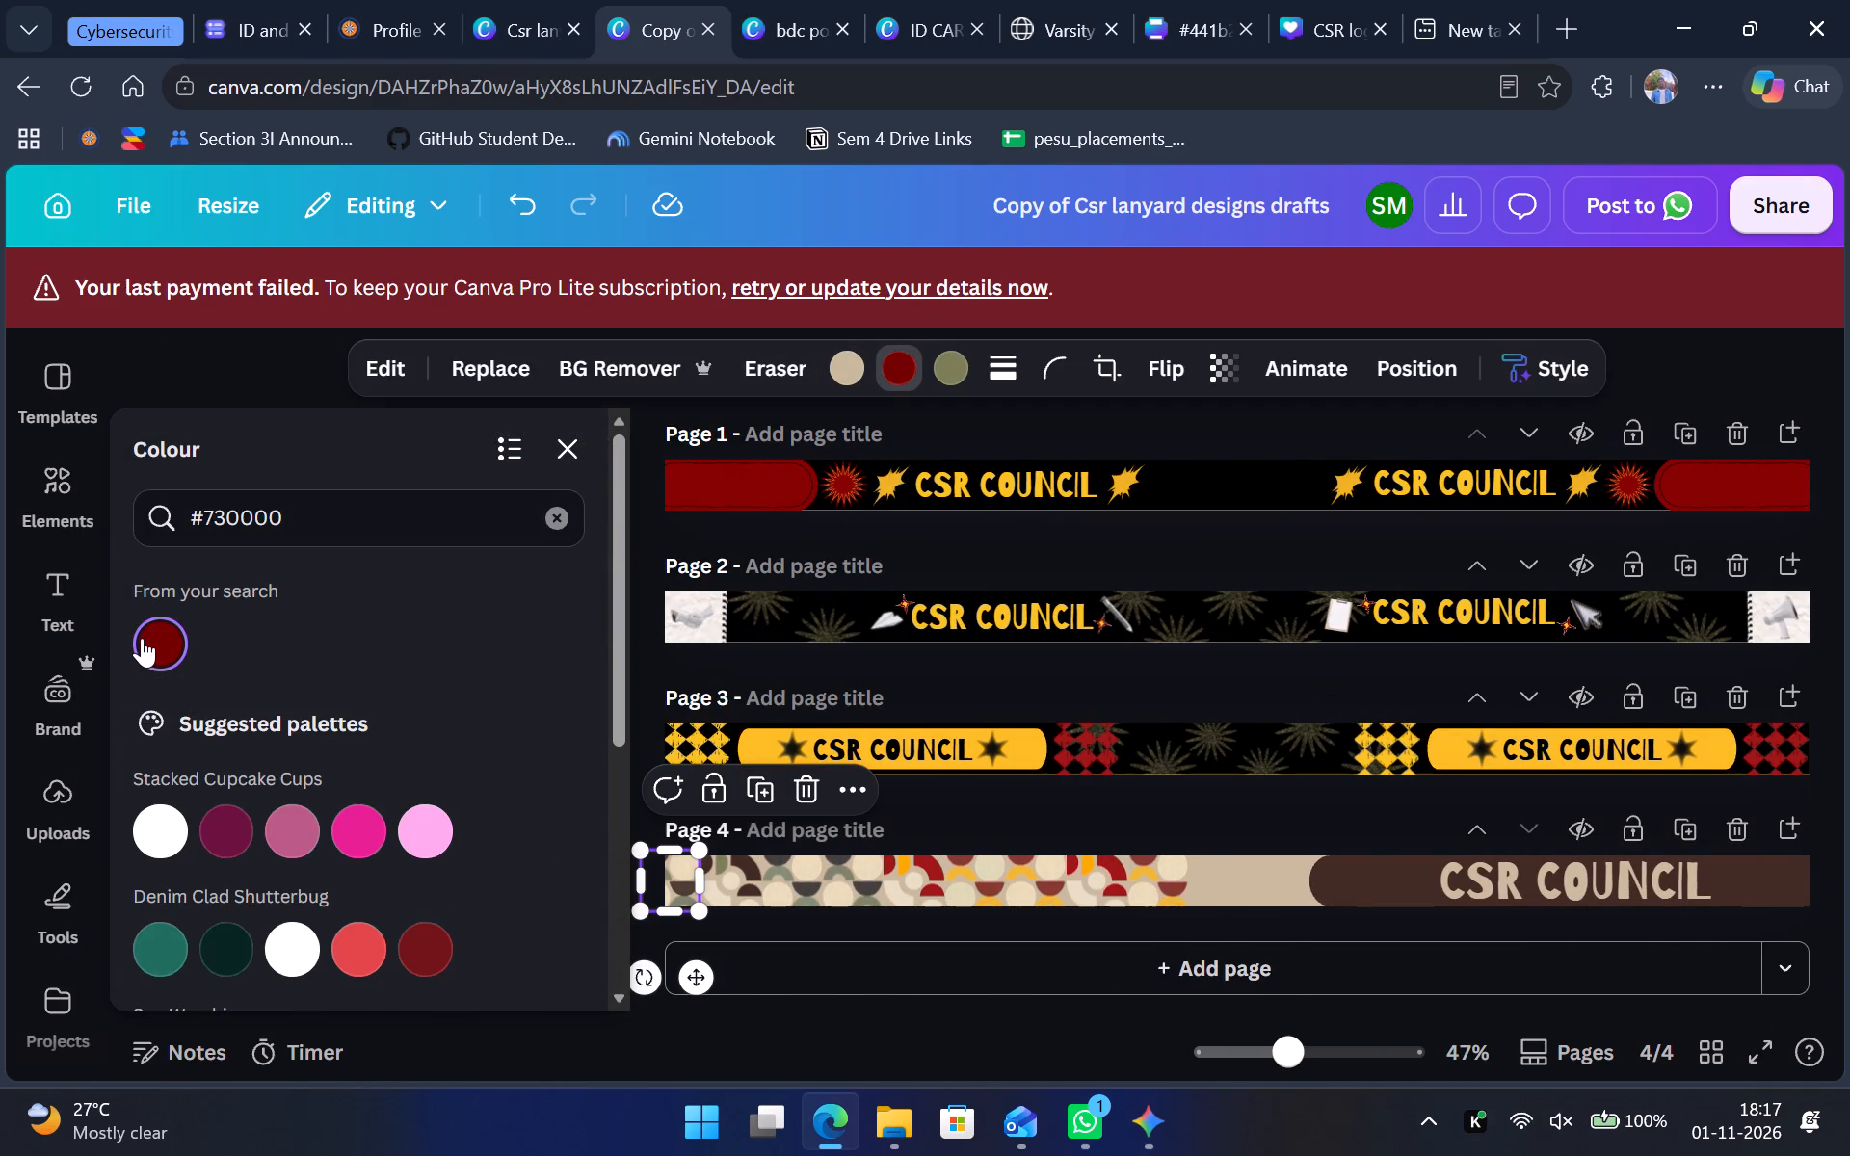
left_click(166, 645)
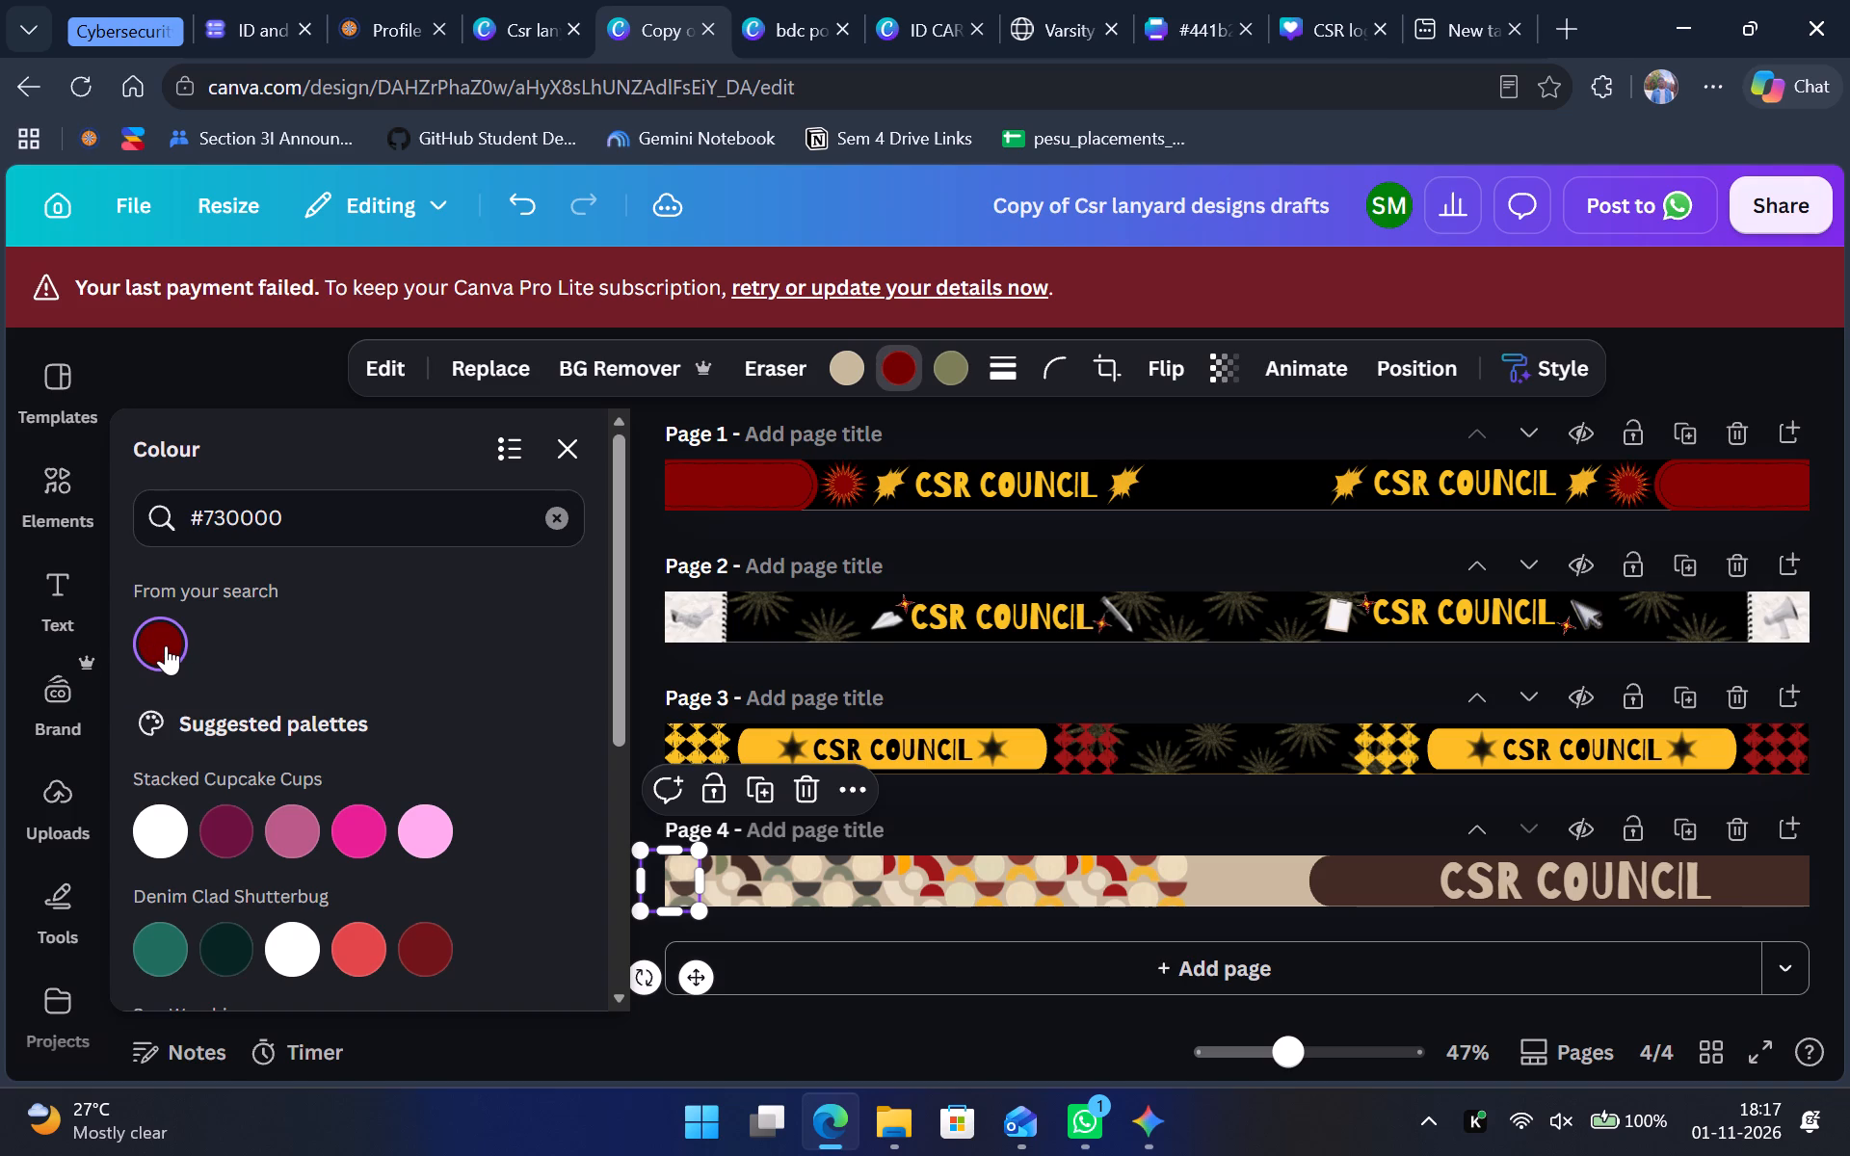
left_click(223, 520)
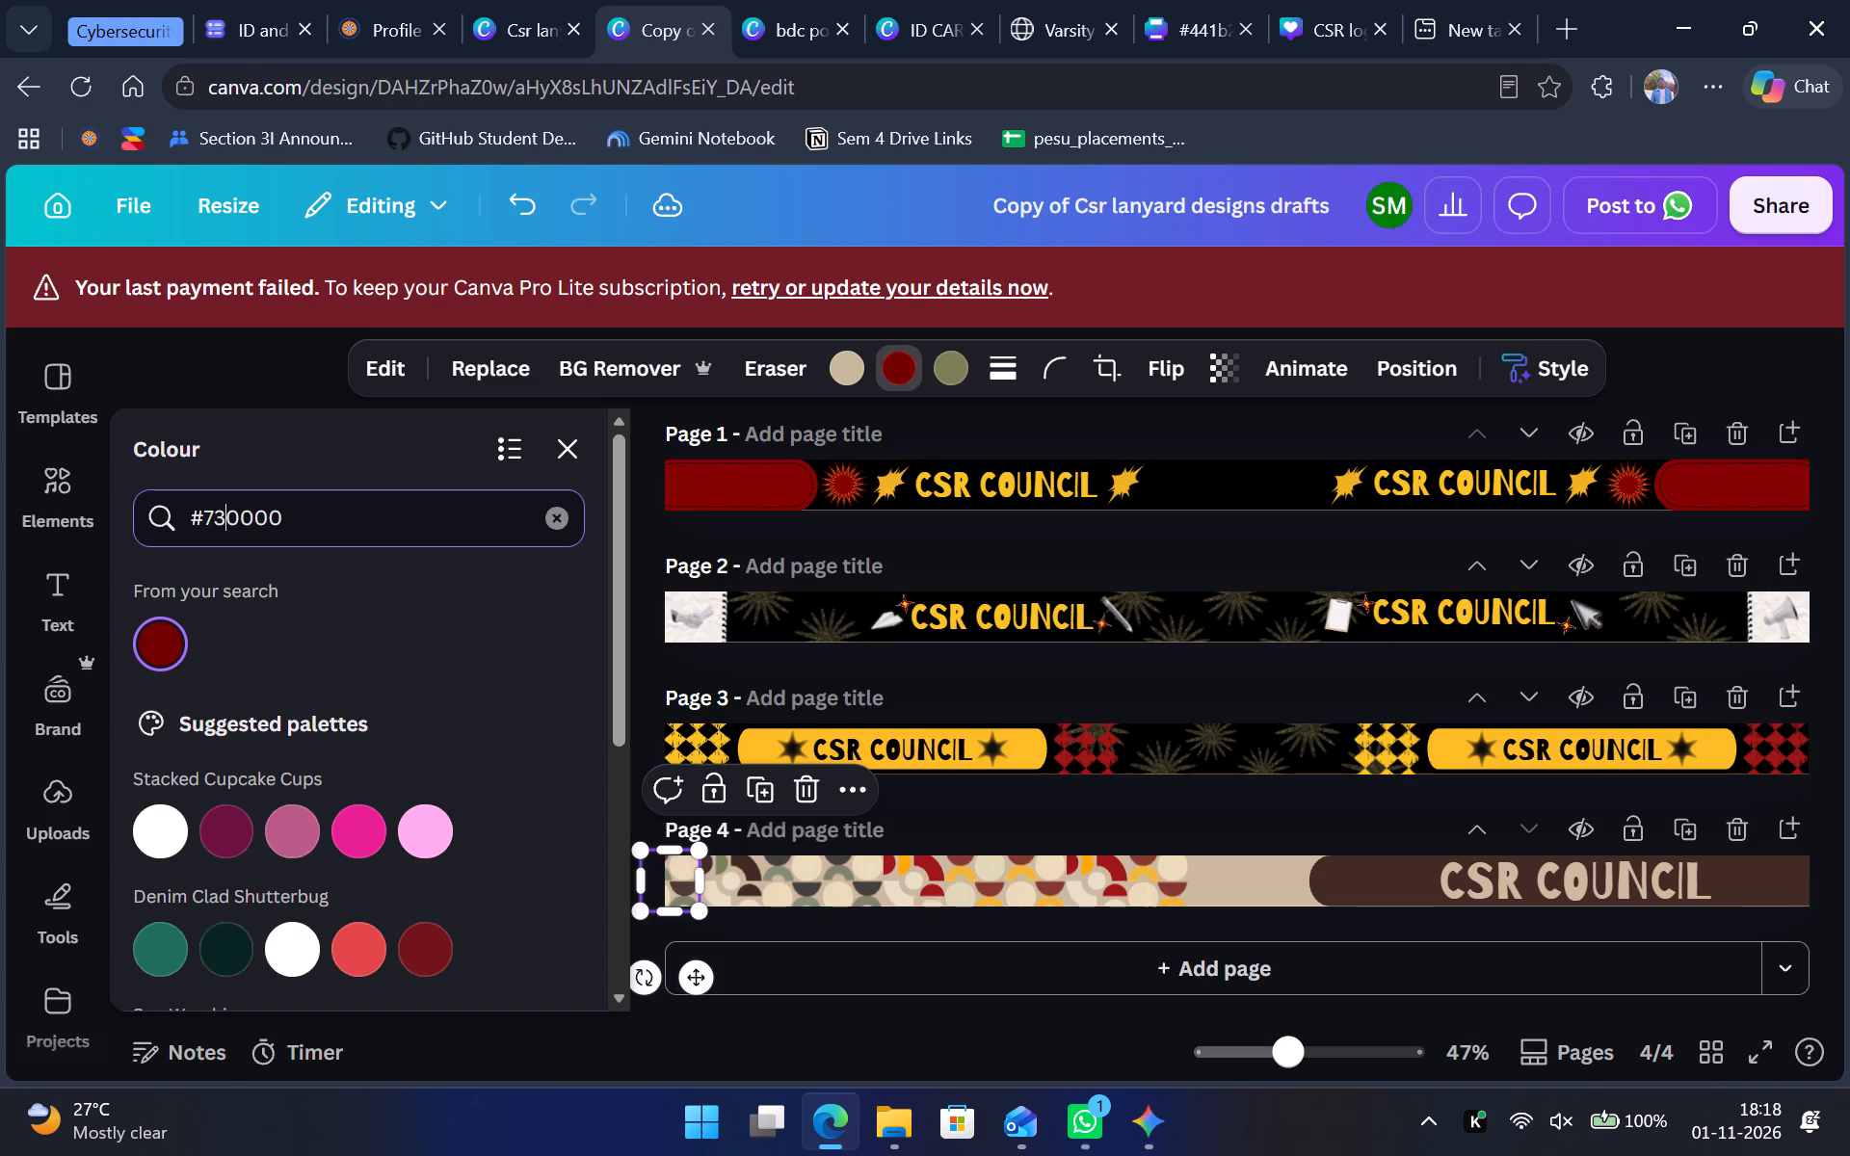
key("BackSpace")
key("4")
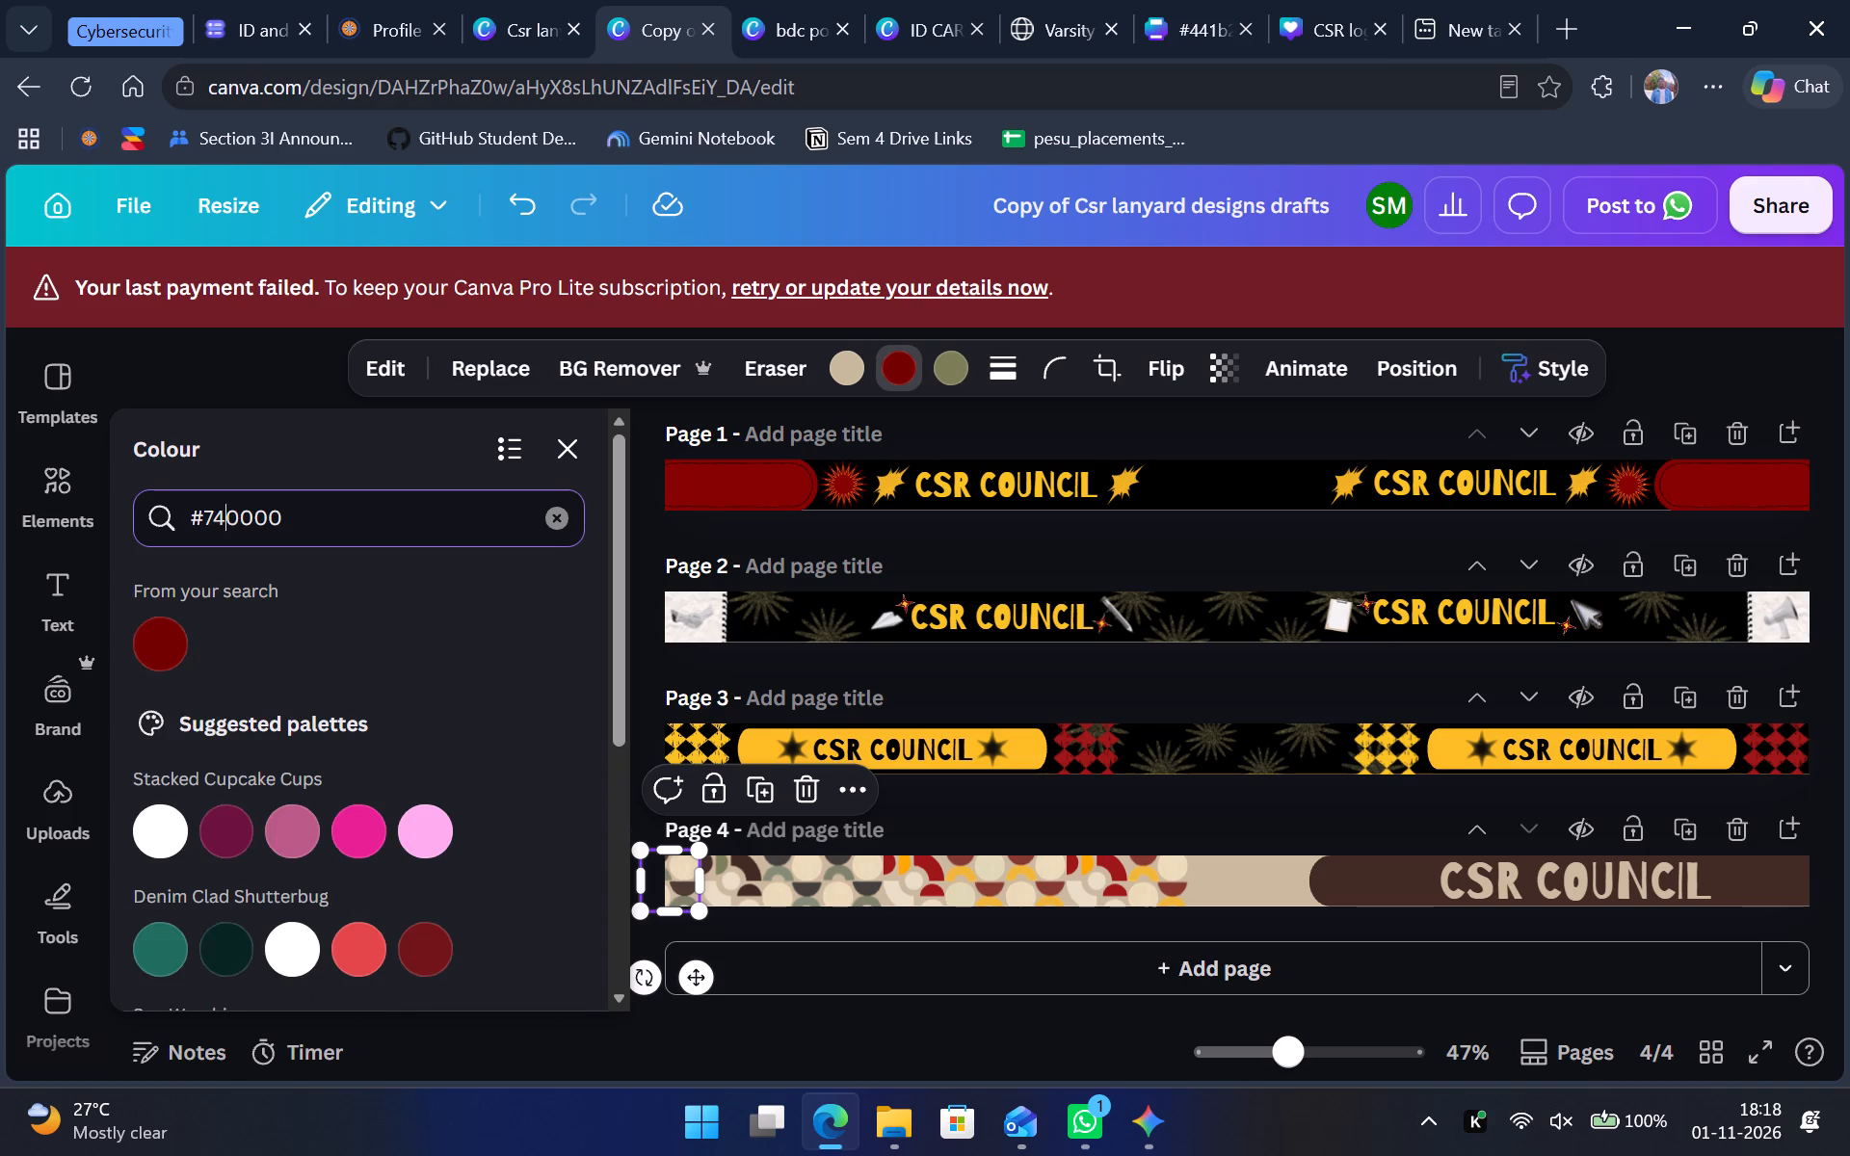
left_click(145, 641)
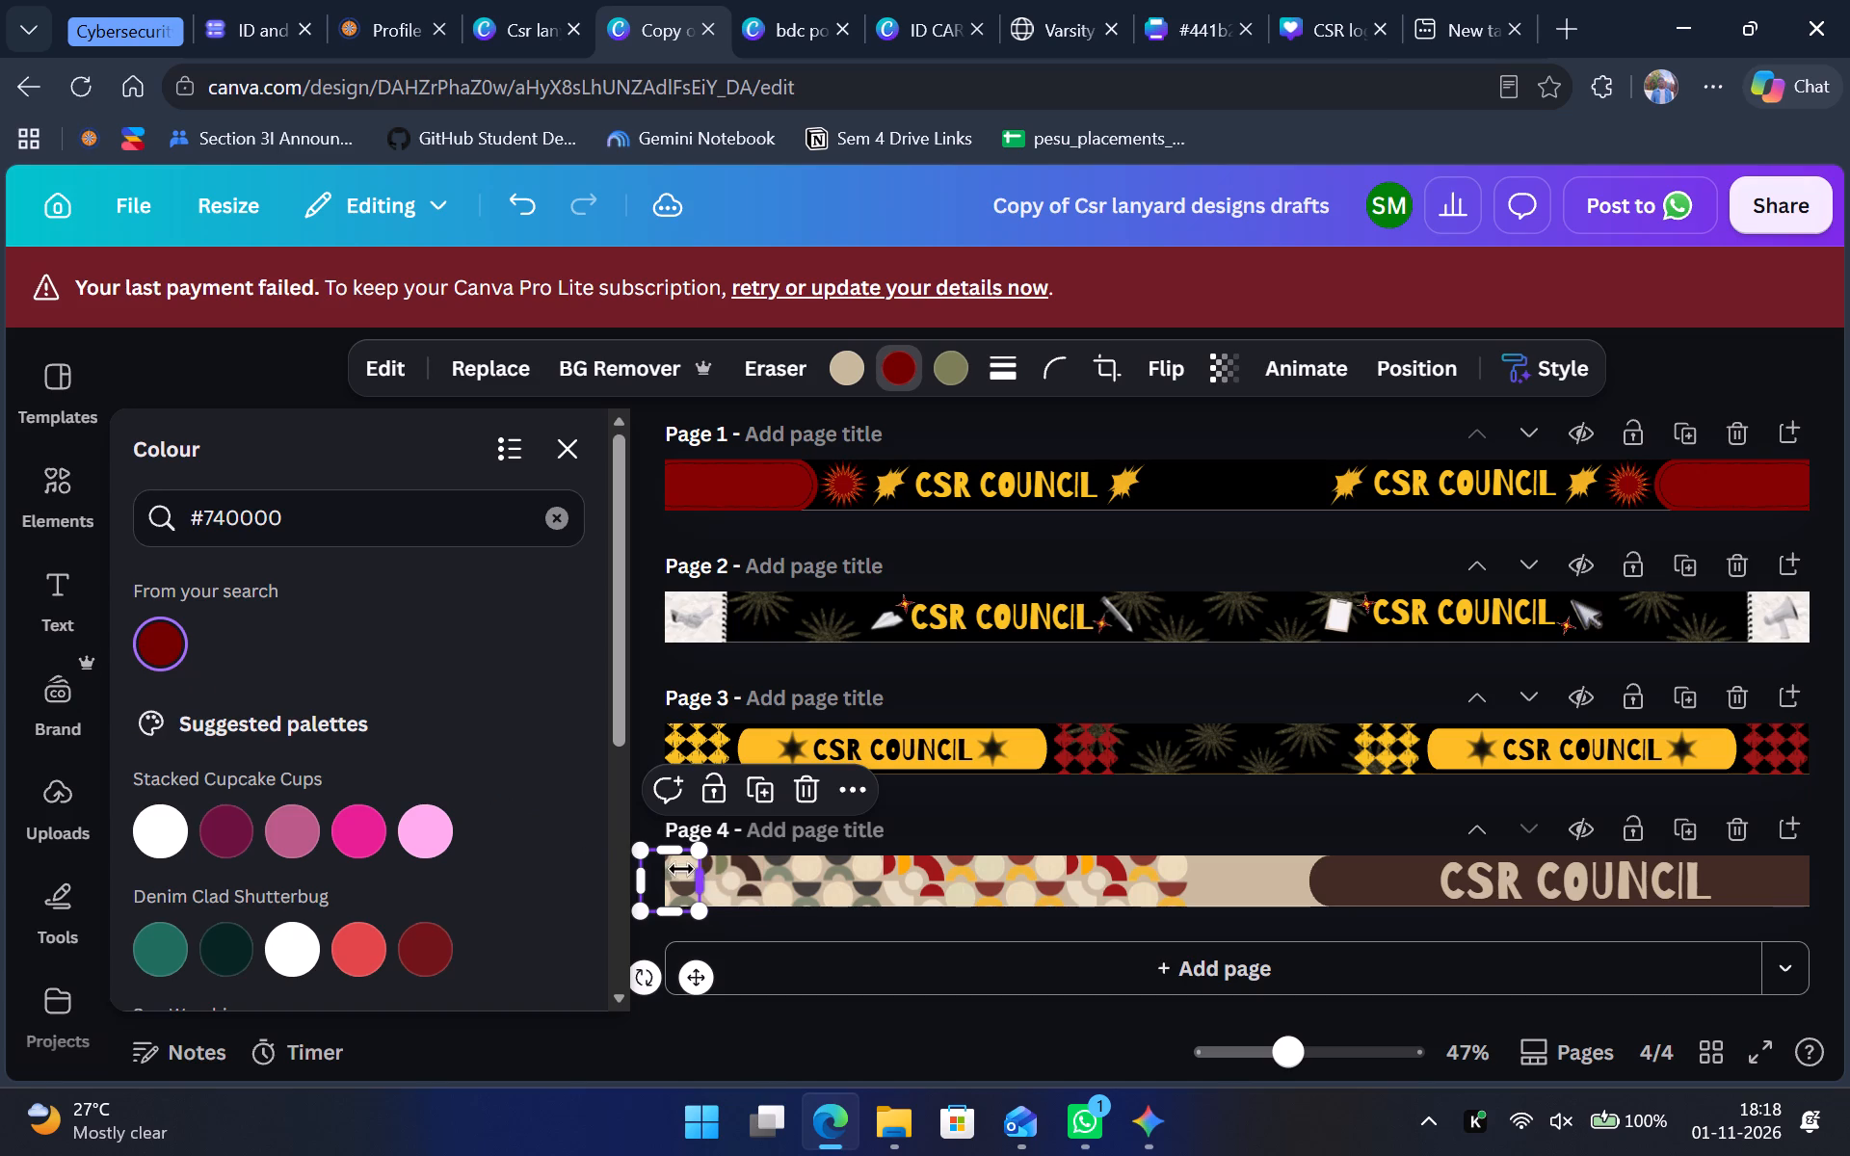
Recolour the dark brown of the third pattern tile on page 4 to #740000.
left_click(735, 892)
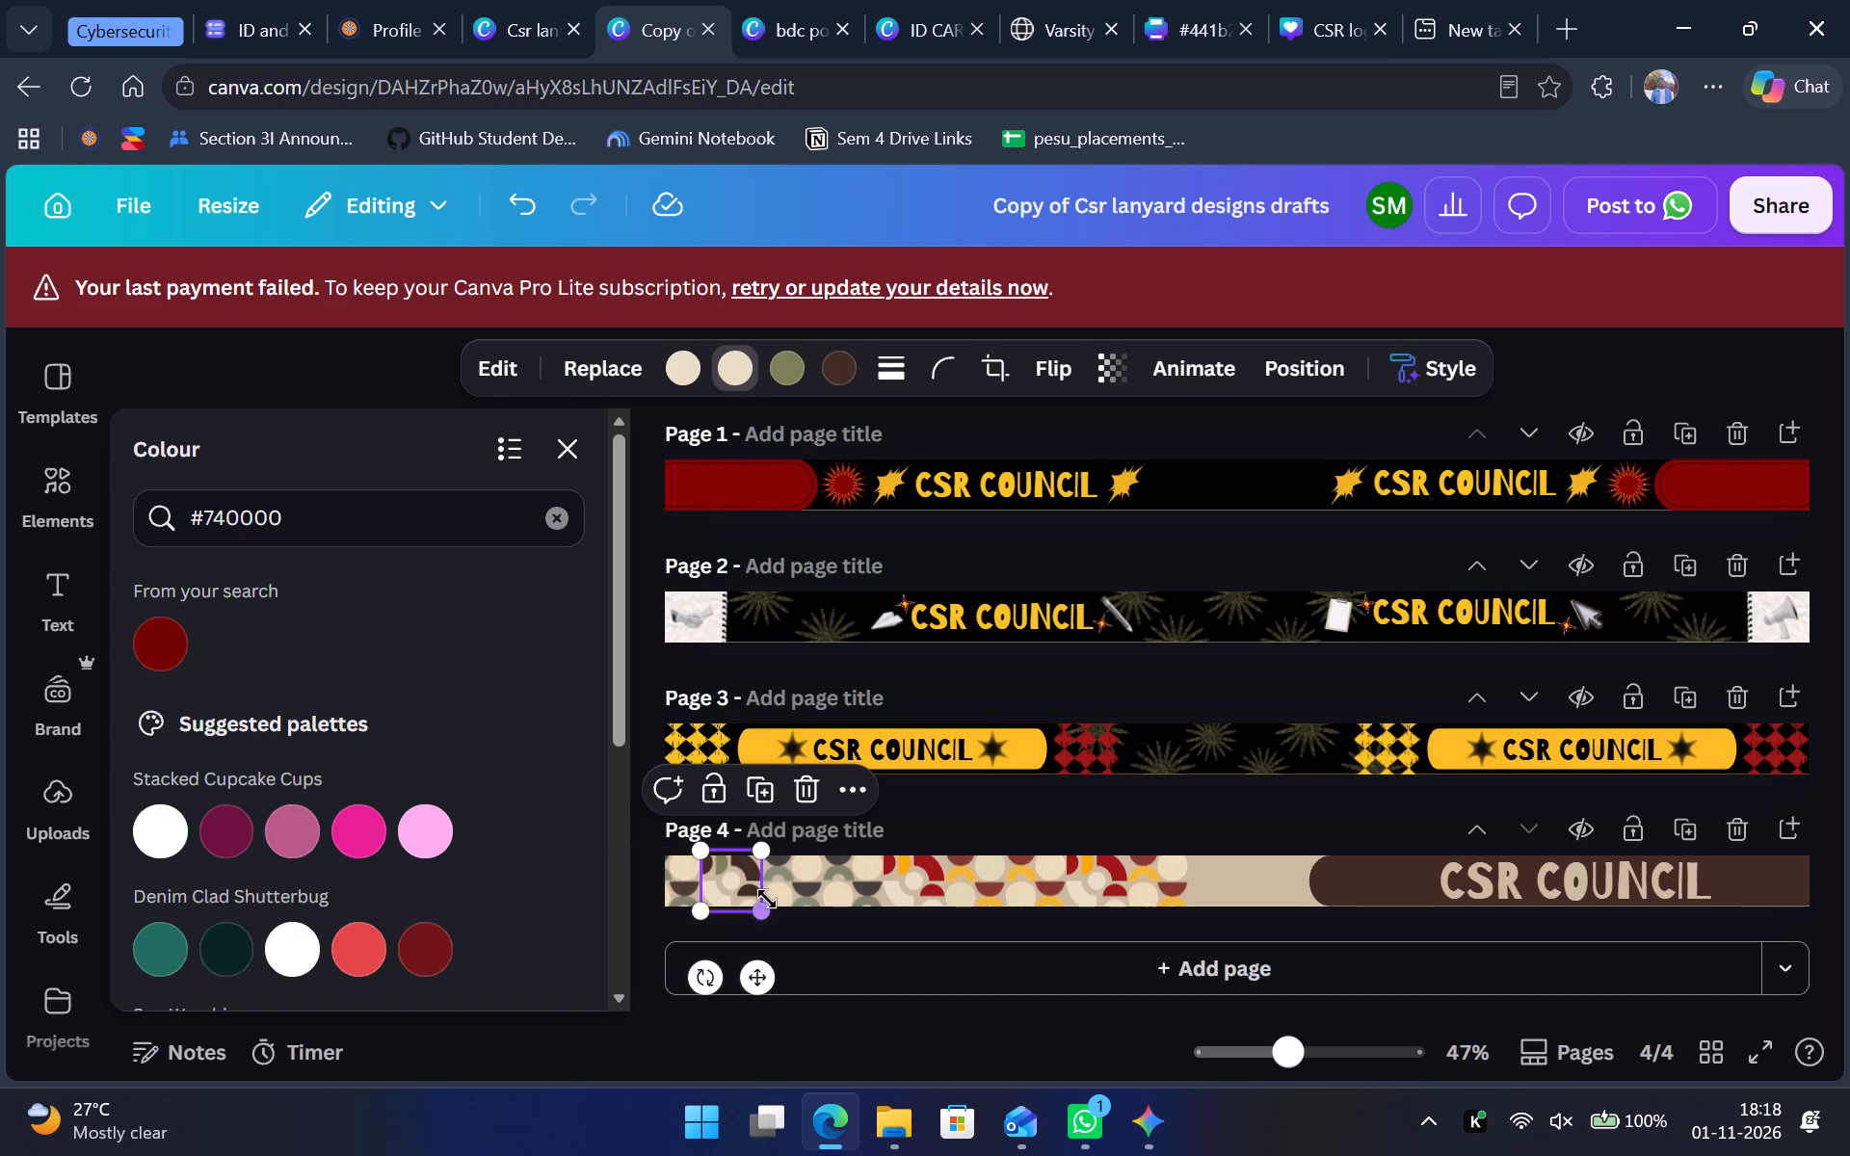
left_click(801, 879)
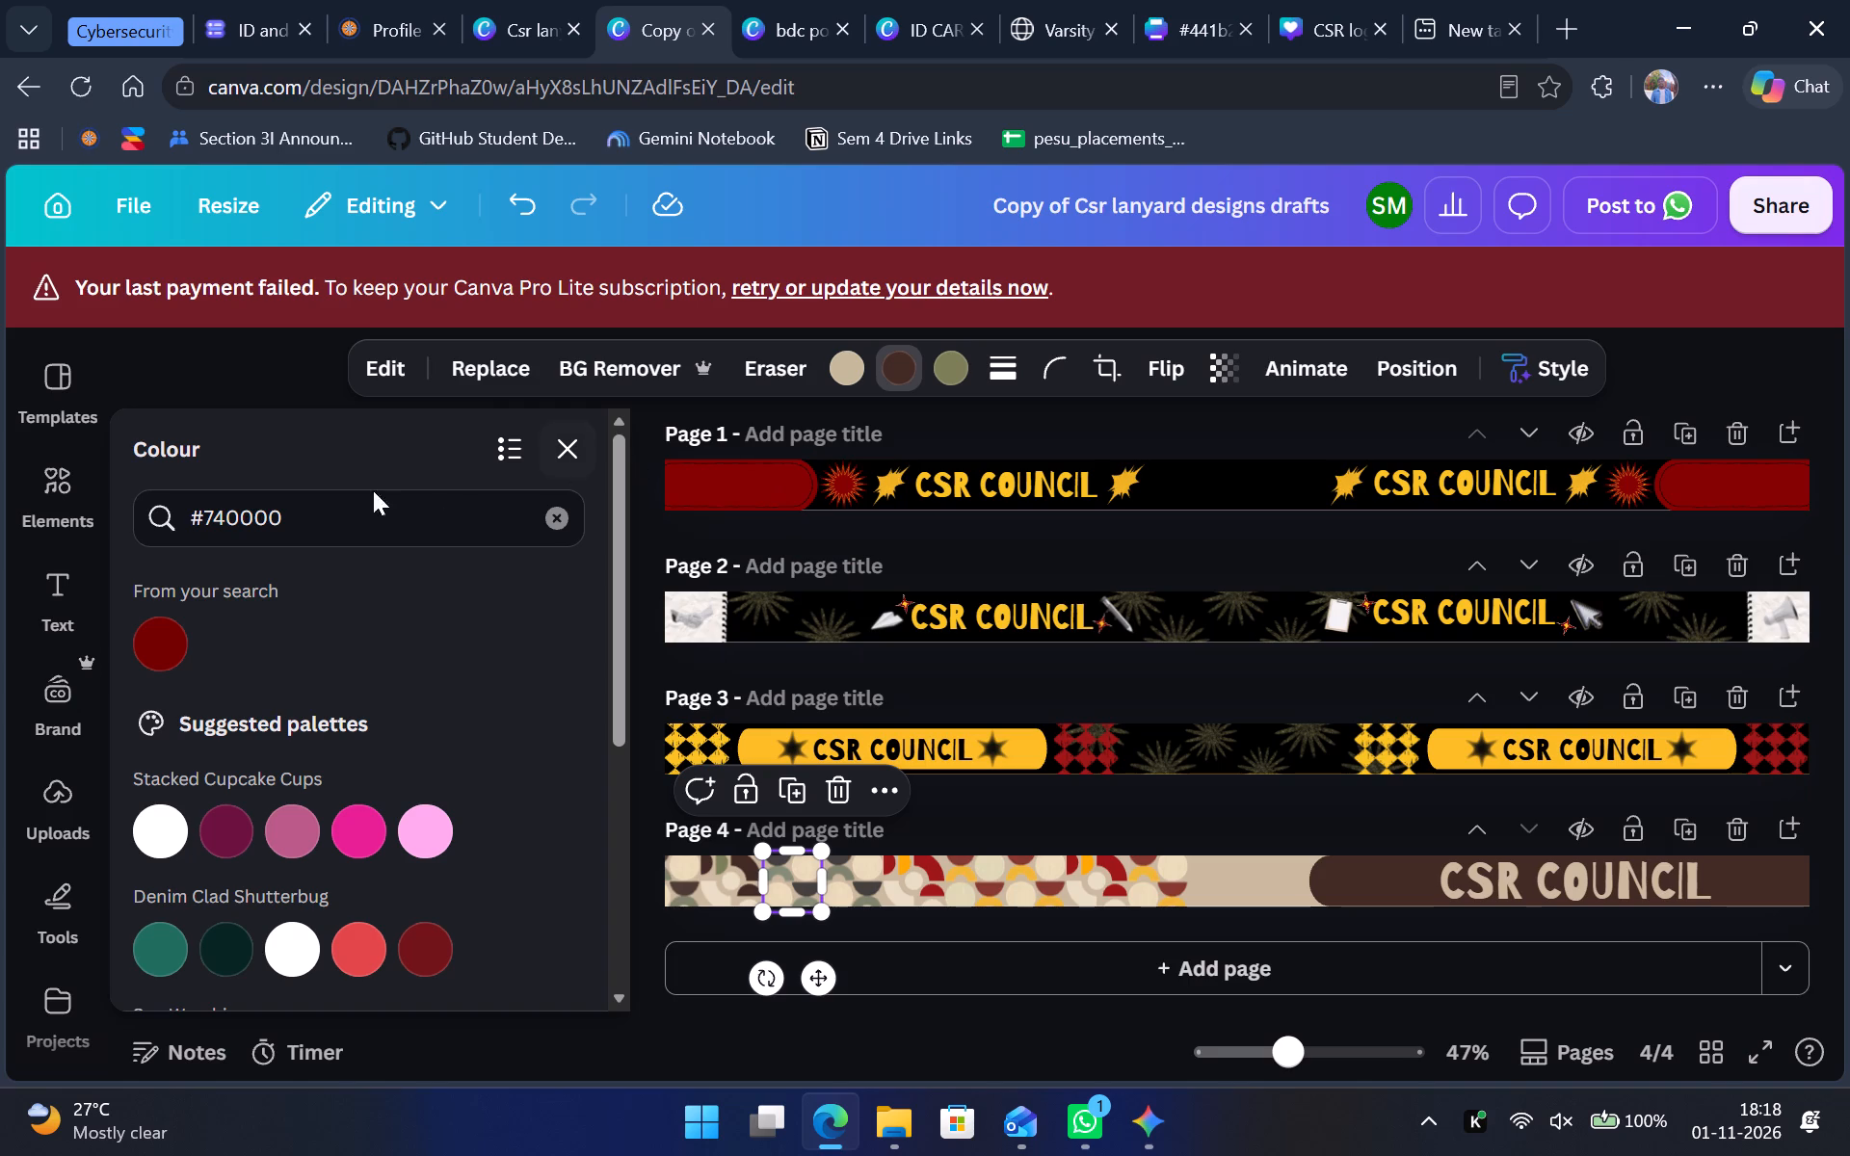
left_click(170, 632)
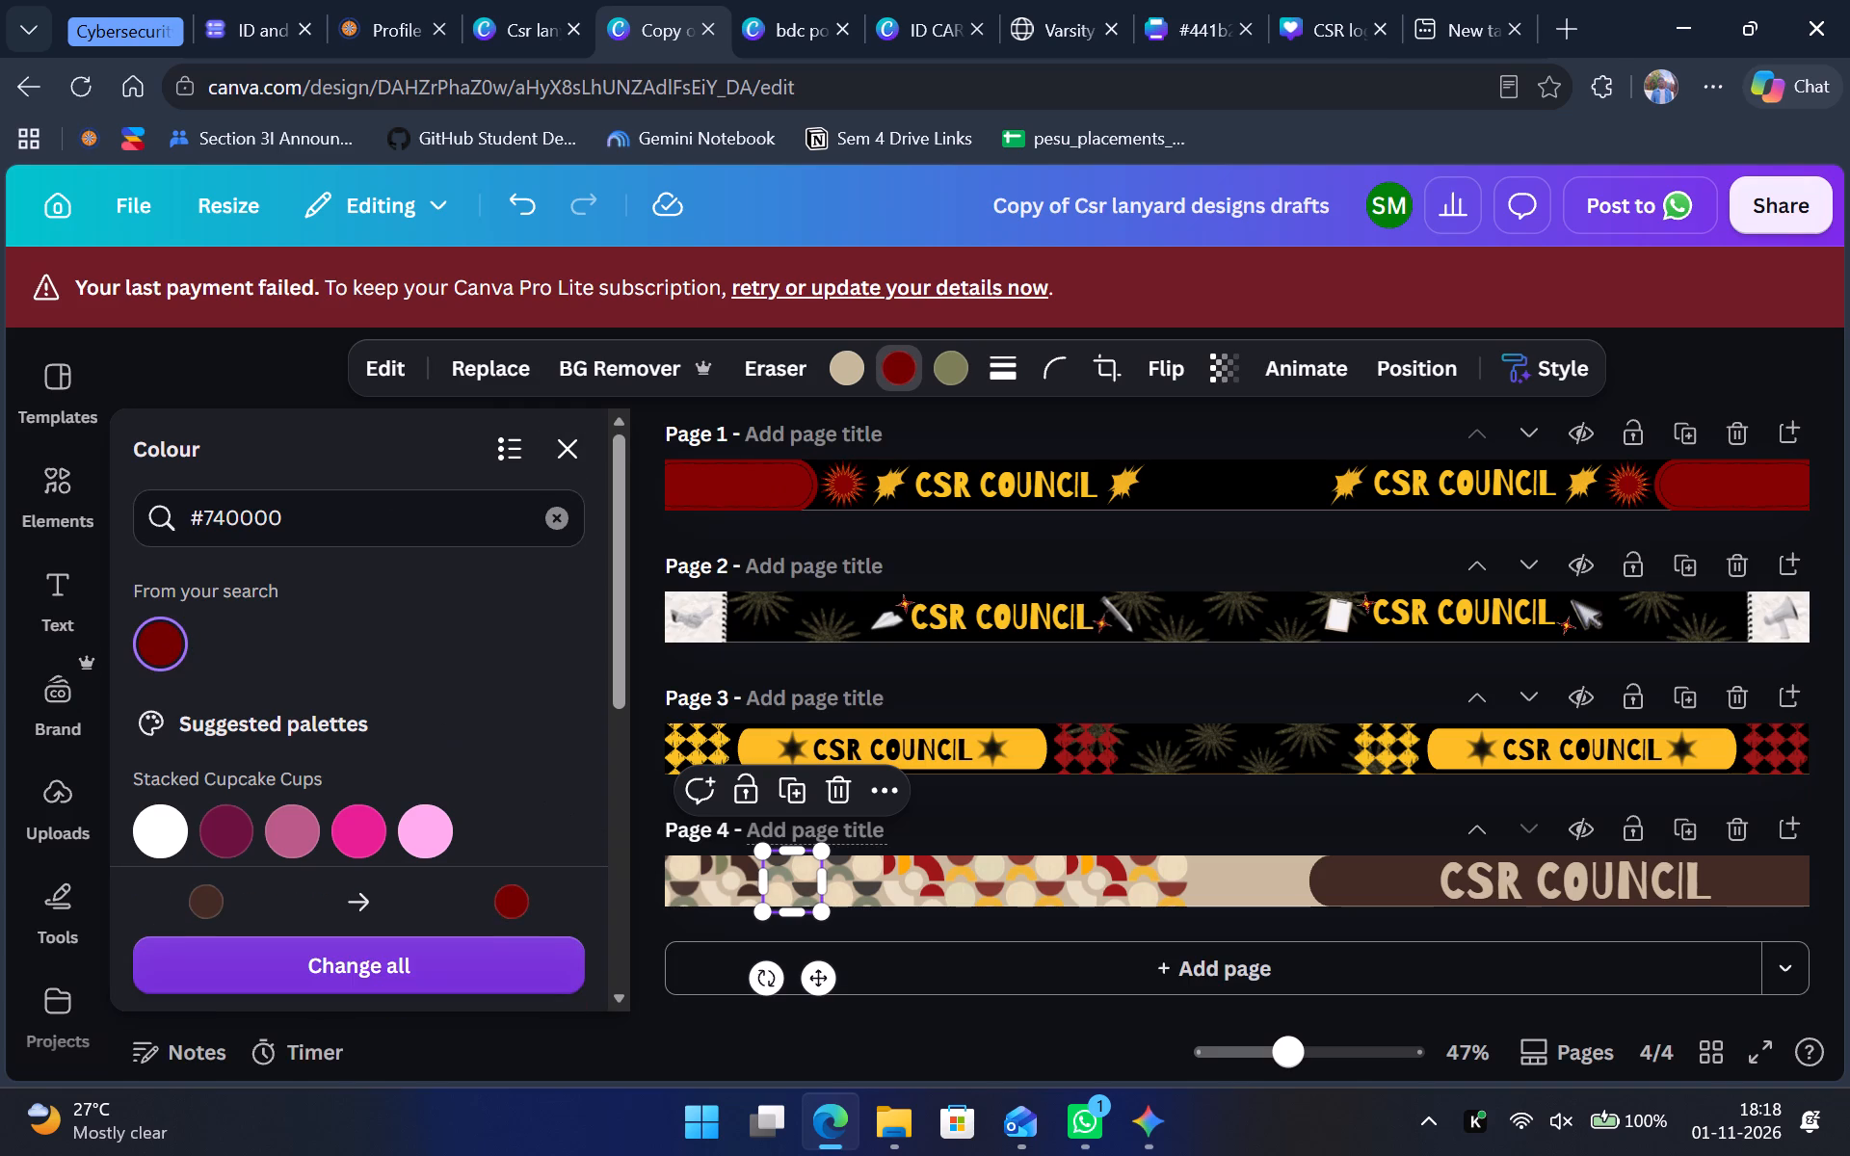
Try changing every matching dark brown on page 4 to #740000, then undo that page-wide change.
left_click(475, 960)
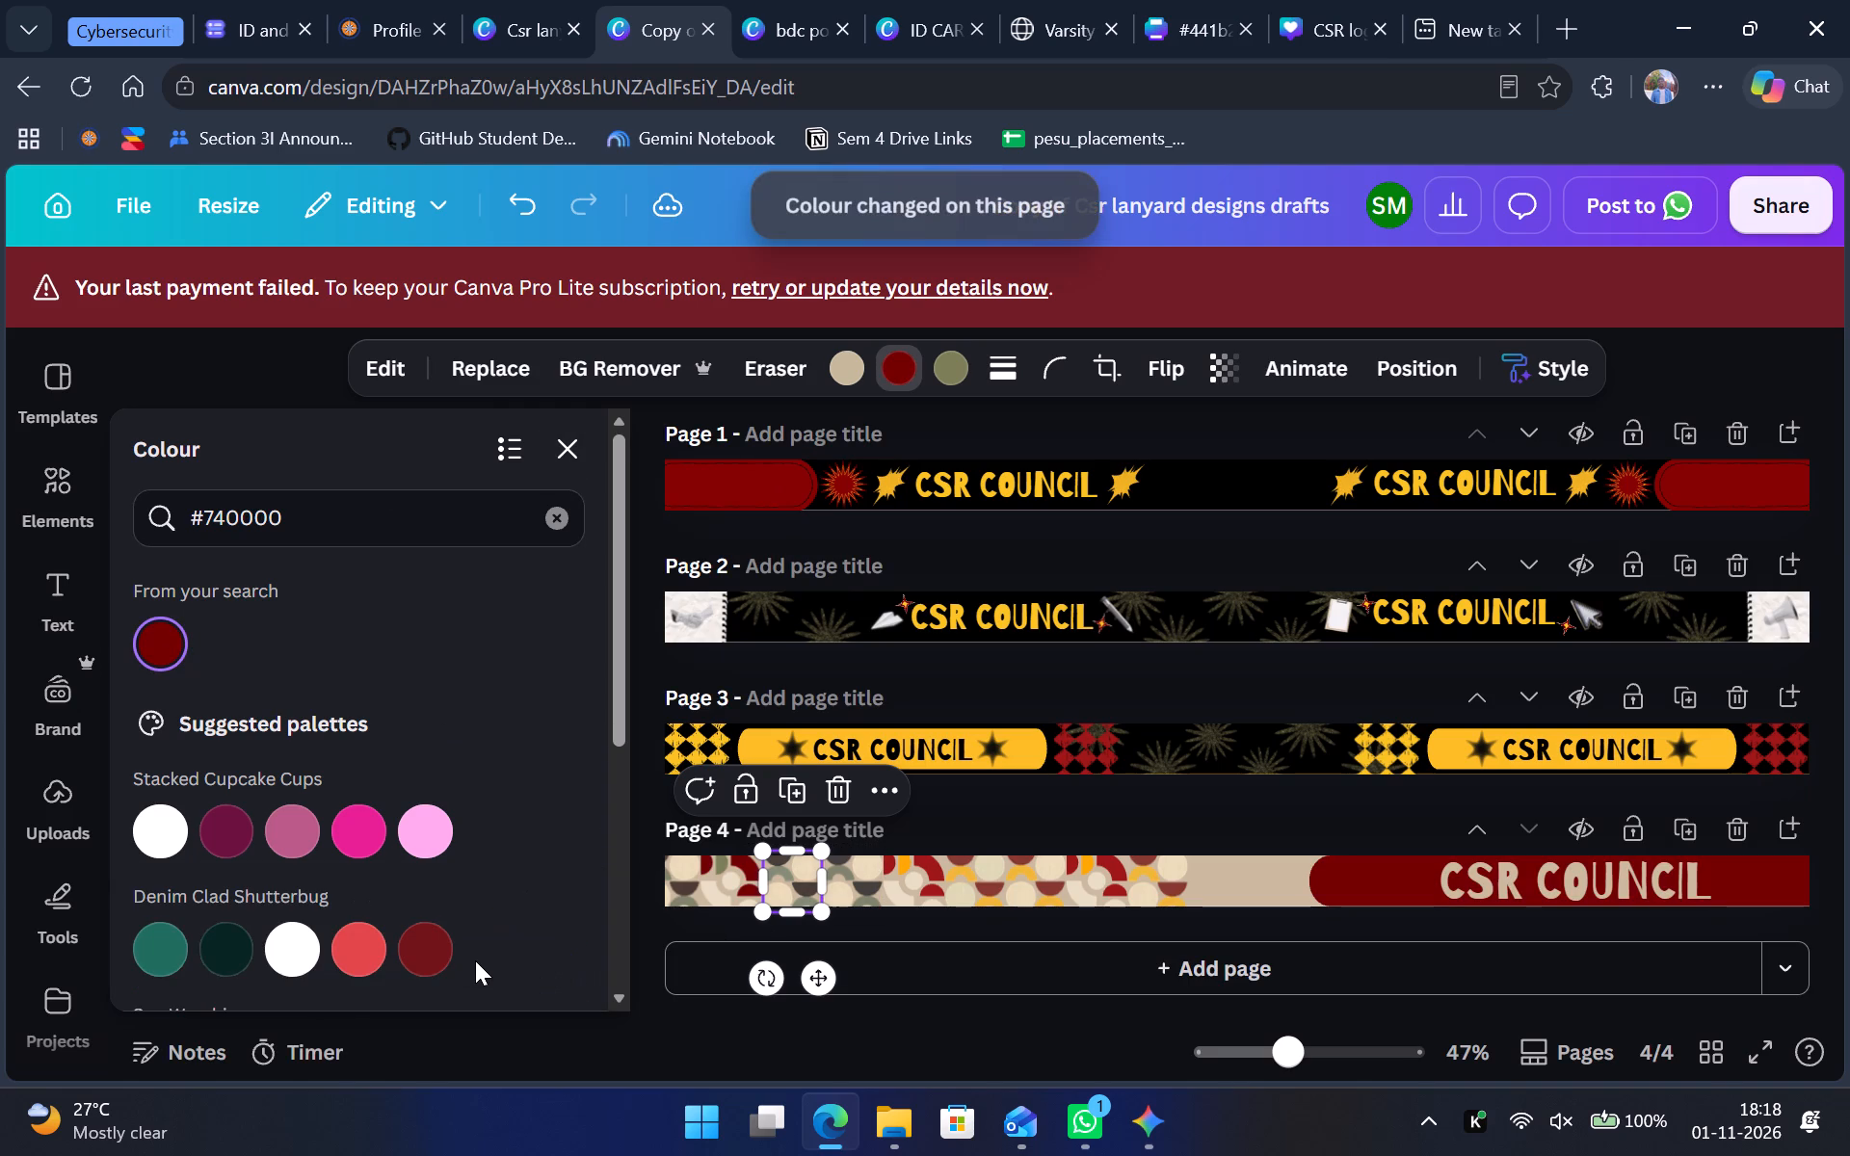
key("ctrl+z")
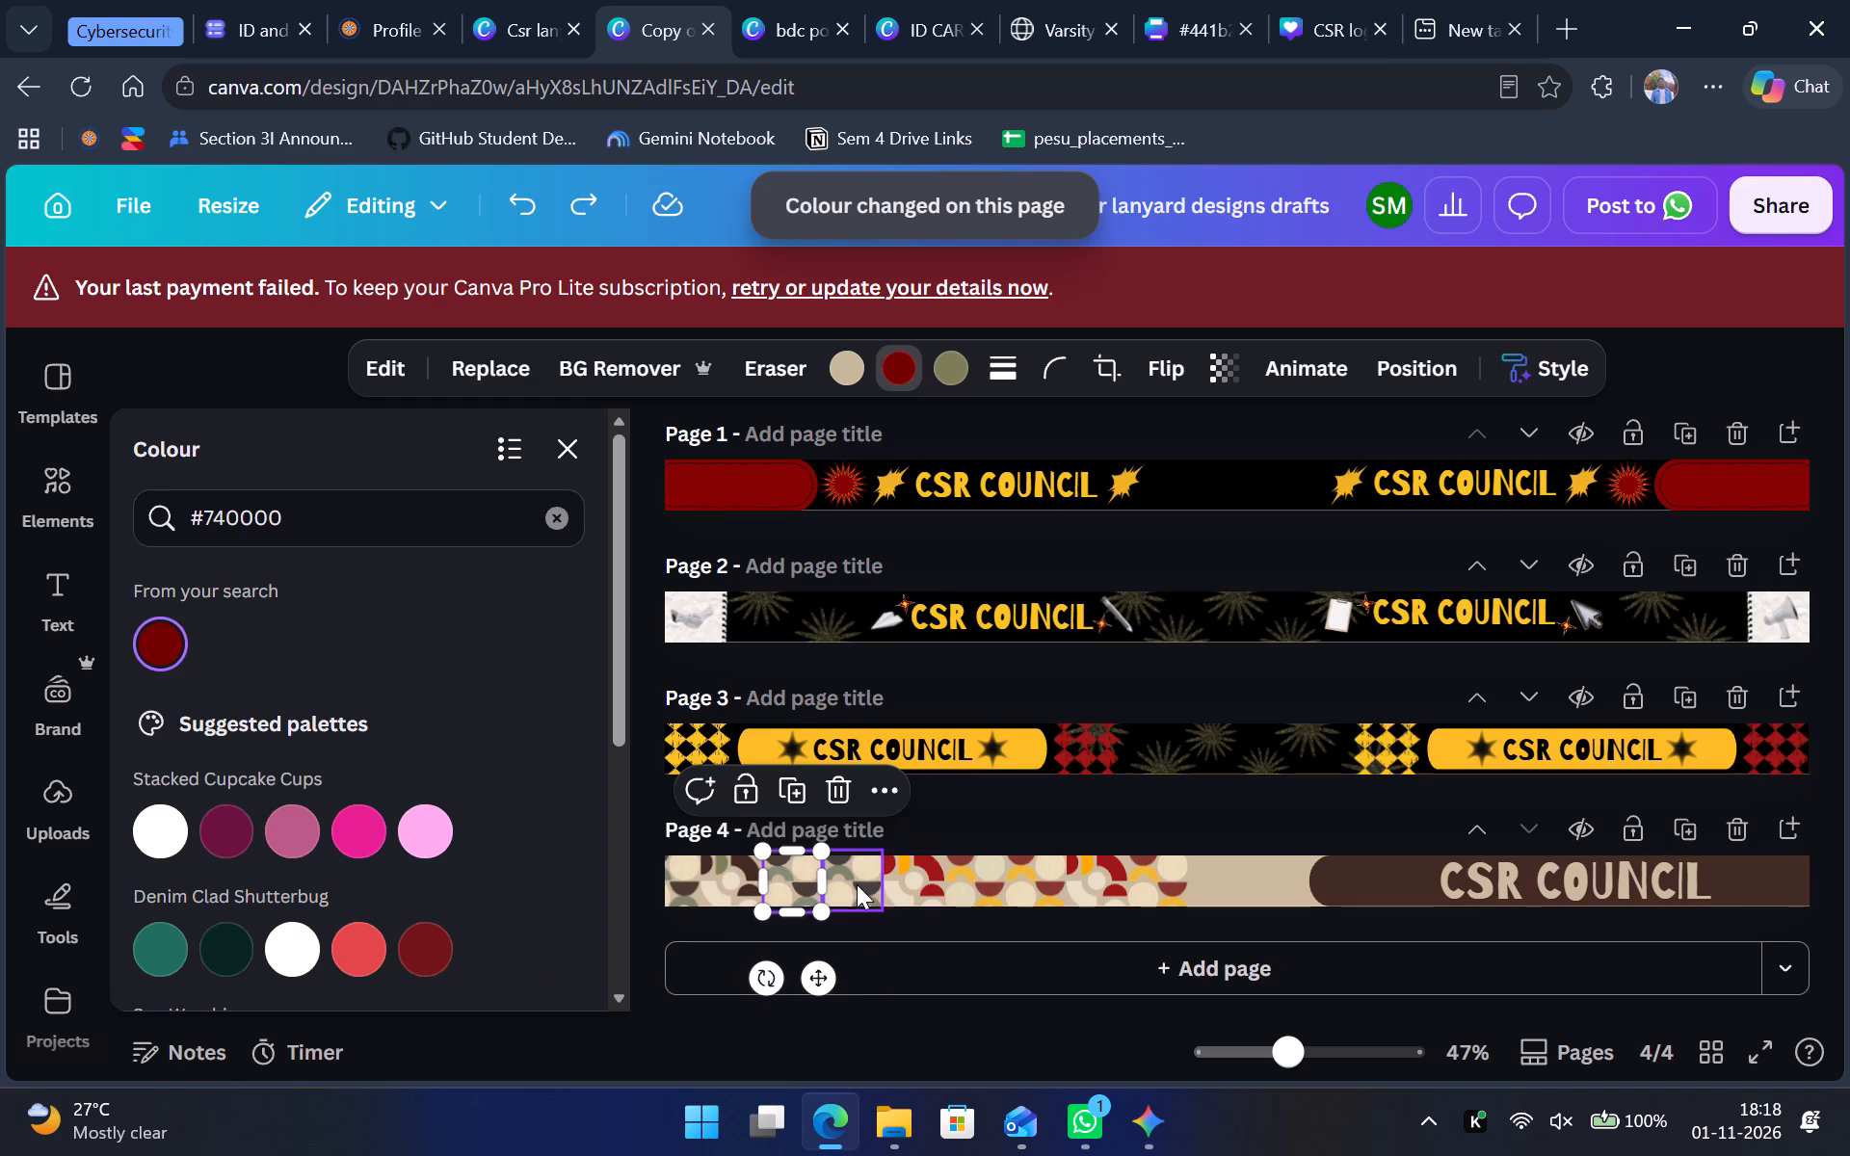
Set the brown or red colour of the fourth, sixth, seventh and ninth pattern tiles on page 4 to #740000.
left_click(857, 884)
left_click(157, 642)
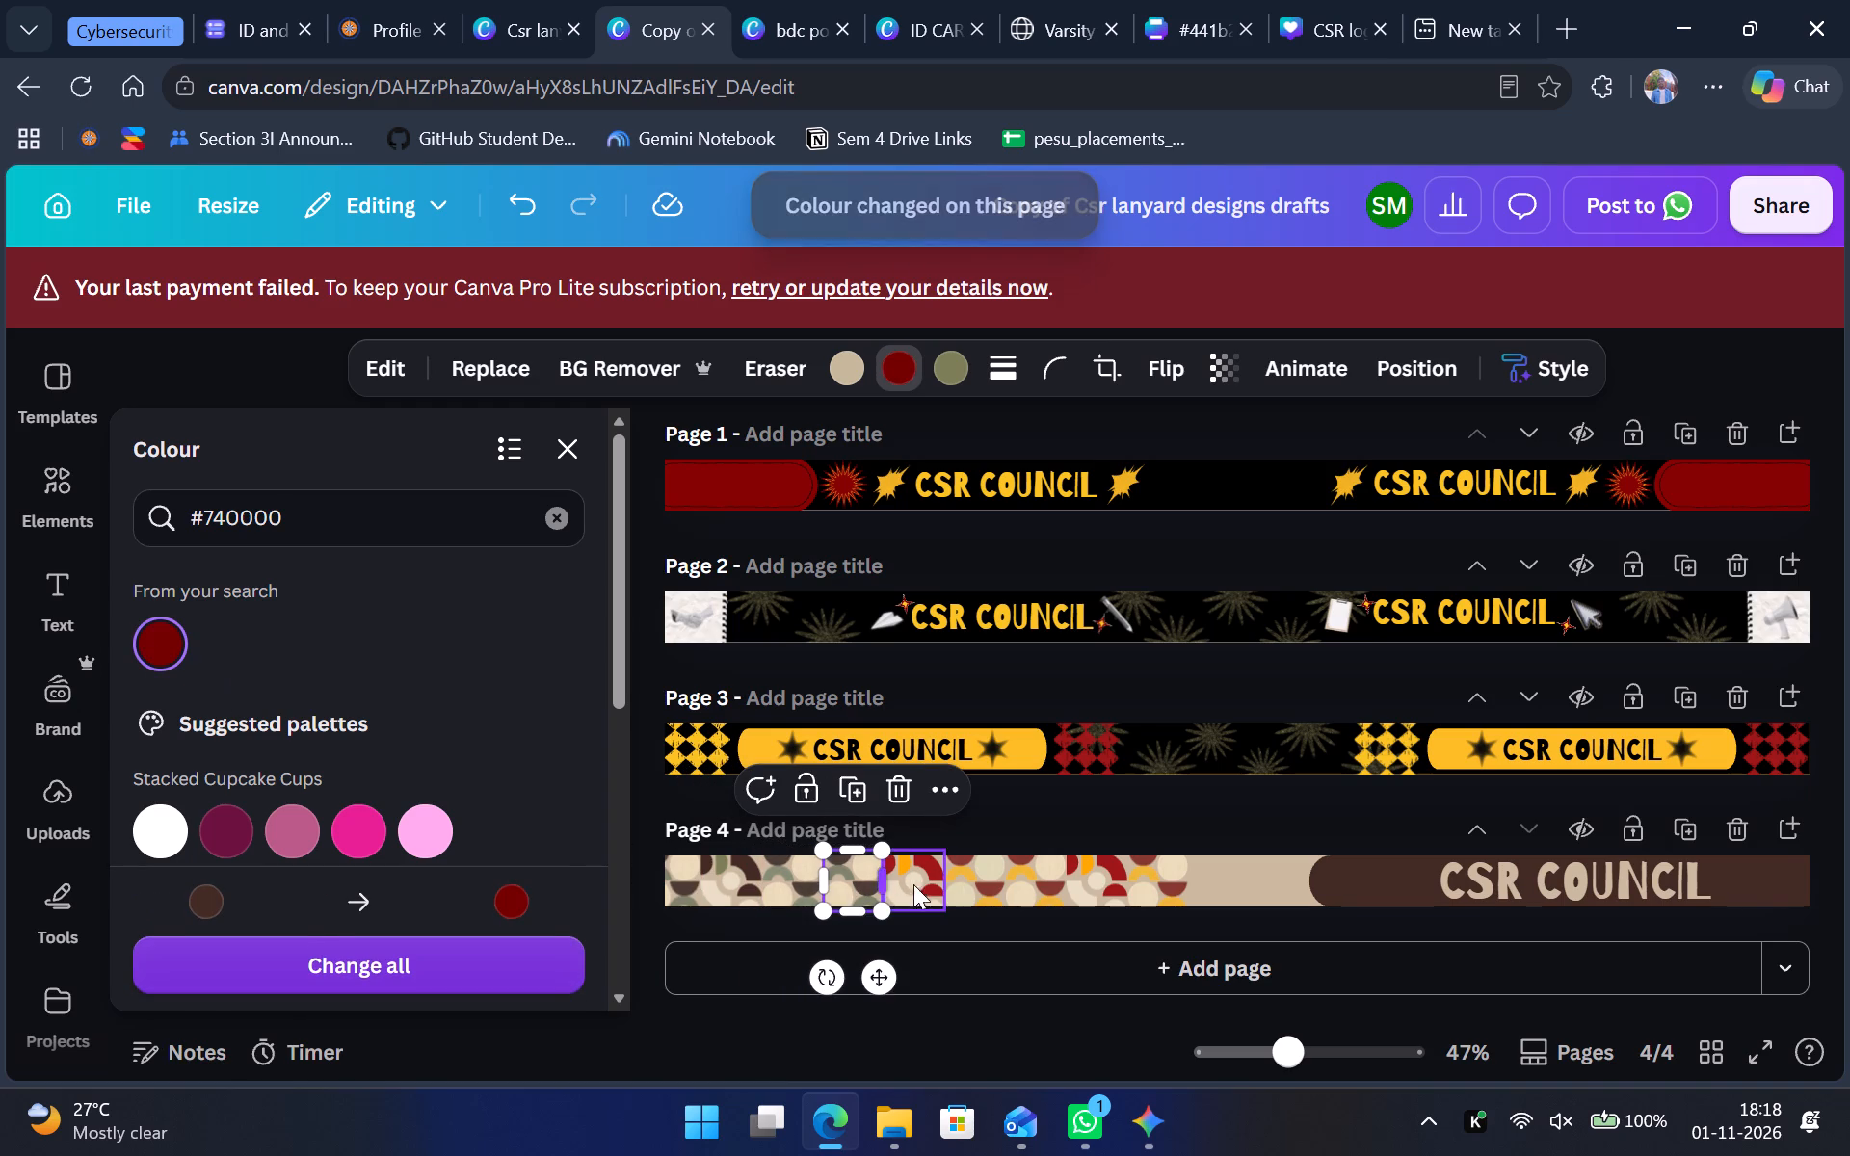
left_click(925, 882)
left_click(987, 881)
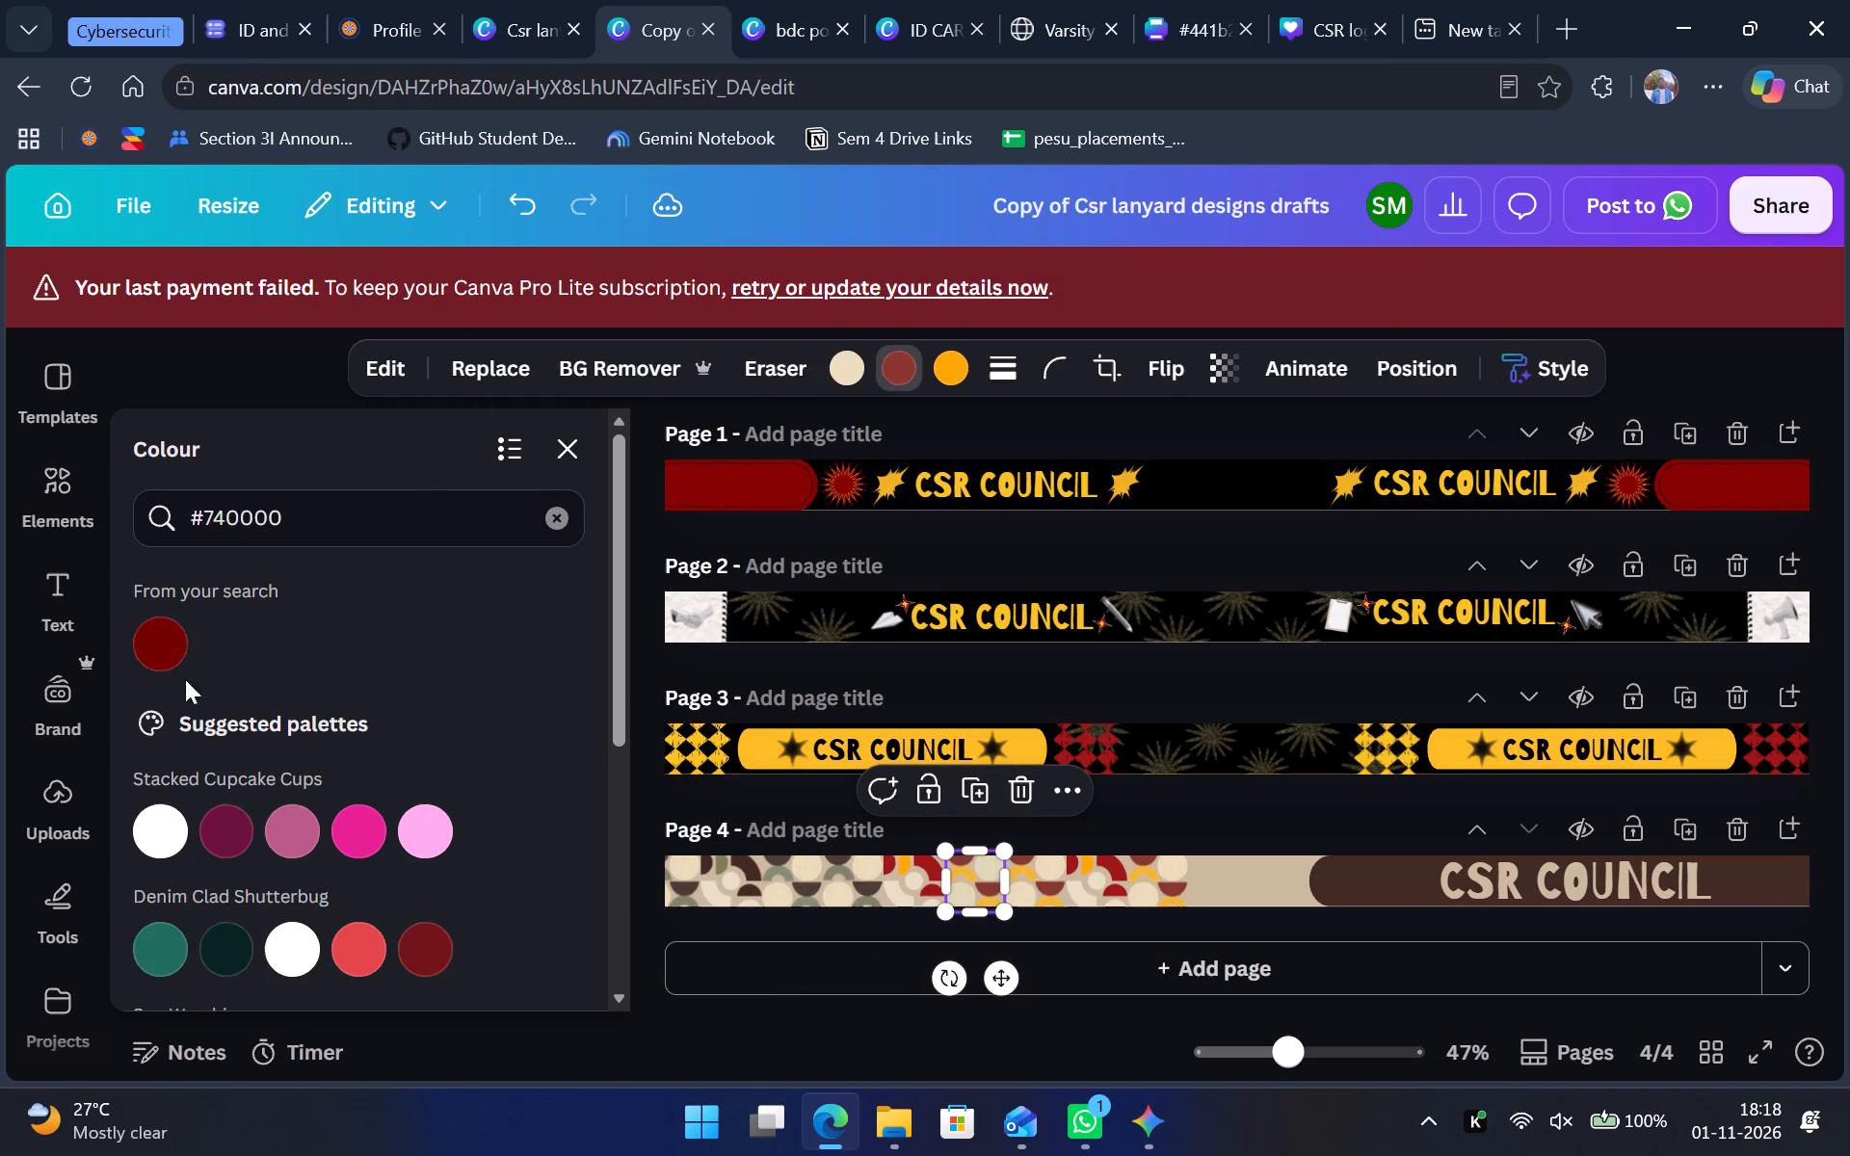
left_click(157, 646)
left_click(1039, 889)
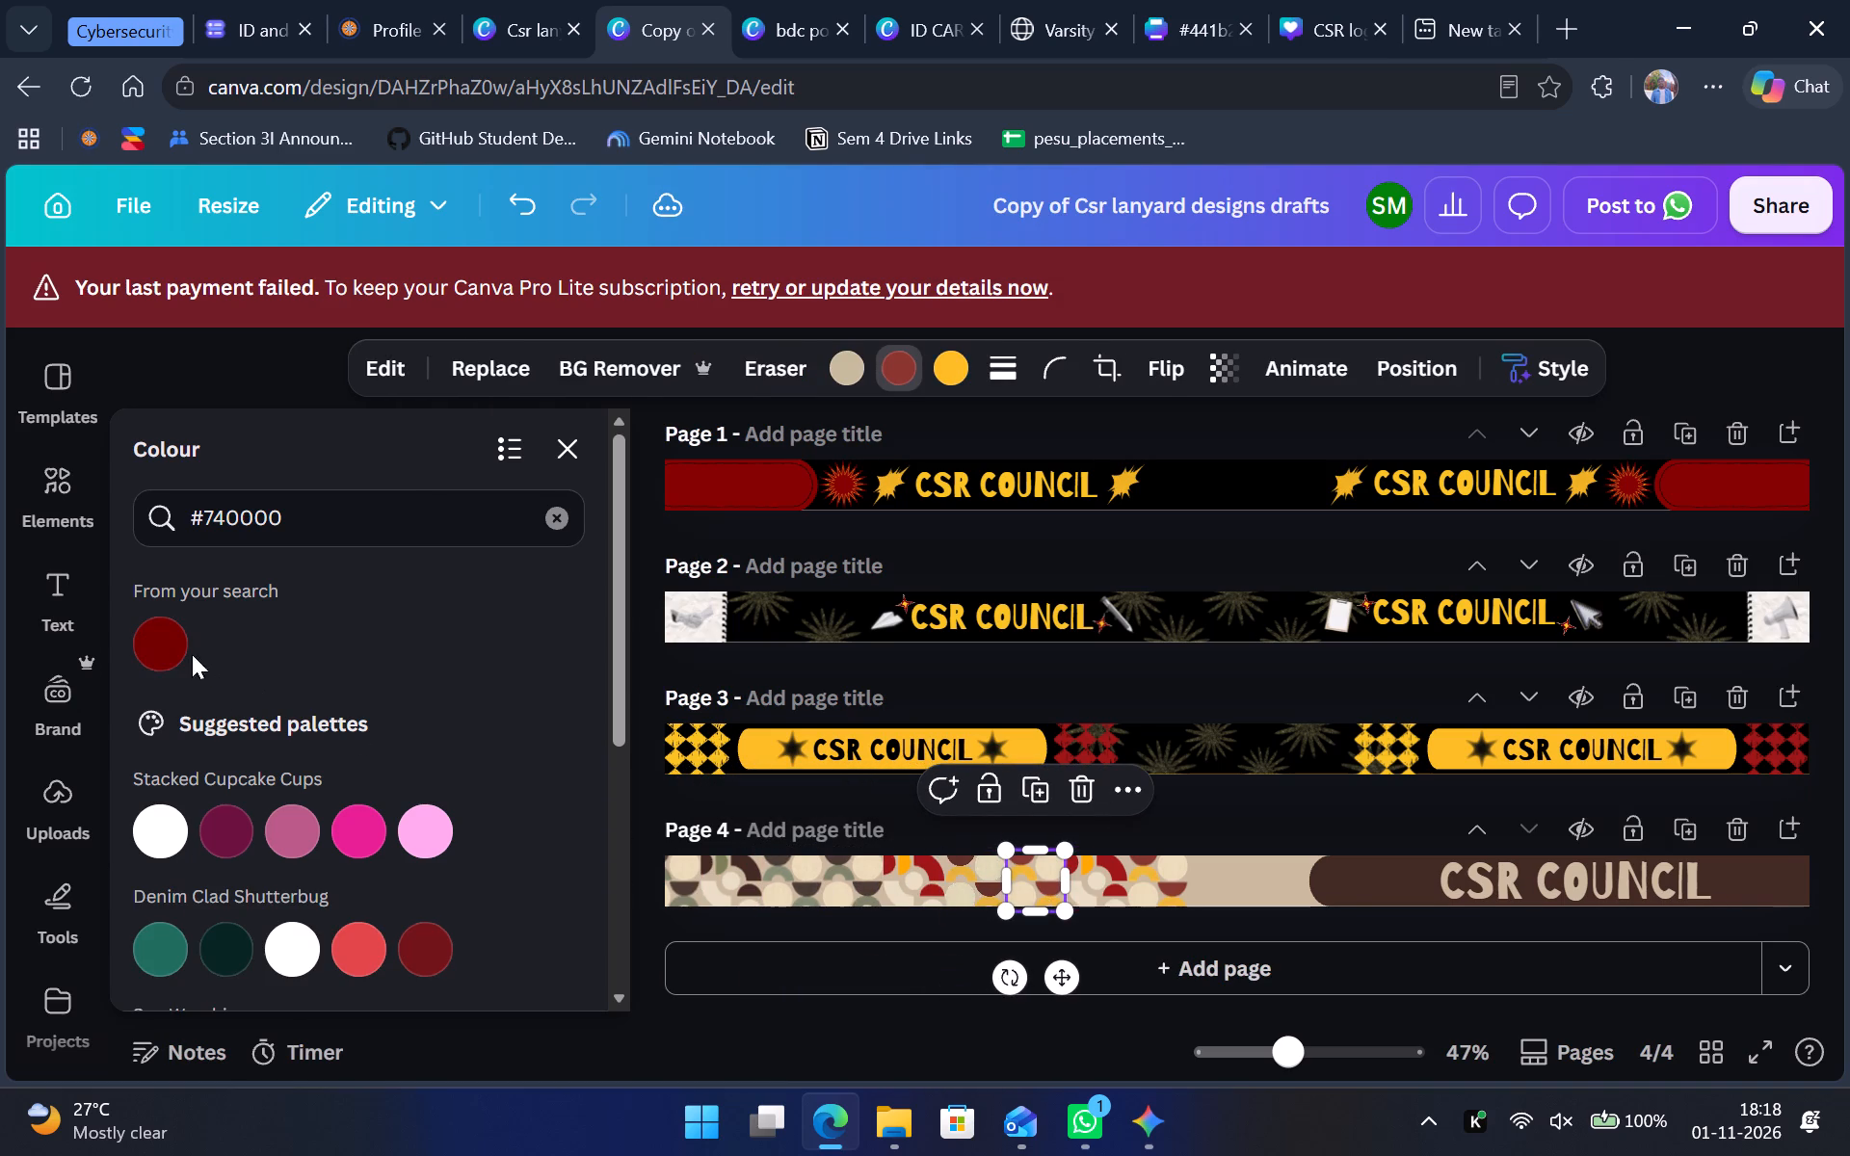
left_click(168, 642)
left_click(1097, 890)
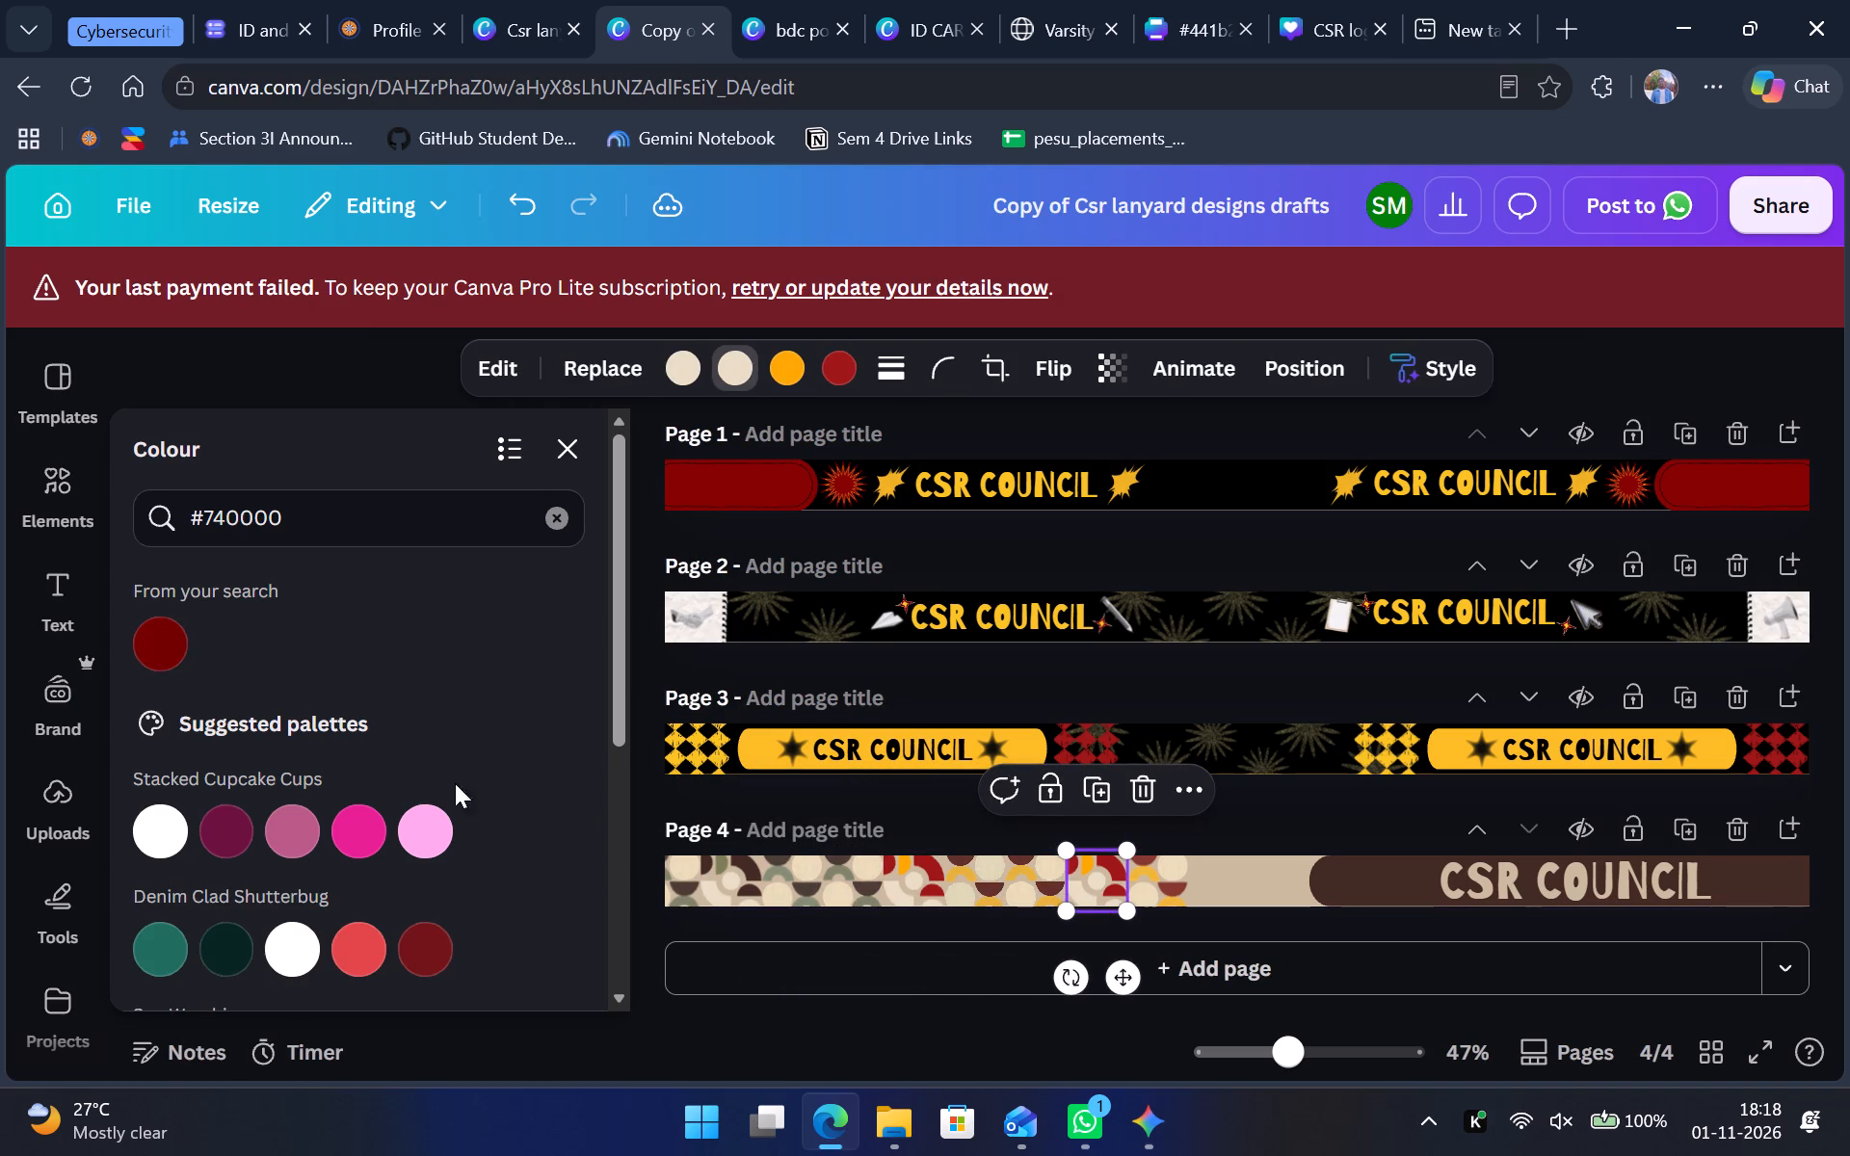
left_click(1164, 878)
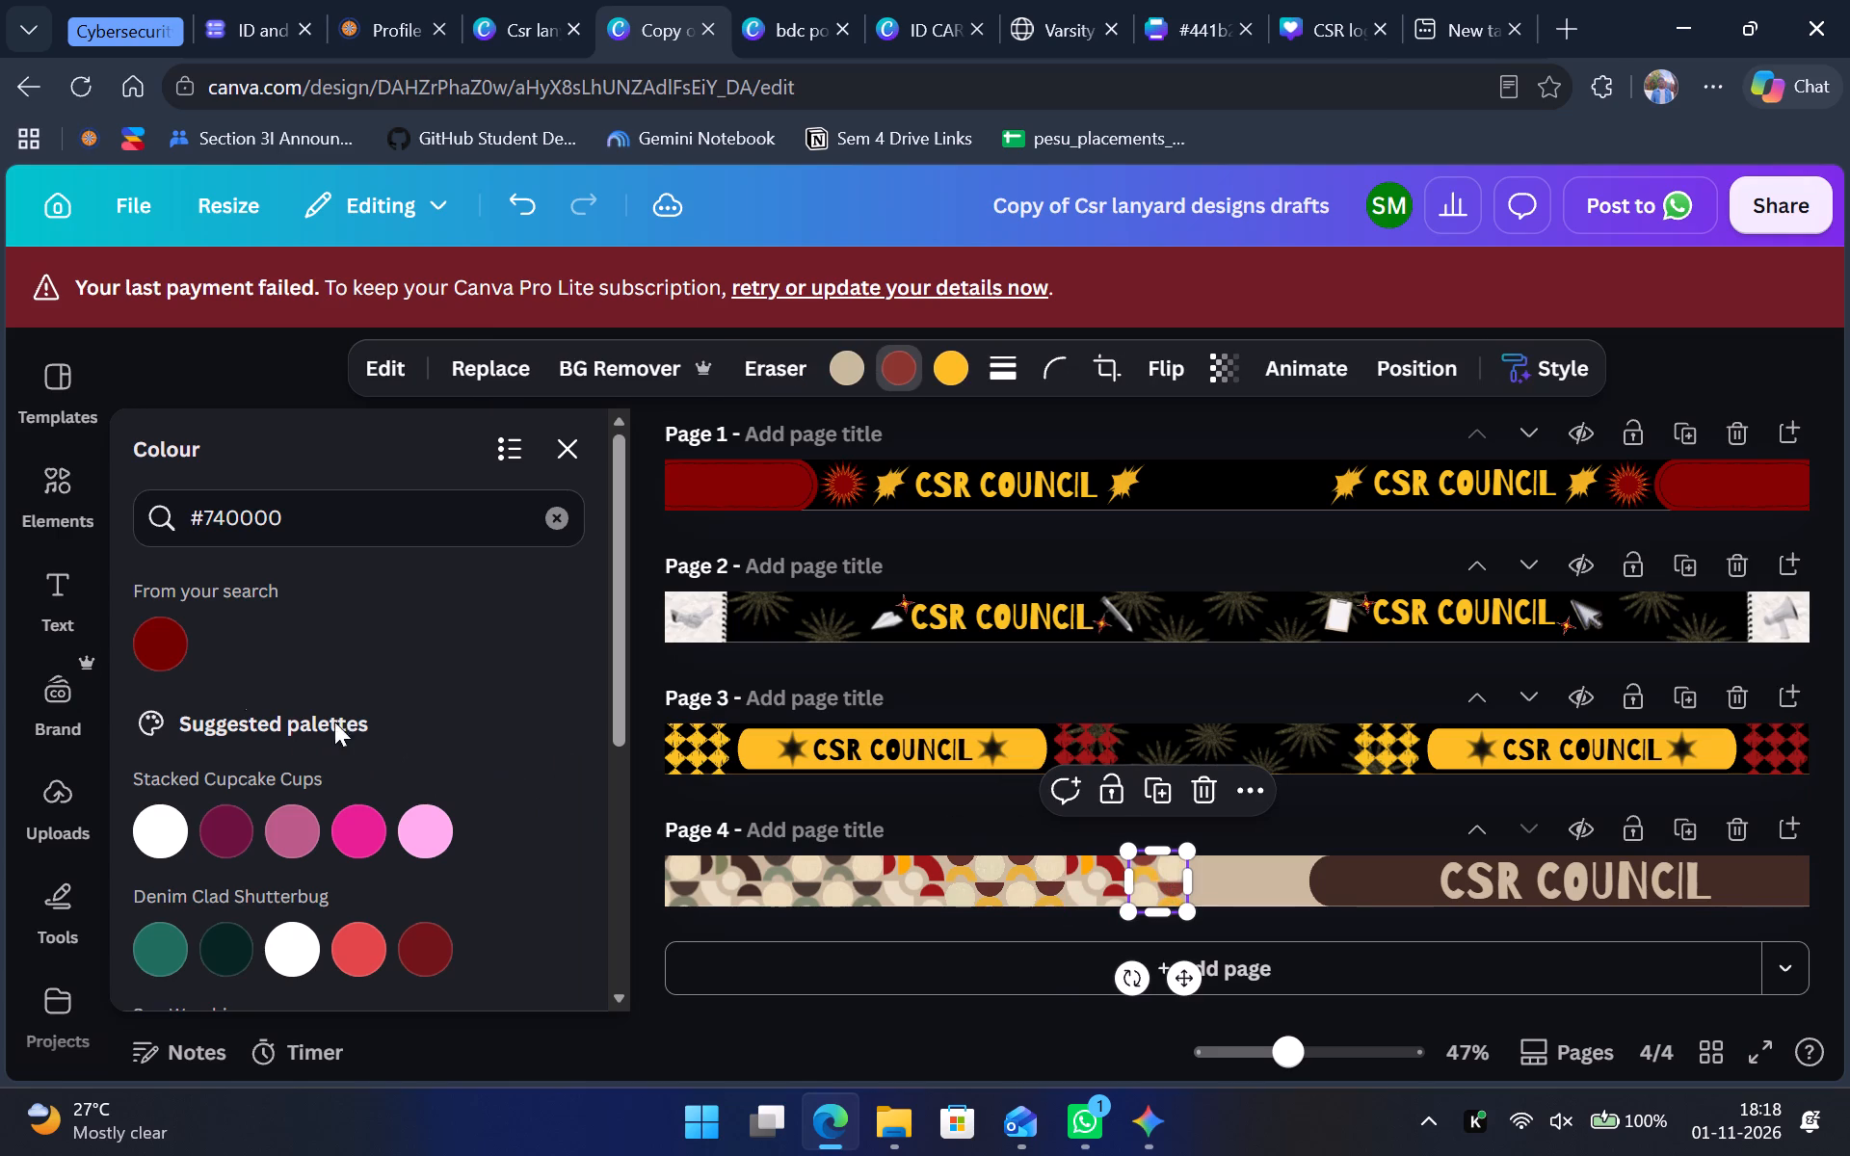
left_click(165, 647)
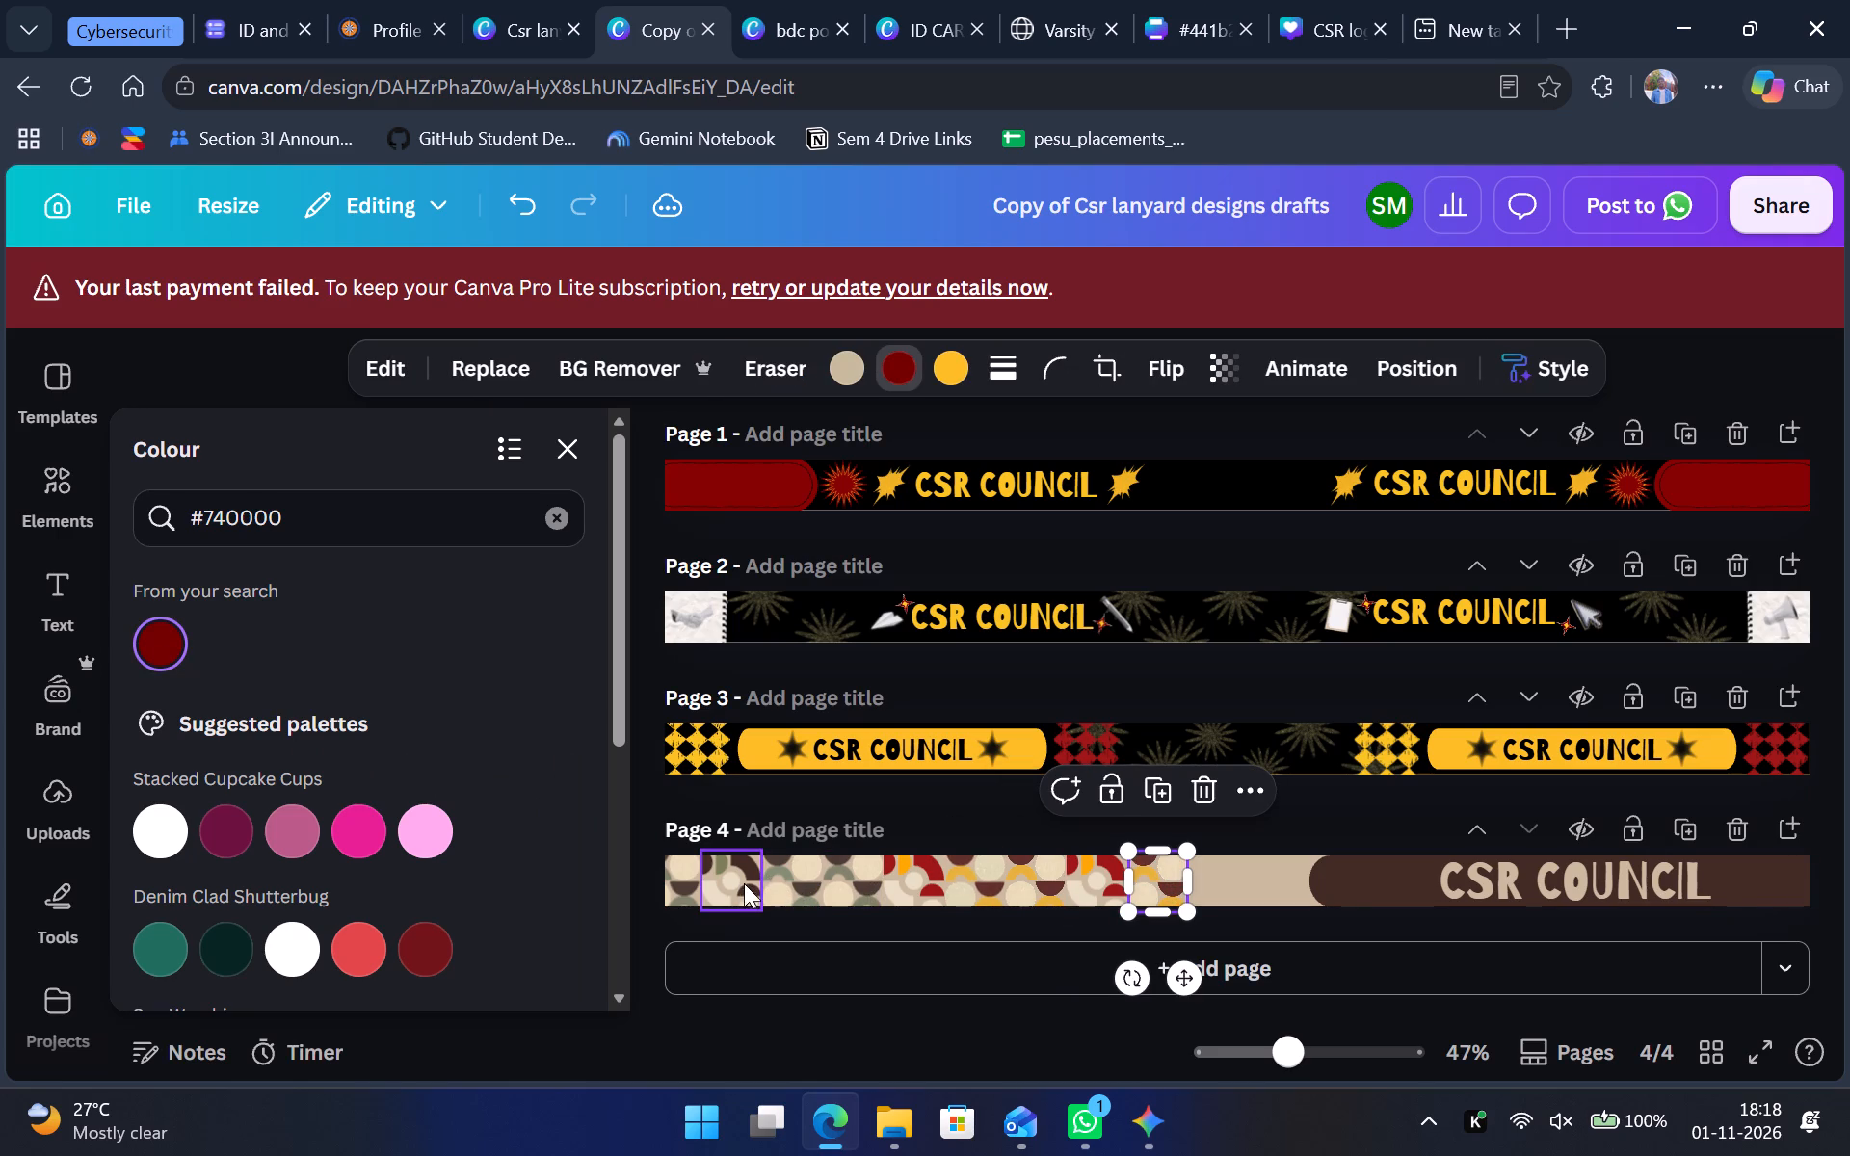
Recolour the red in the fifth and eighth pattern tiles on page 4 to the design's existing dark brown.
left_click(889, 882)
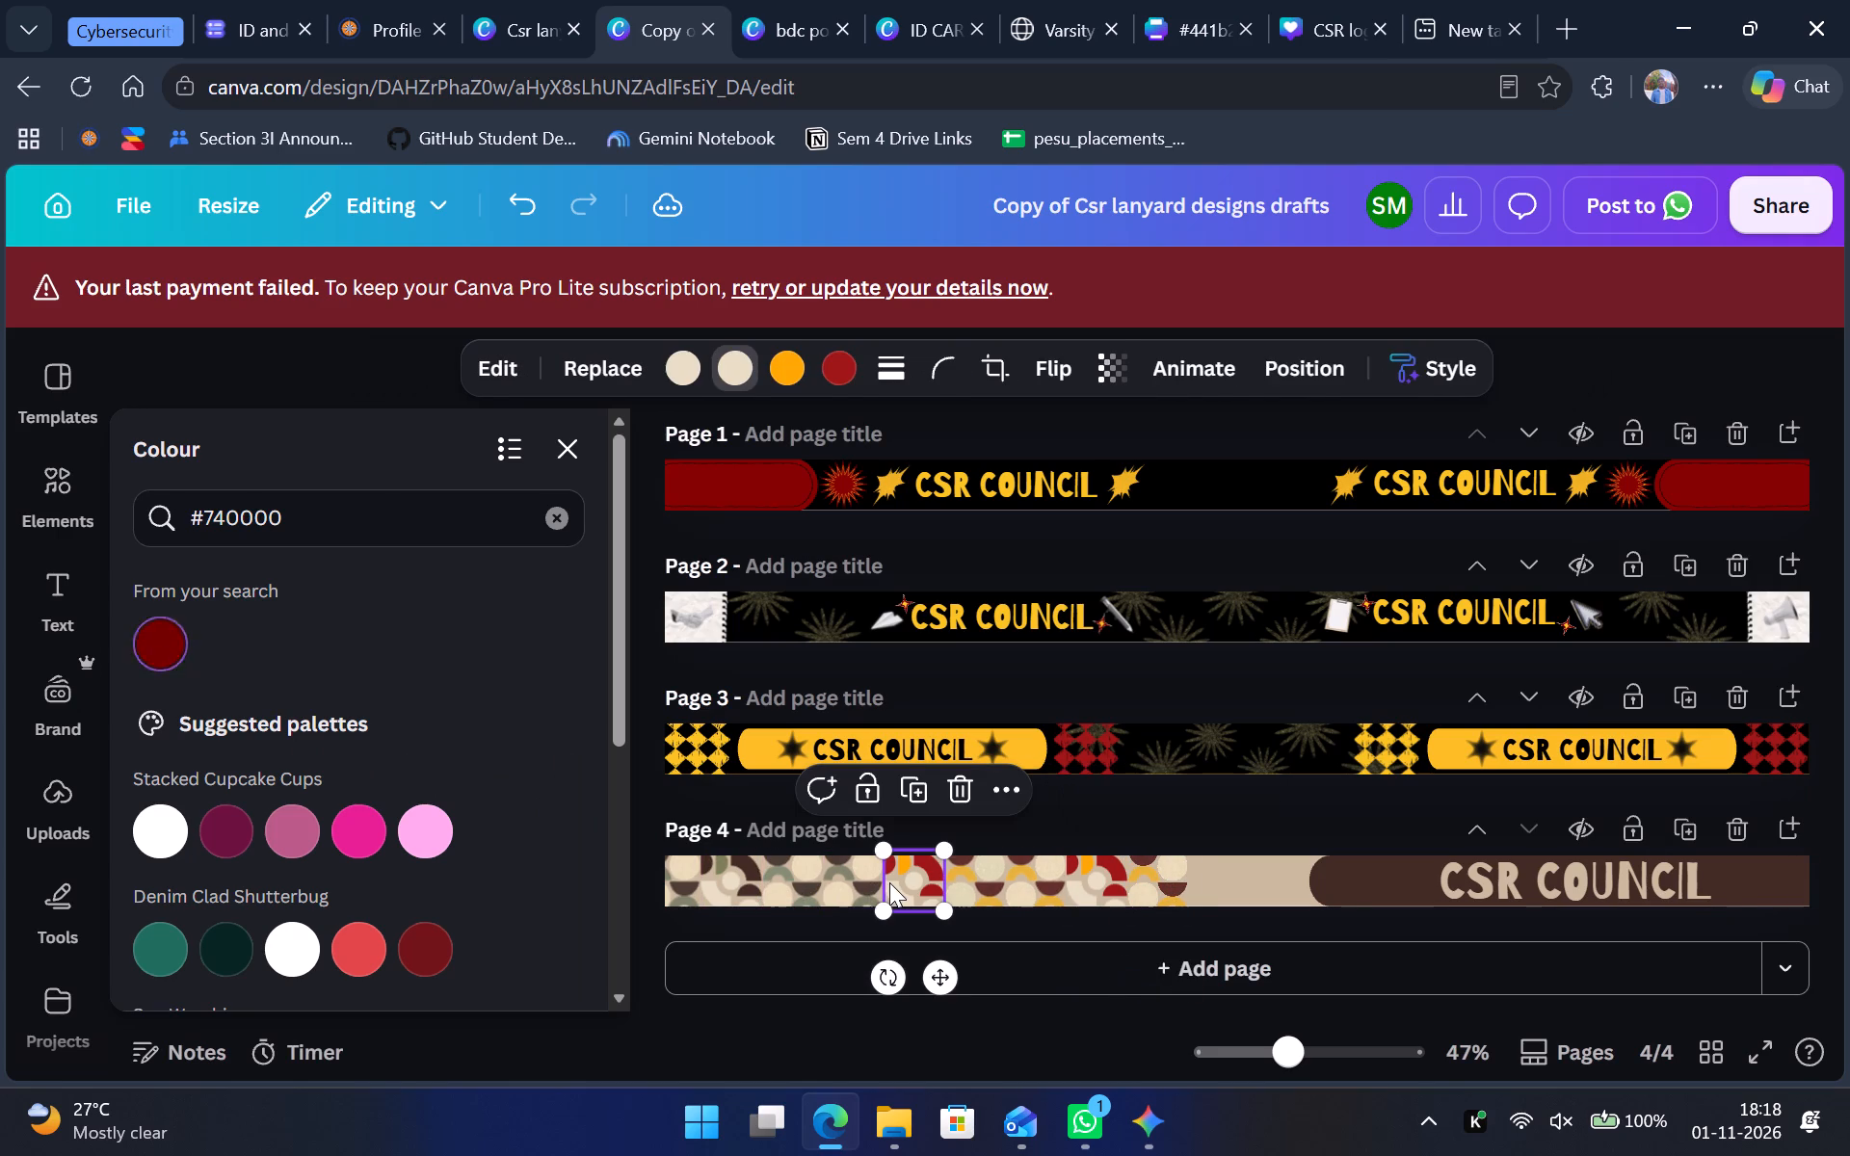
left_click(825, 378)
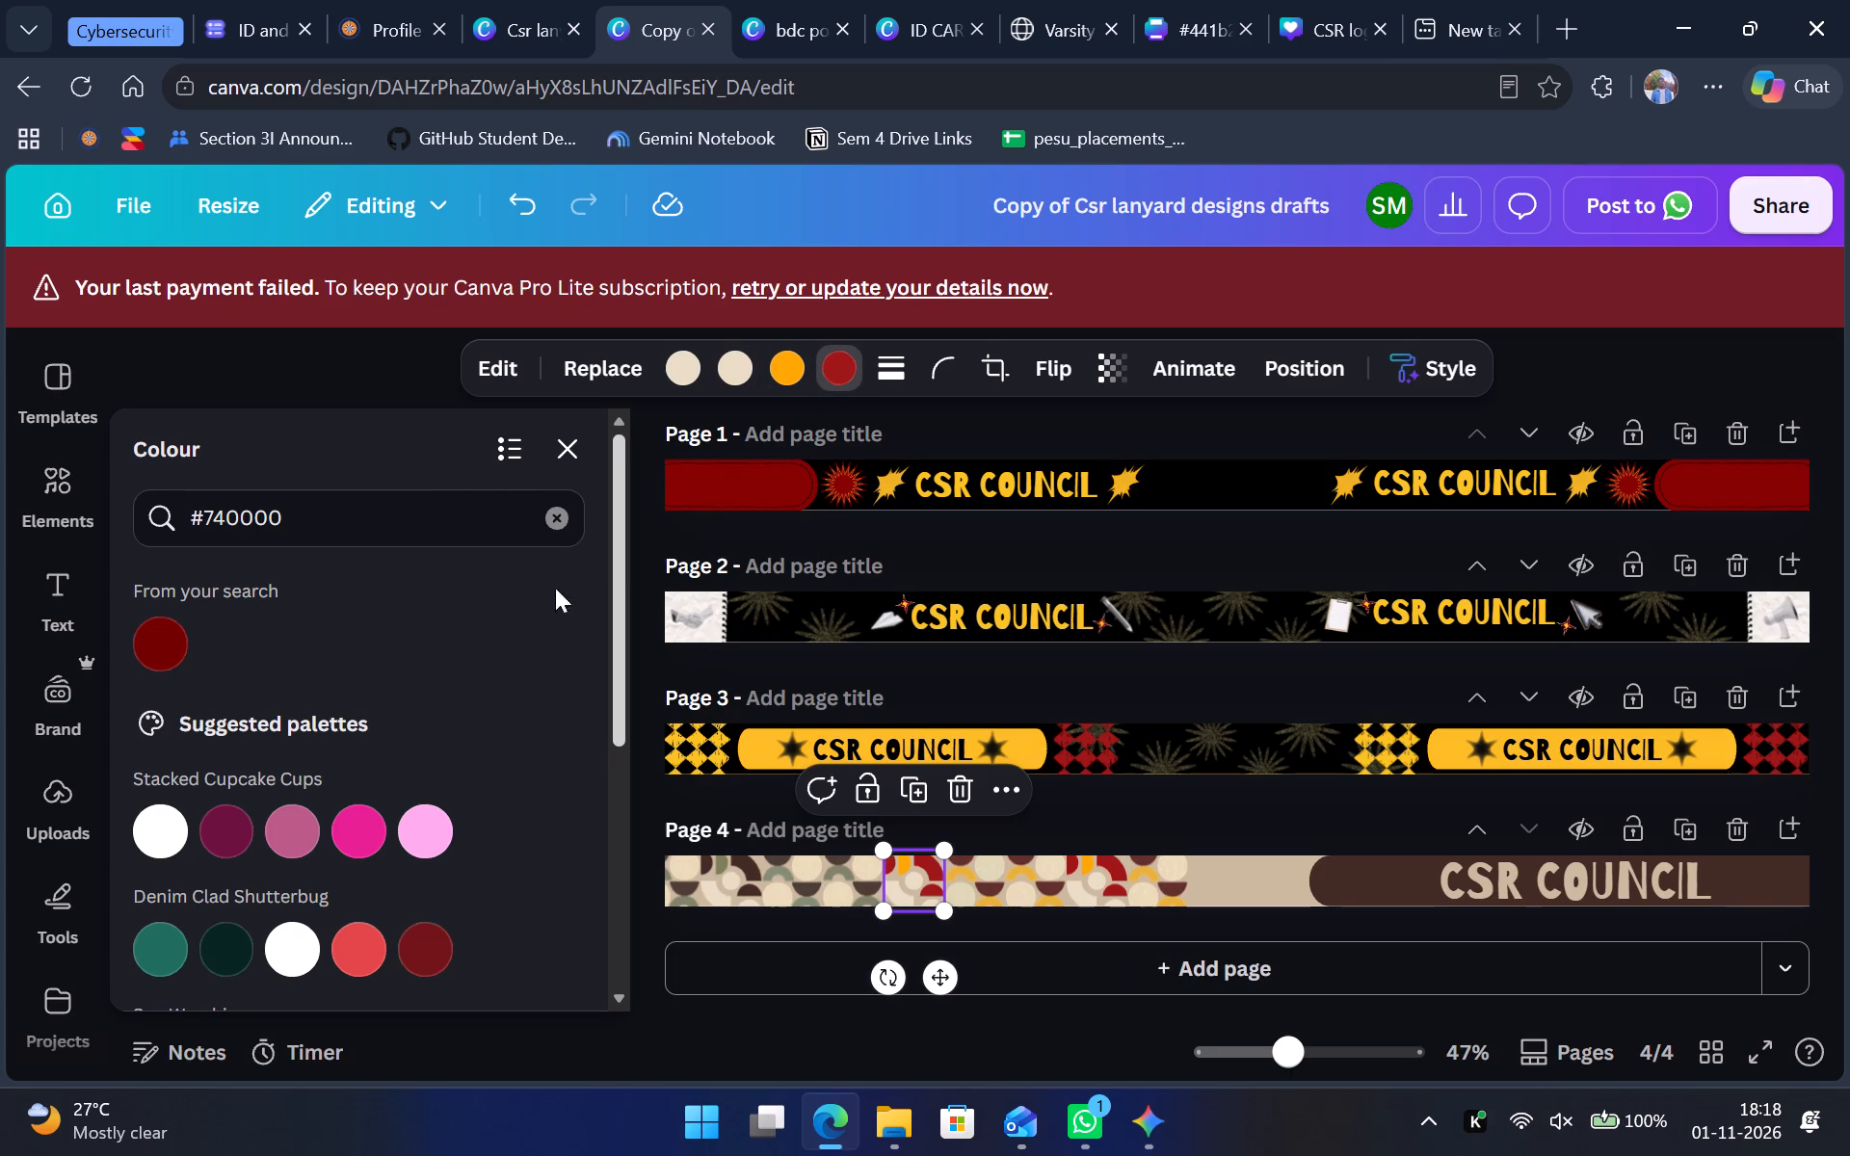
left_click(544, 512)
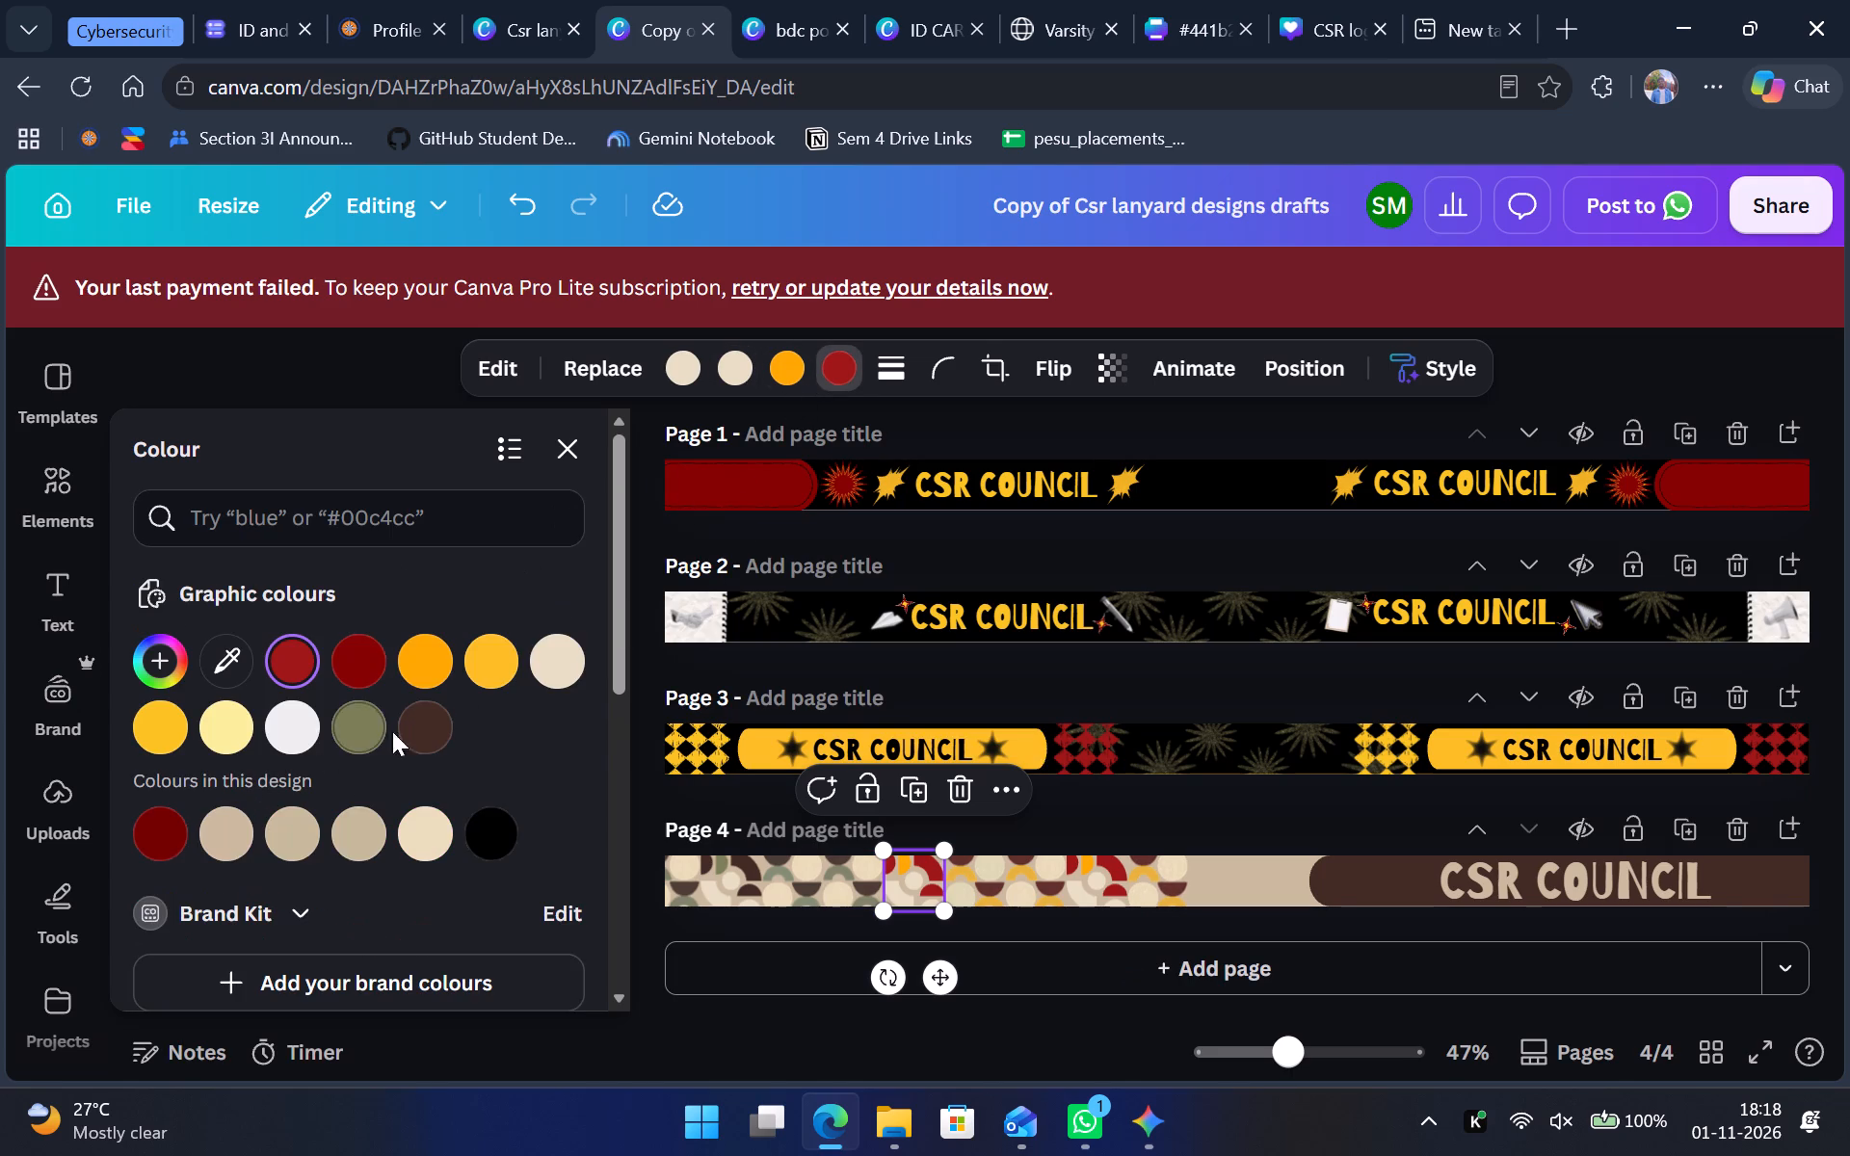
left_click(438, 728)
left_click(1105, 883)
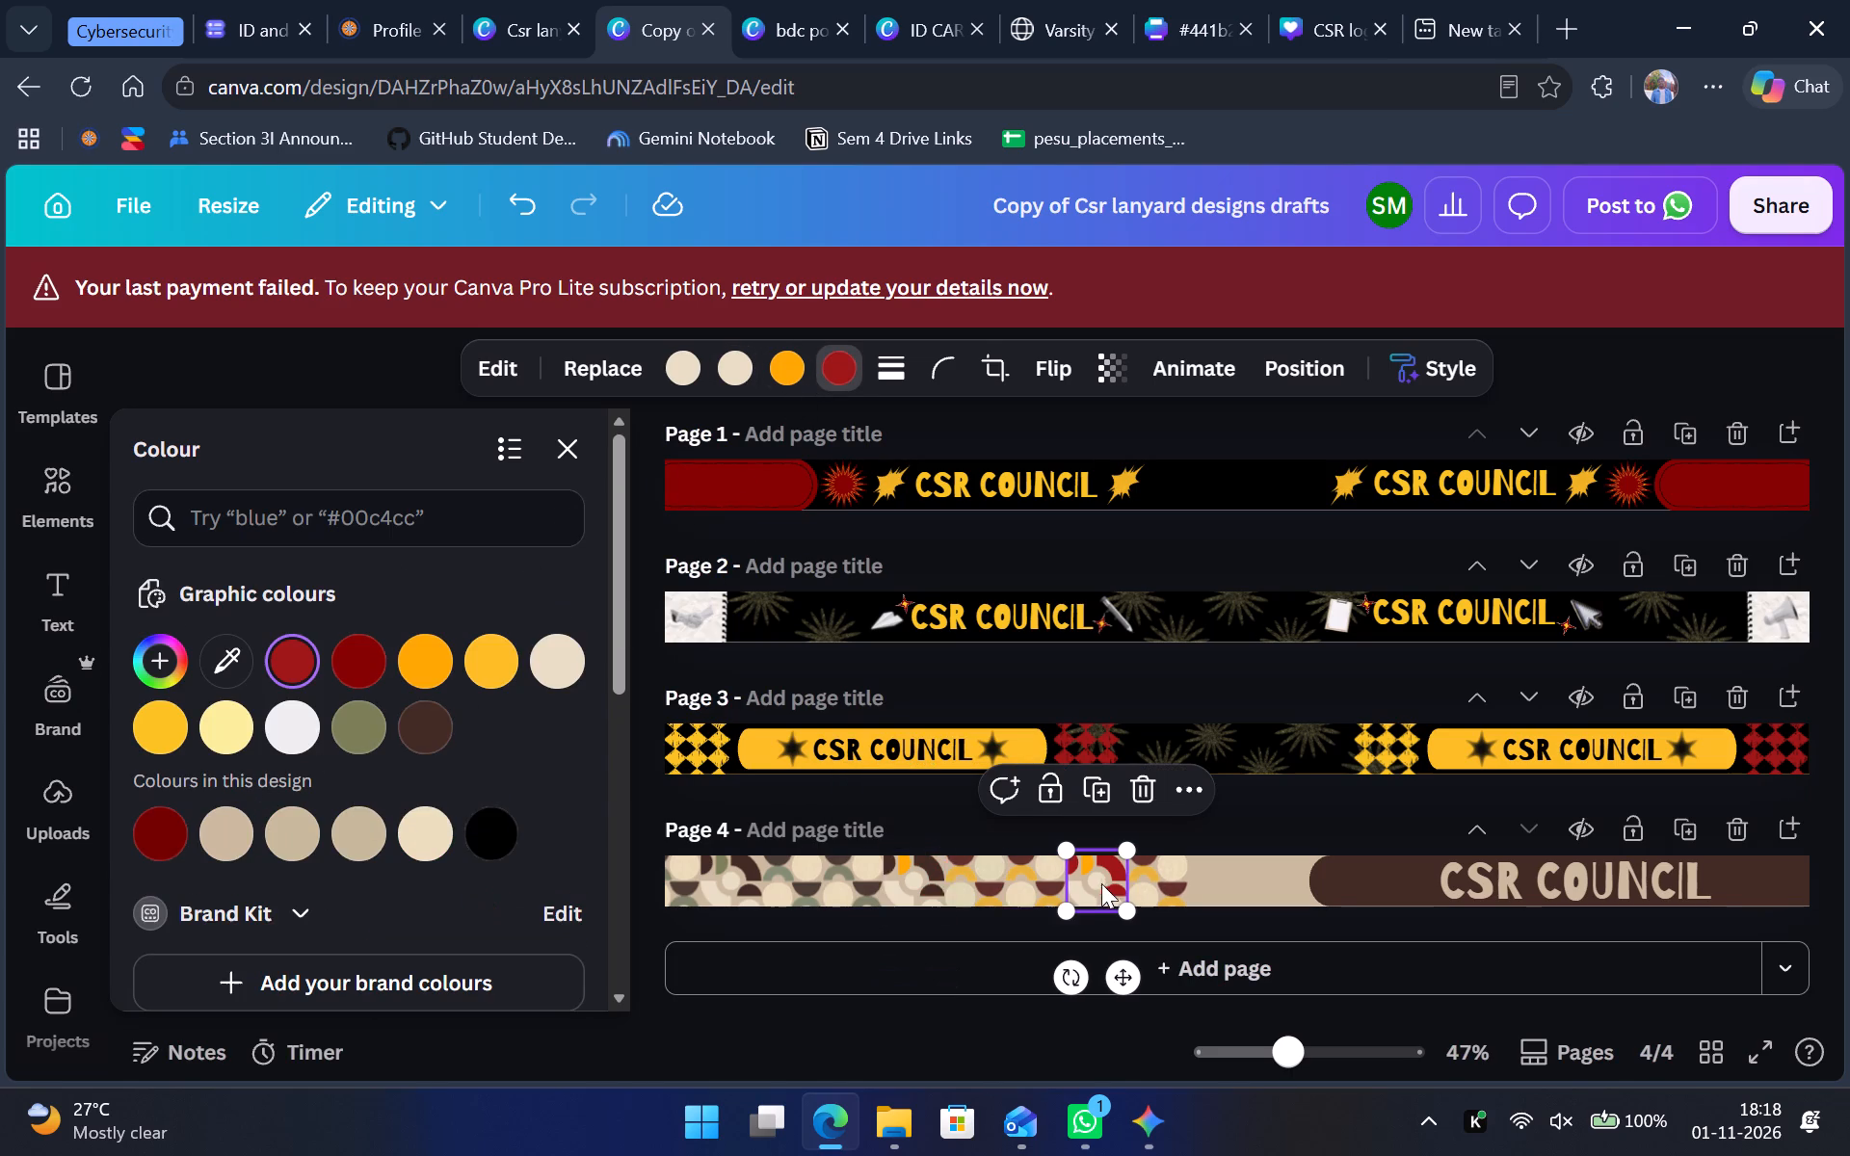
left_click(426, 726)
Replace the orange or yellow in the fifth to ninth pattern tiles on page 4 with the design's olive green.
left_click(914, 880)
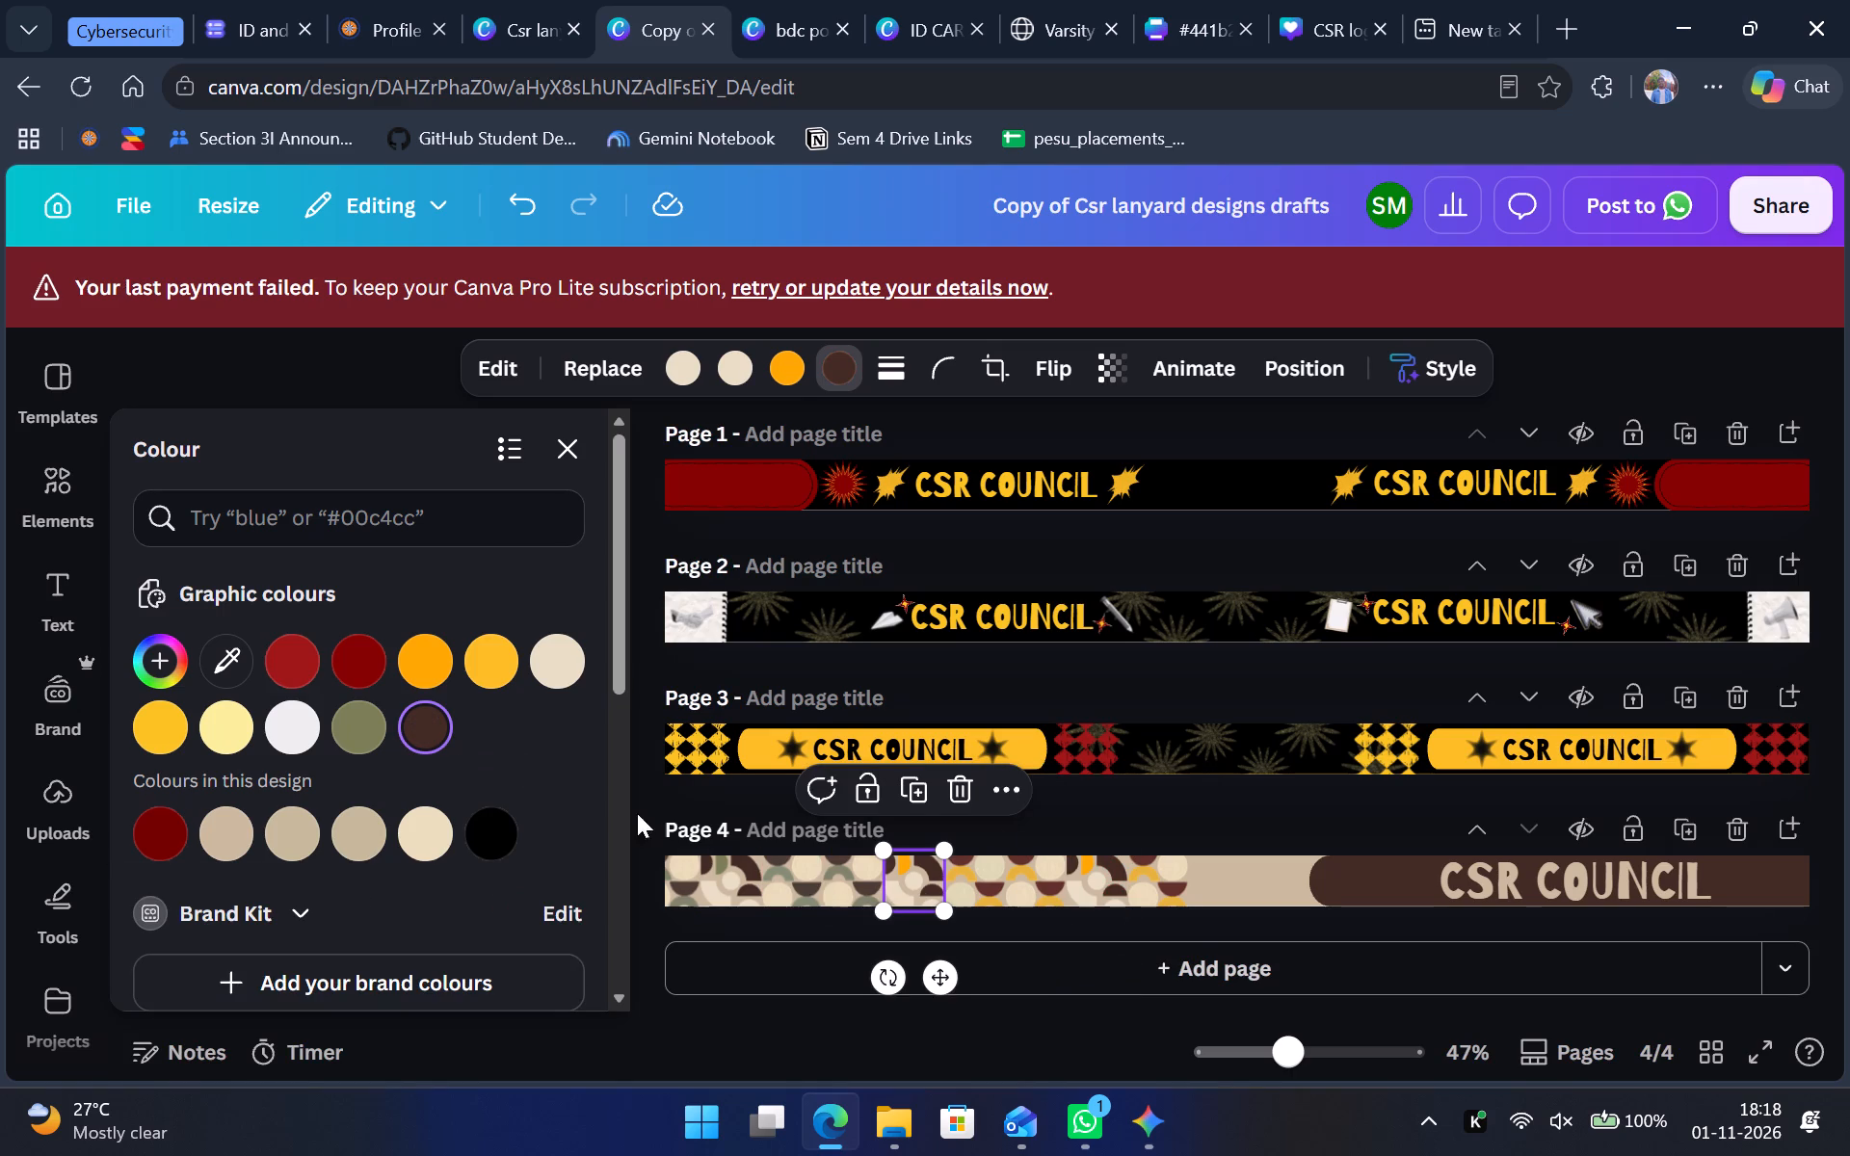
left_click(780, 380)
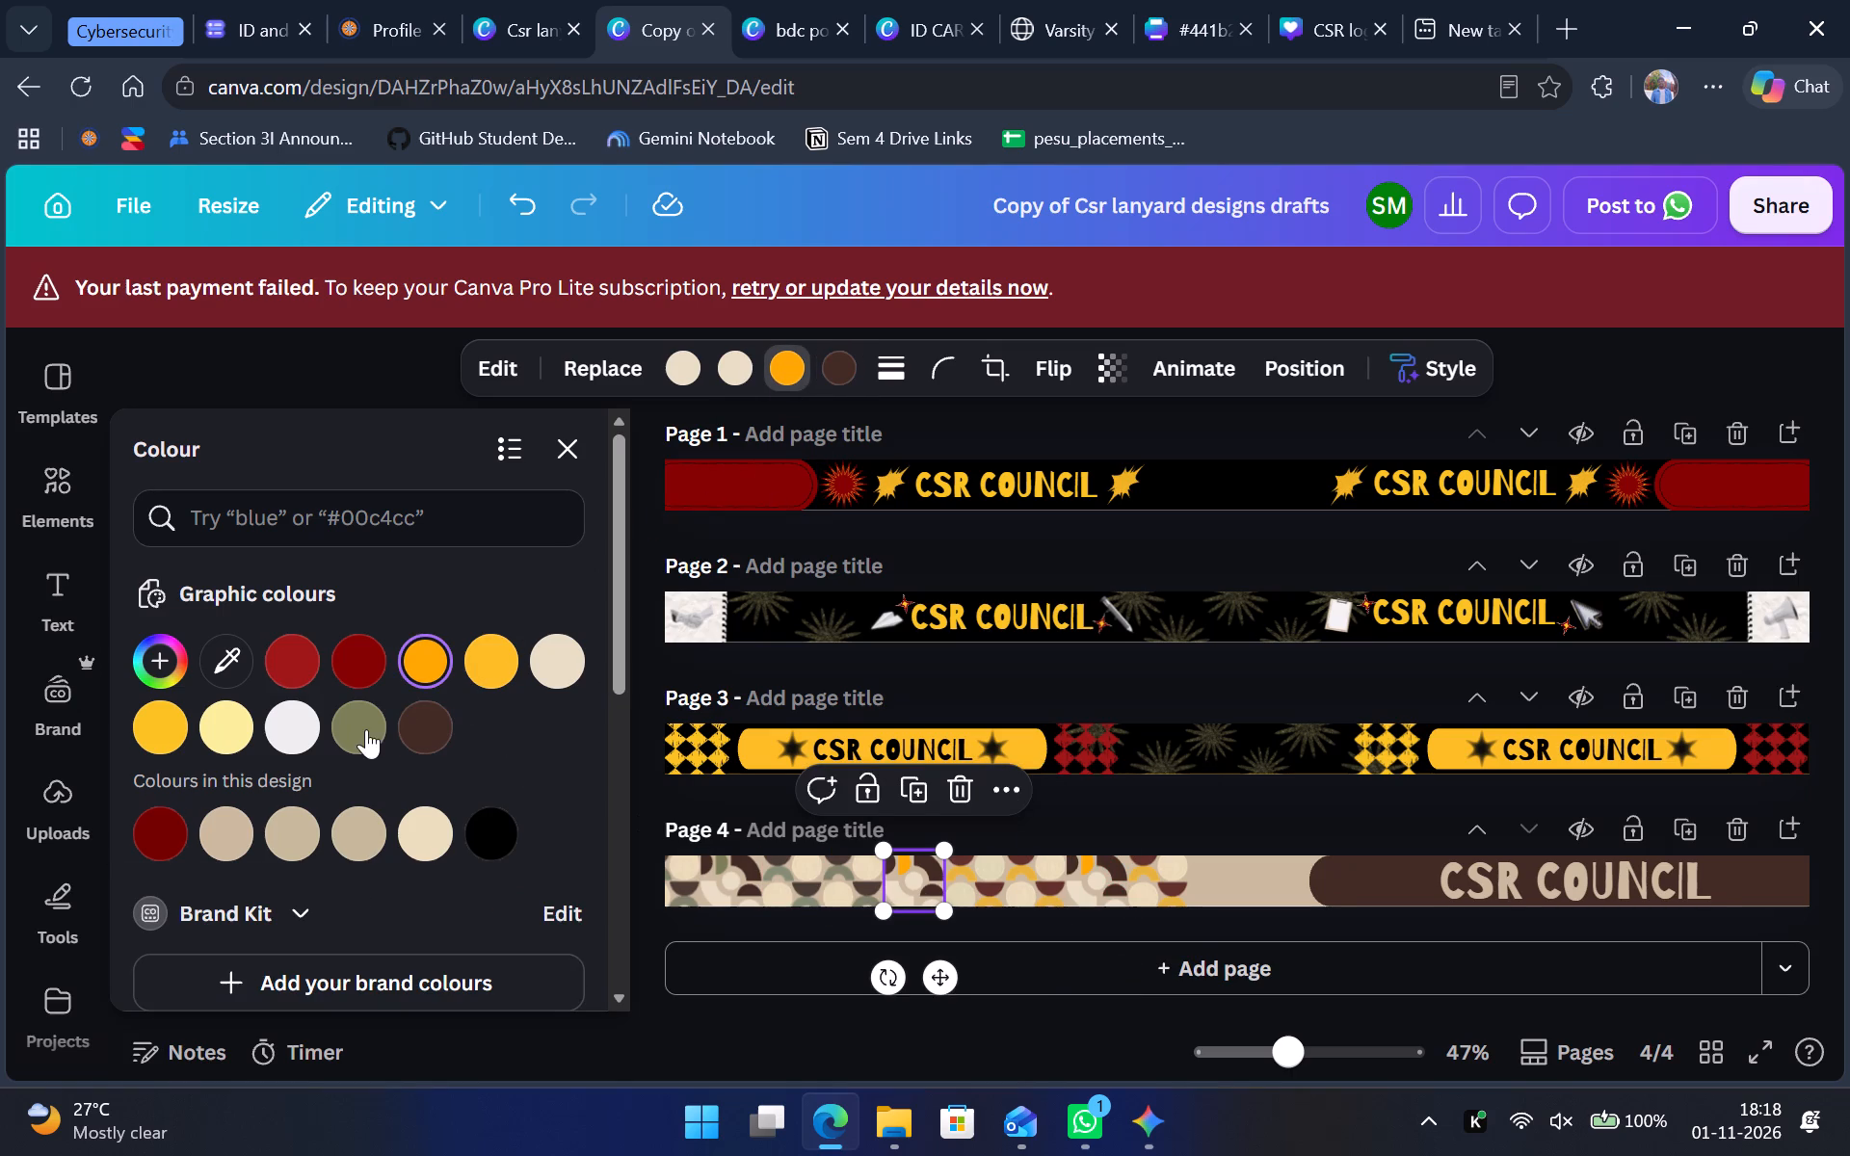
left_click(360, 733)
left_click(976, 884)
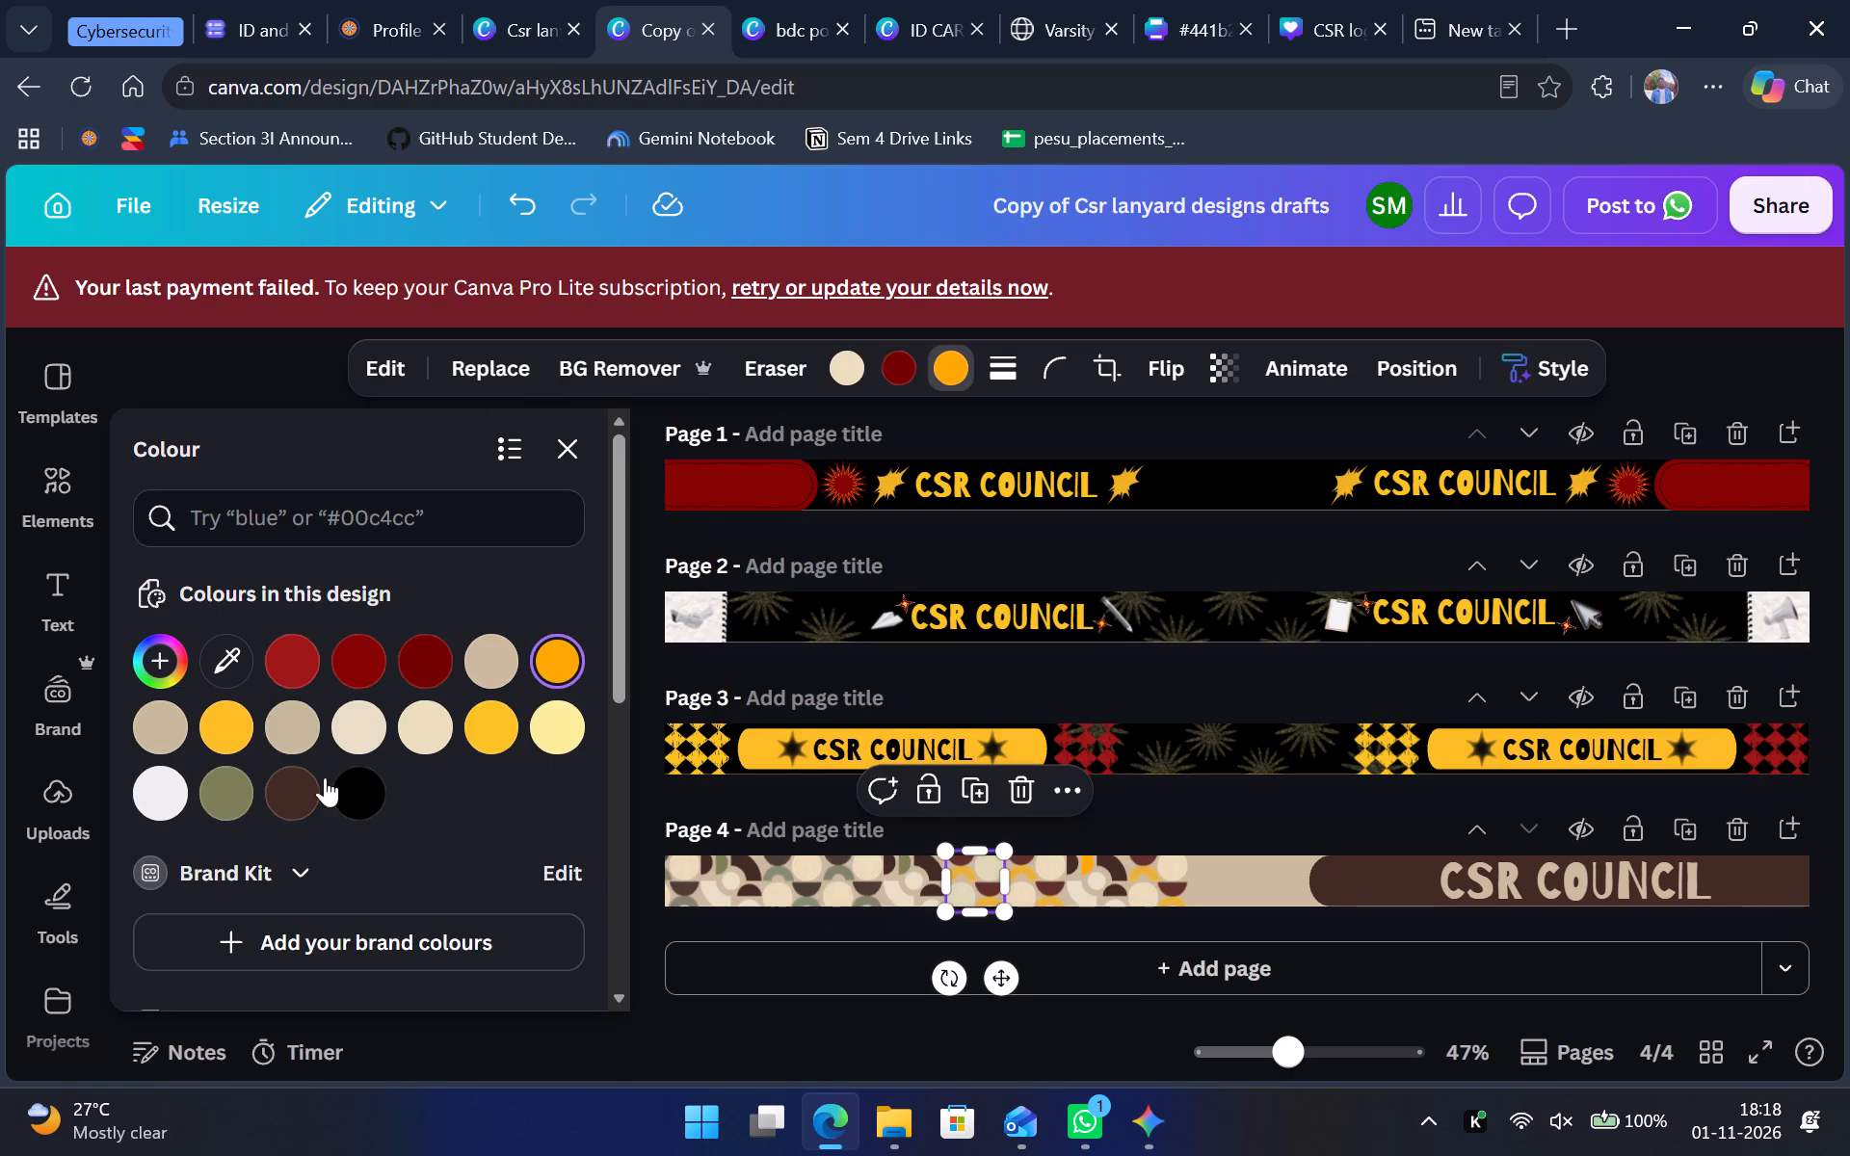
left_click(210, 790)
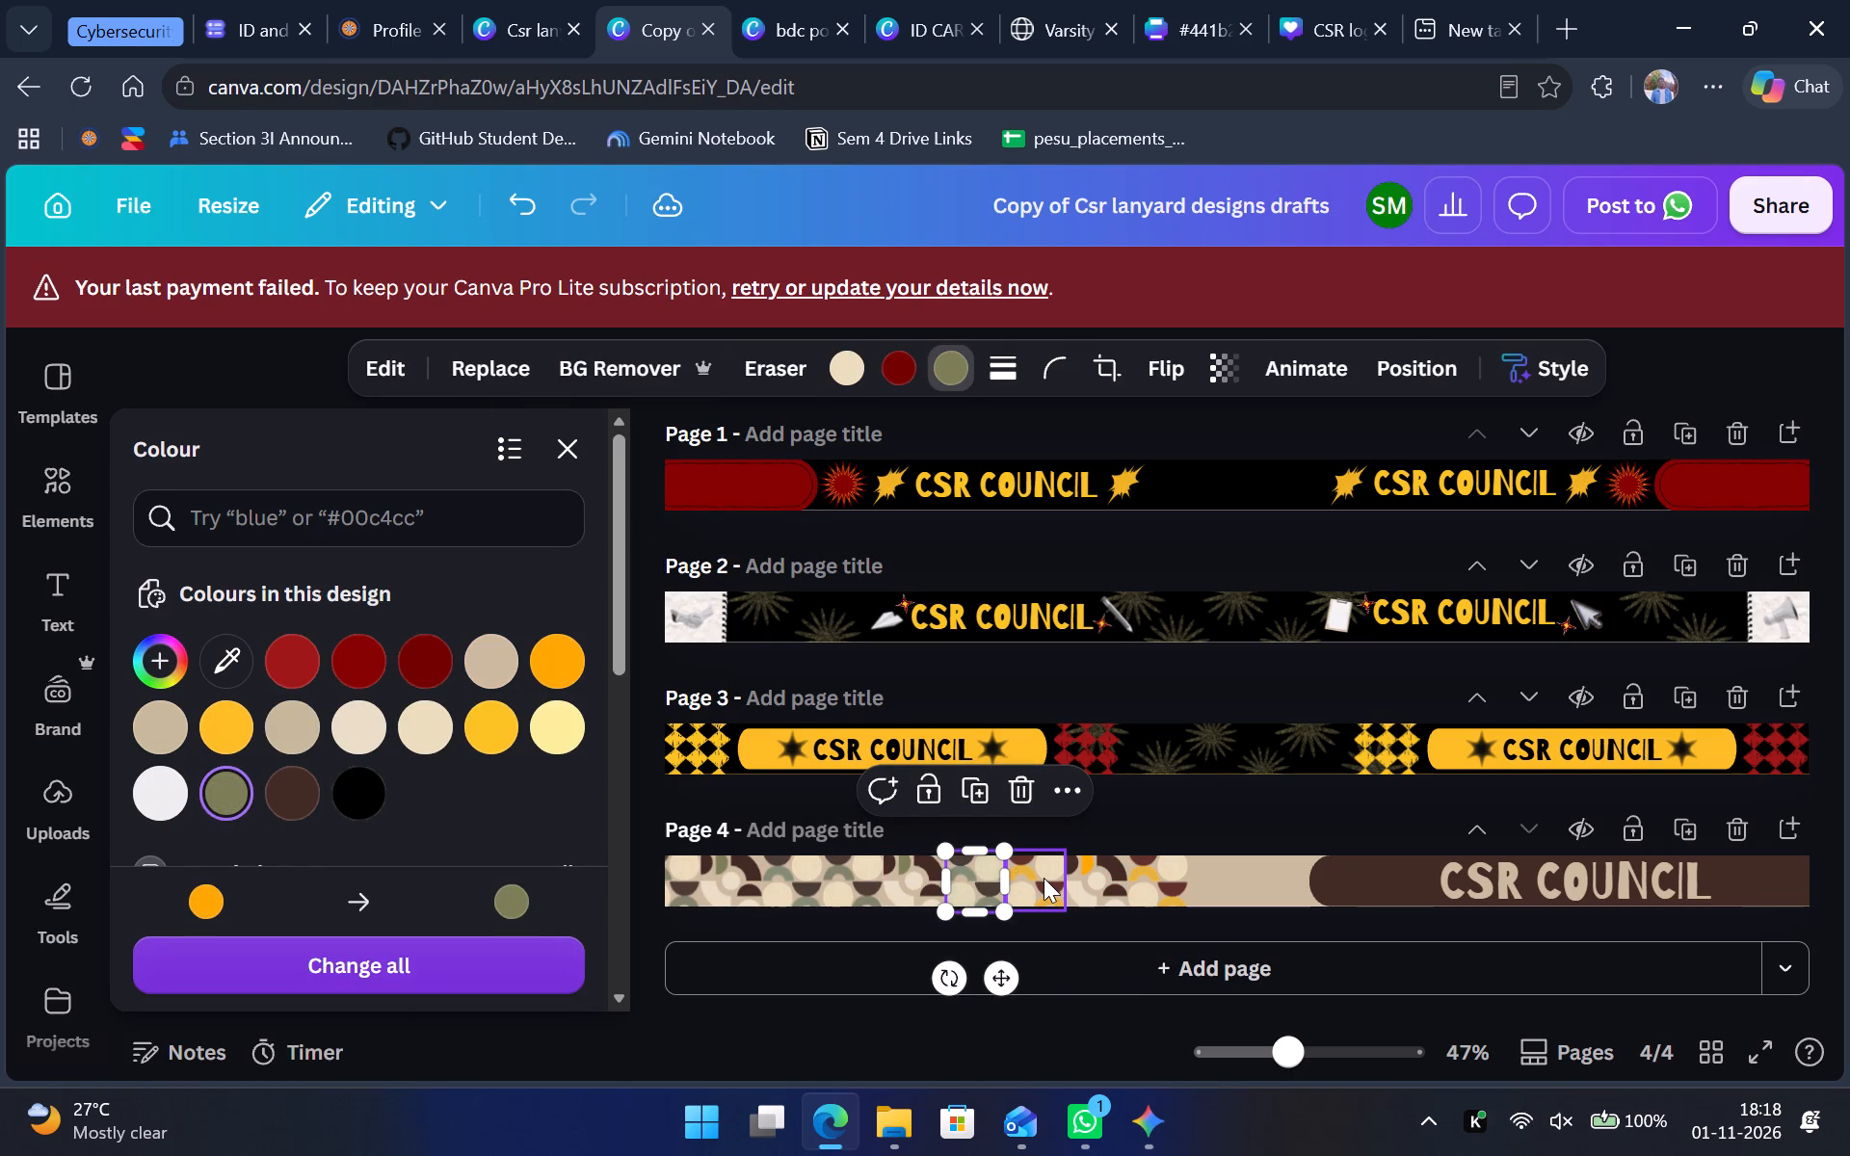
left_click(1044, 878)
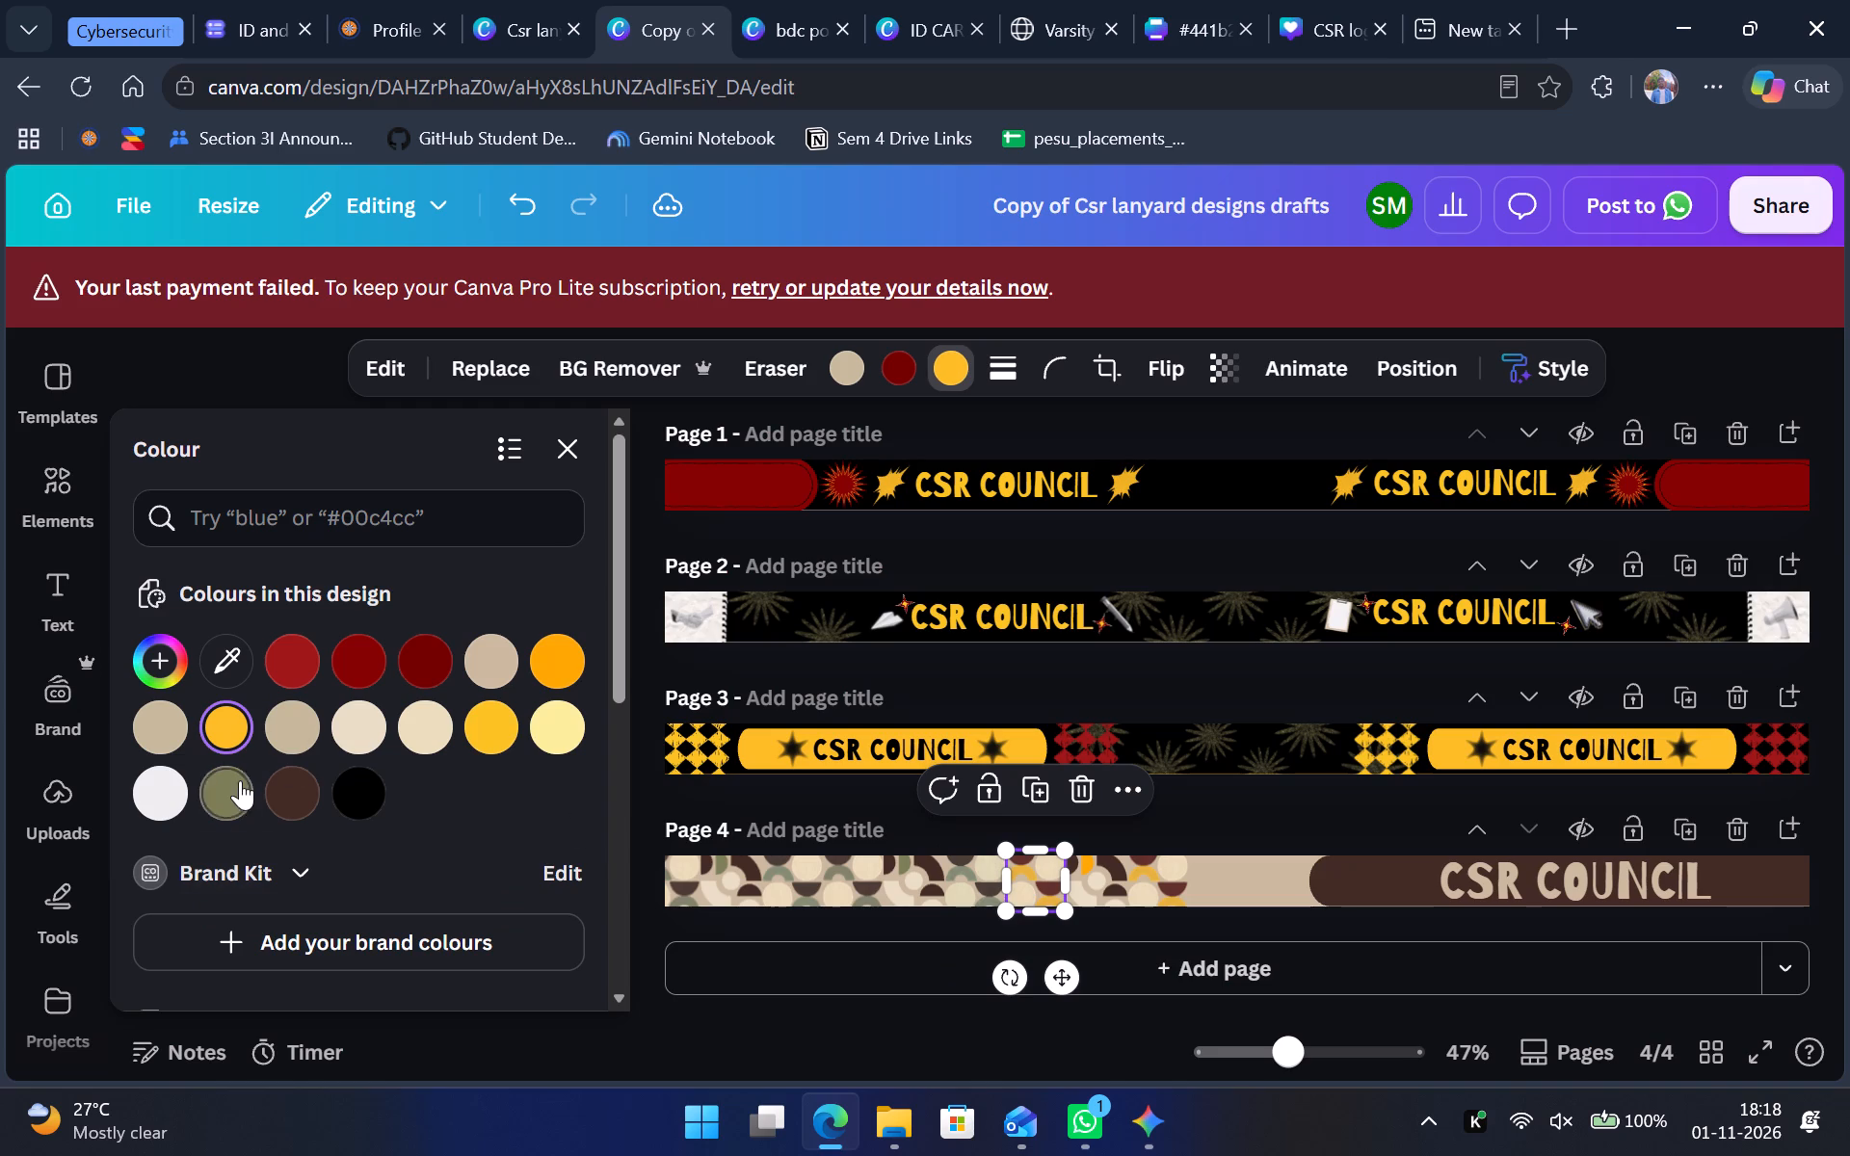
left_click(240, 780)
left_click(1097, 888)
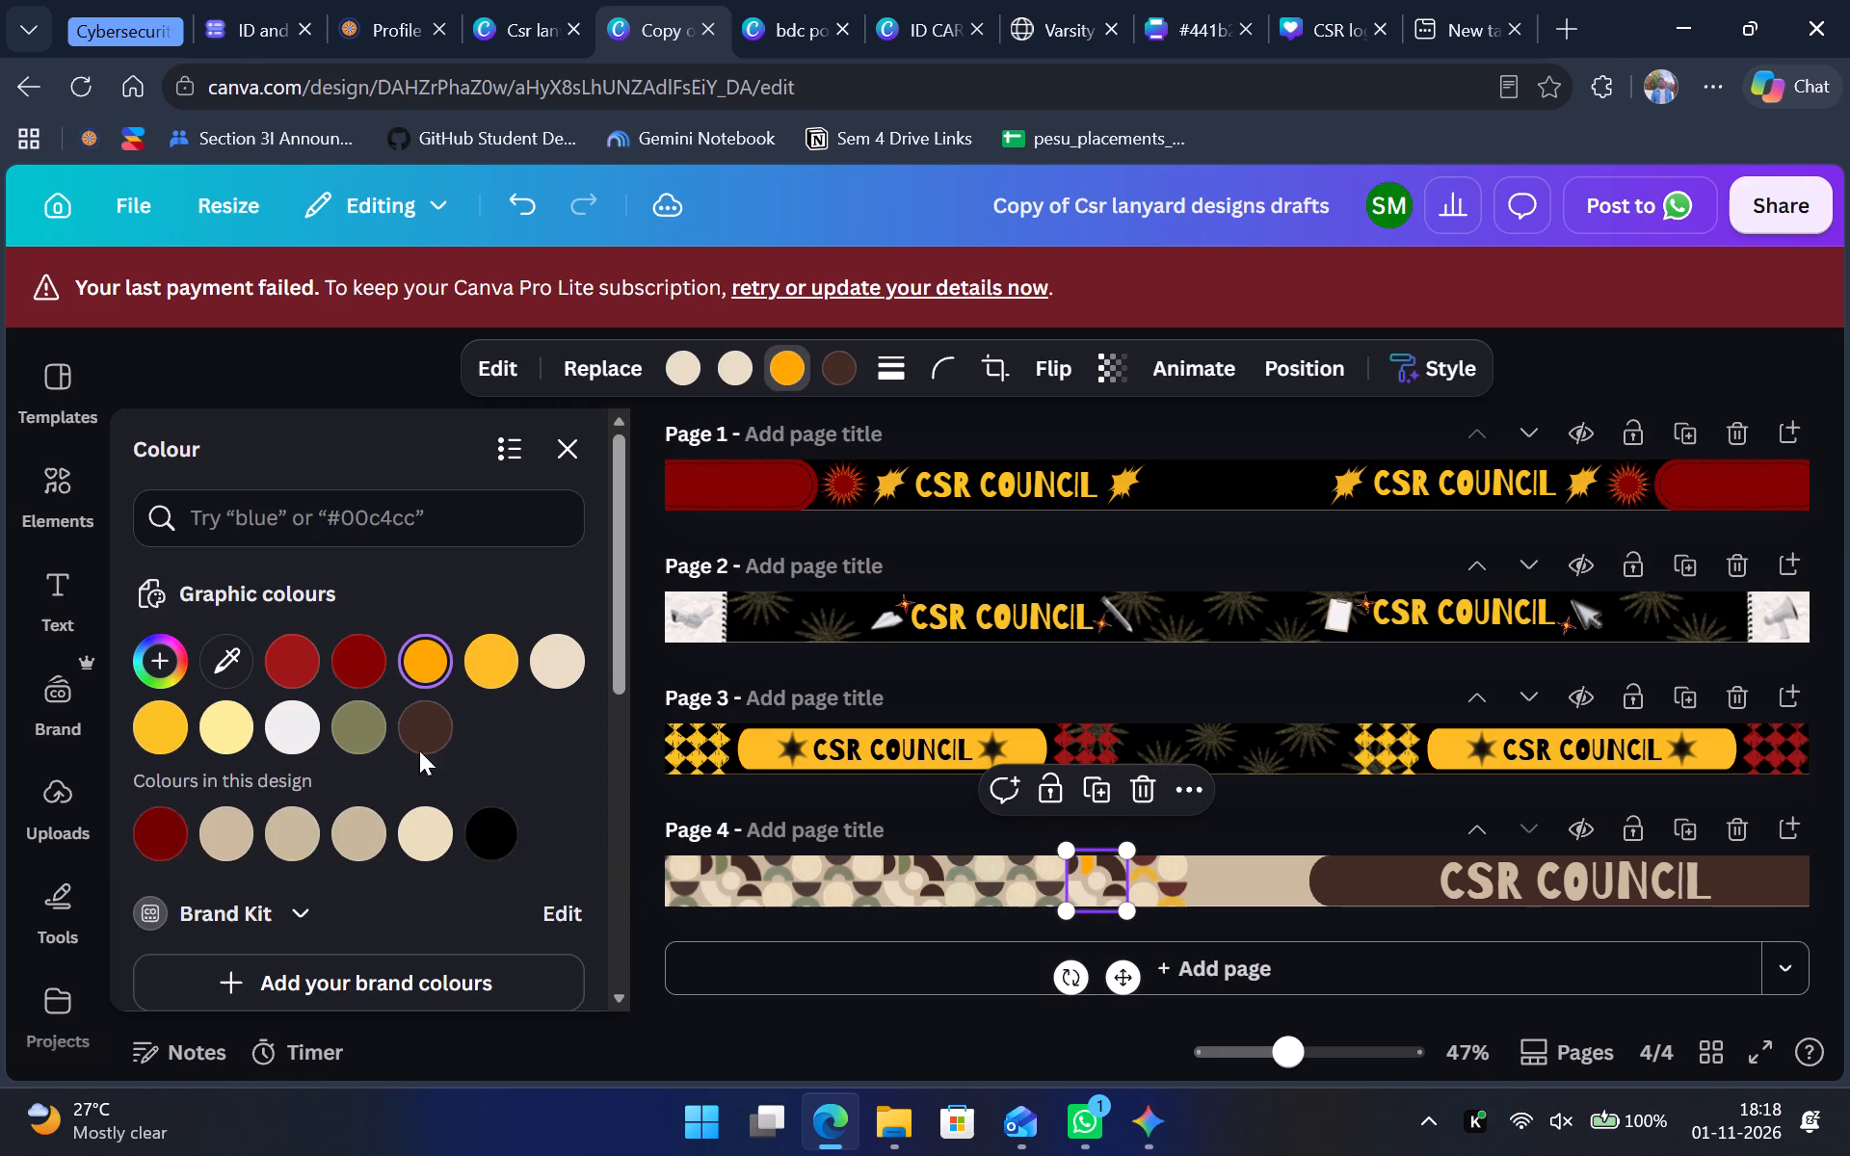
left_click(364, 727)
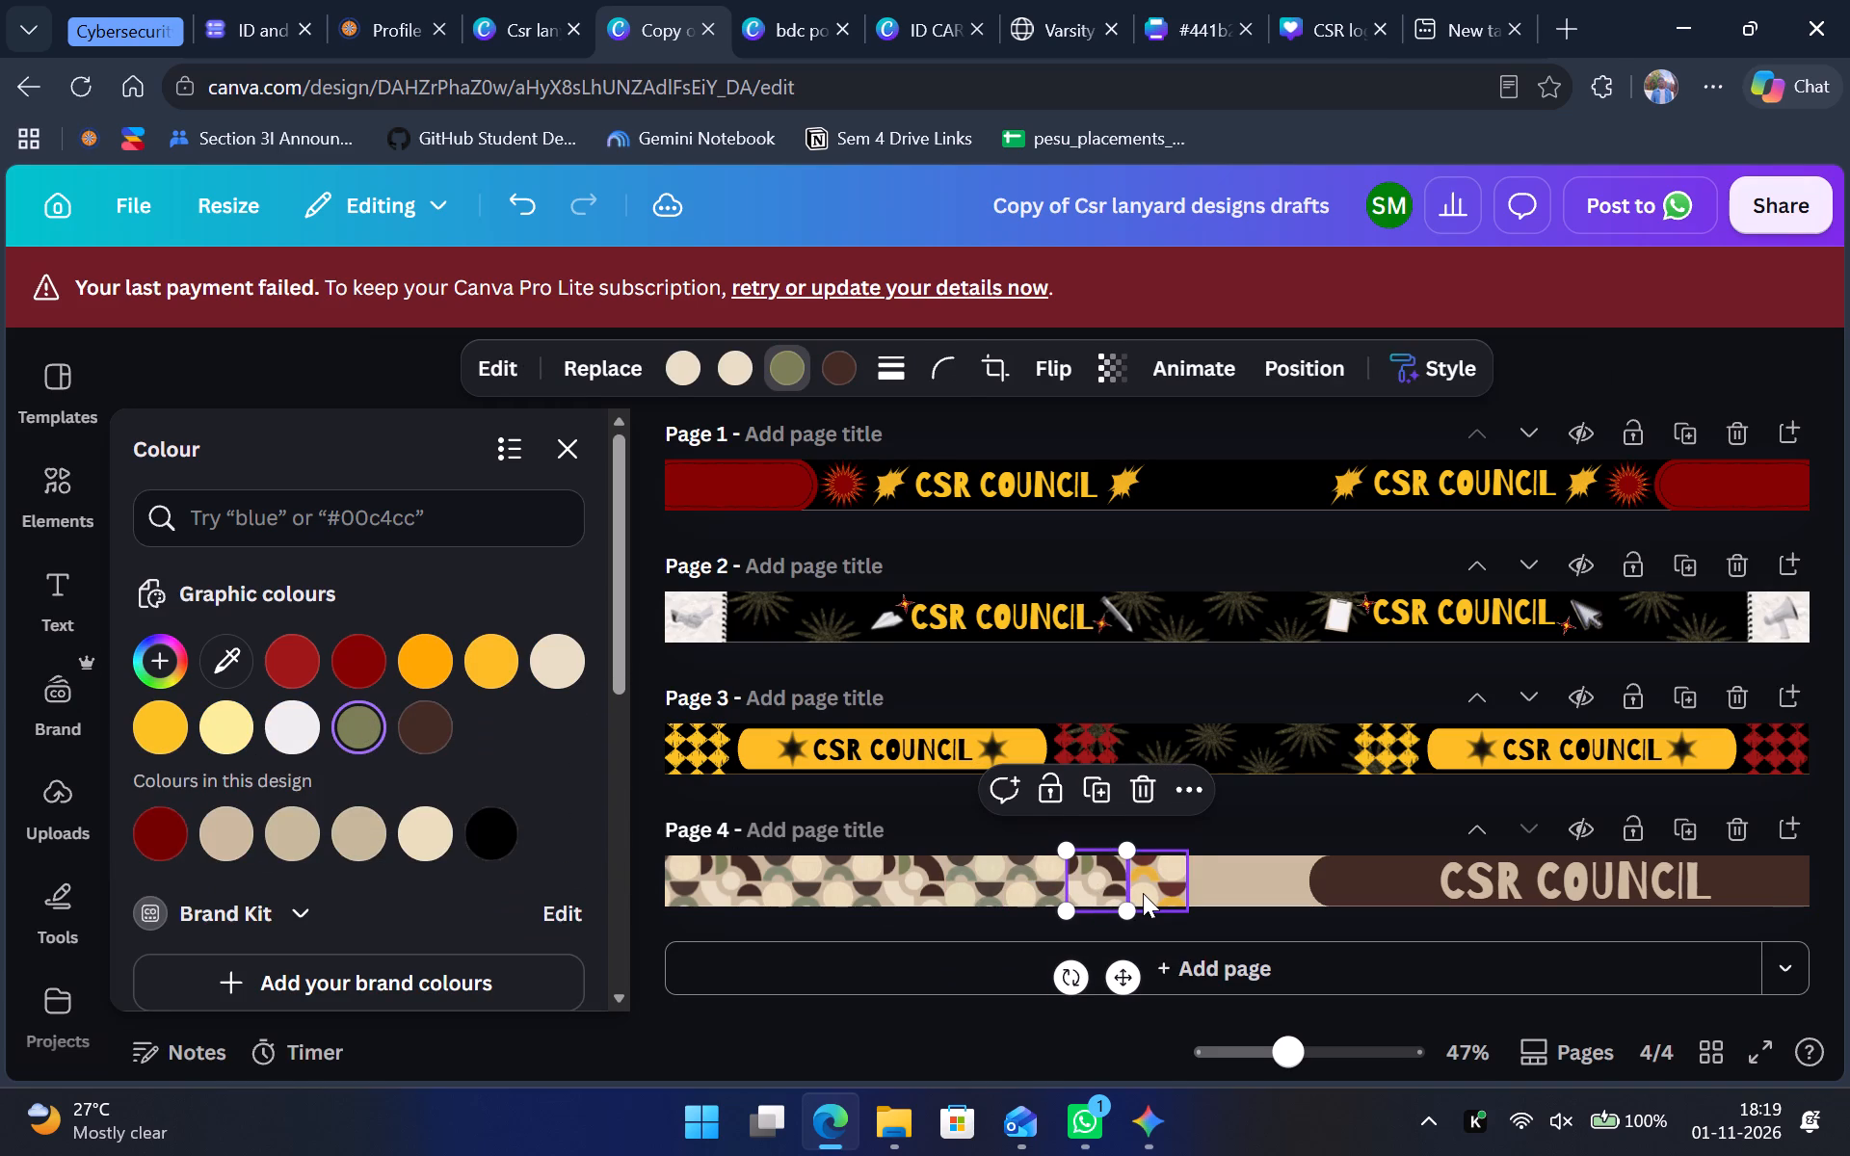
left_click(1143, 893)
left_click(230, 797)
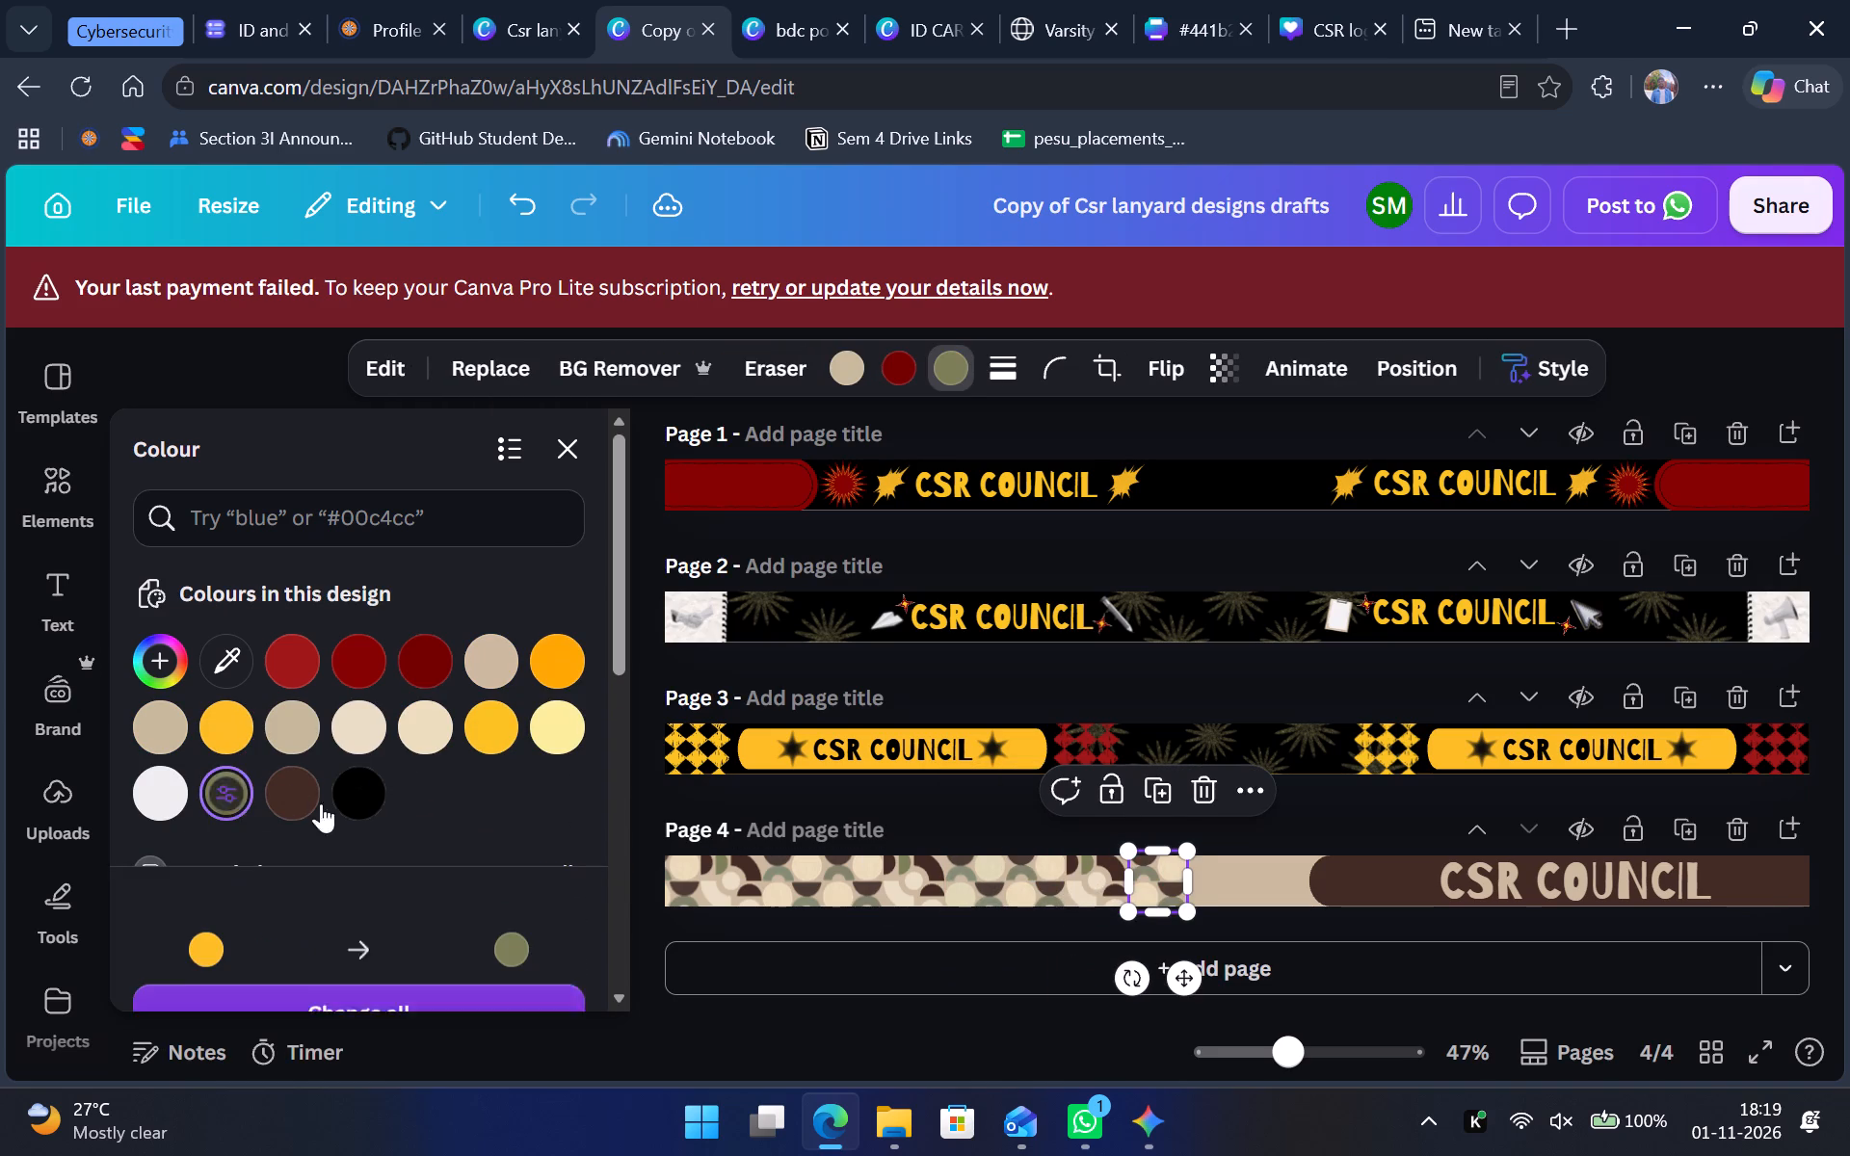
left_click(1051, 922)
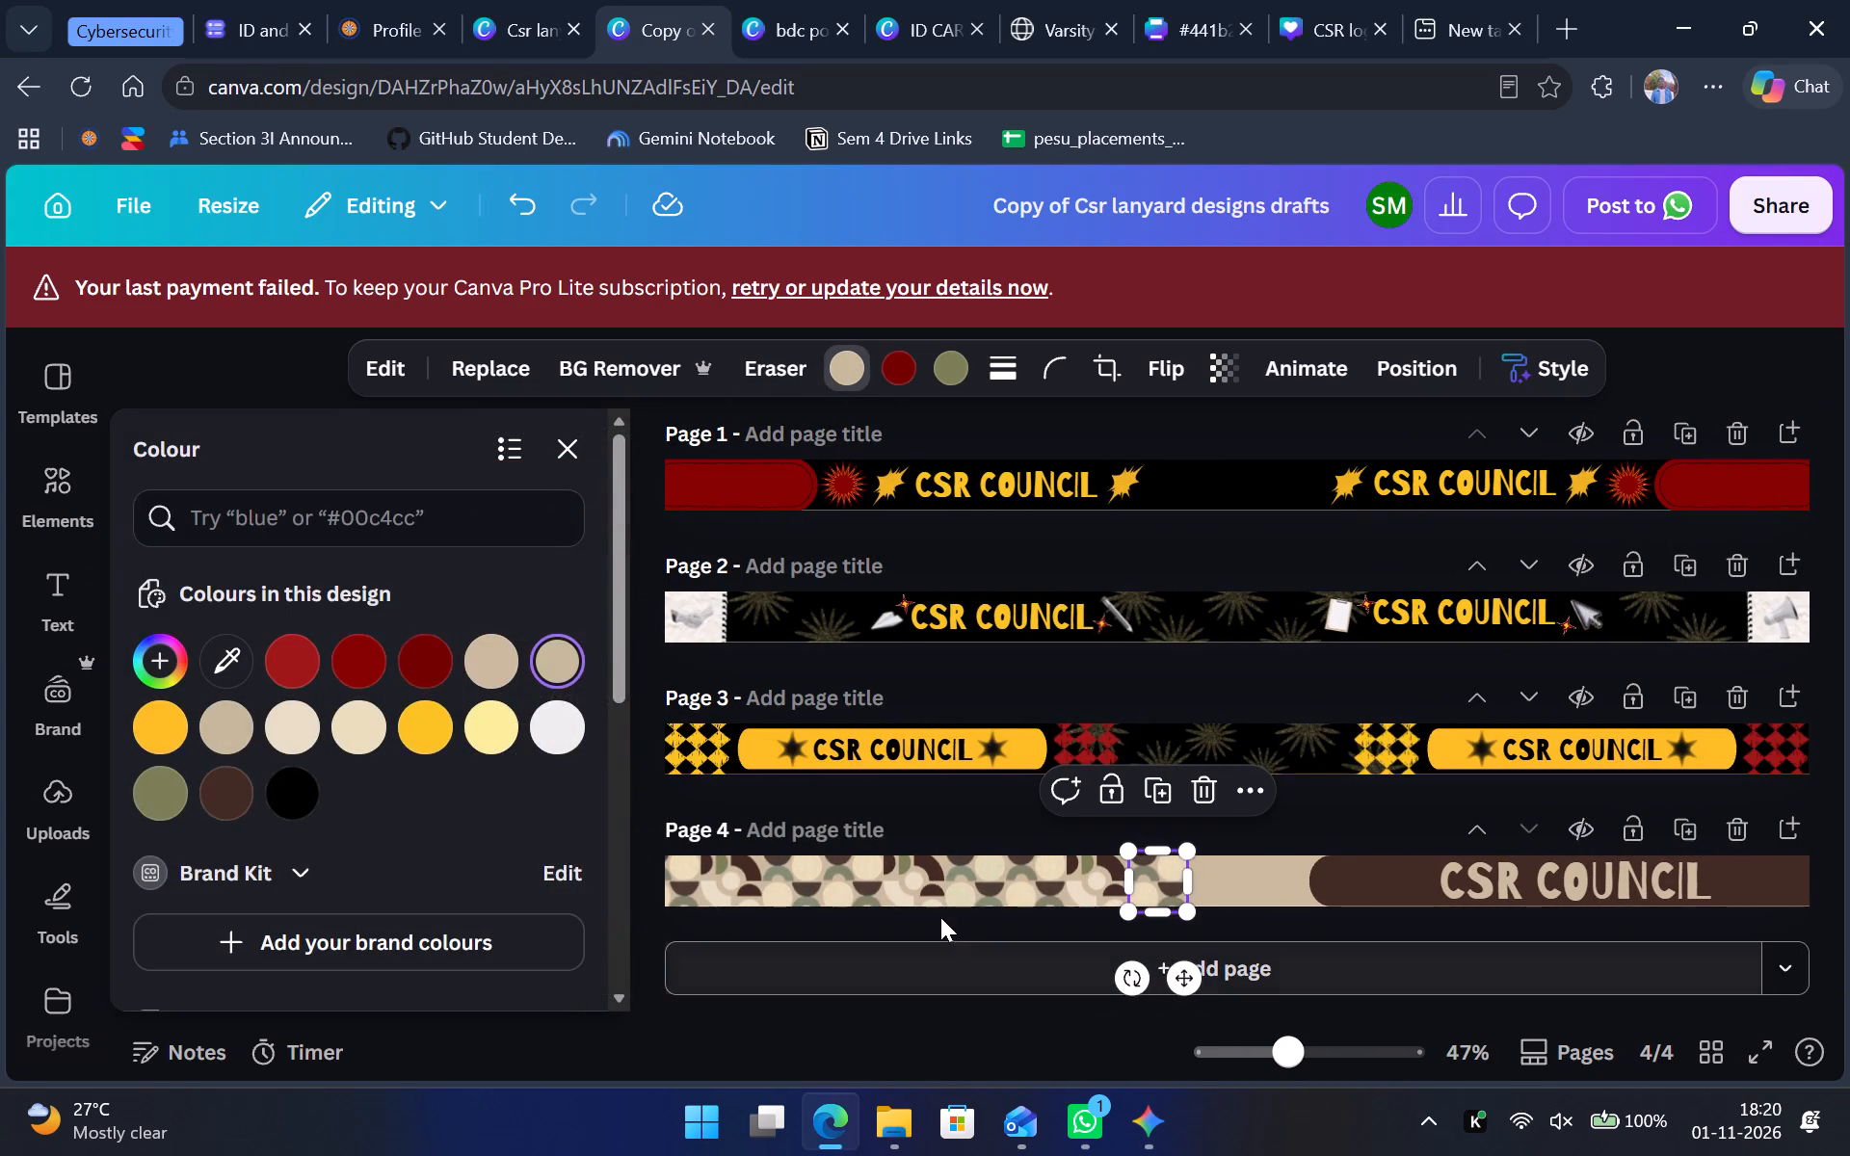
left_click(912, 887)
left_click(312, 526)
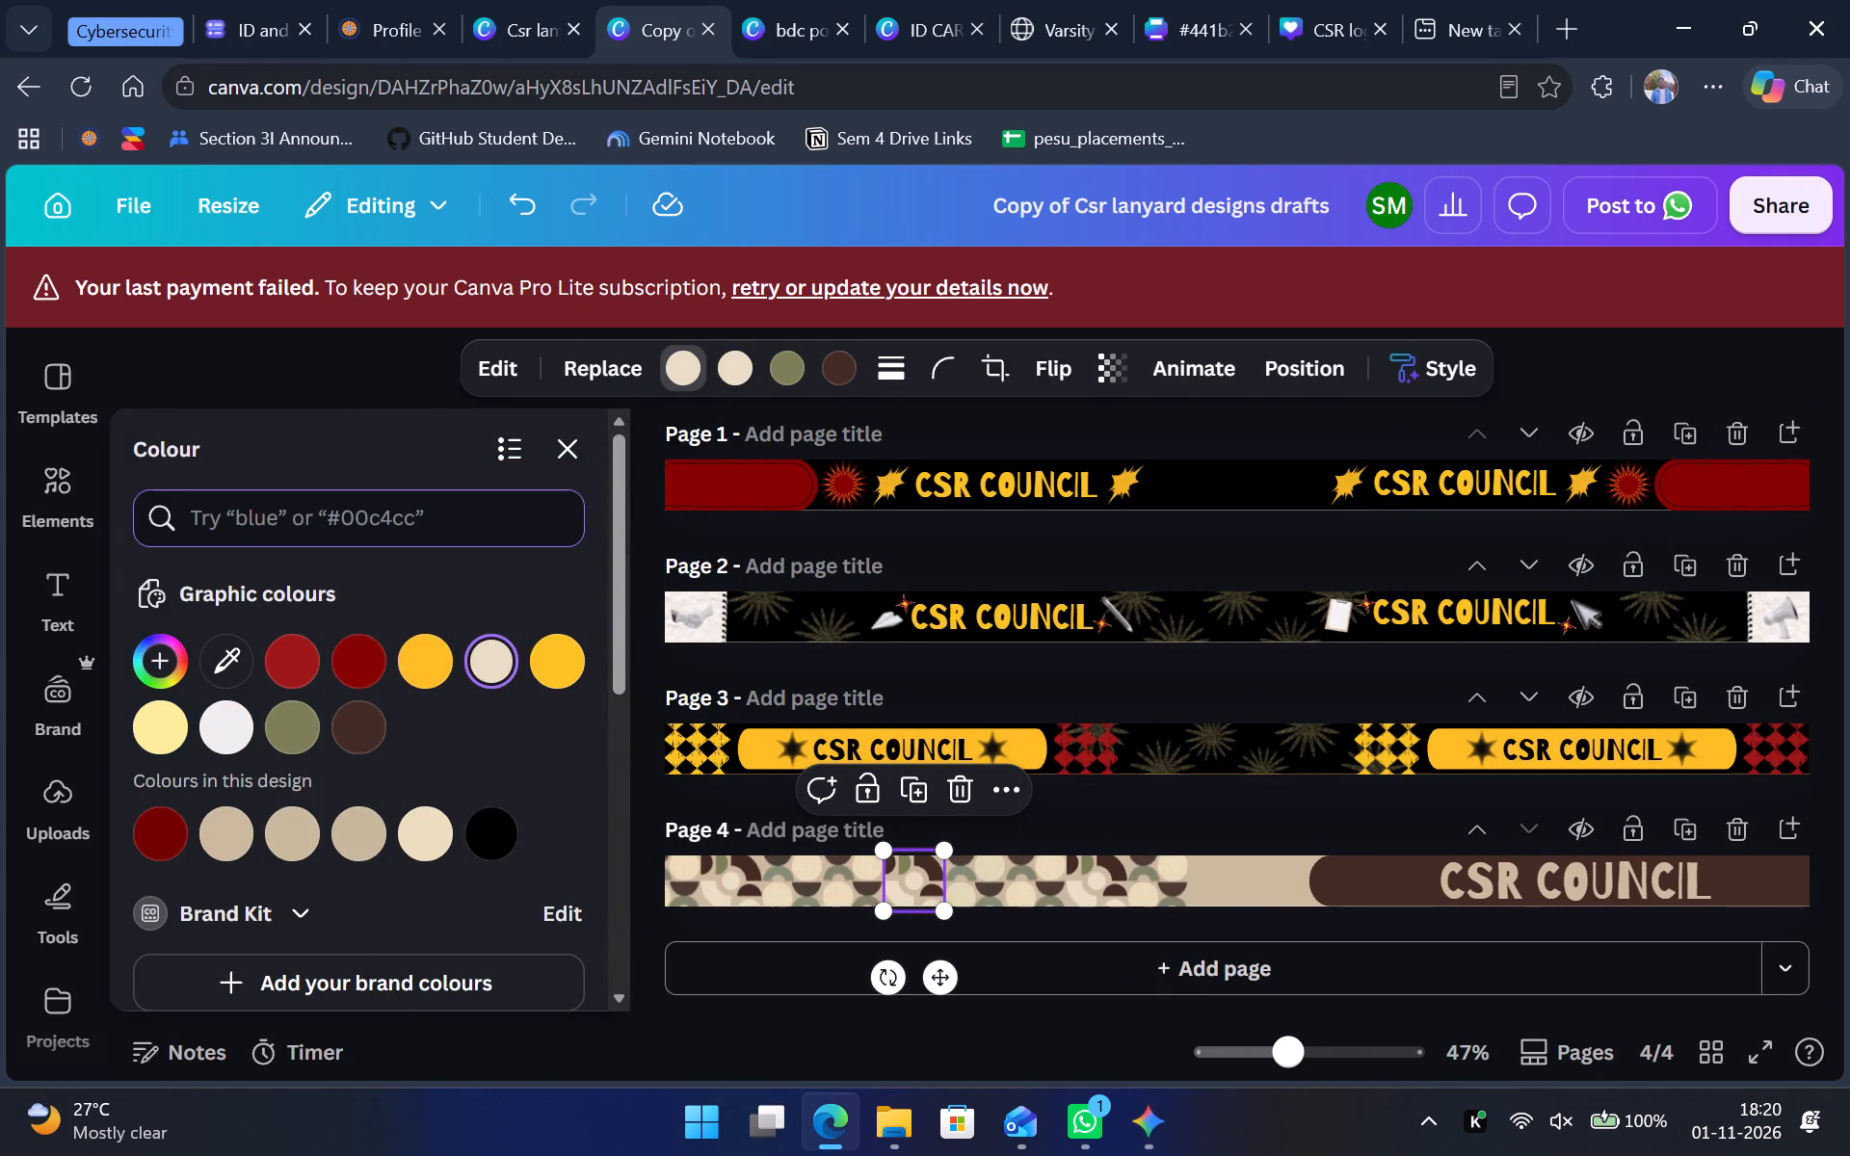
key("ctrl+v")
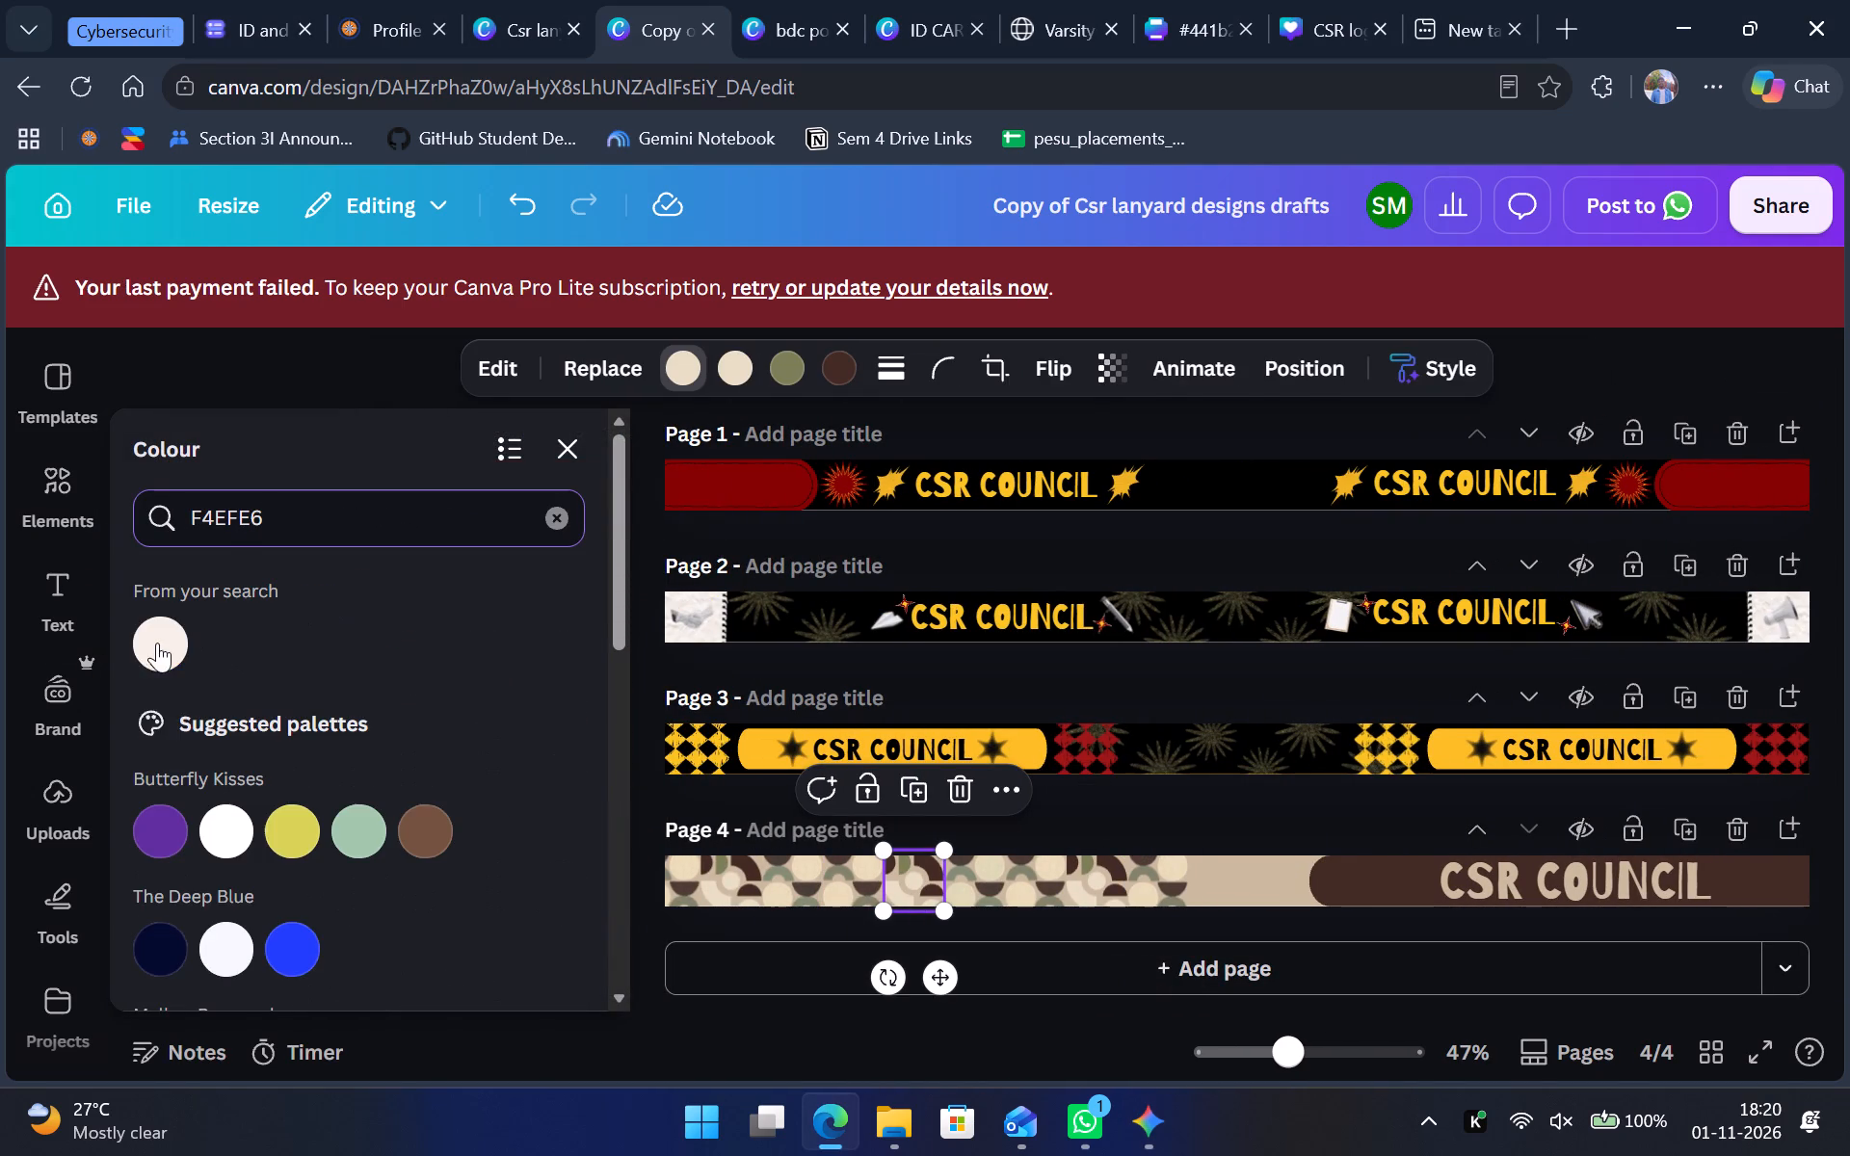
left_click(150, 644)
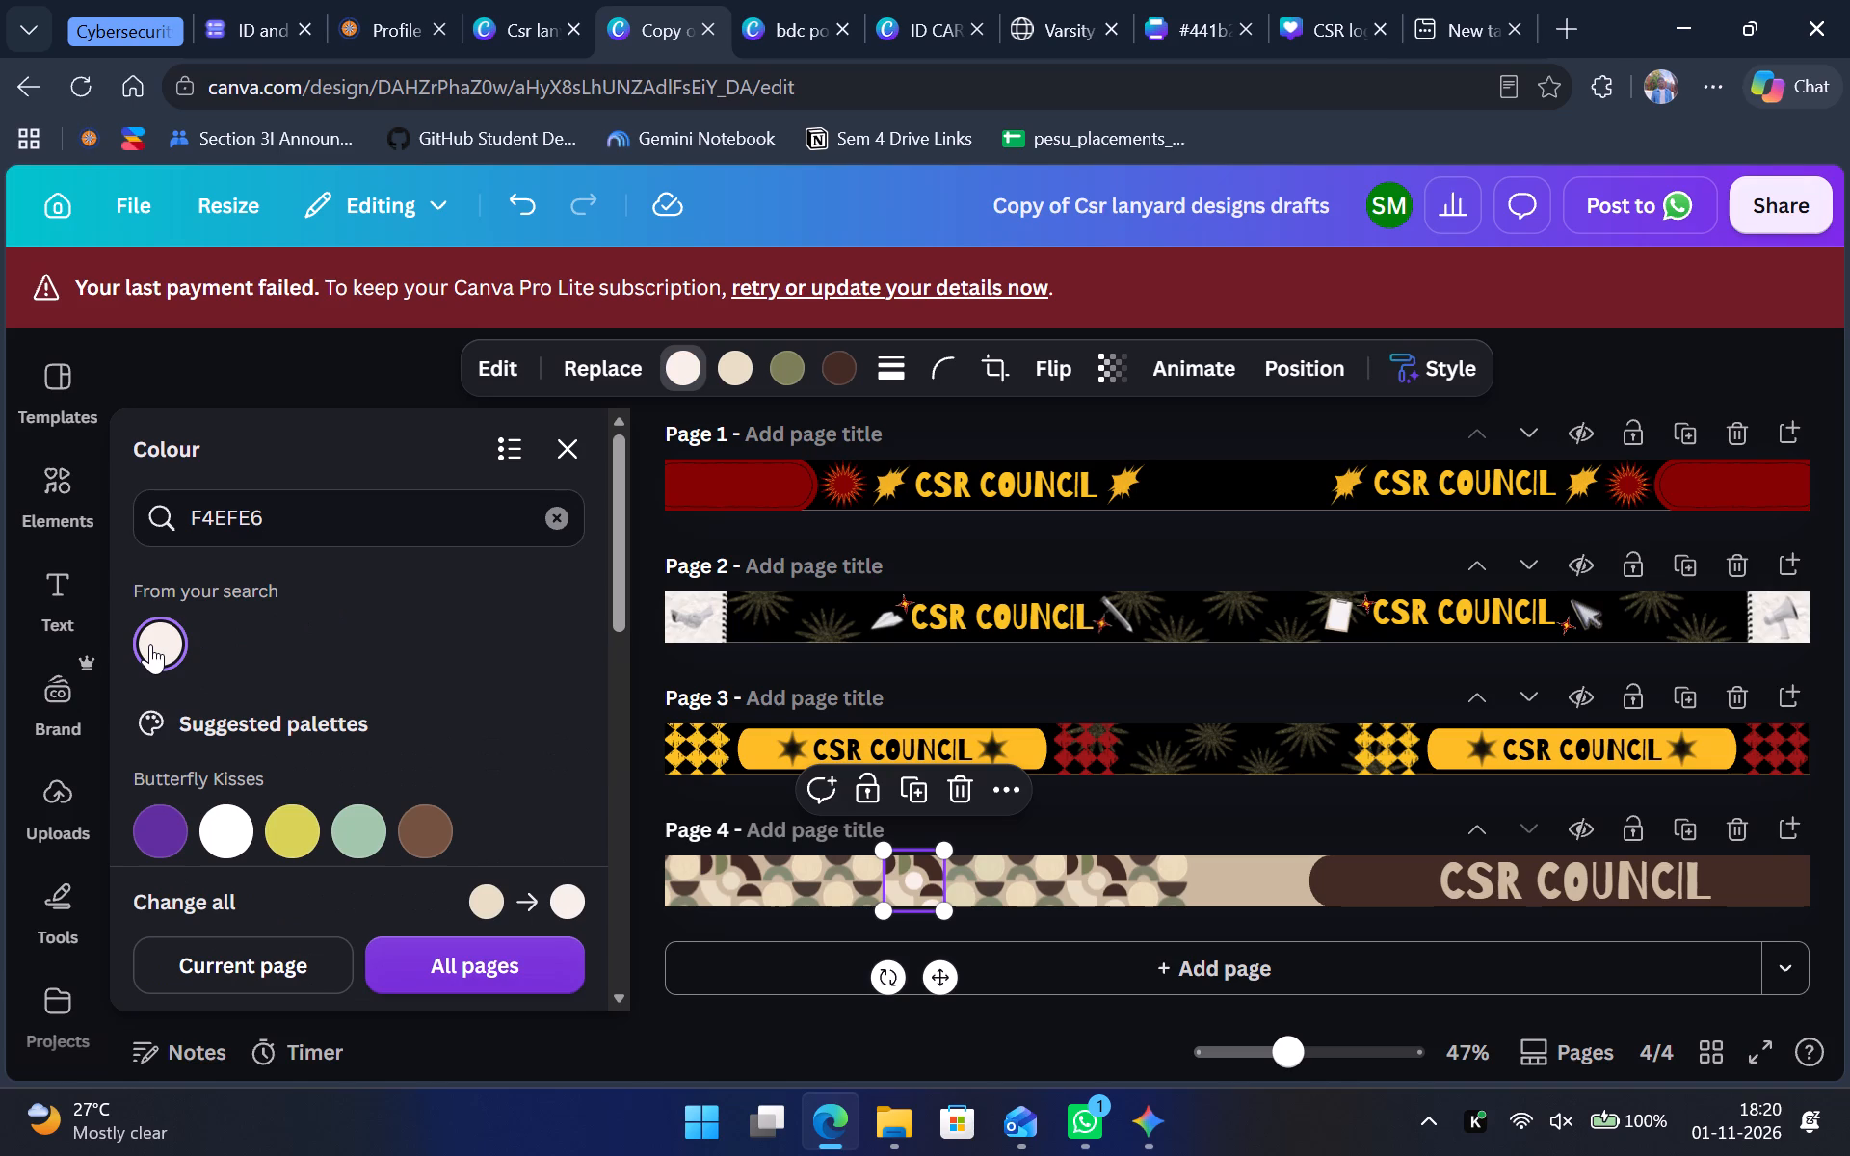
left_click(719, 889)
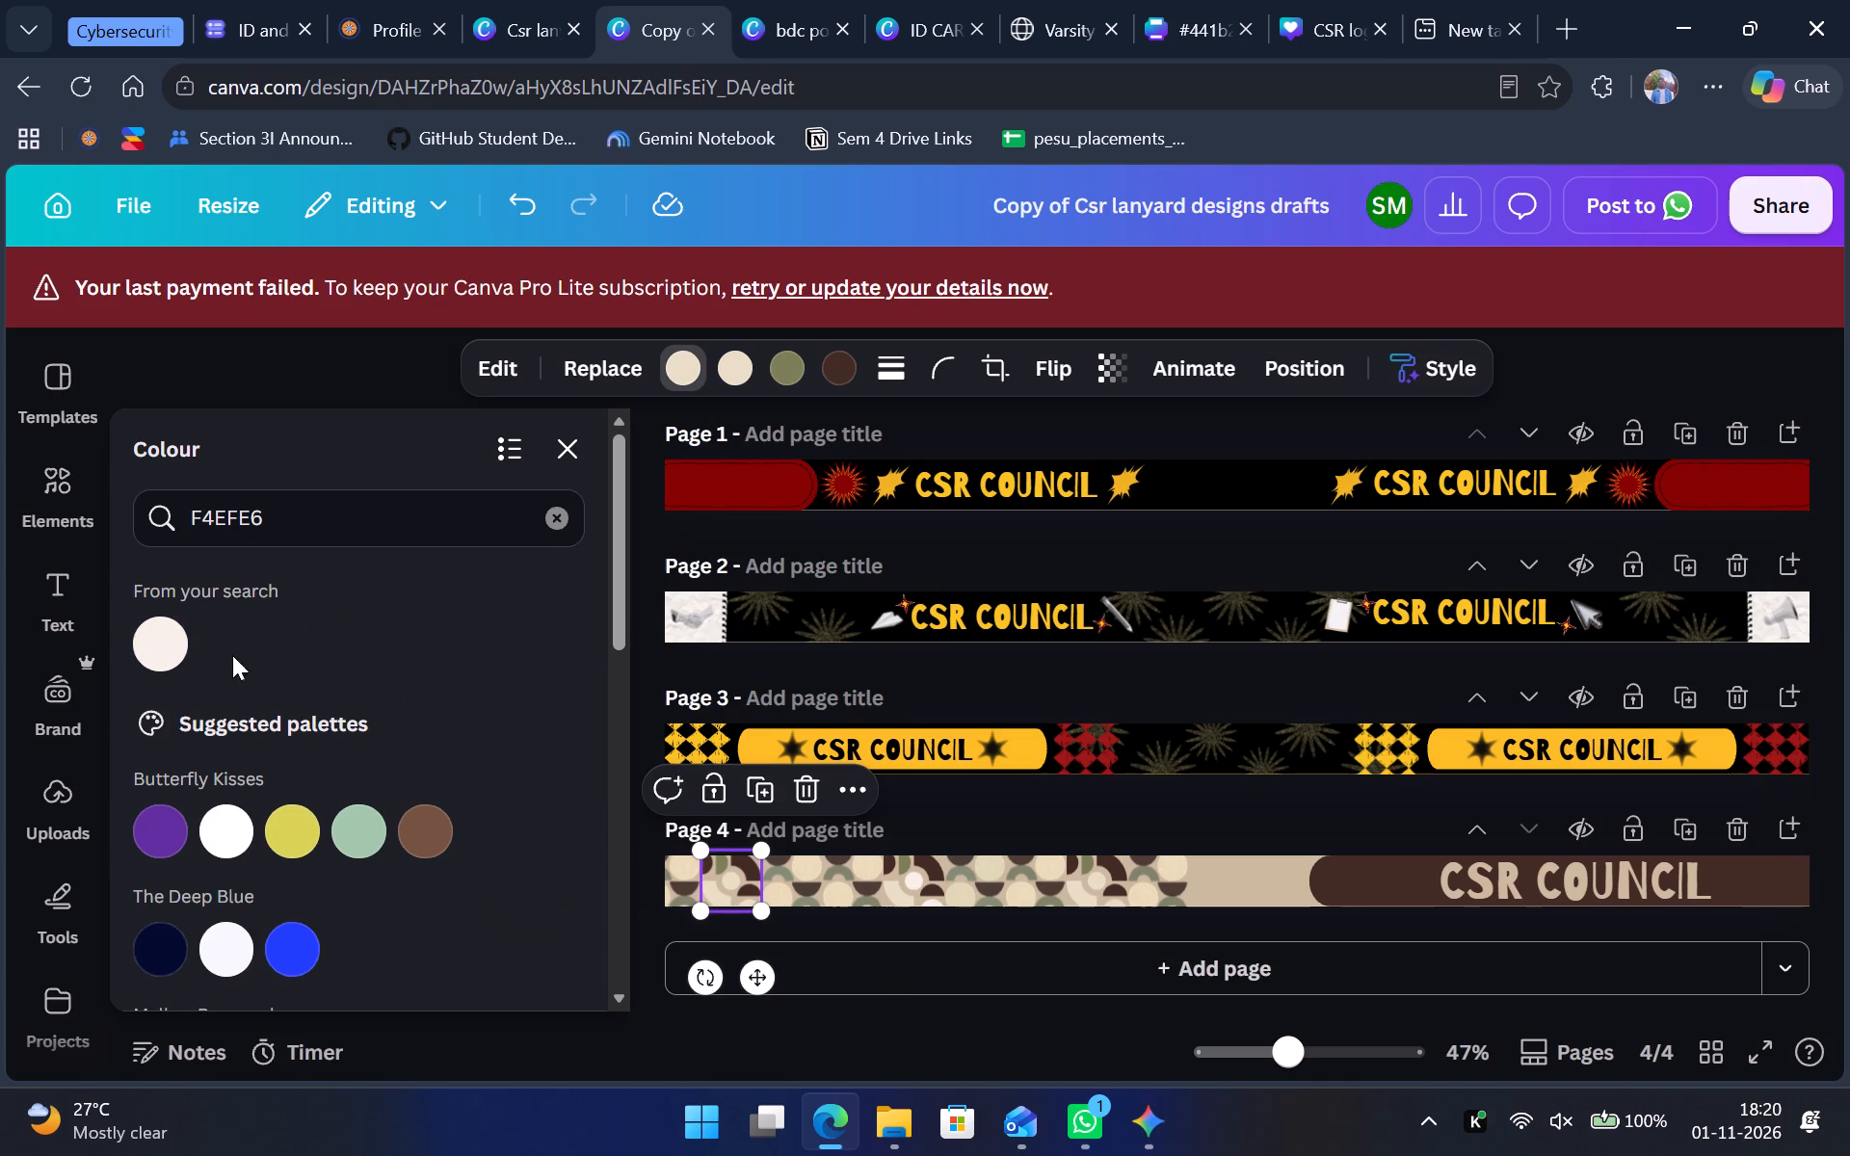
left_click(169, 638)
left_click(680, 890)
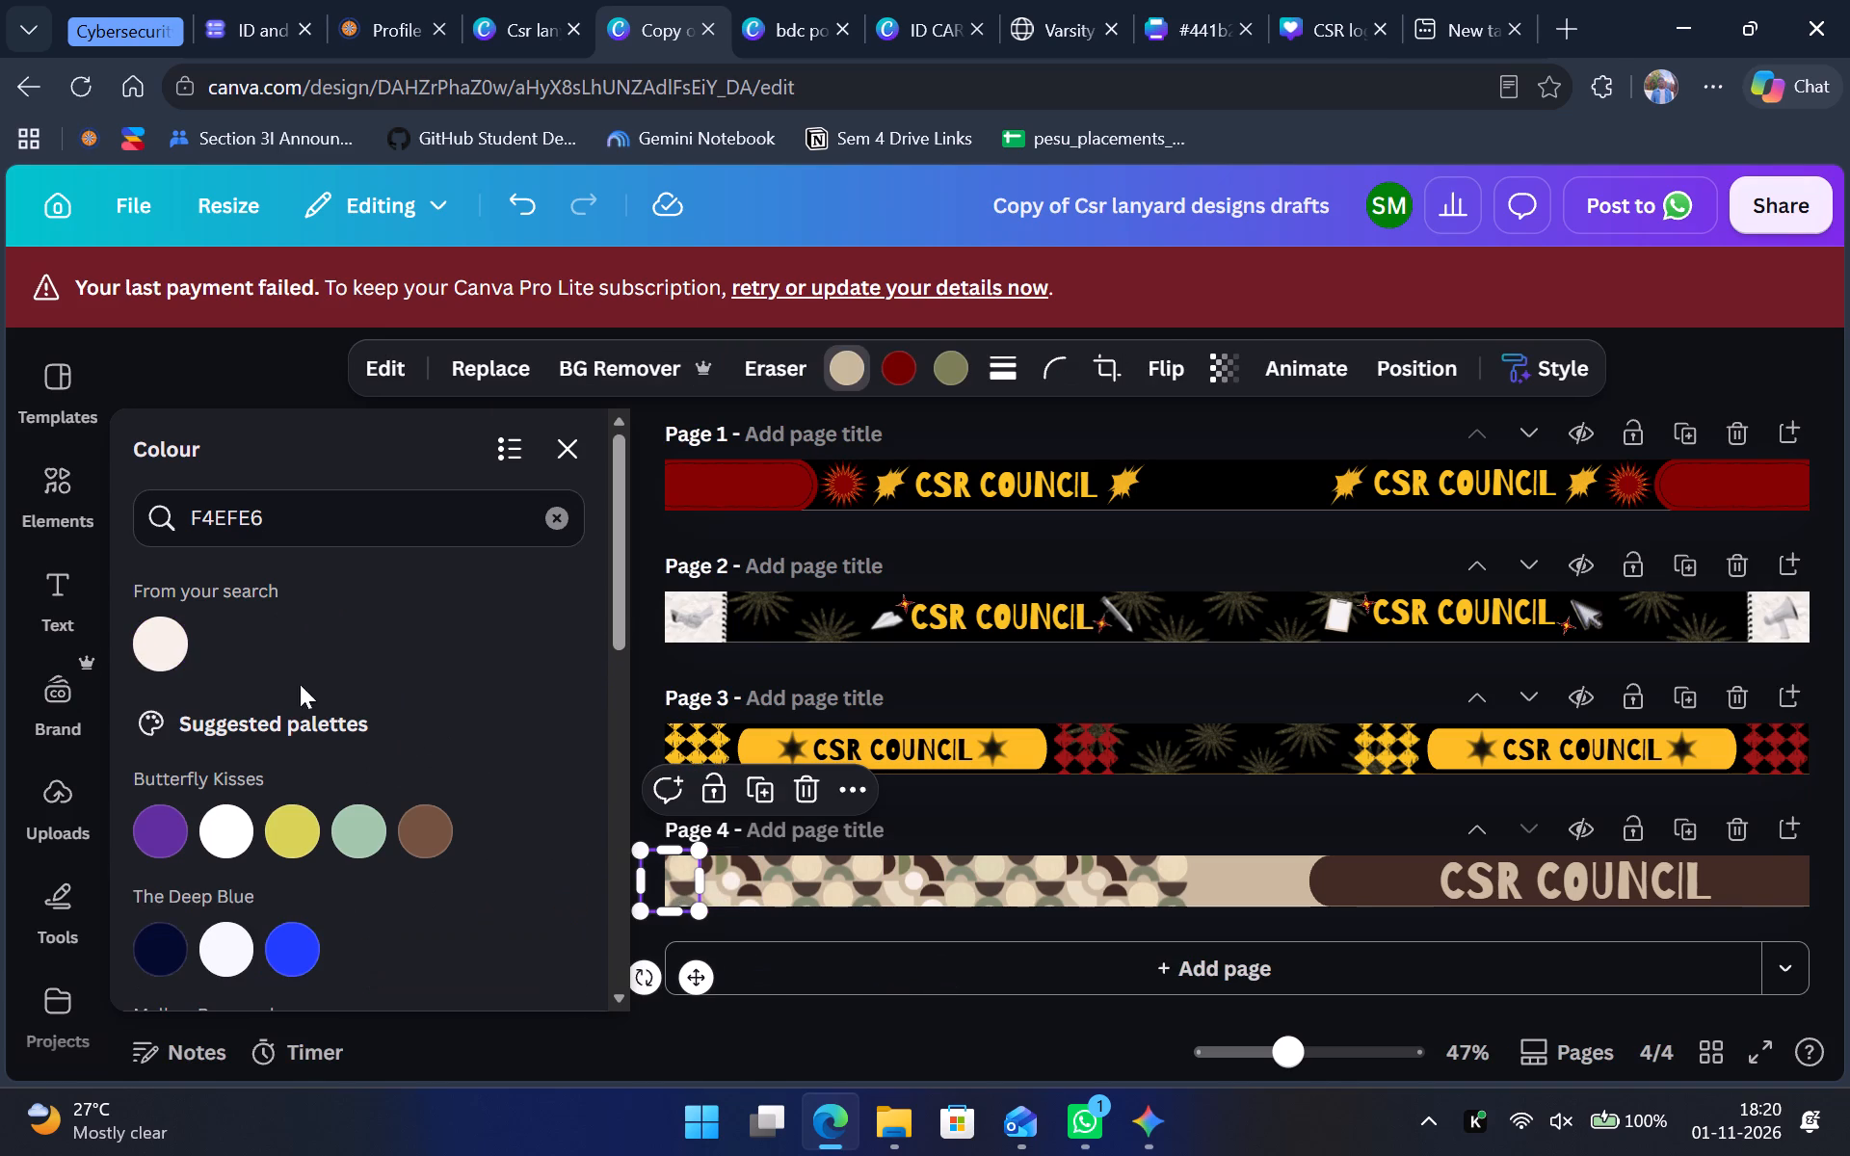
left_click(172, 631)
left_click(764, 891)
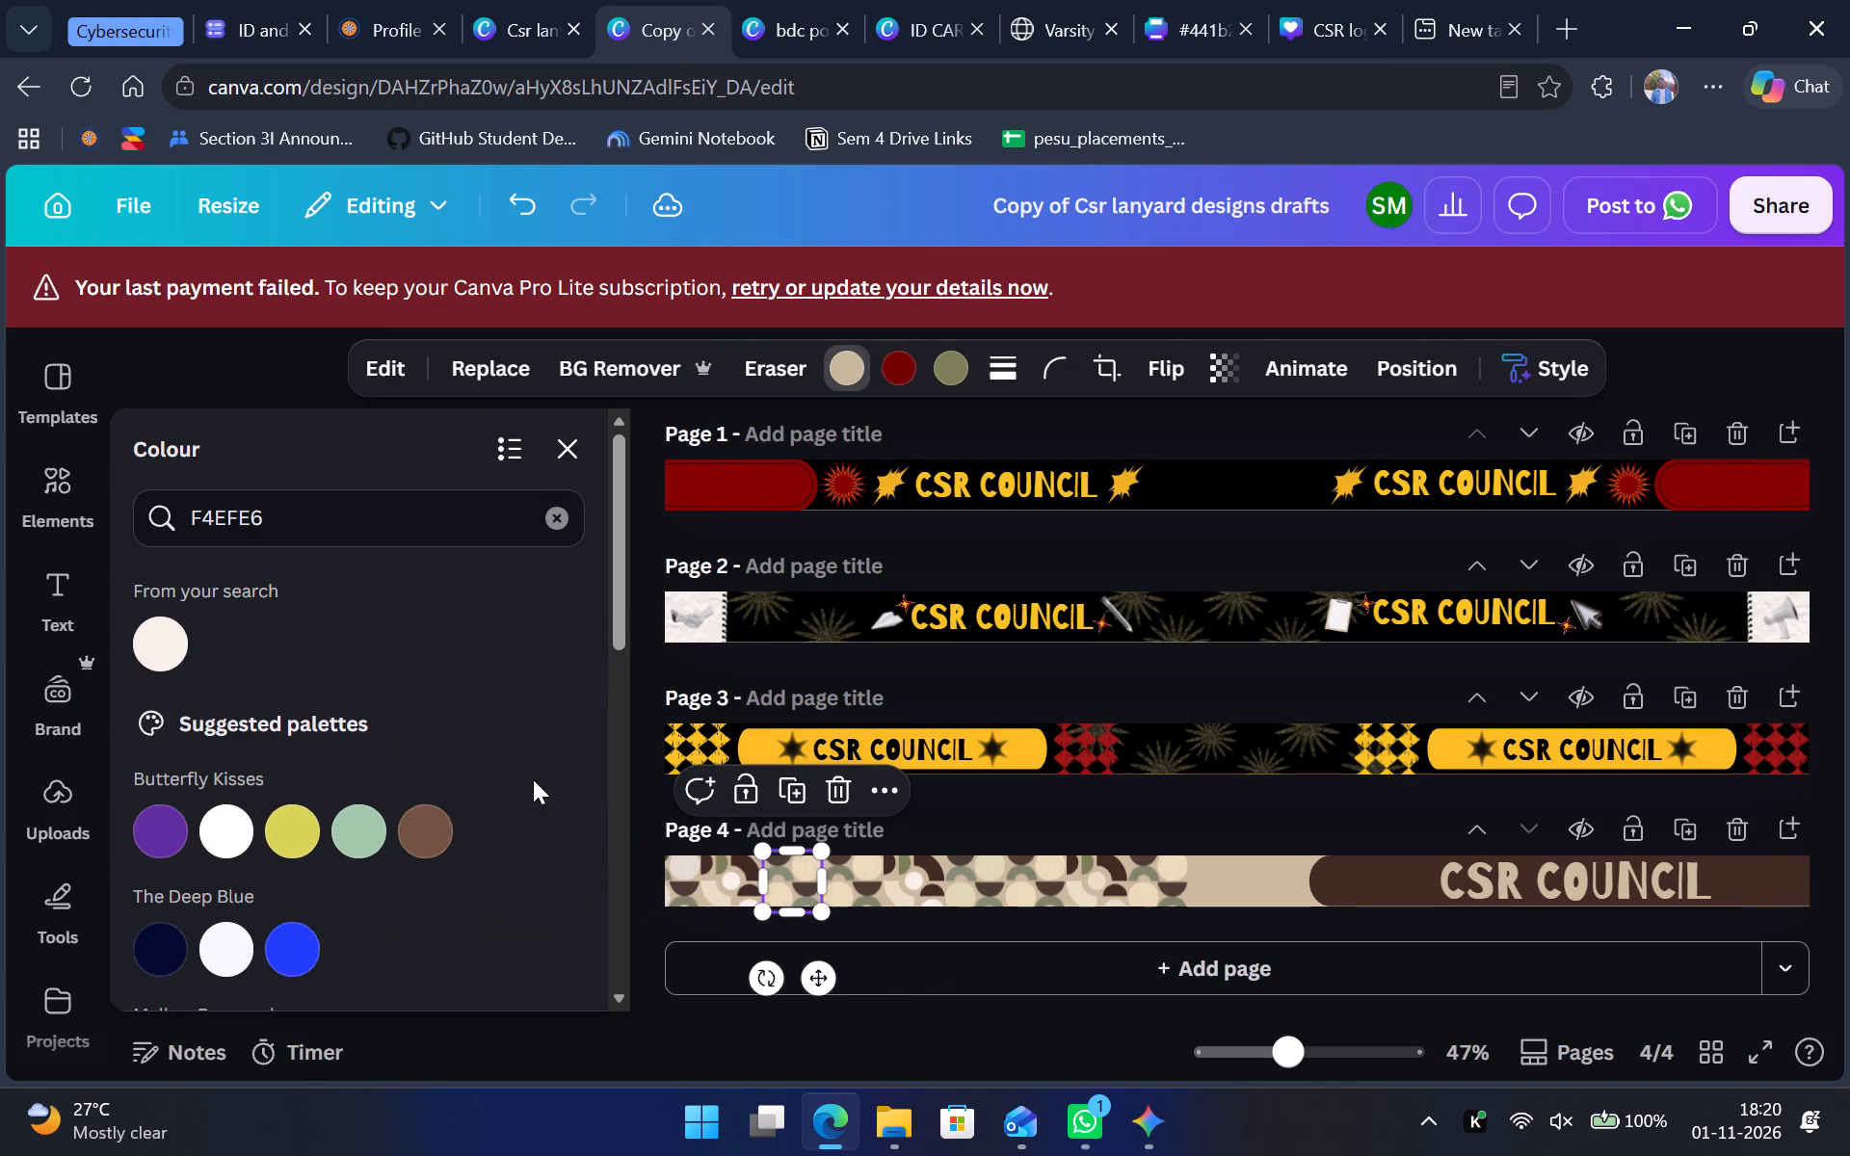
left_click(159, 654)
left_click(847, 881)
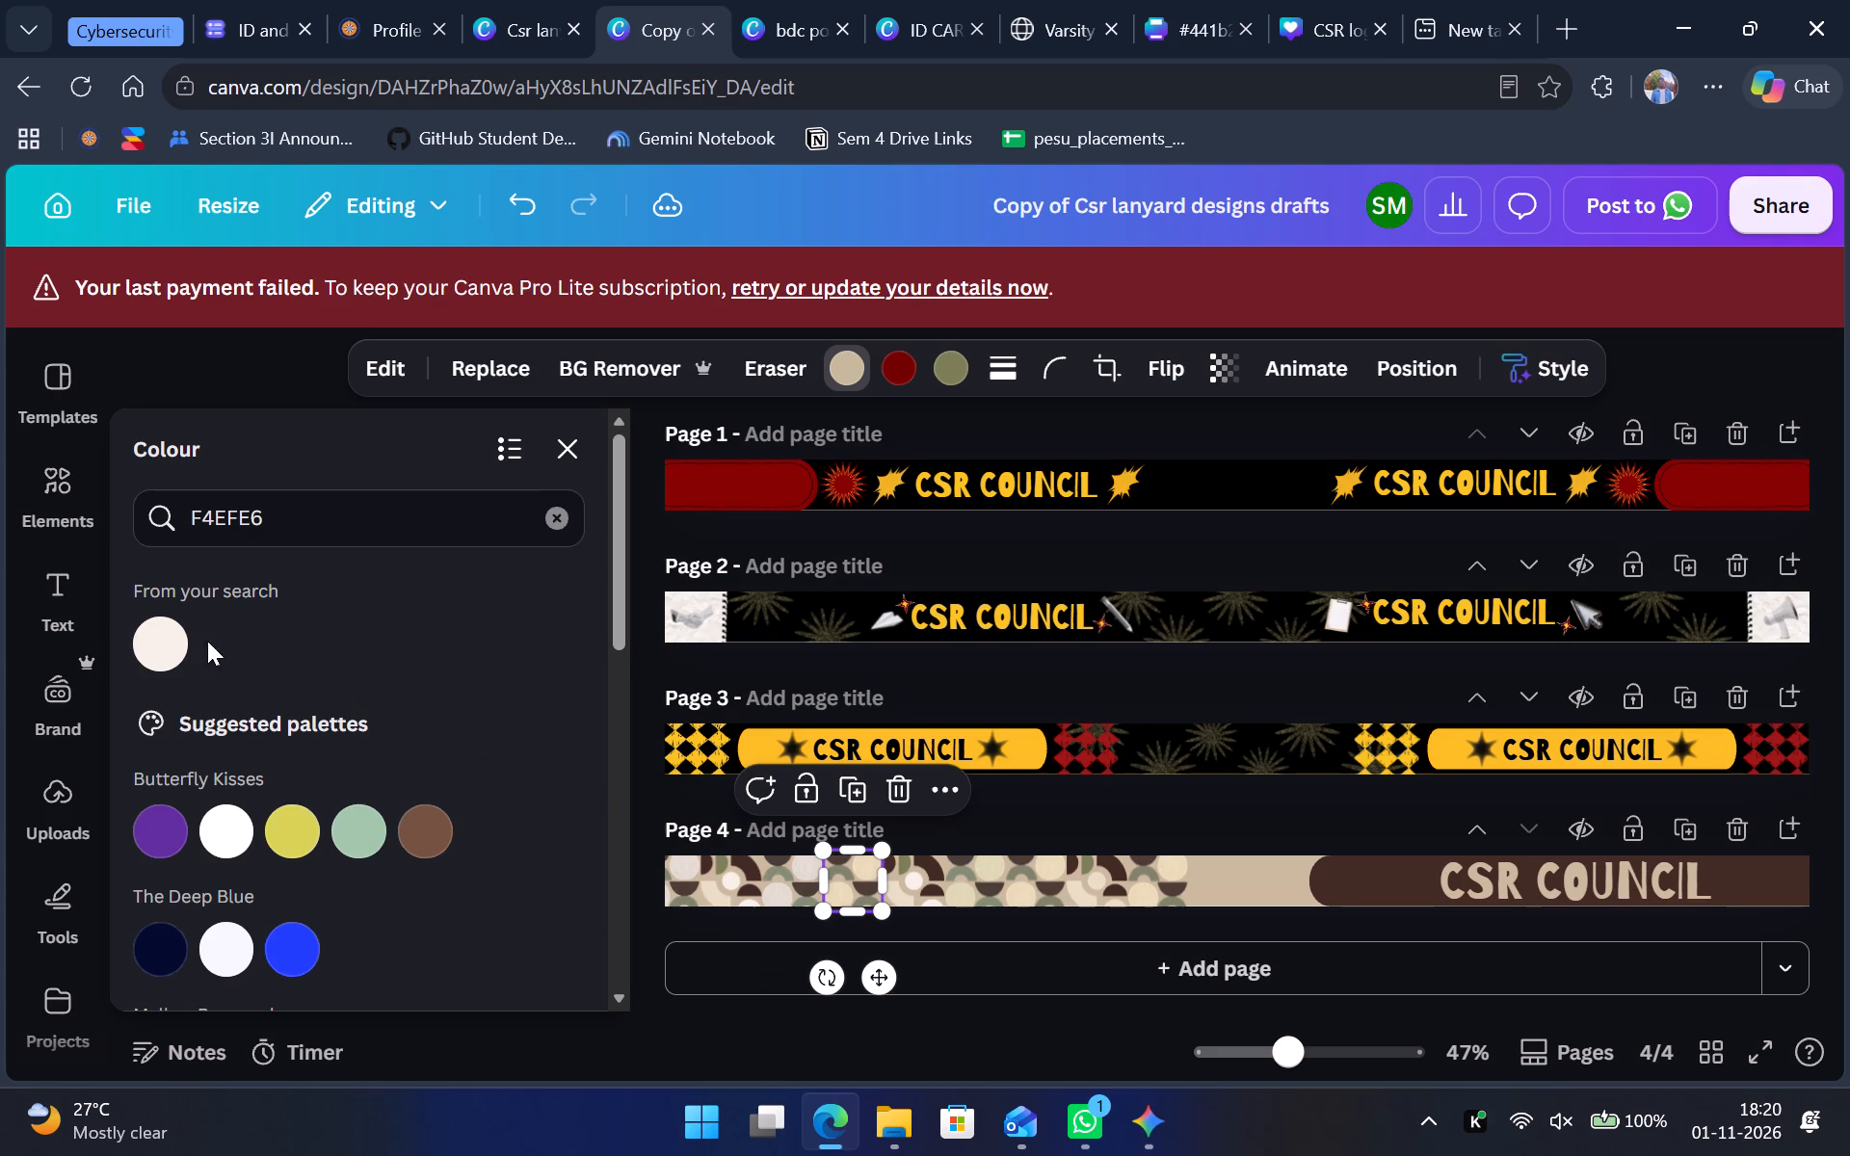
left_click(172, 644)
Set the first colour of the sixth, seventh and ninth pattern tiles on page 4 to F4EFE6, then deselect.
left_click(992, 891)
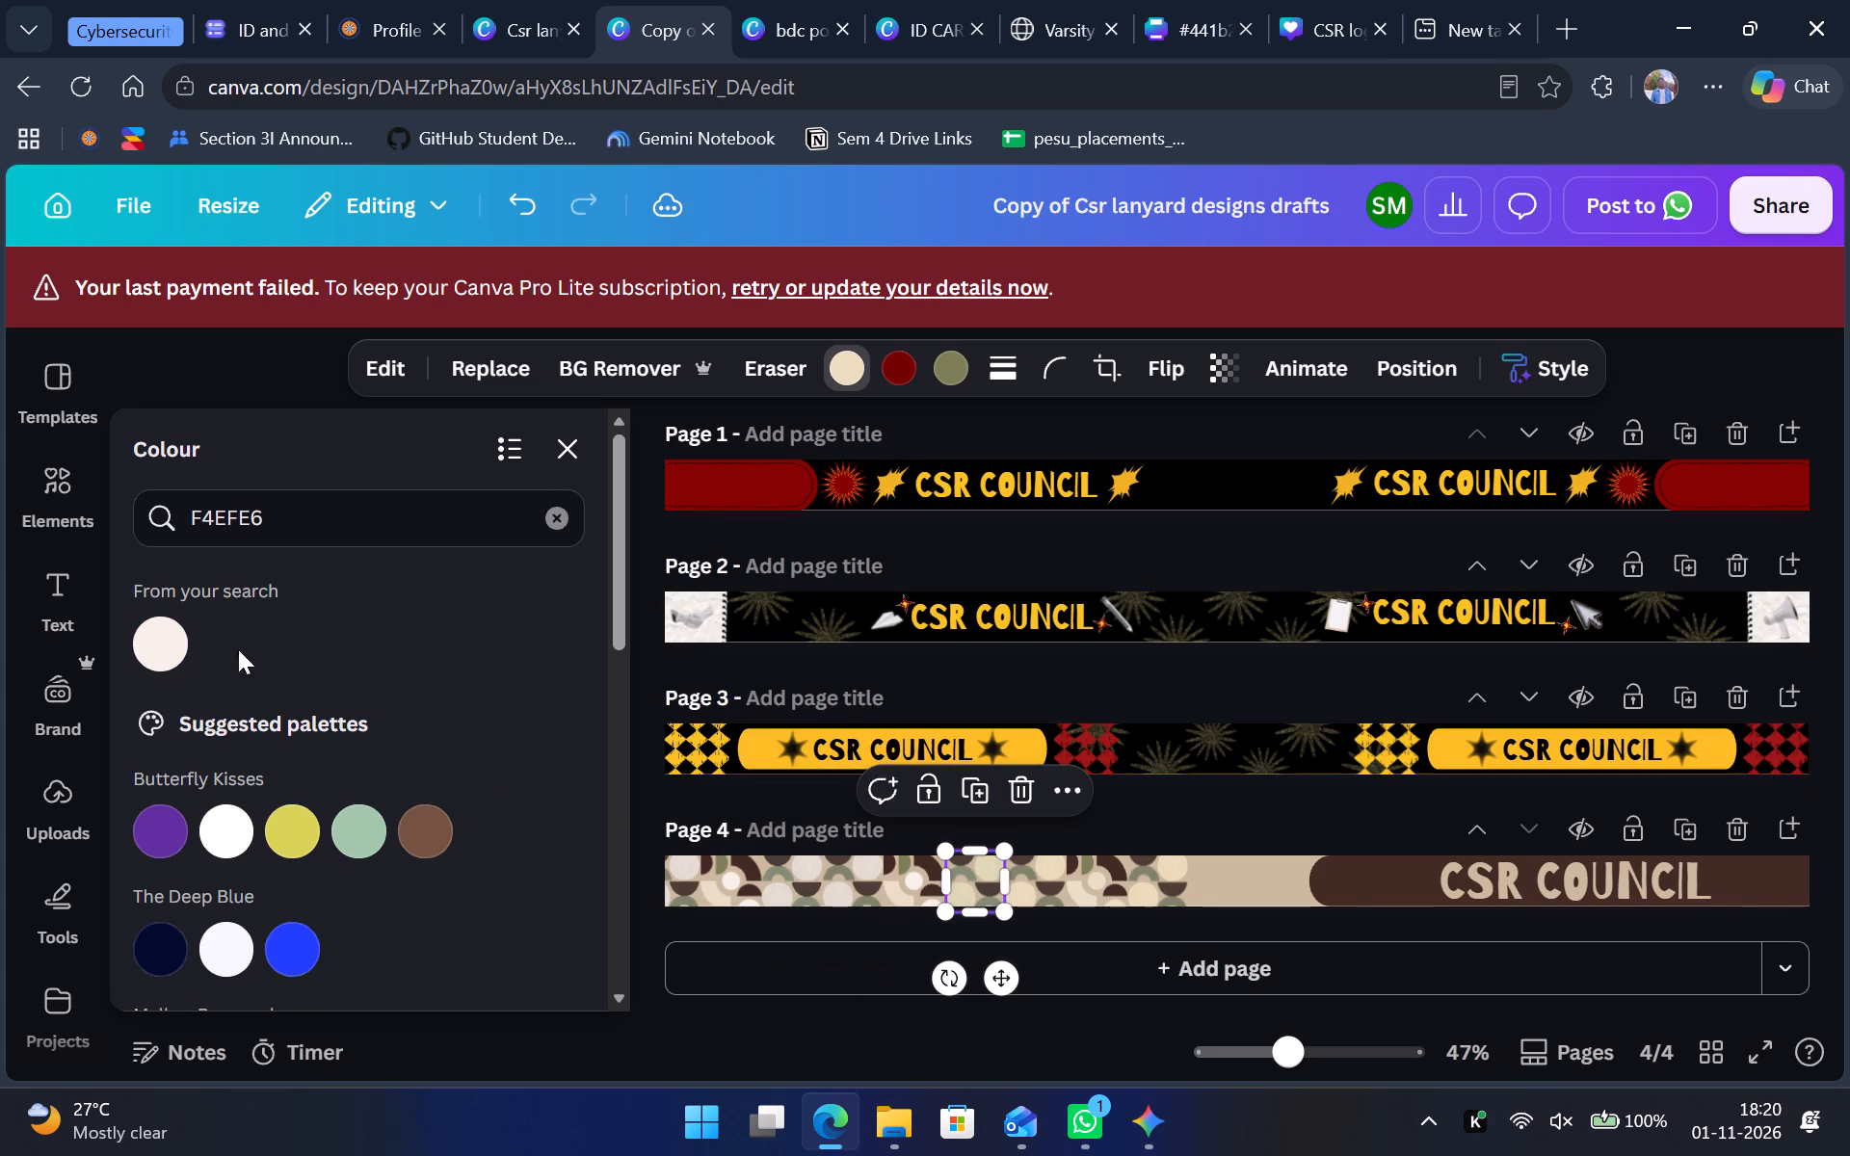
left_click(167, 640)
left_click(1034, 879)
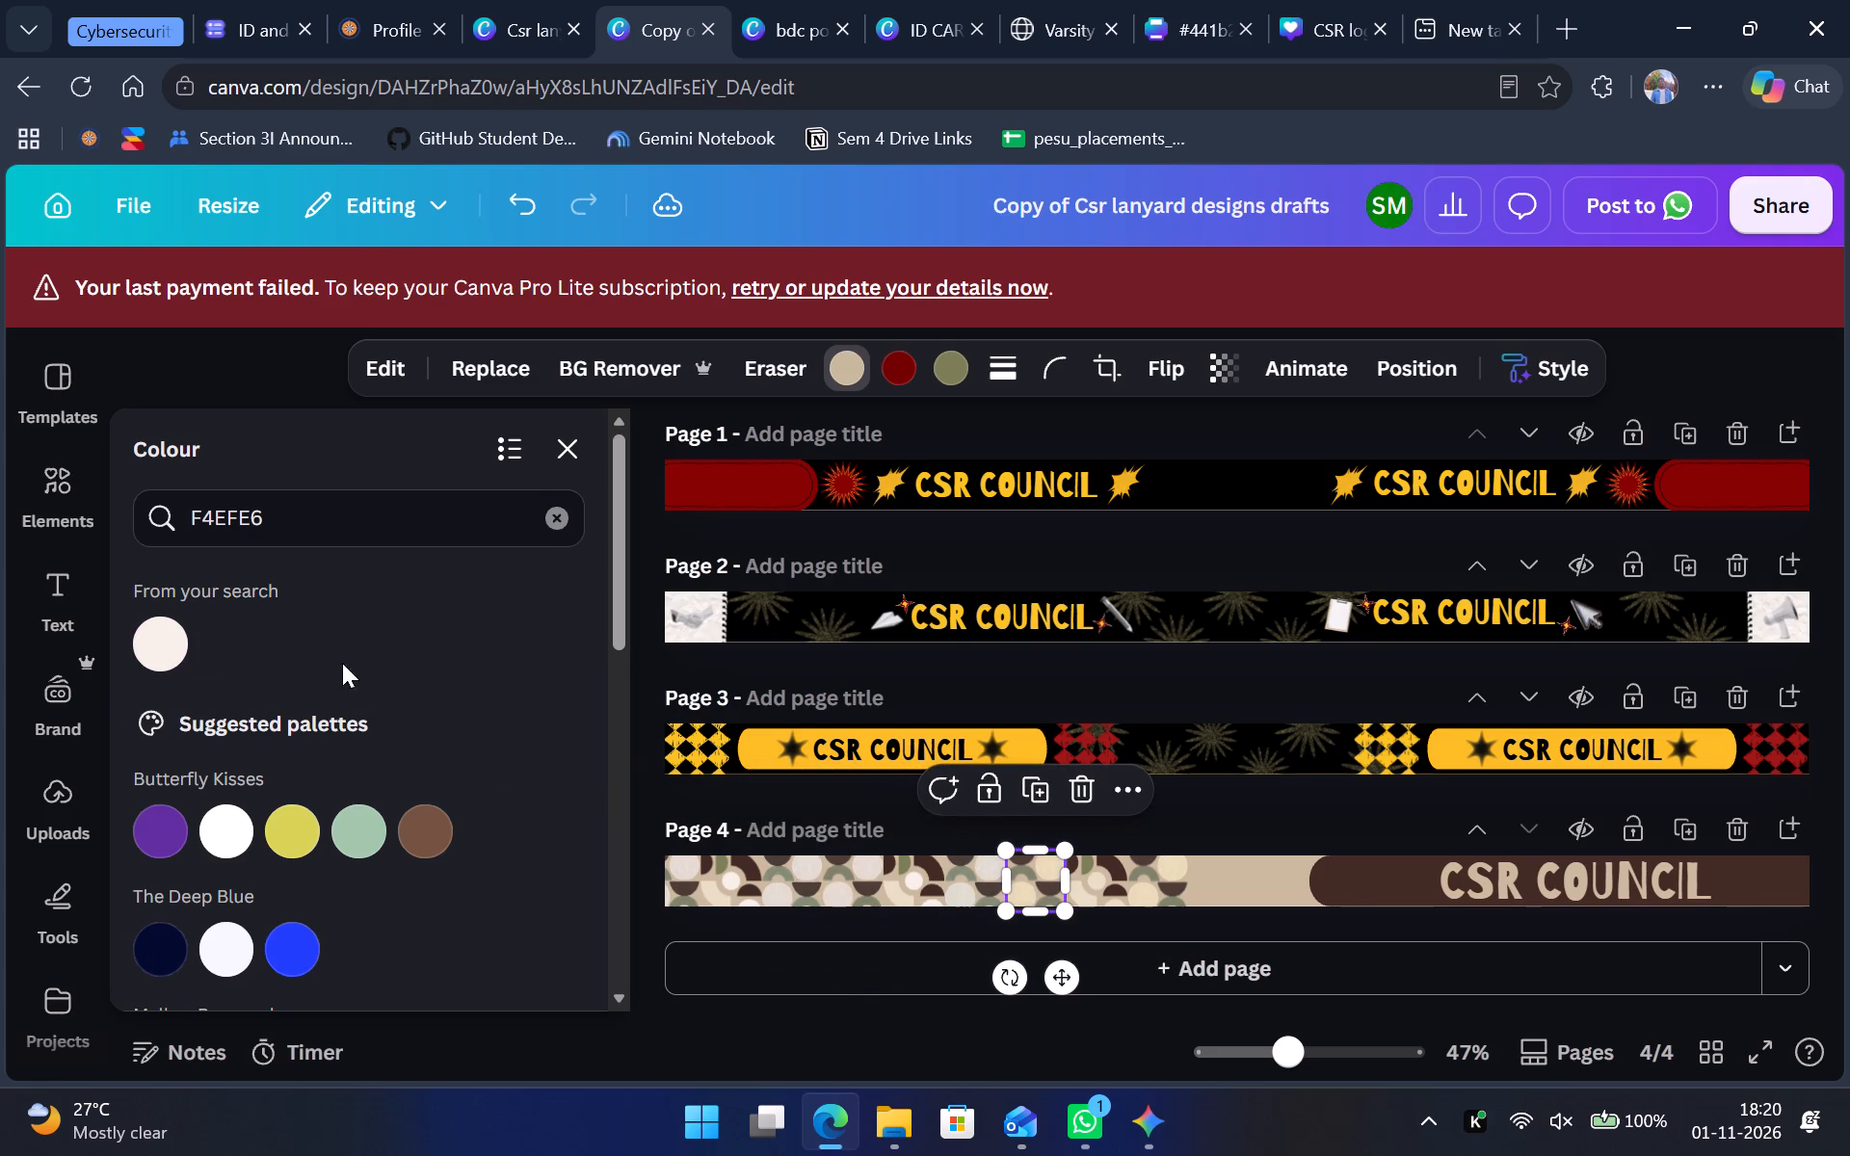
left_click(159, 650)
left_click(1156, 881)
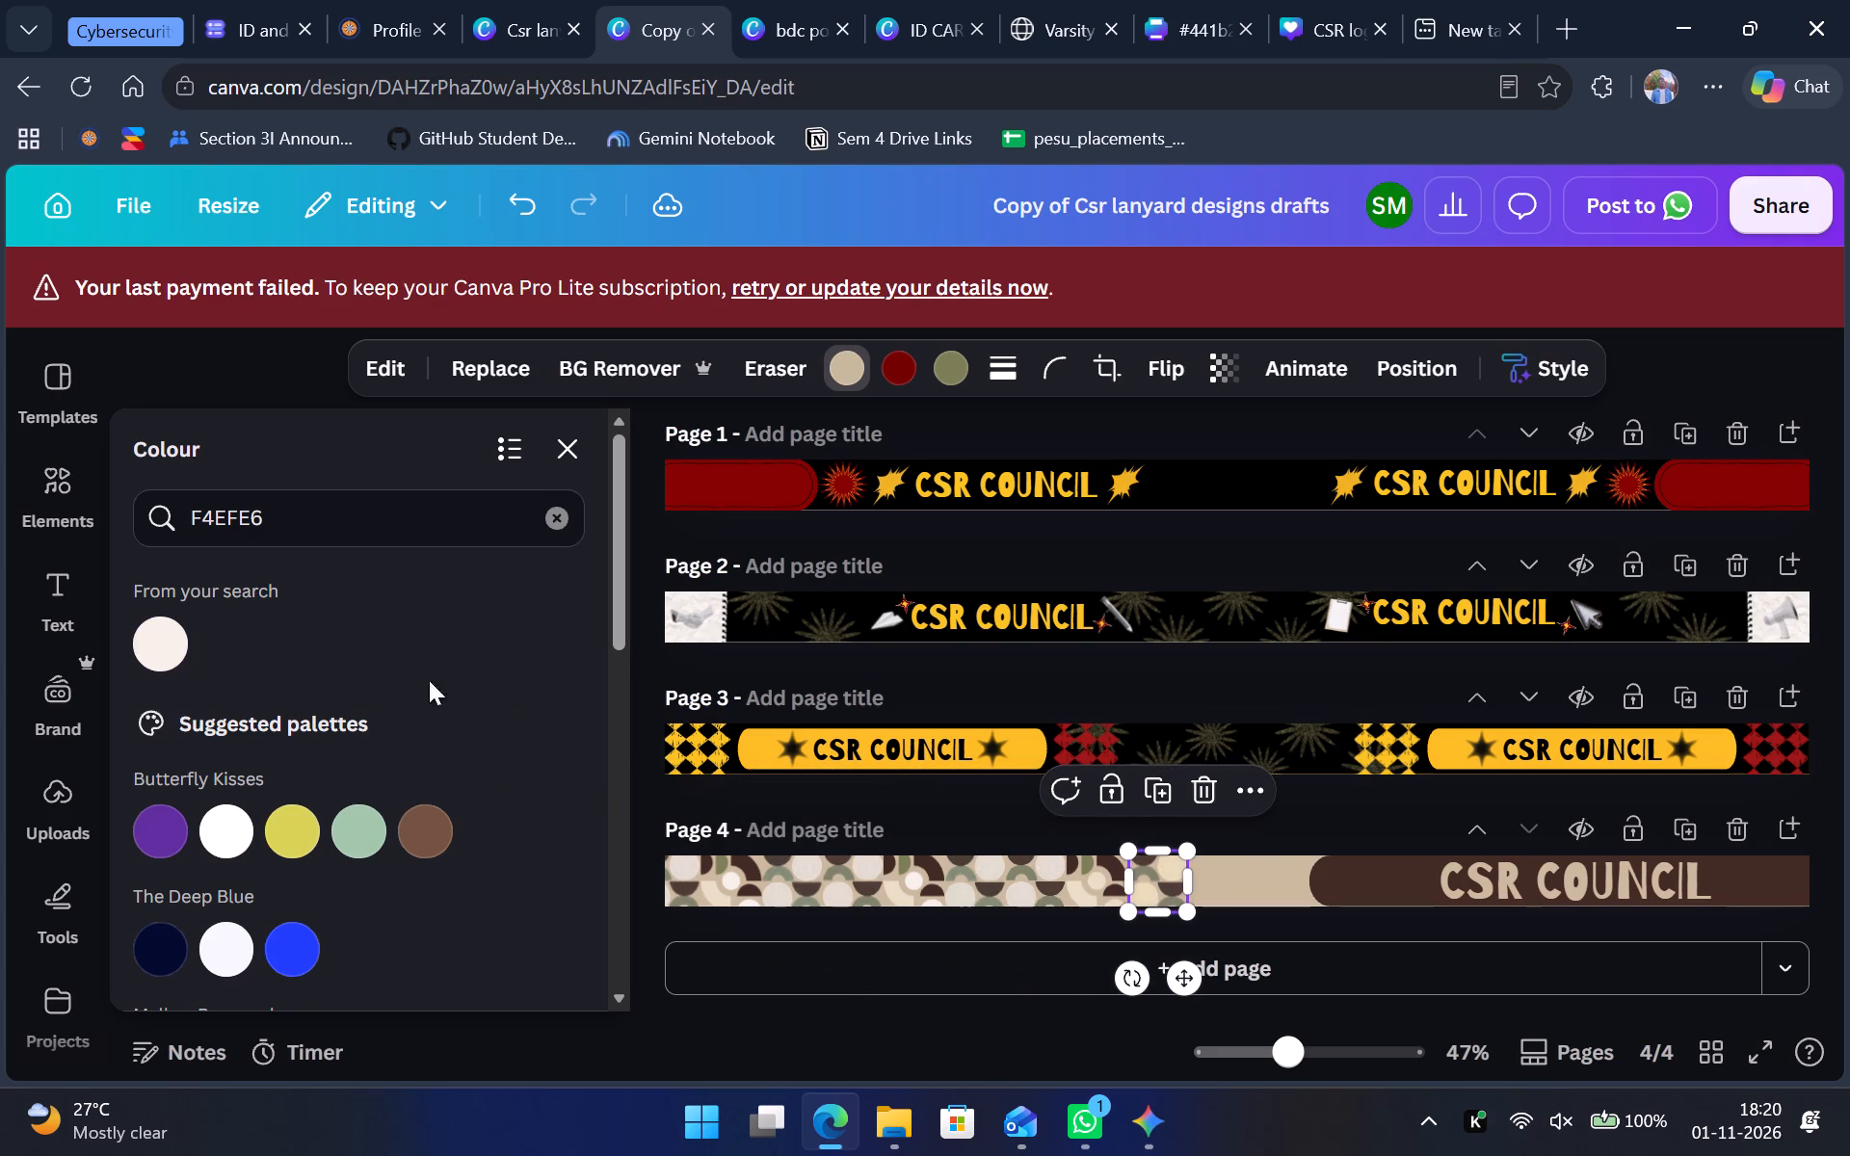
left_click(186, 645)
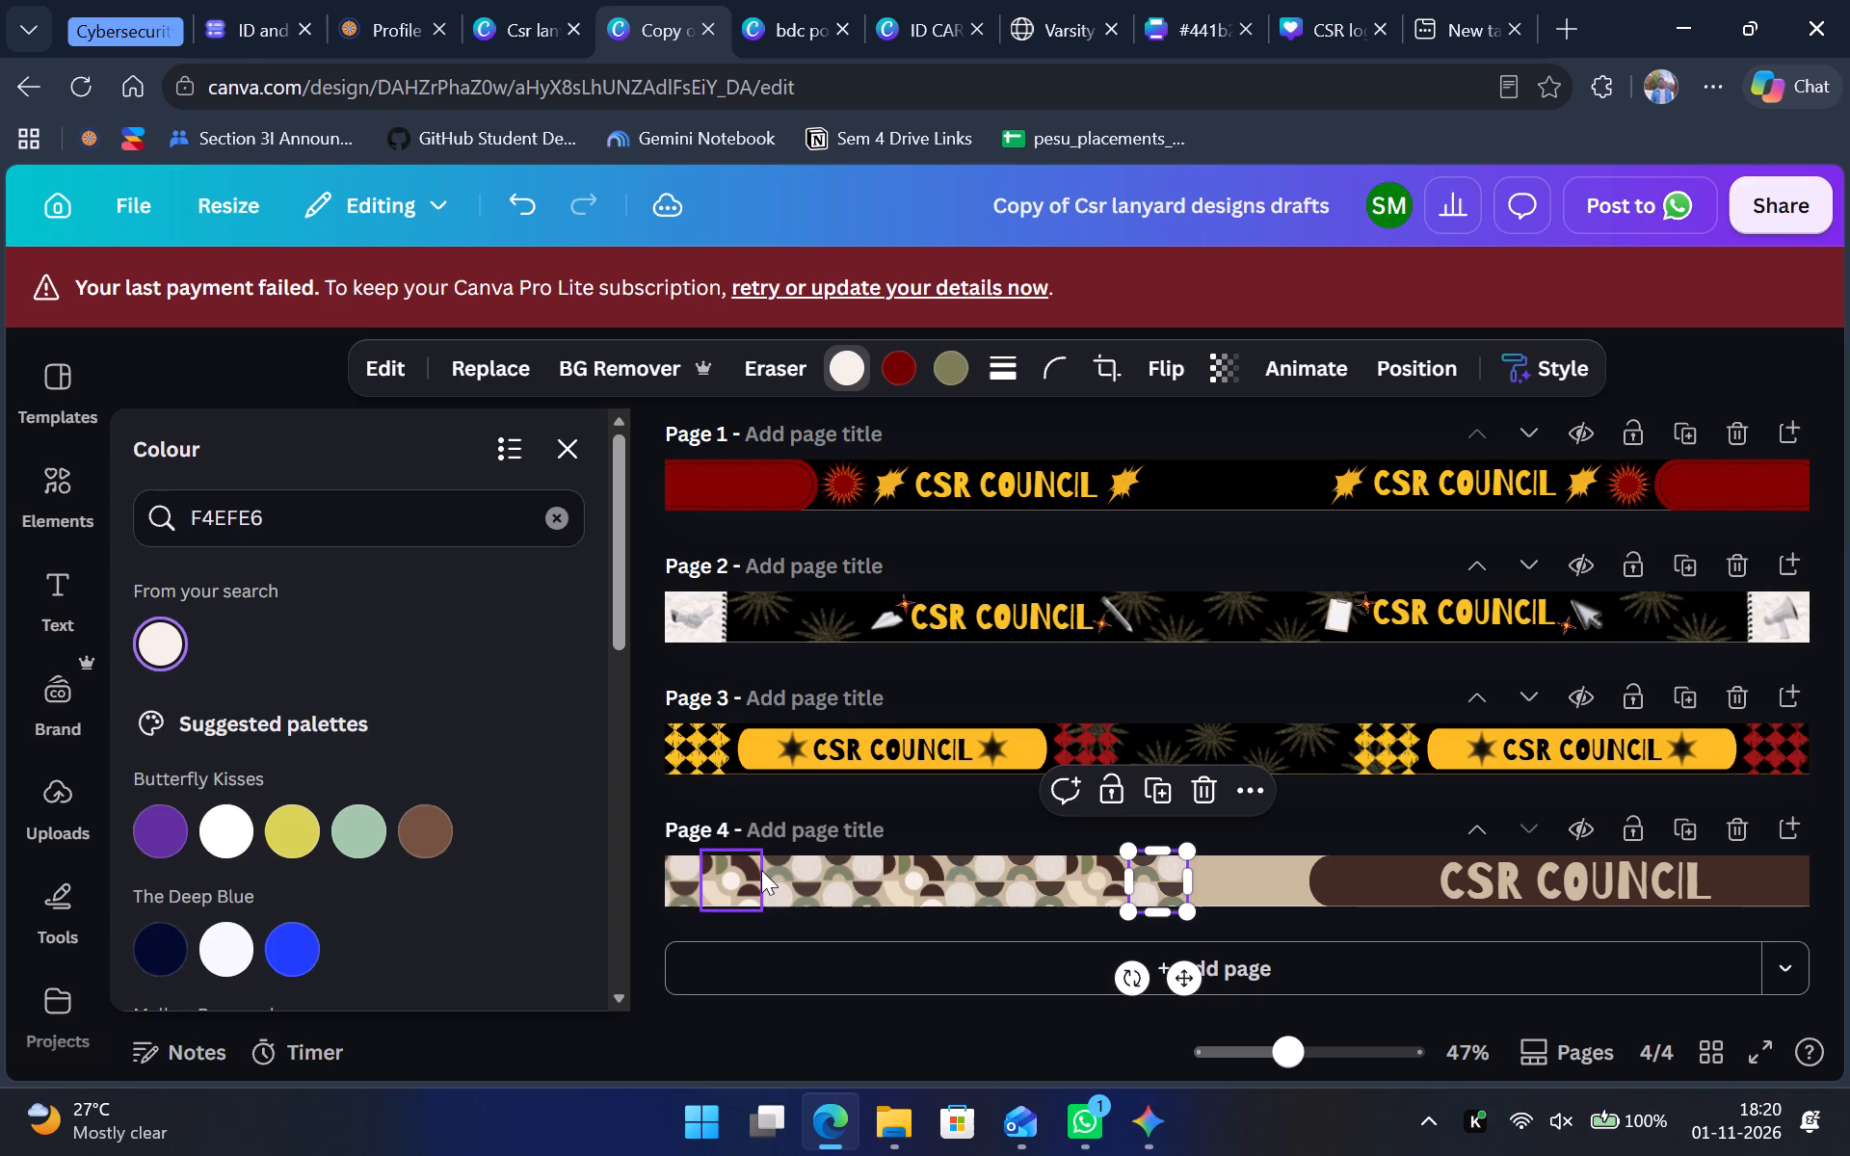
left_click(974, 931)
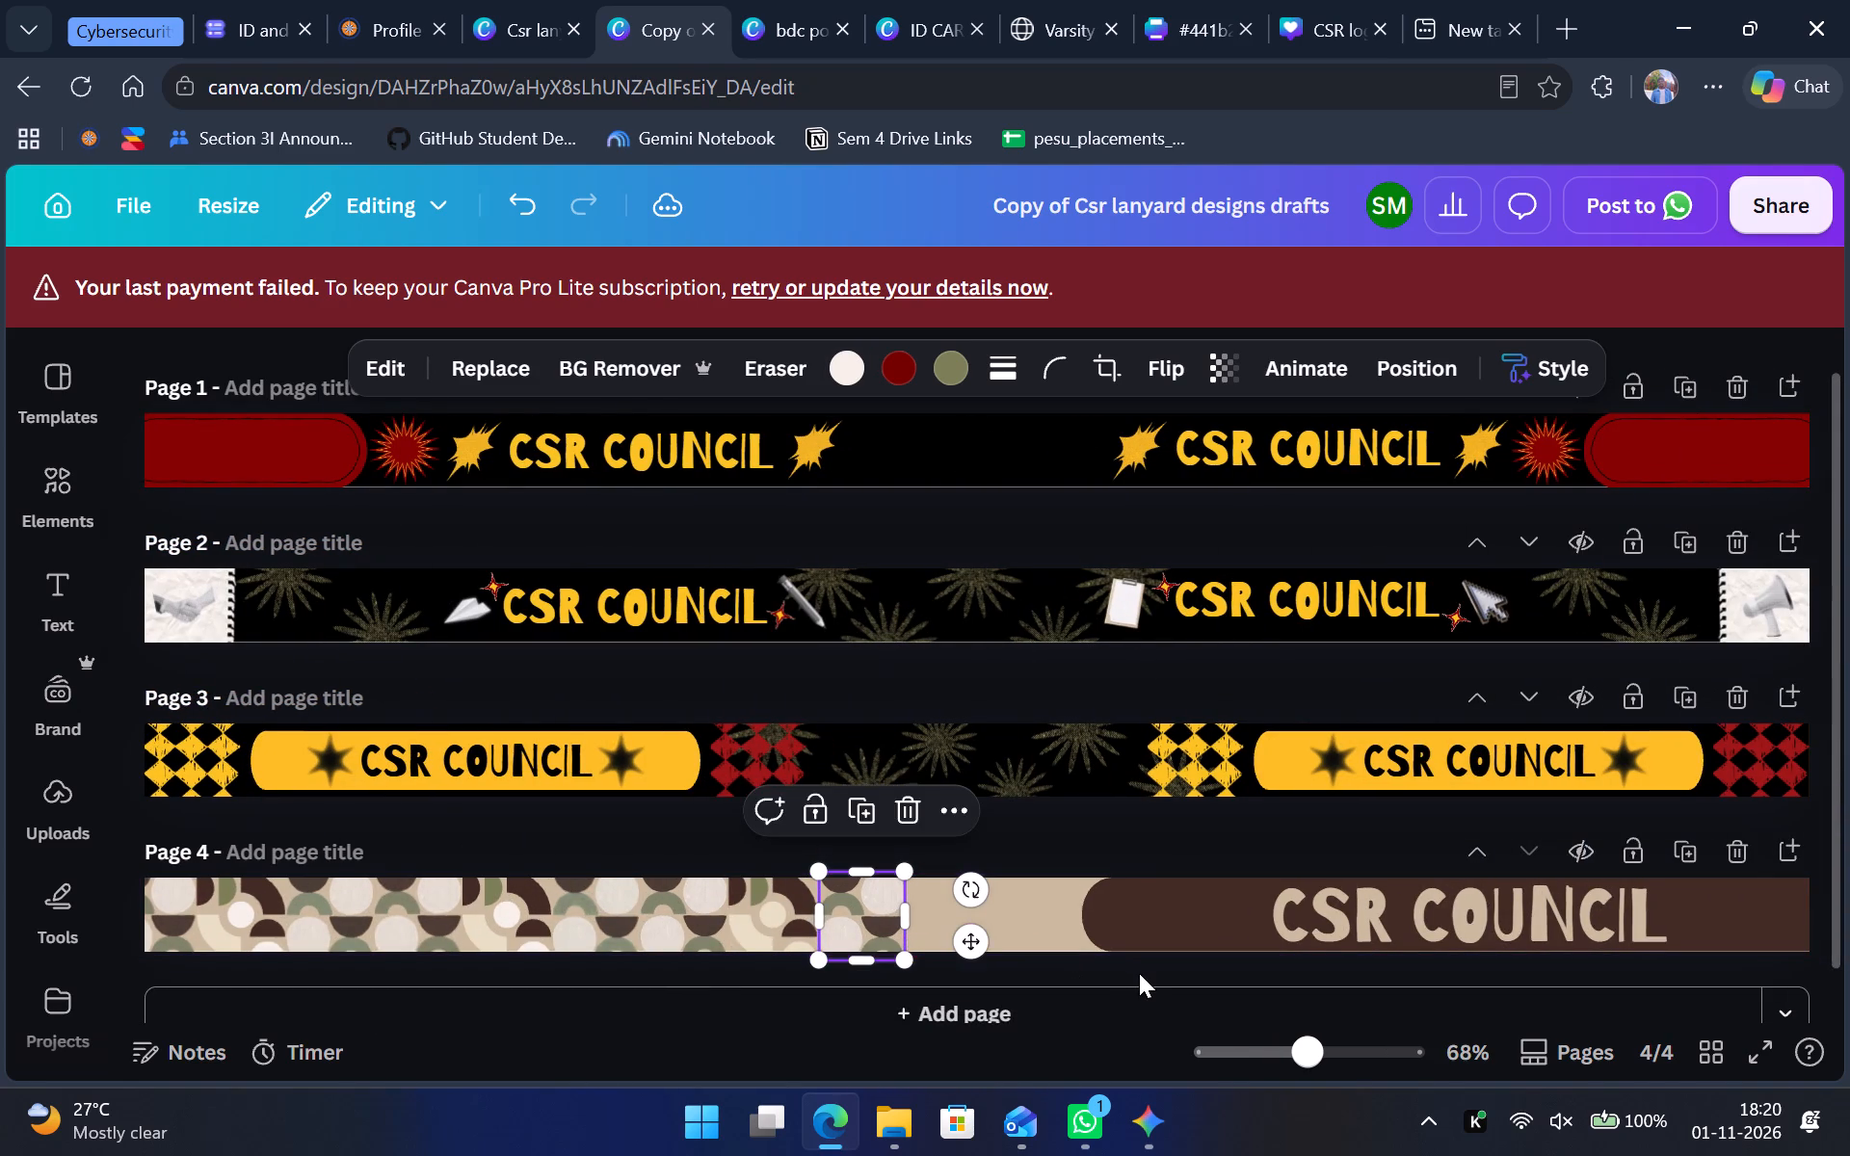
left_click(1139, 973)
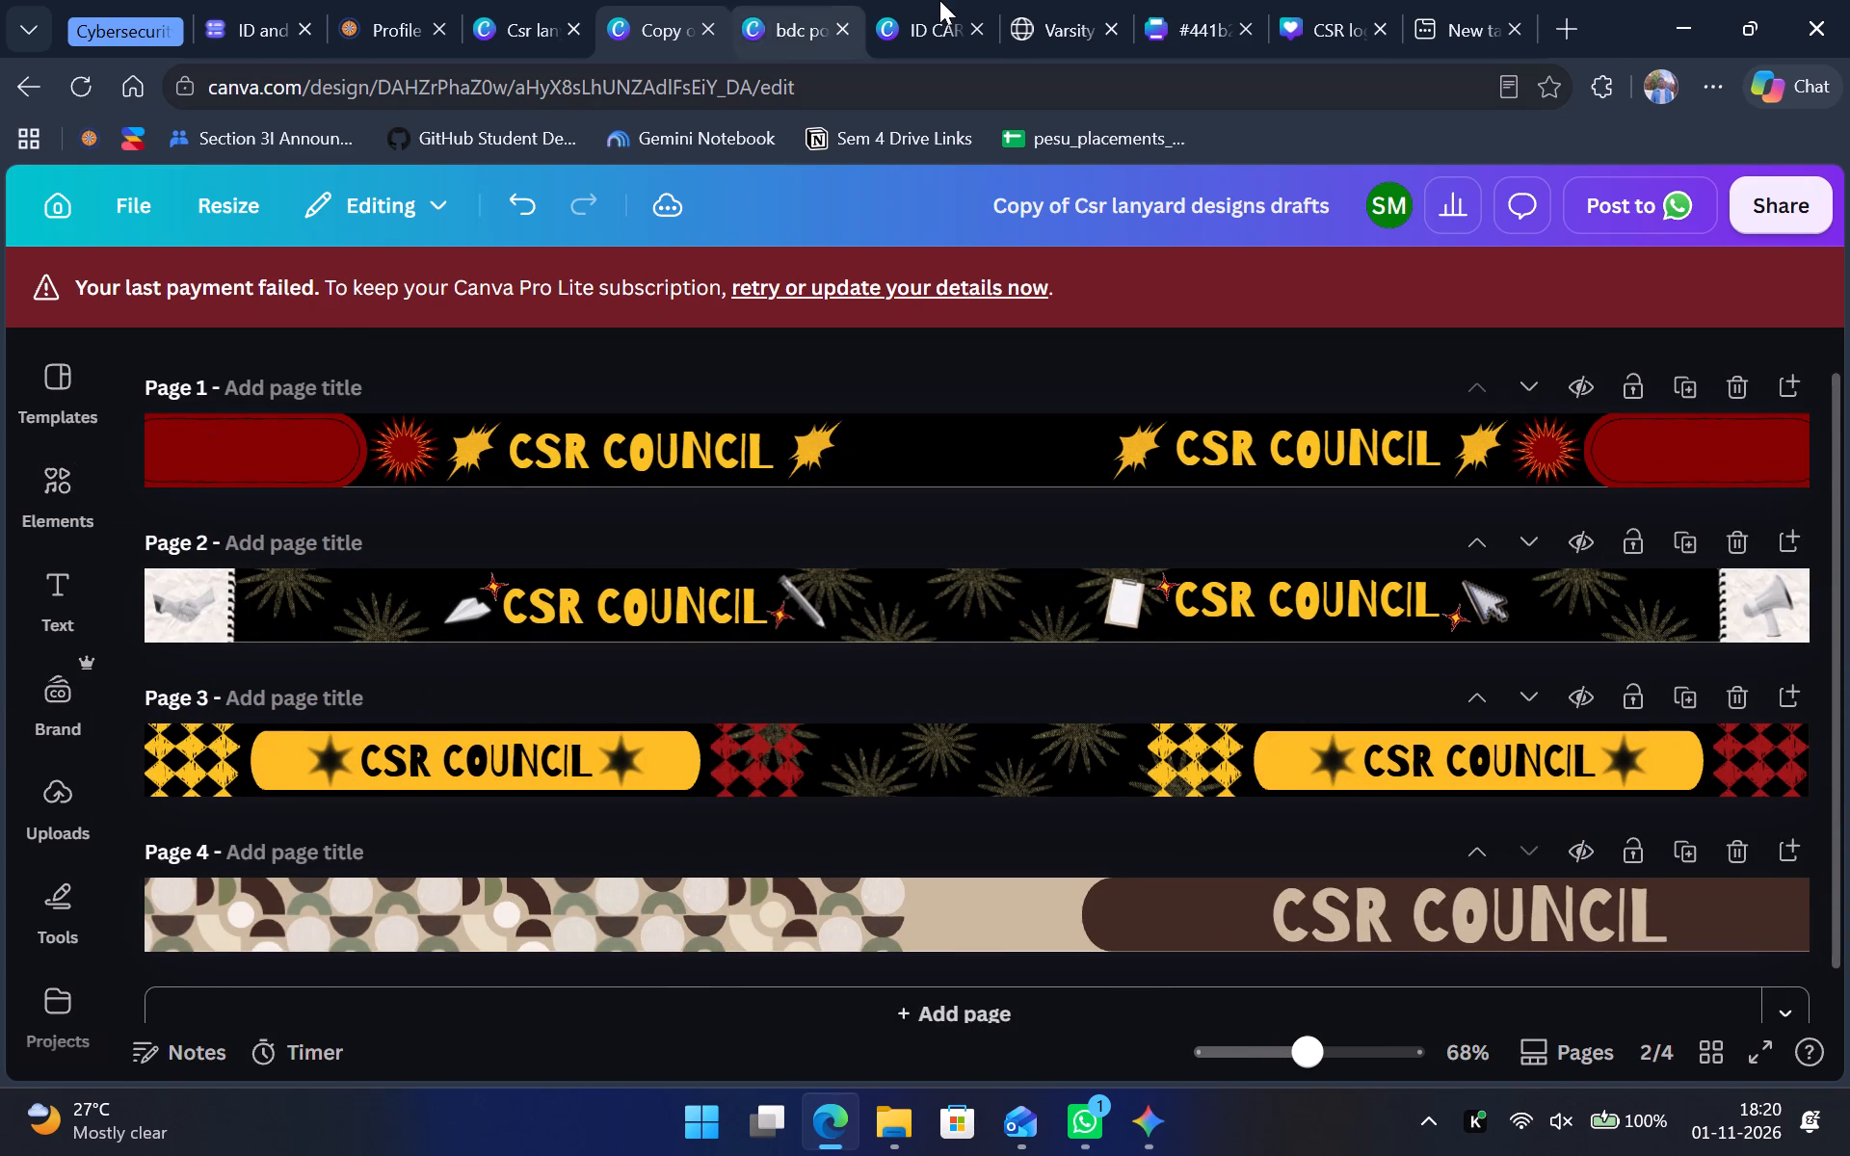
Check the CSR logo design for a suitable logo, and search the web for "pes university vertical logo".
left_click(1342, 31)
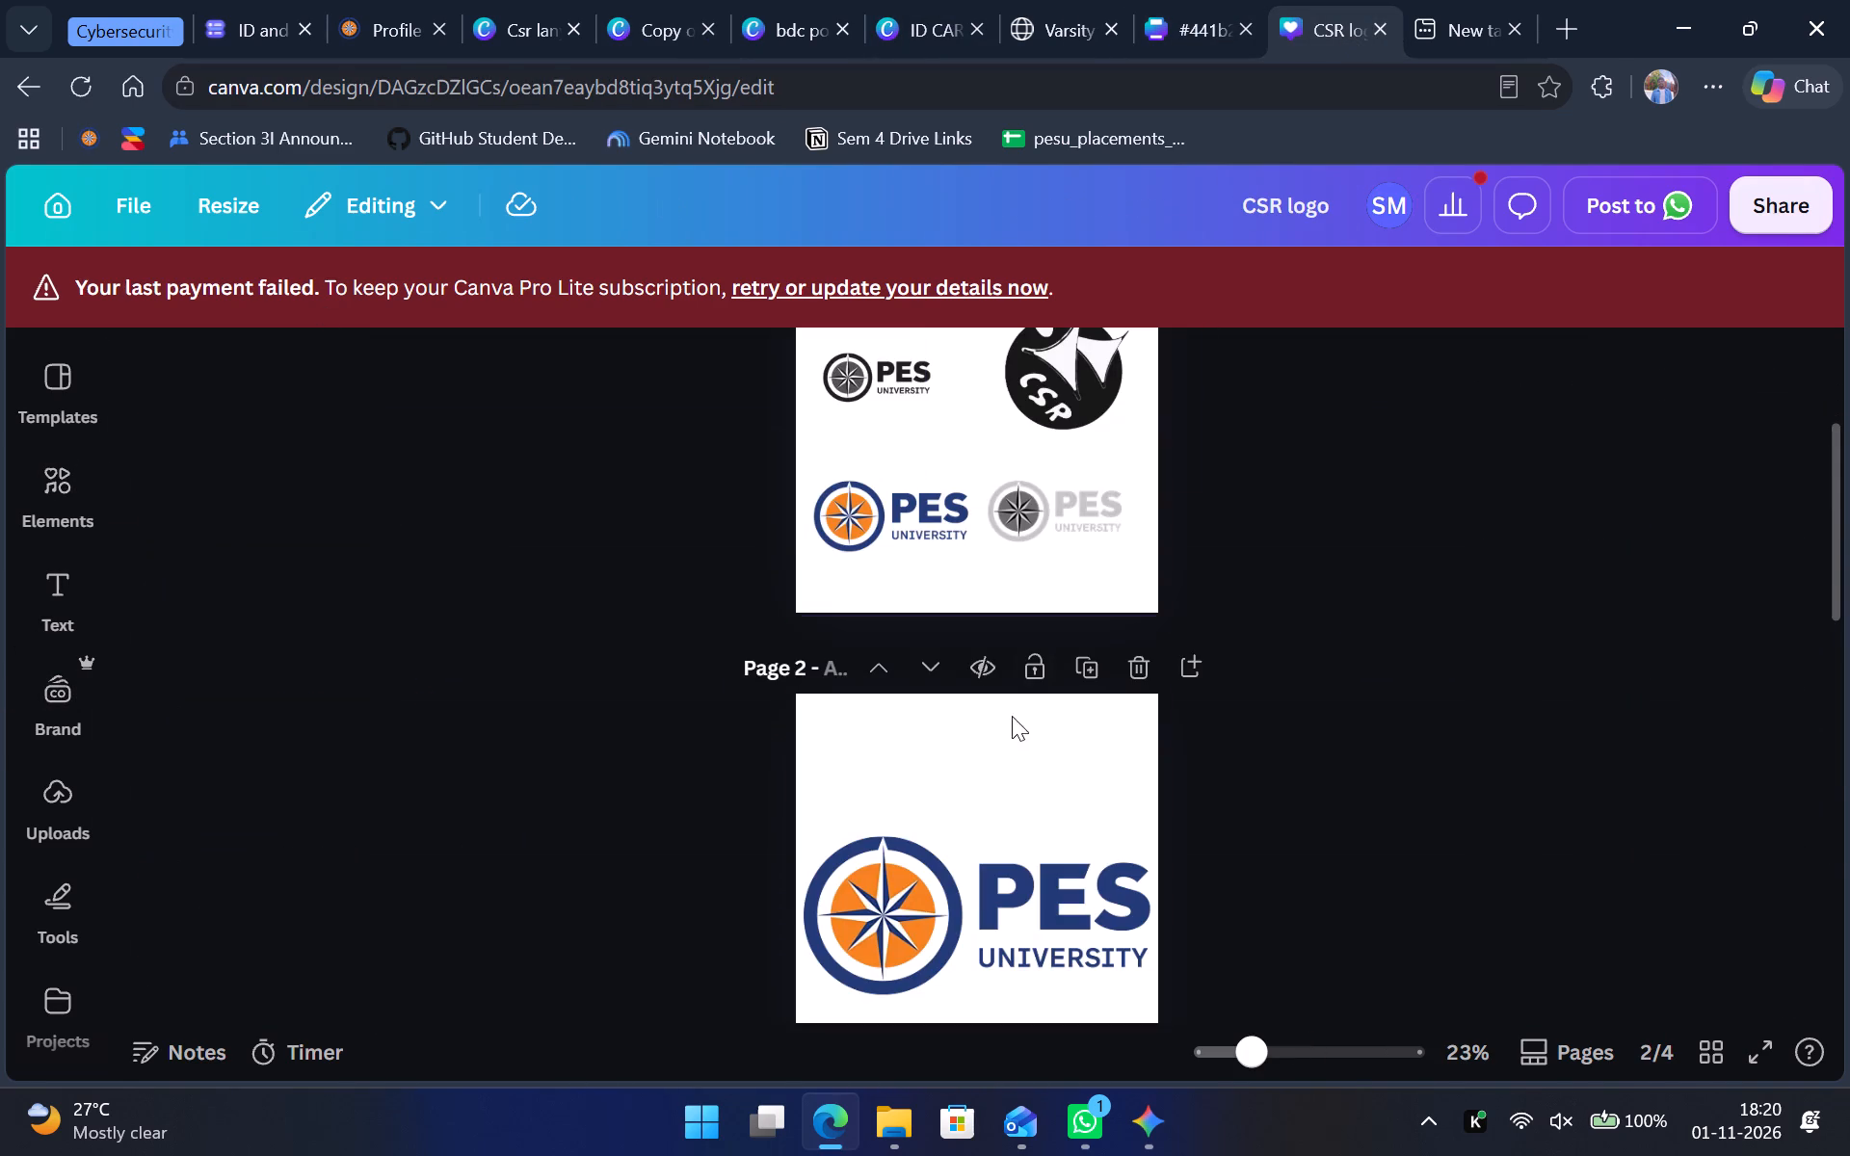
scroll(939, 665, "up", 3)
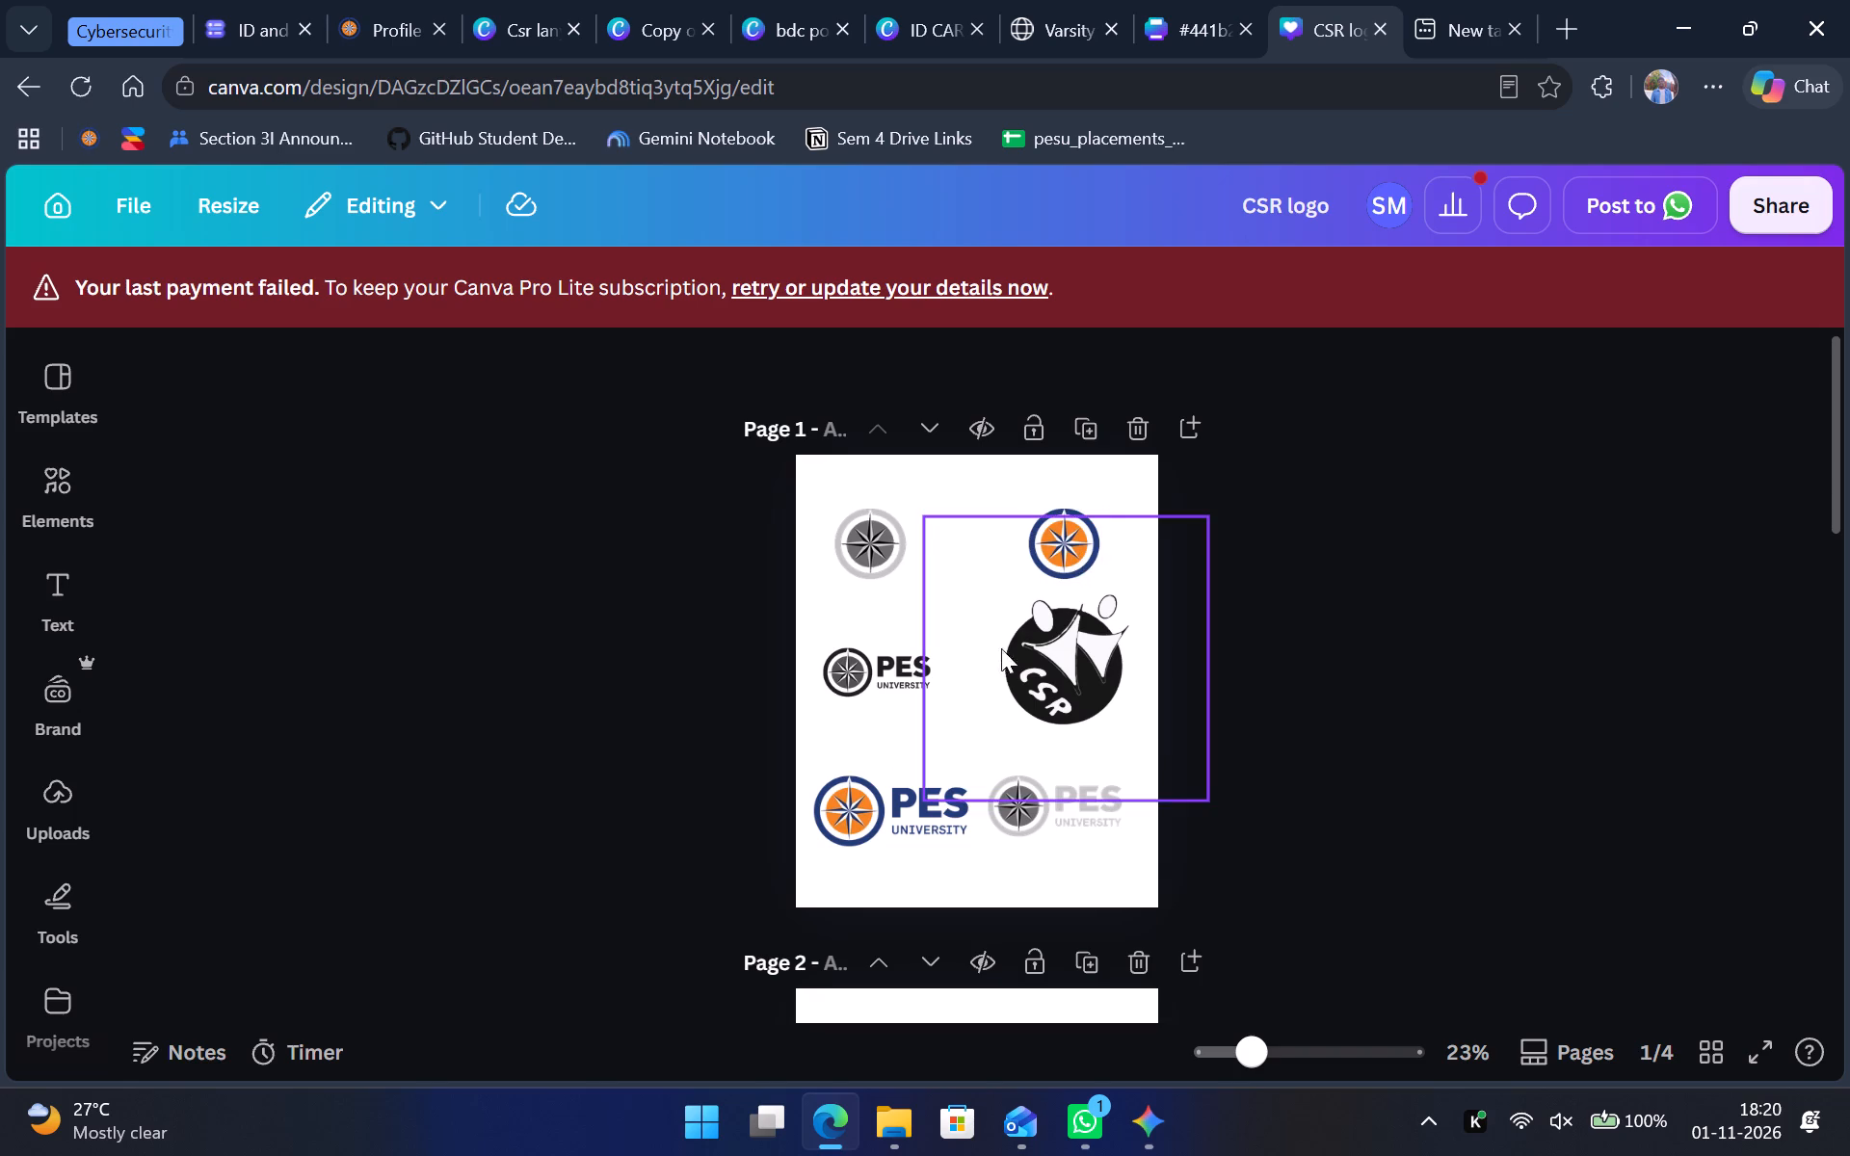
left_click(1468, 0)
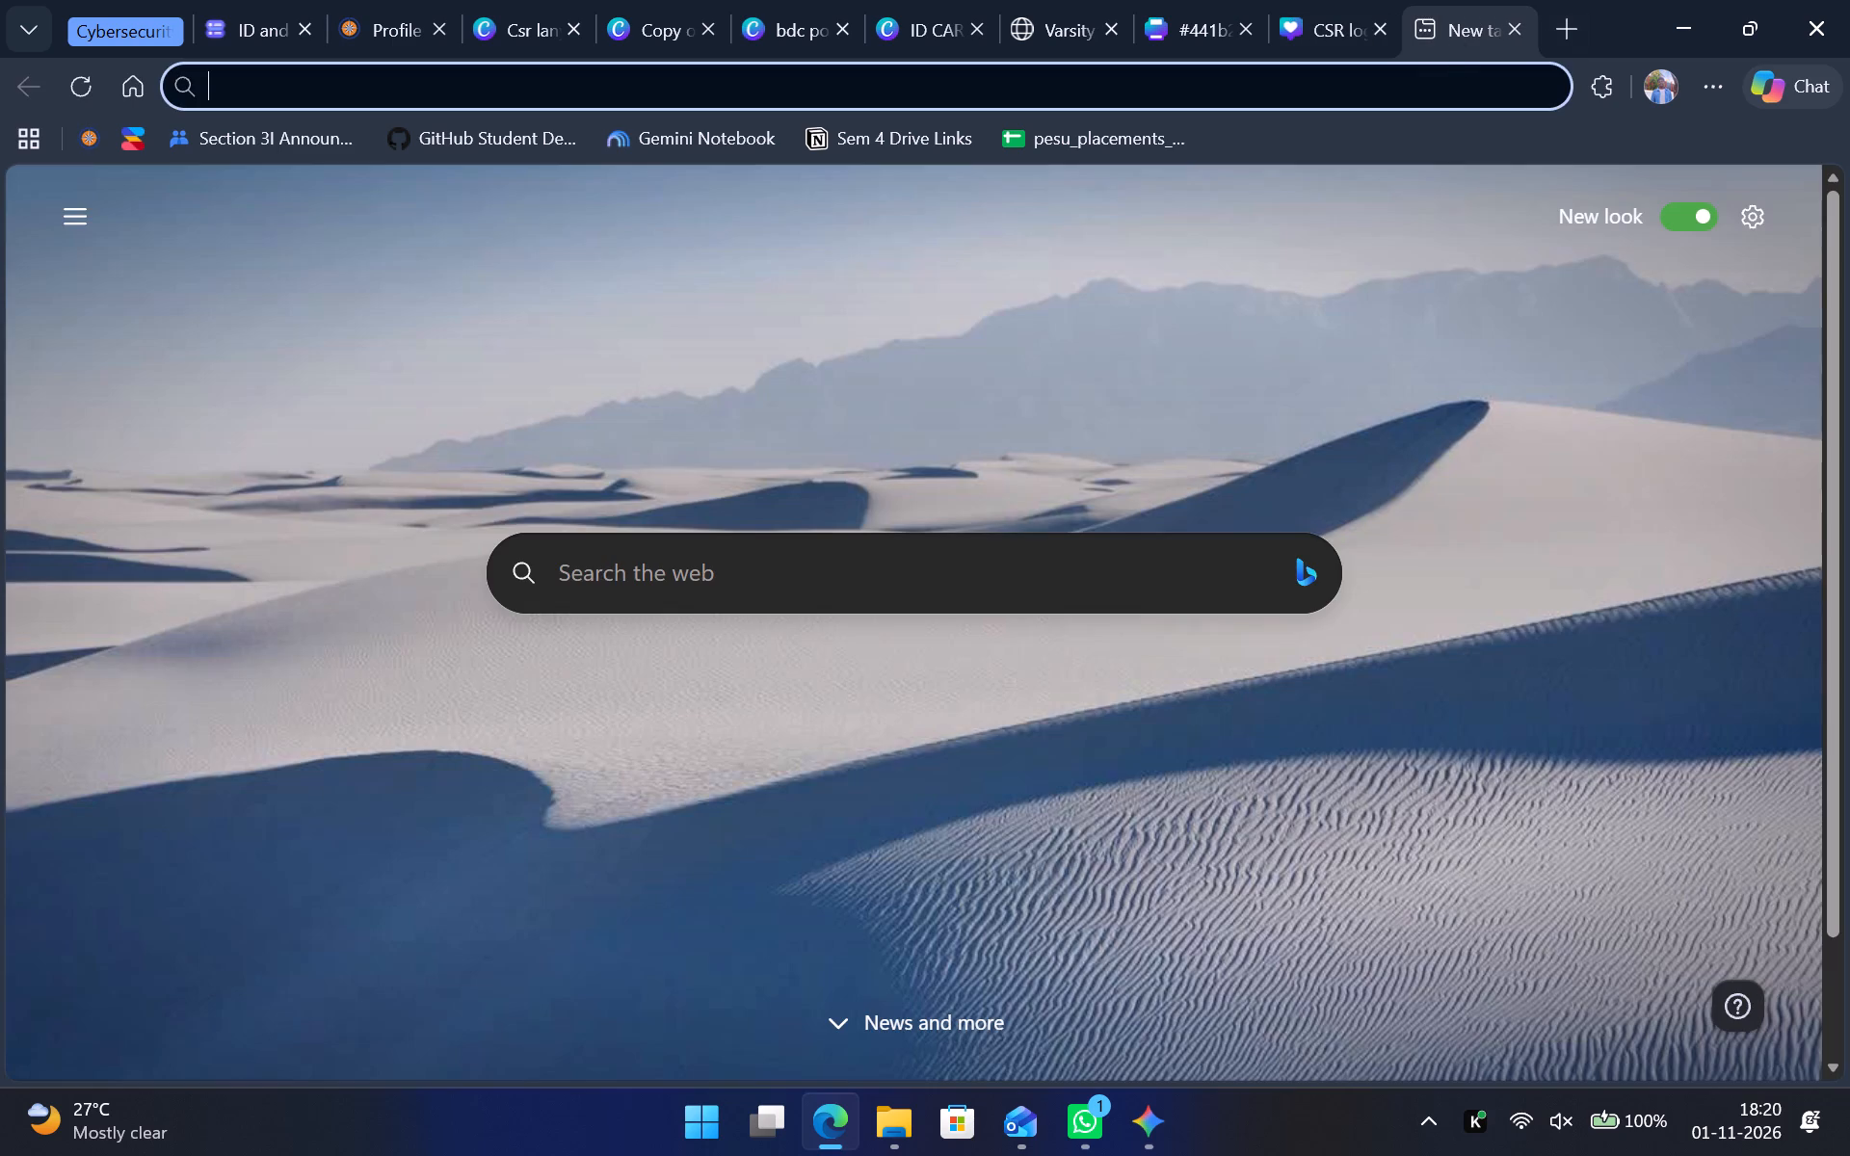
left_click(1429, 88)
type("pes universit")
type("y vertical logo")
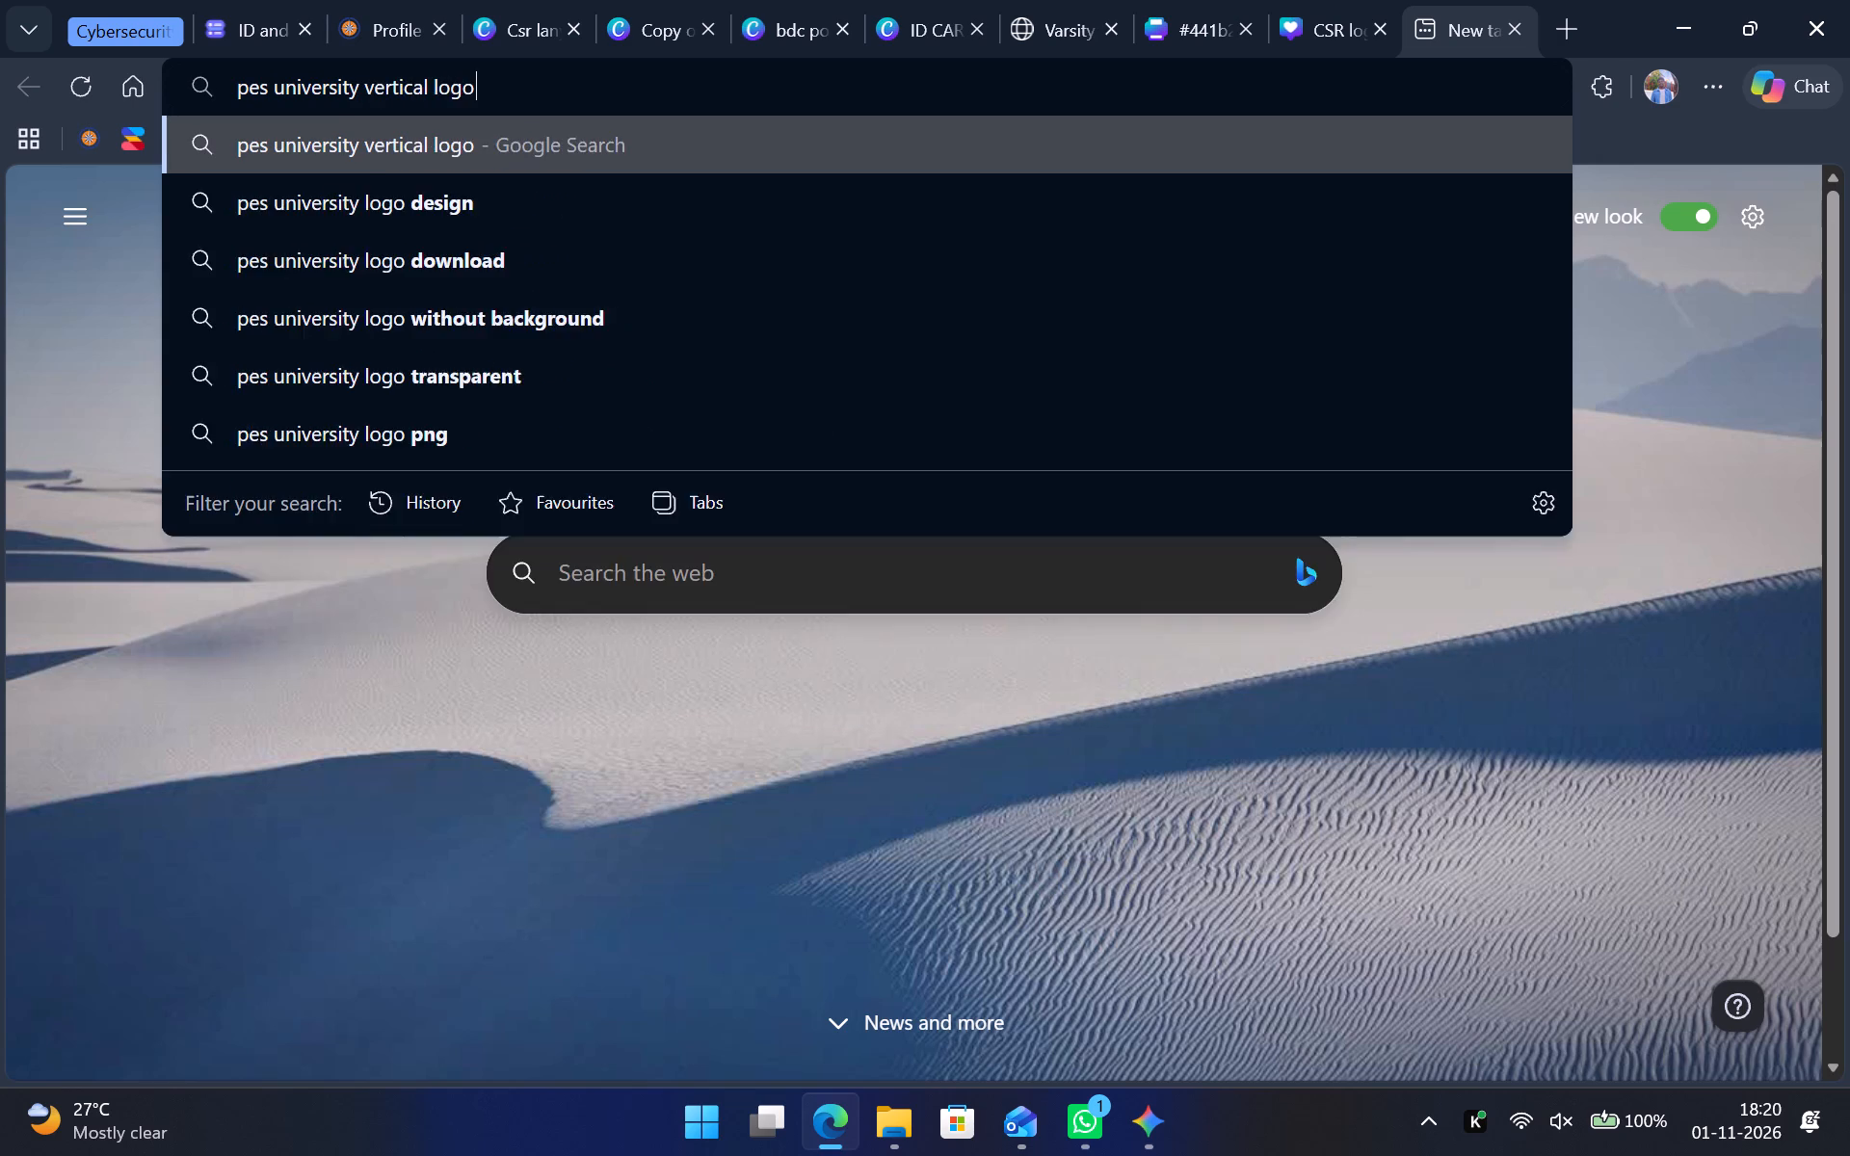
key("Return")
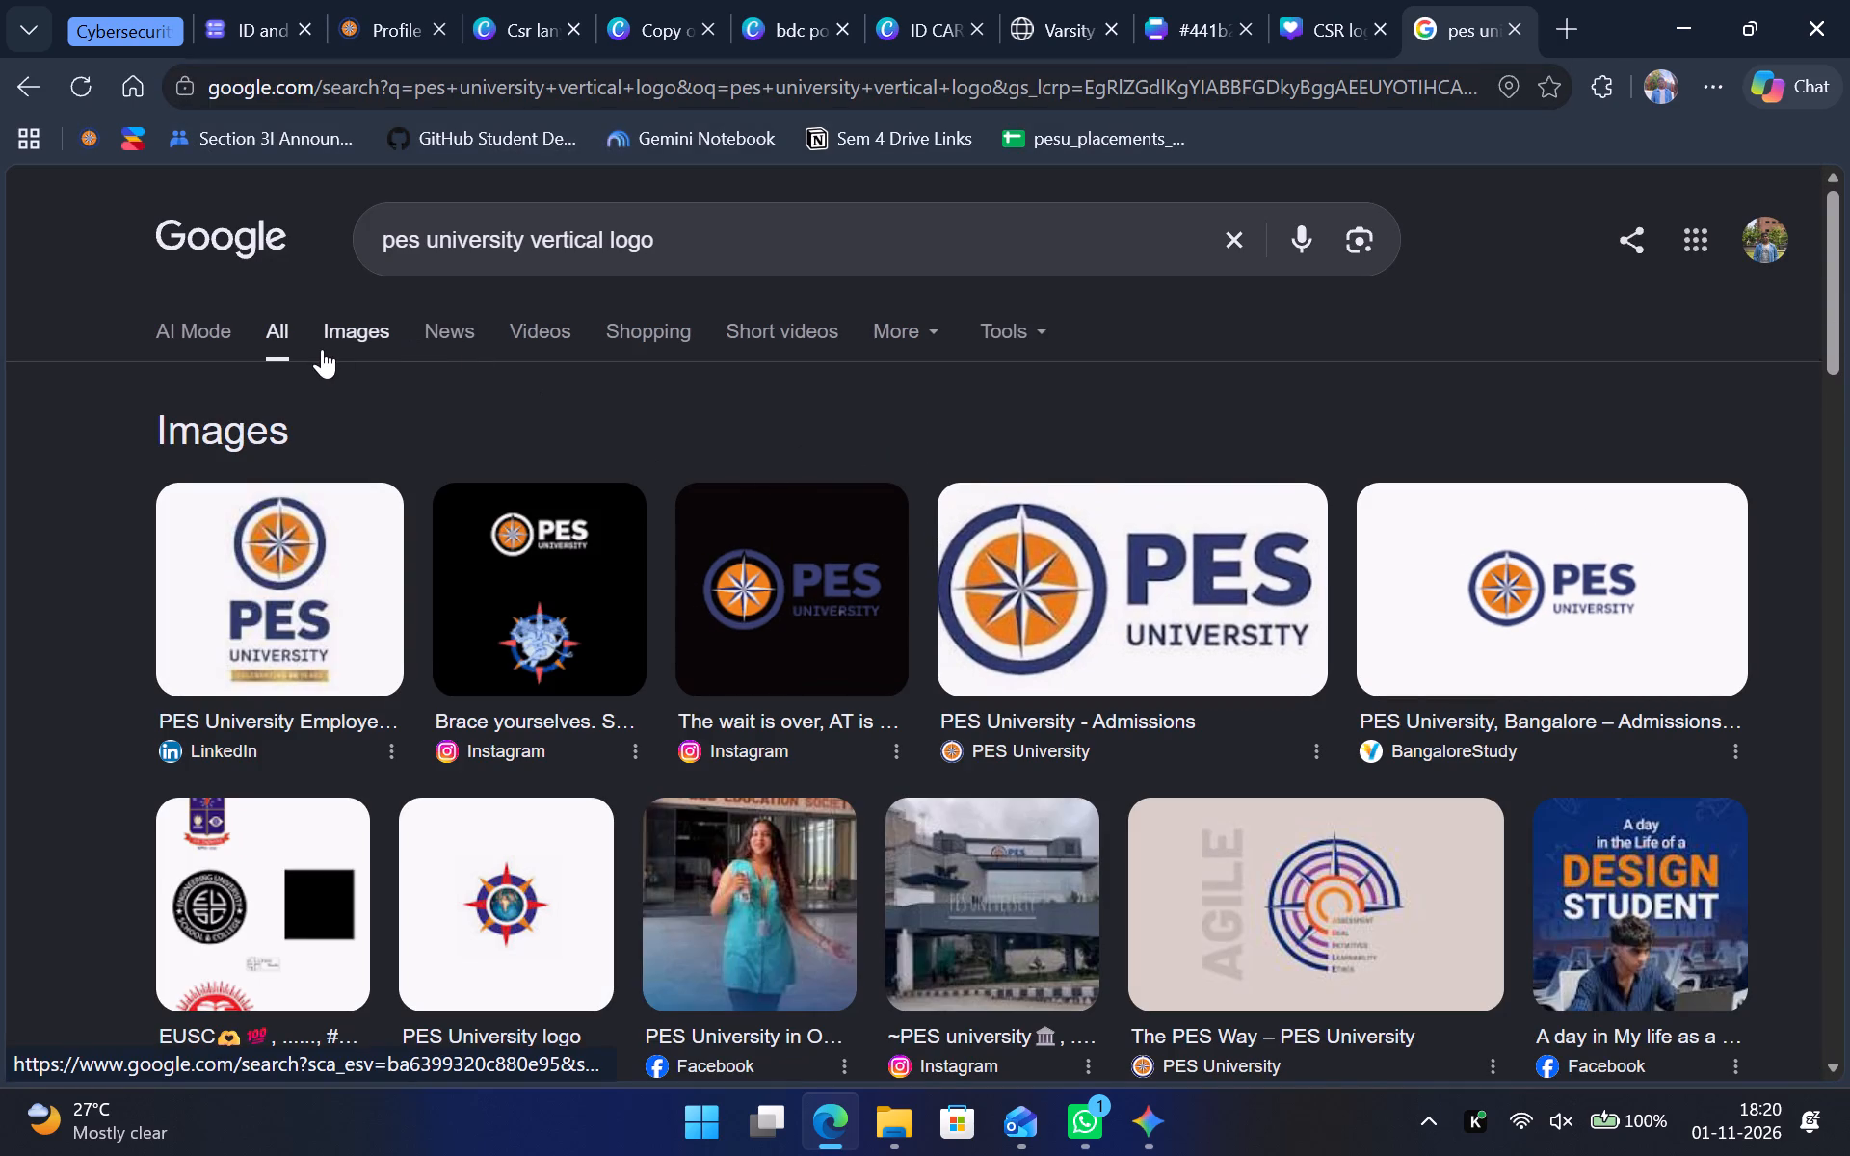
Browse the image results for the PES University logo and save the black Instagram image with the white logo to Downloads.
left_click(304, 539)
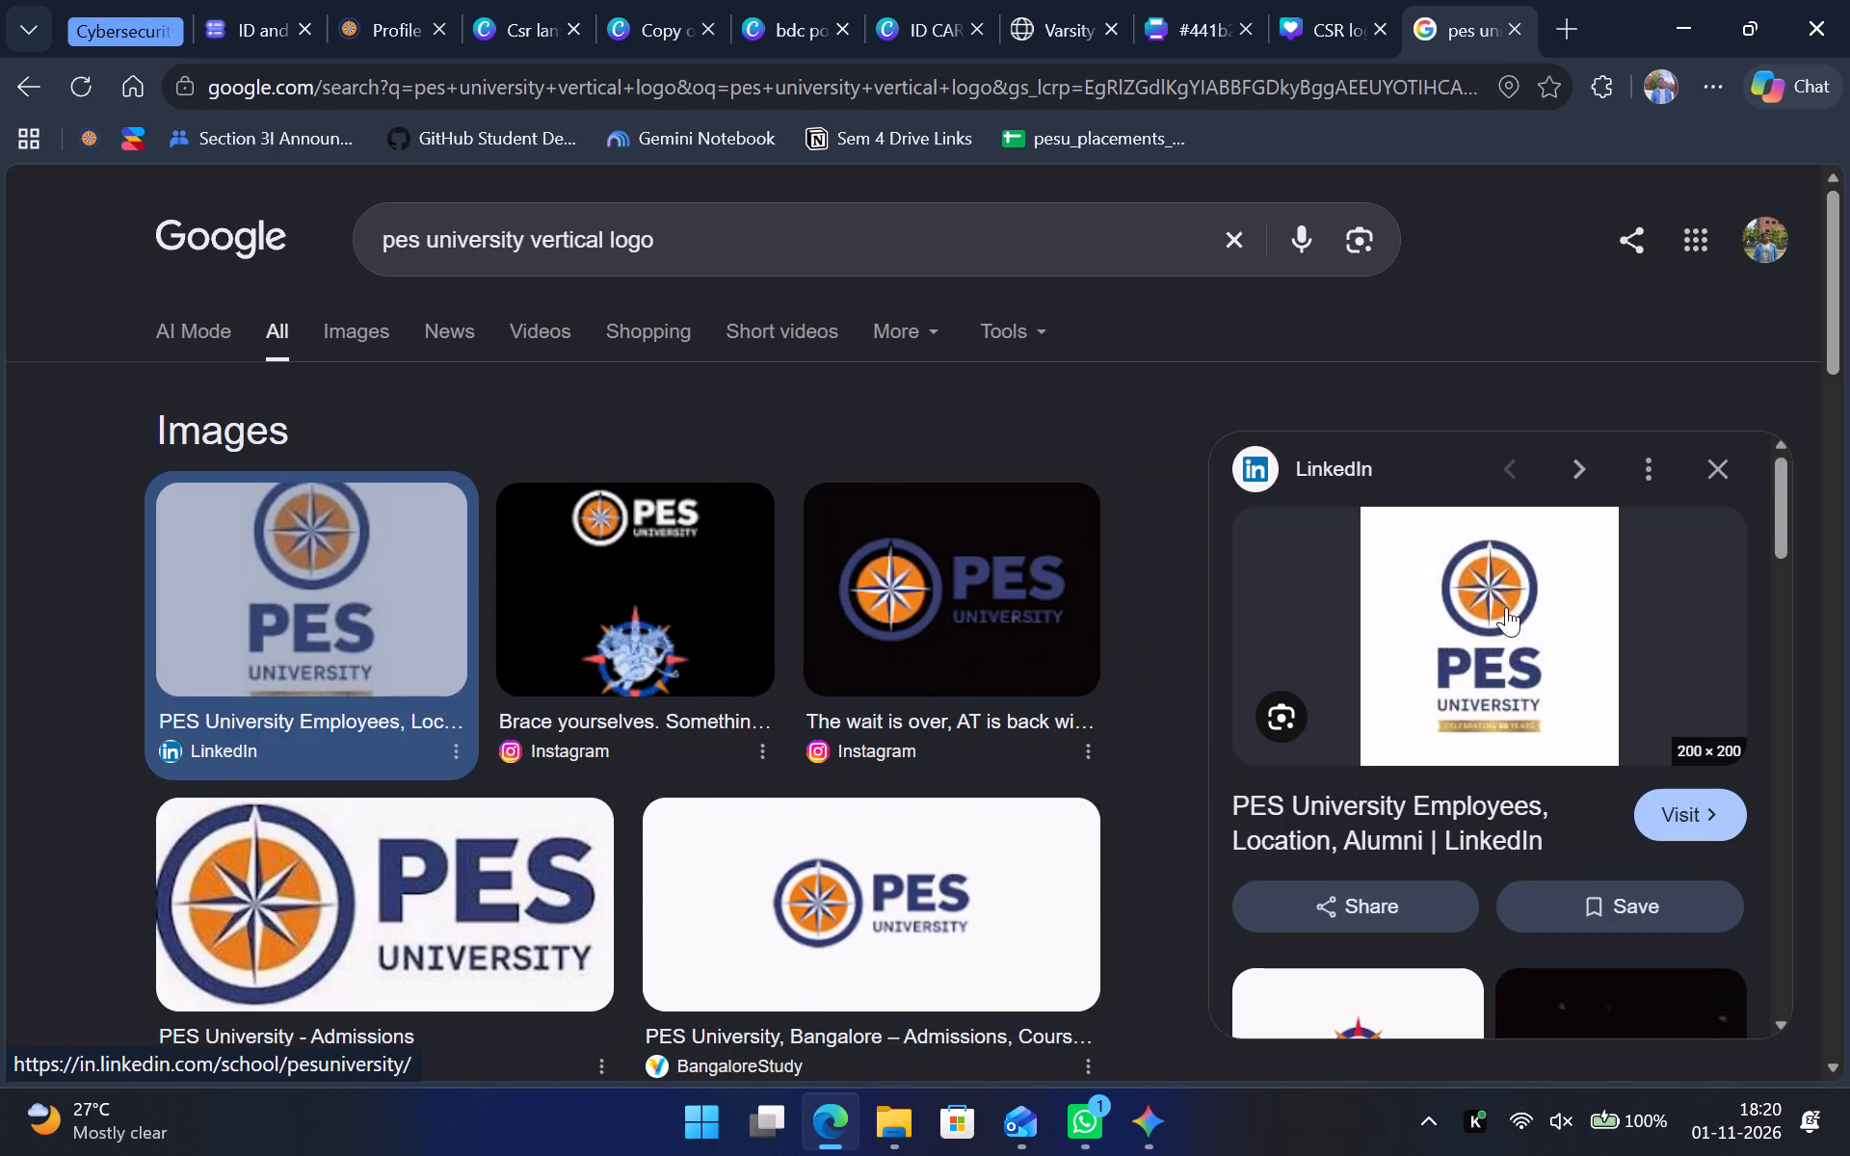
left_click(388, 356)
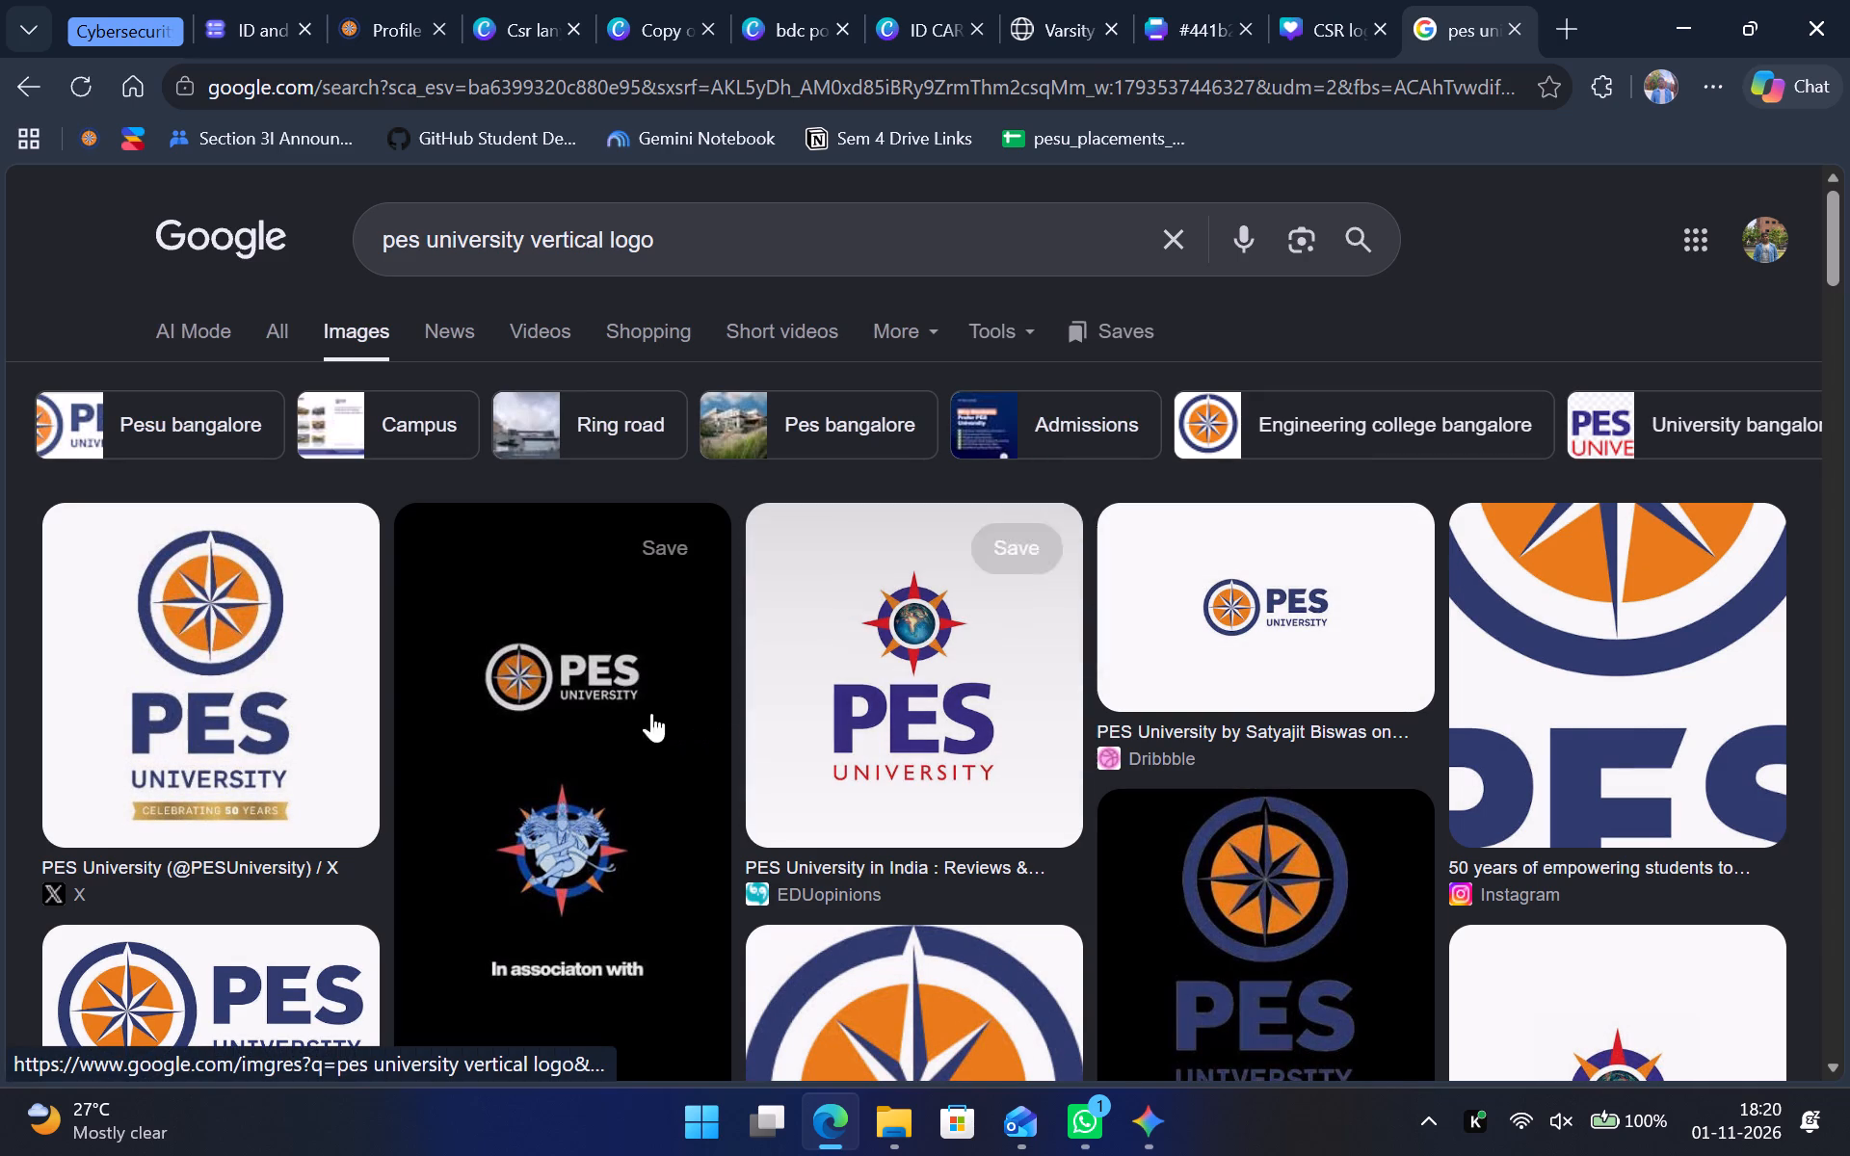
left_click(583, 717)
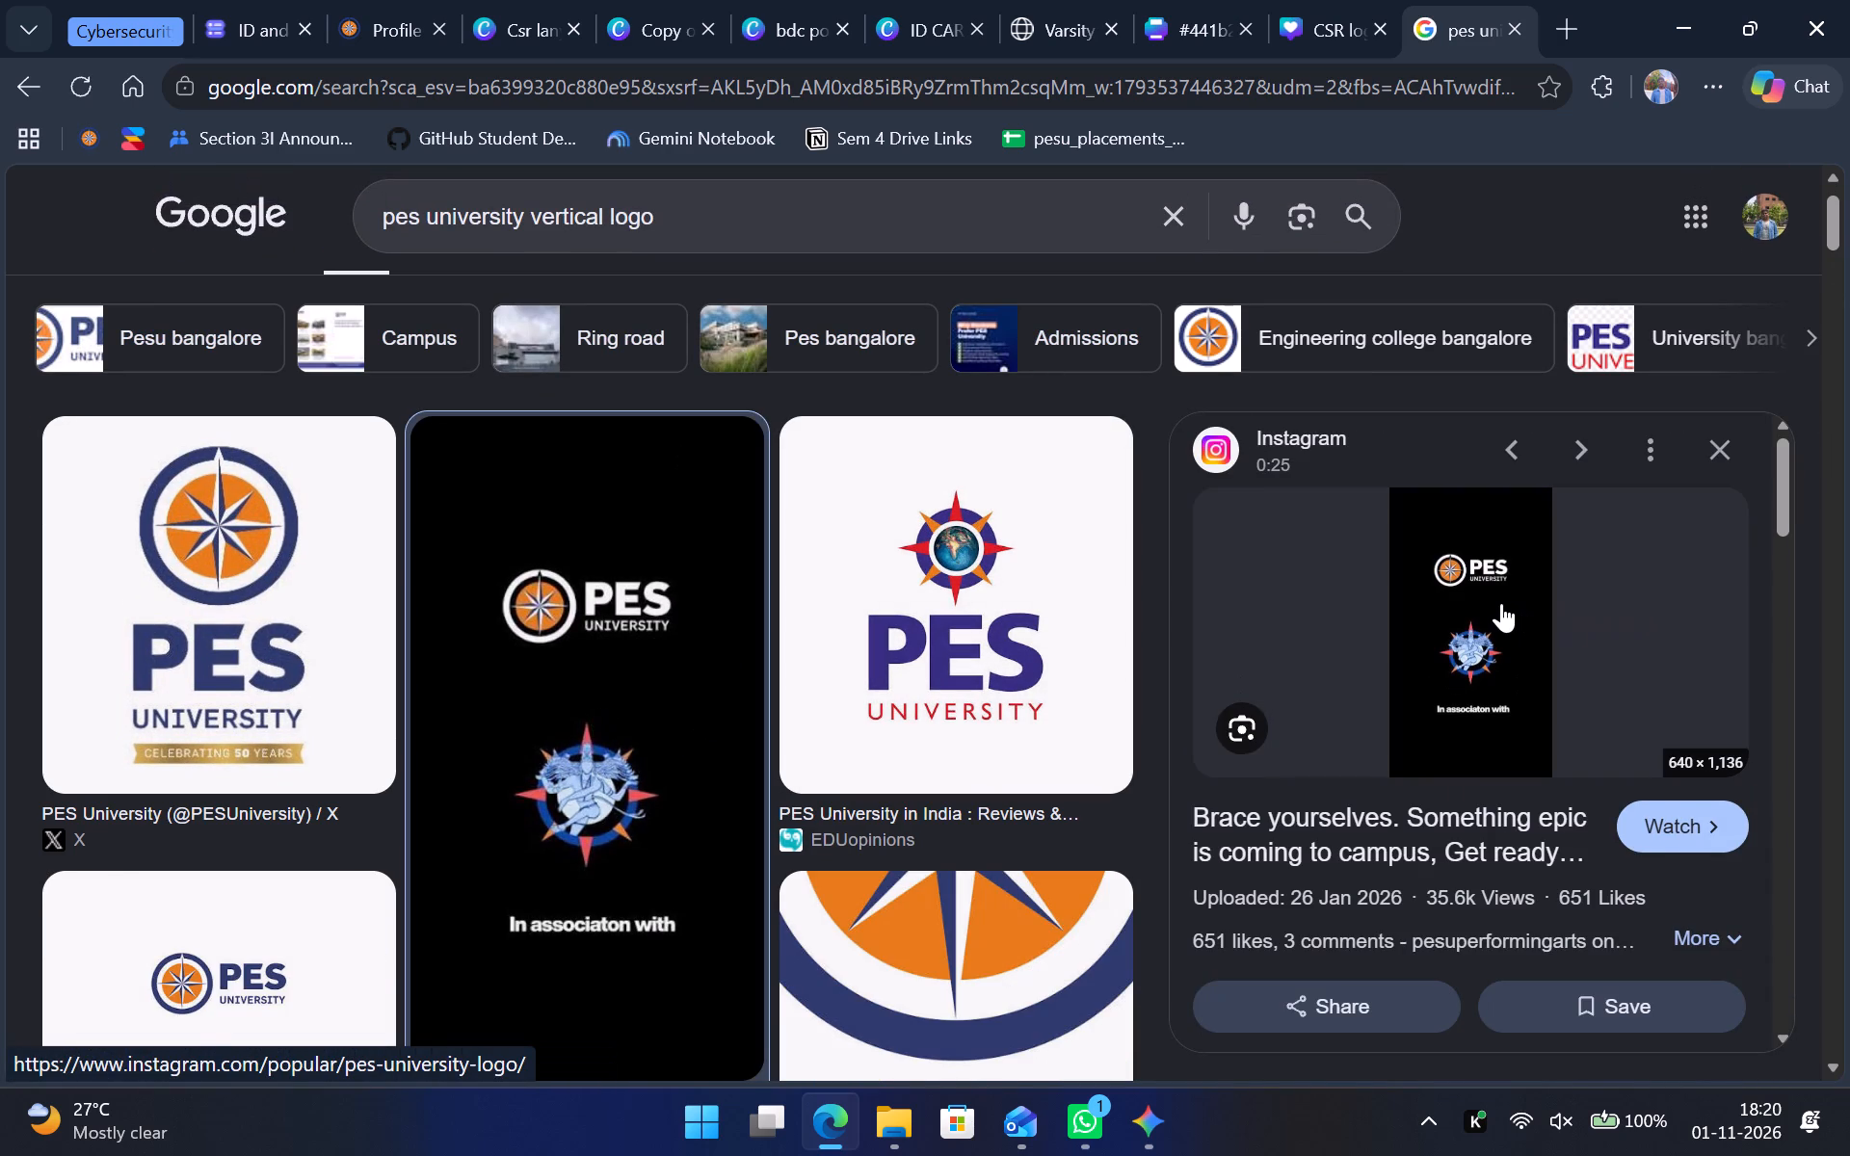
right_click(1499, 590)
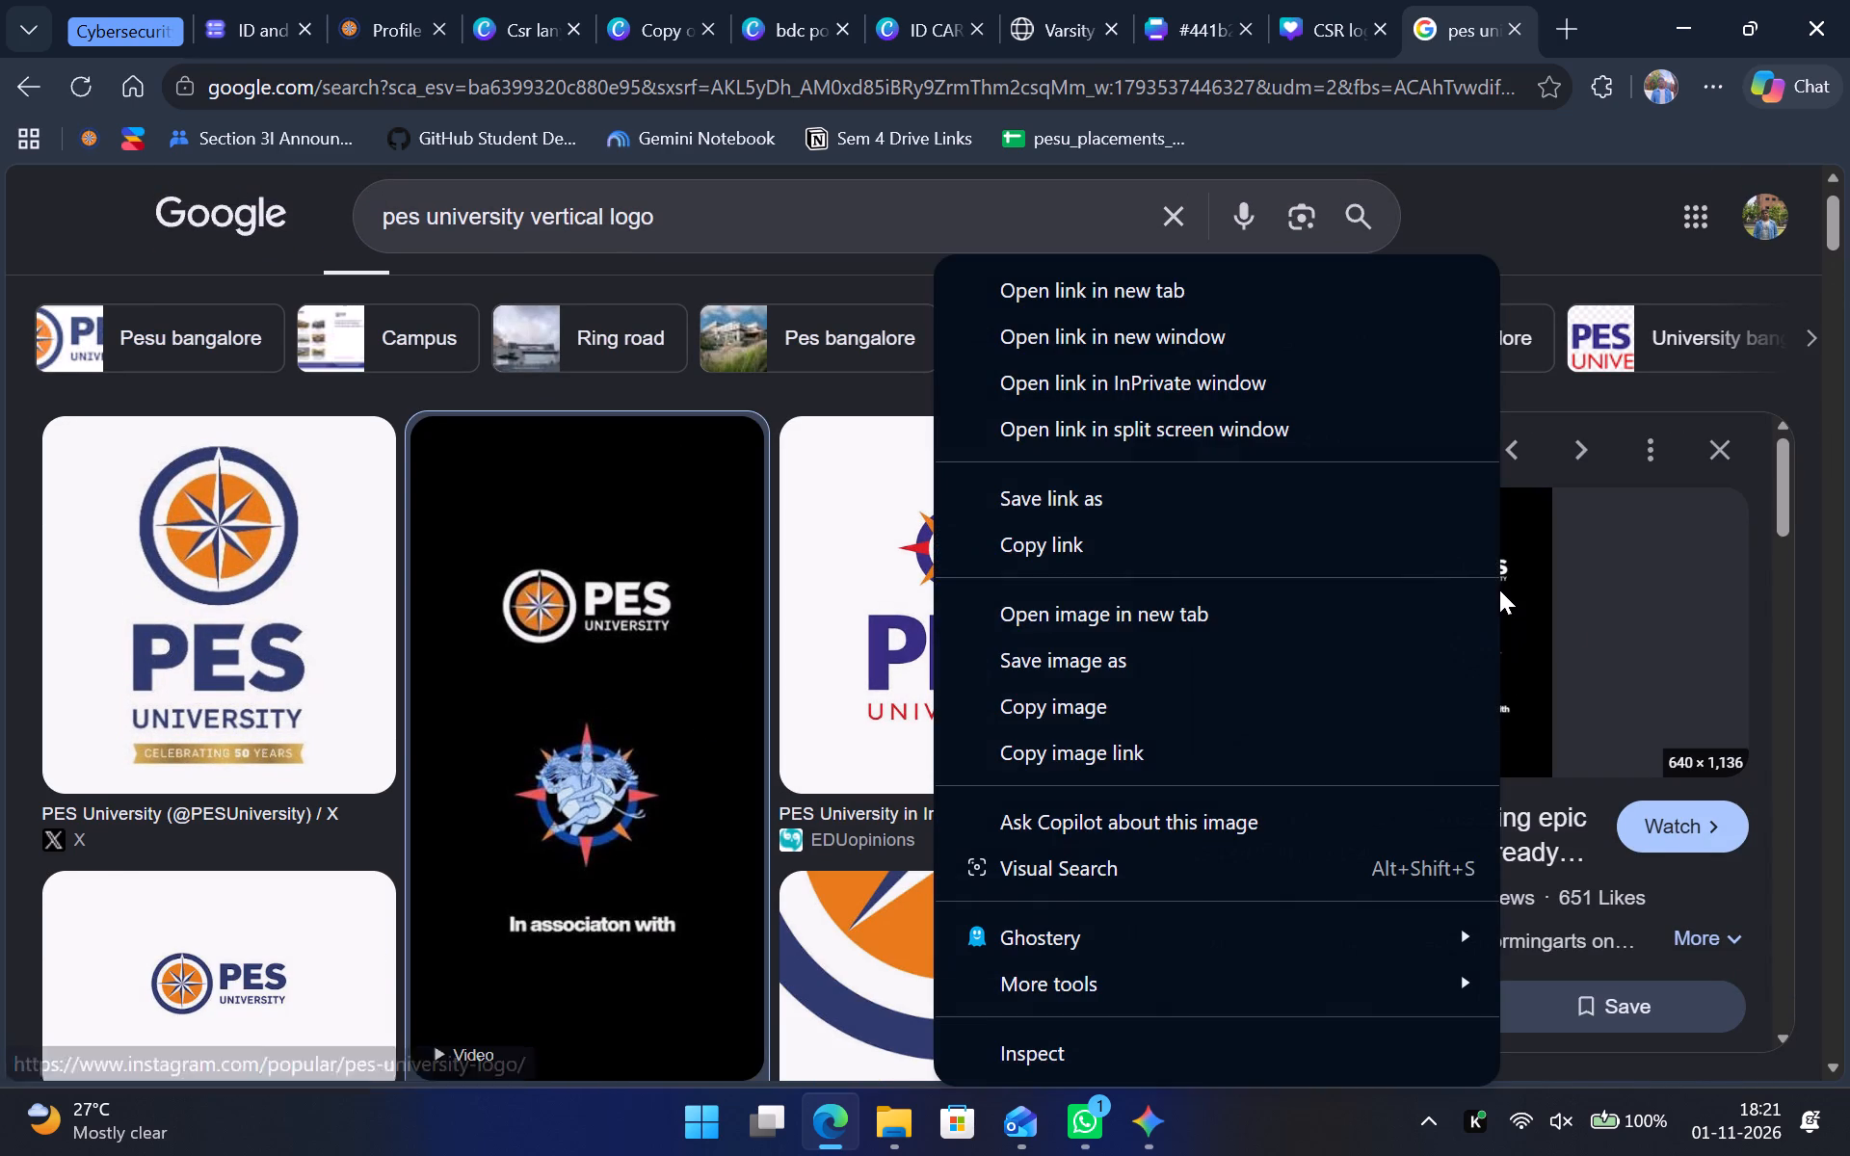
scroll(1361, 618, "down", 1)
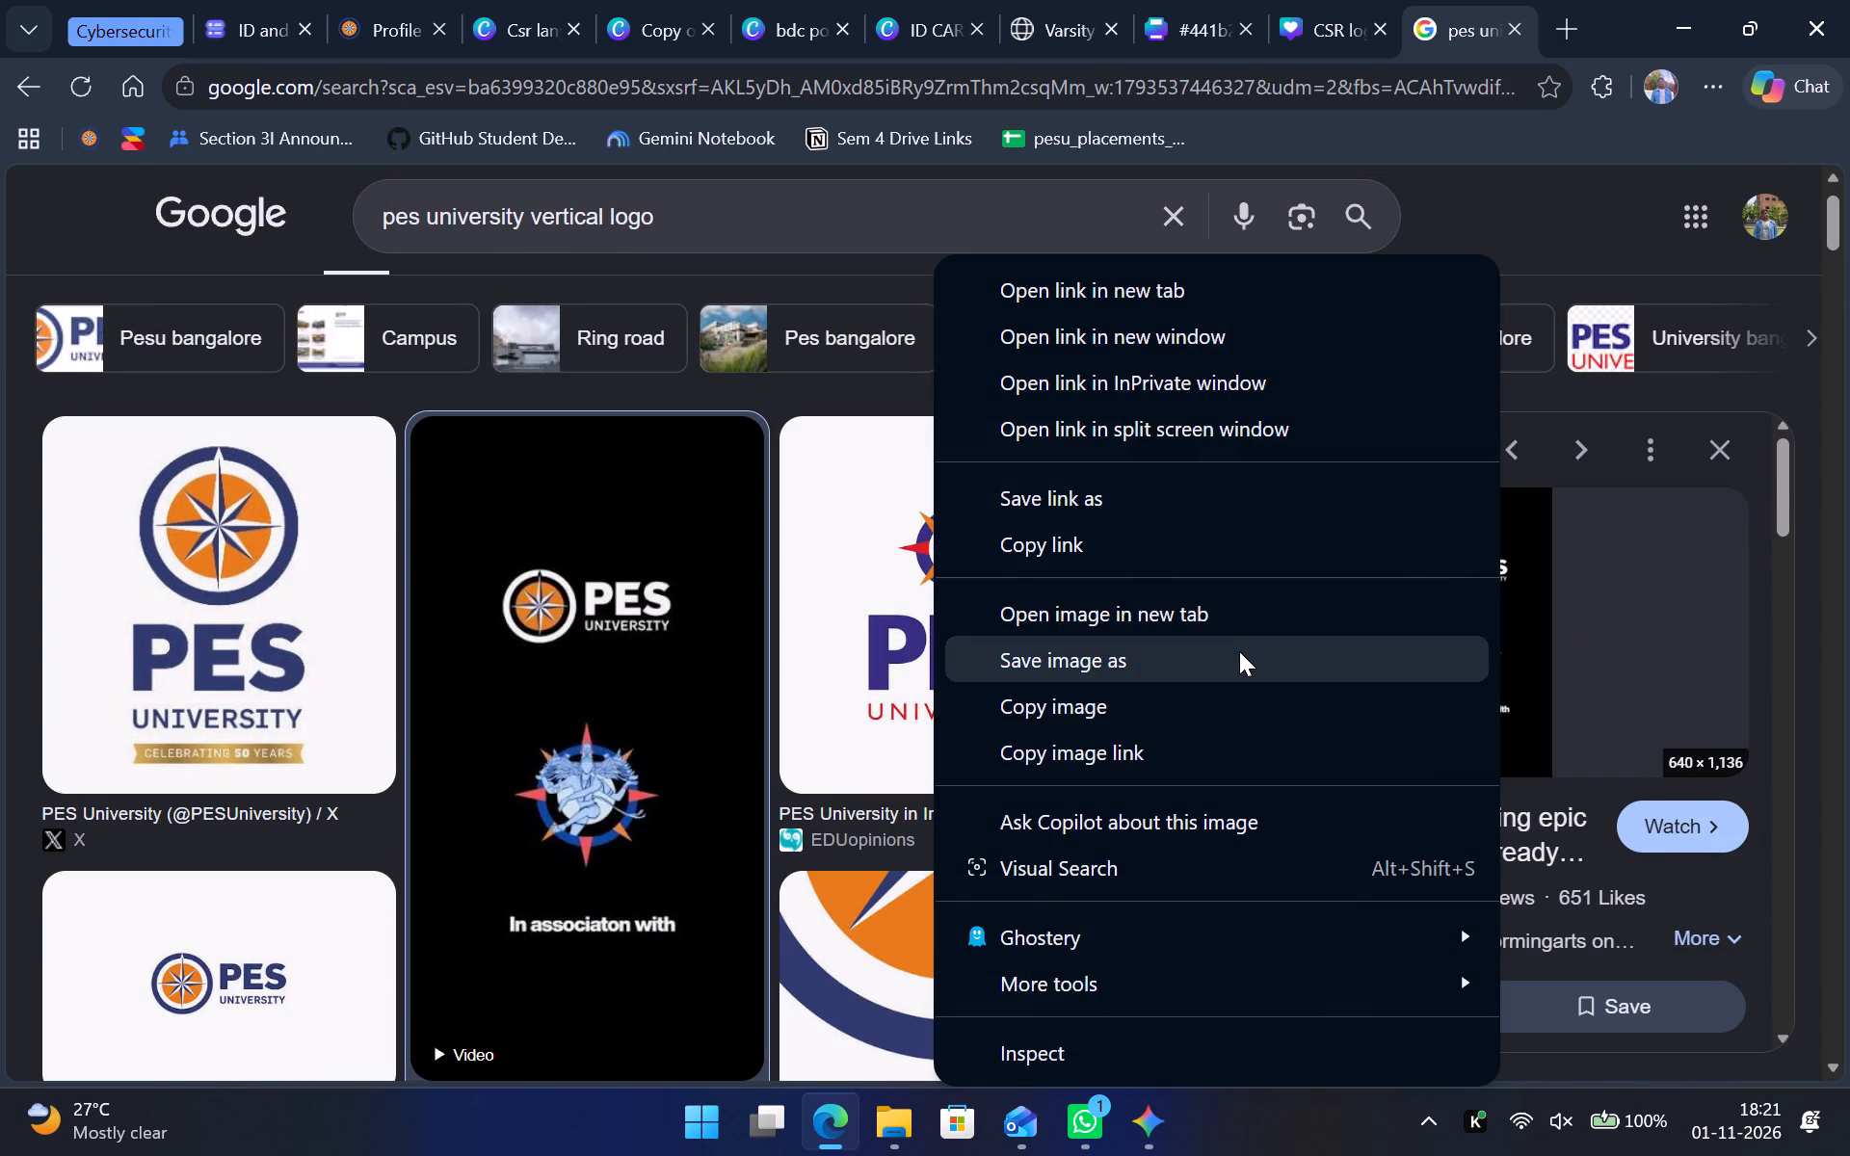
left_click(1239, 651)
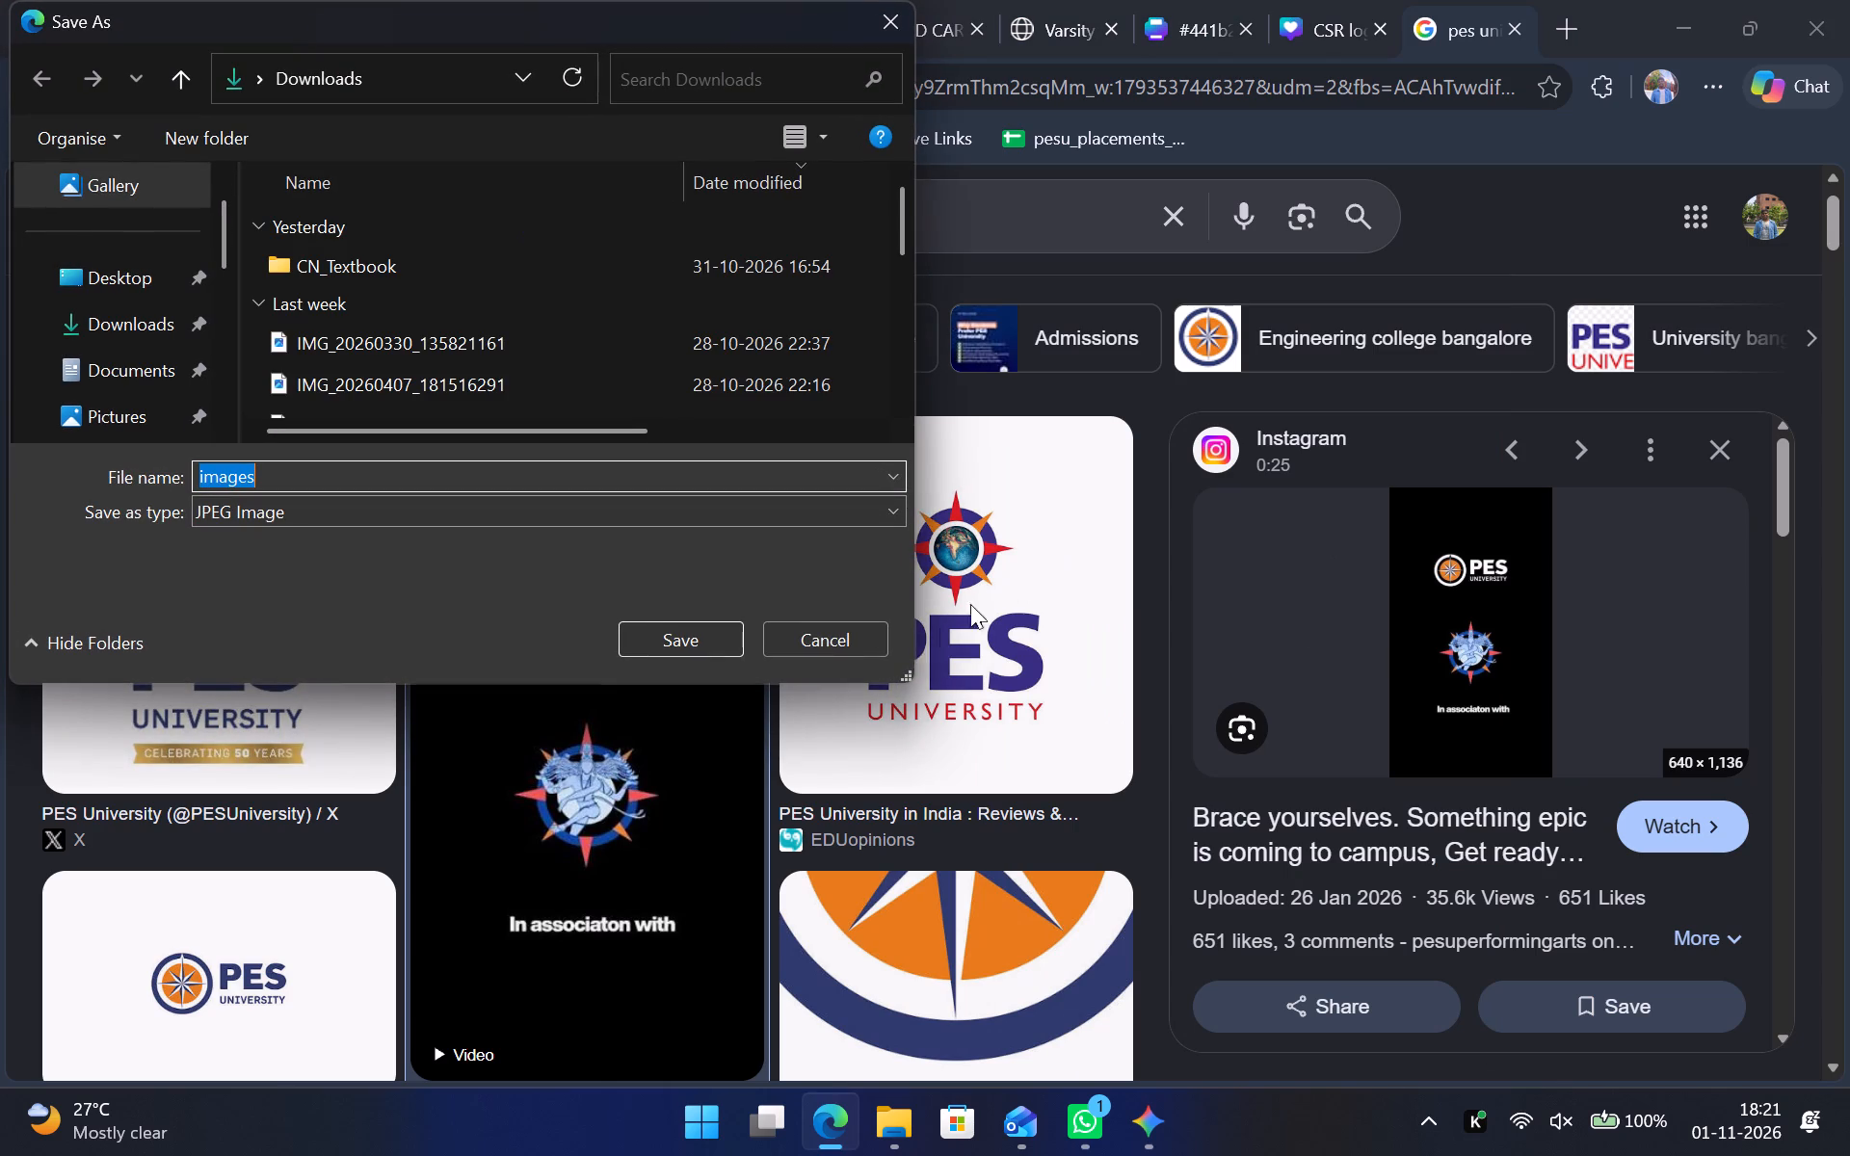
left_click(688, 646)
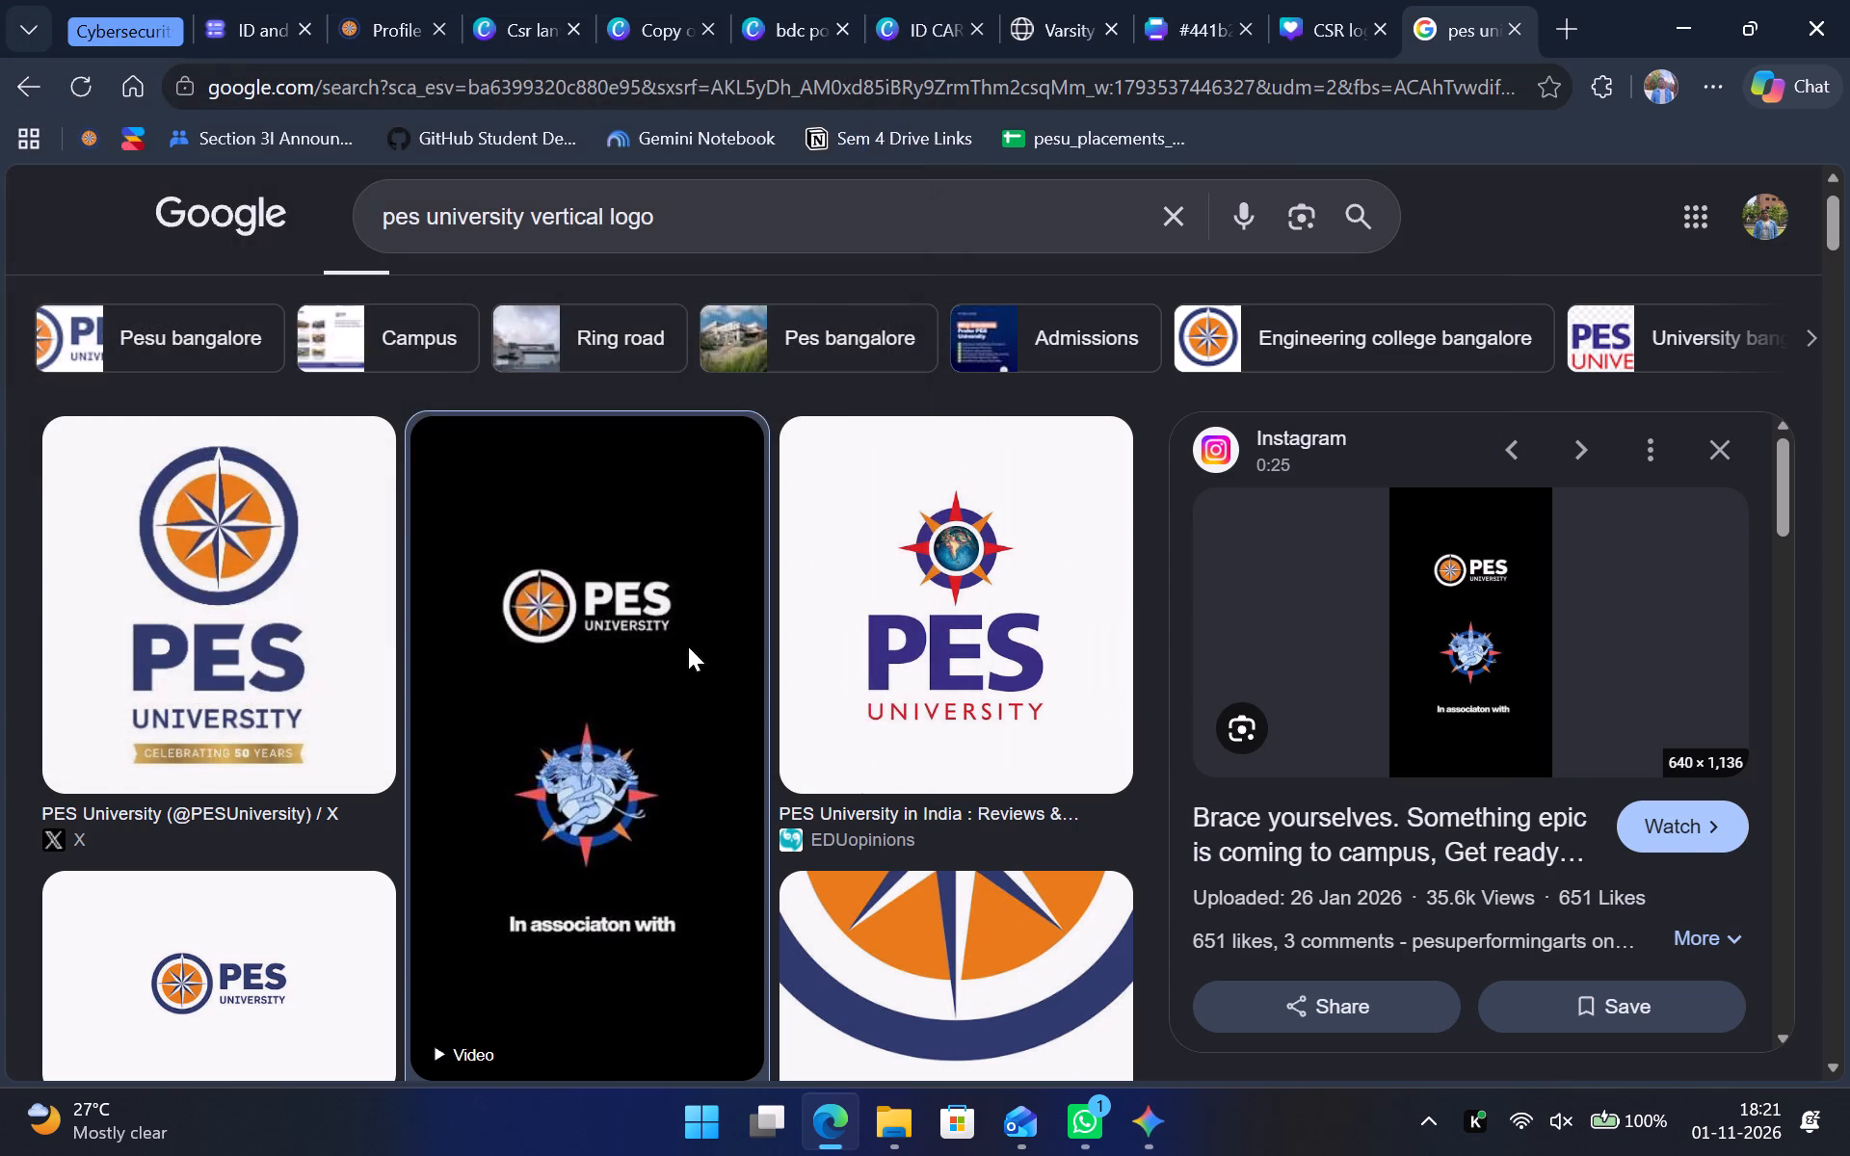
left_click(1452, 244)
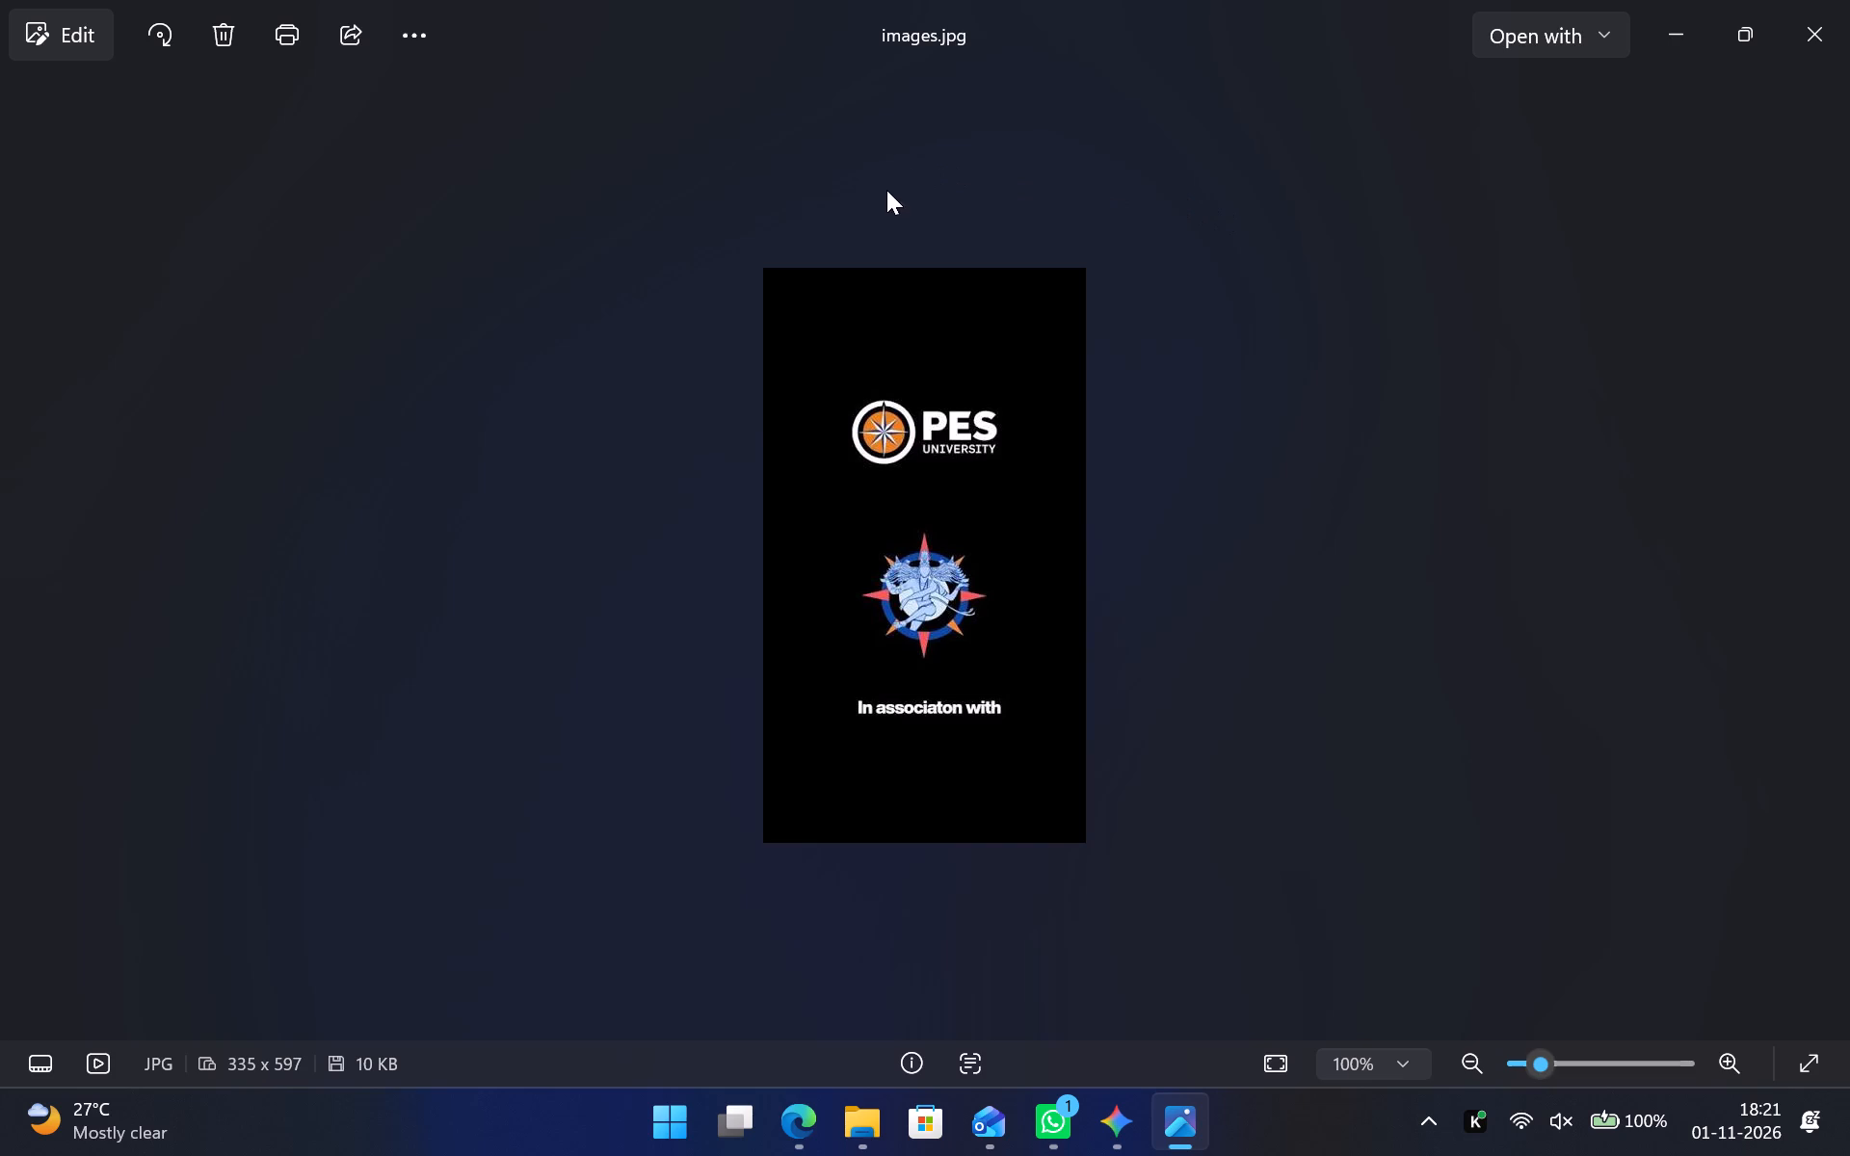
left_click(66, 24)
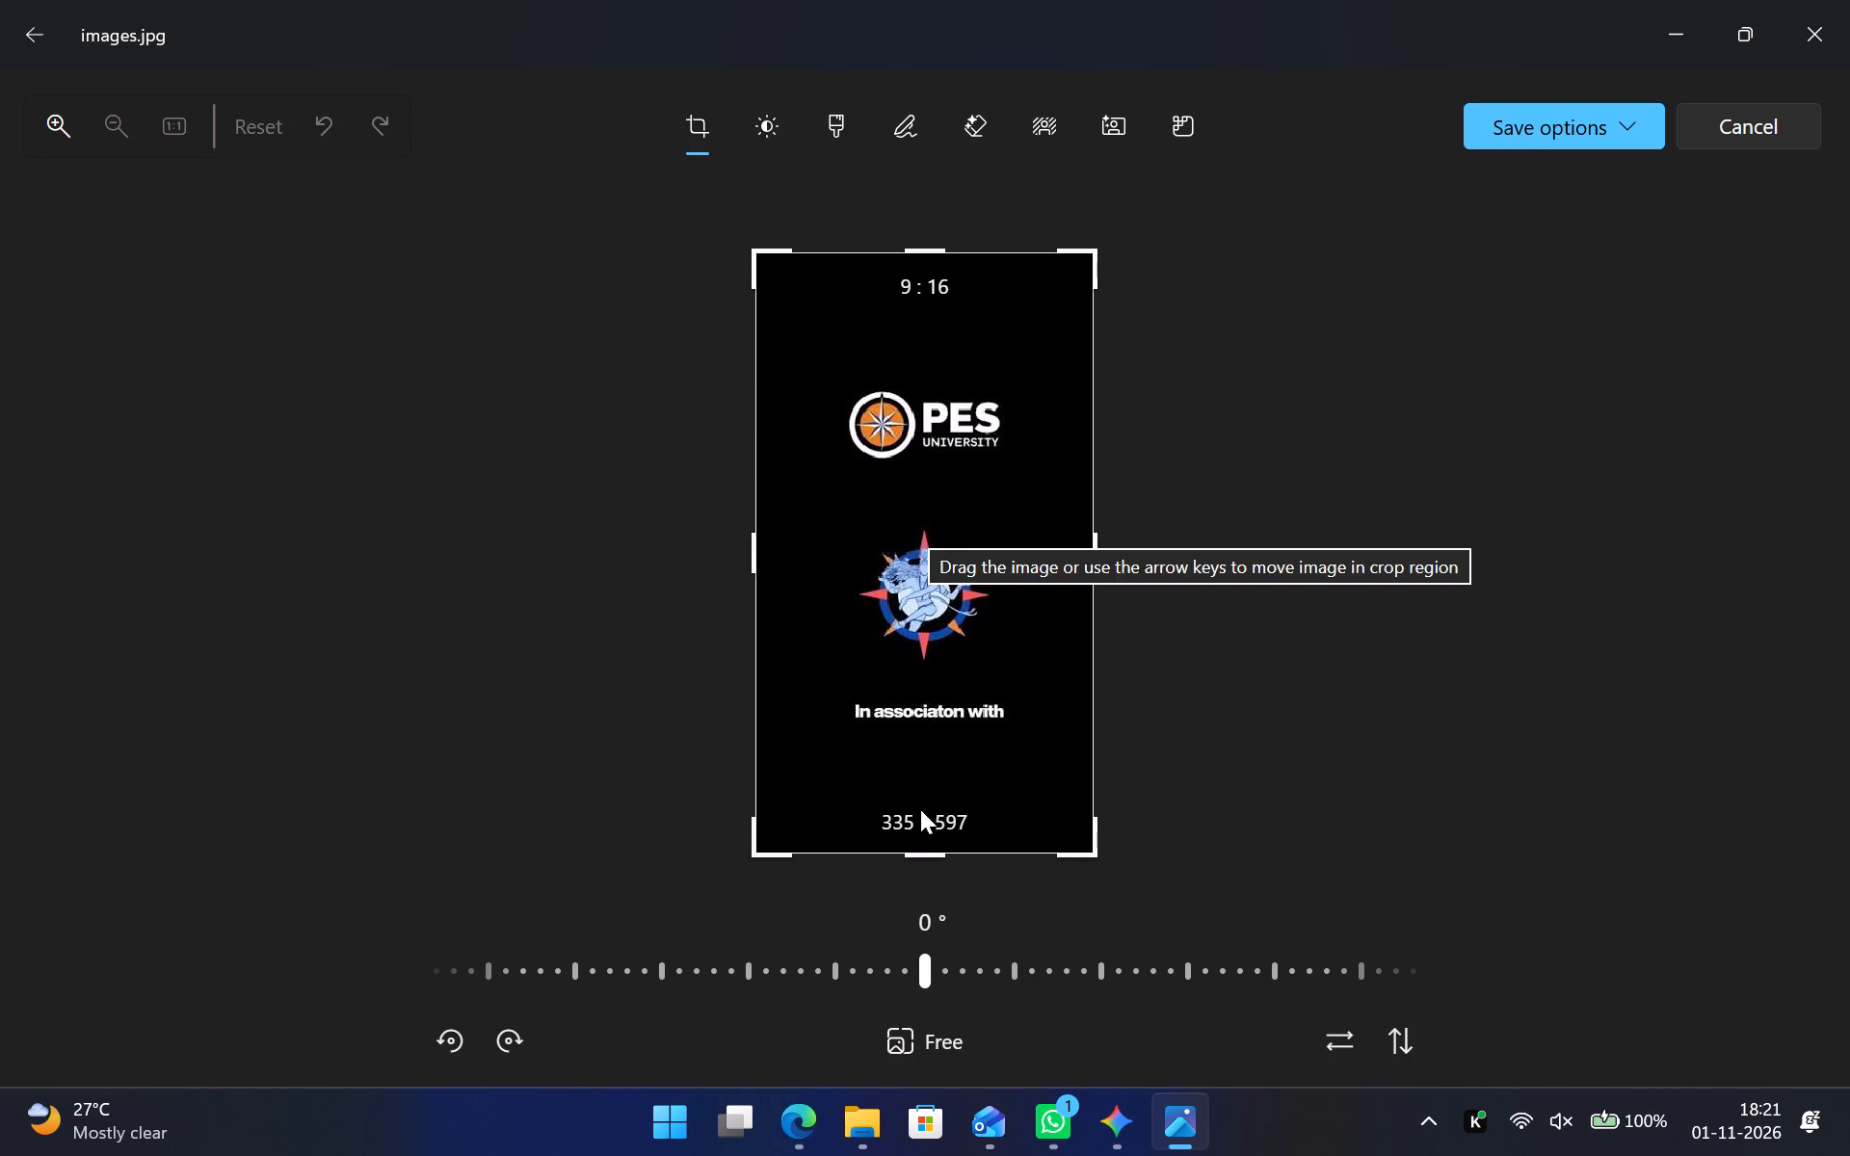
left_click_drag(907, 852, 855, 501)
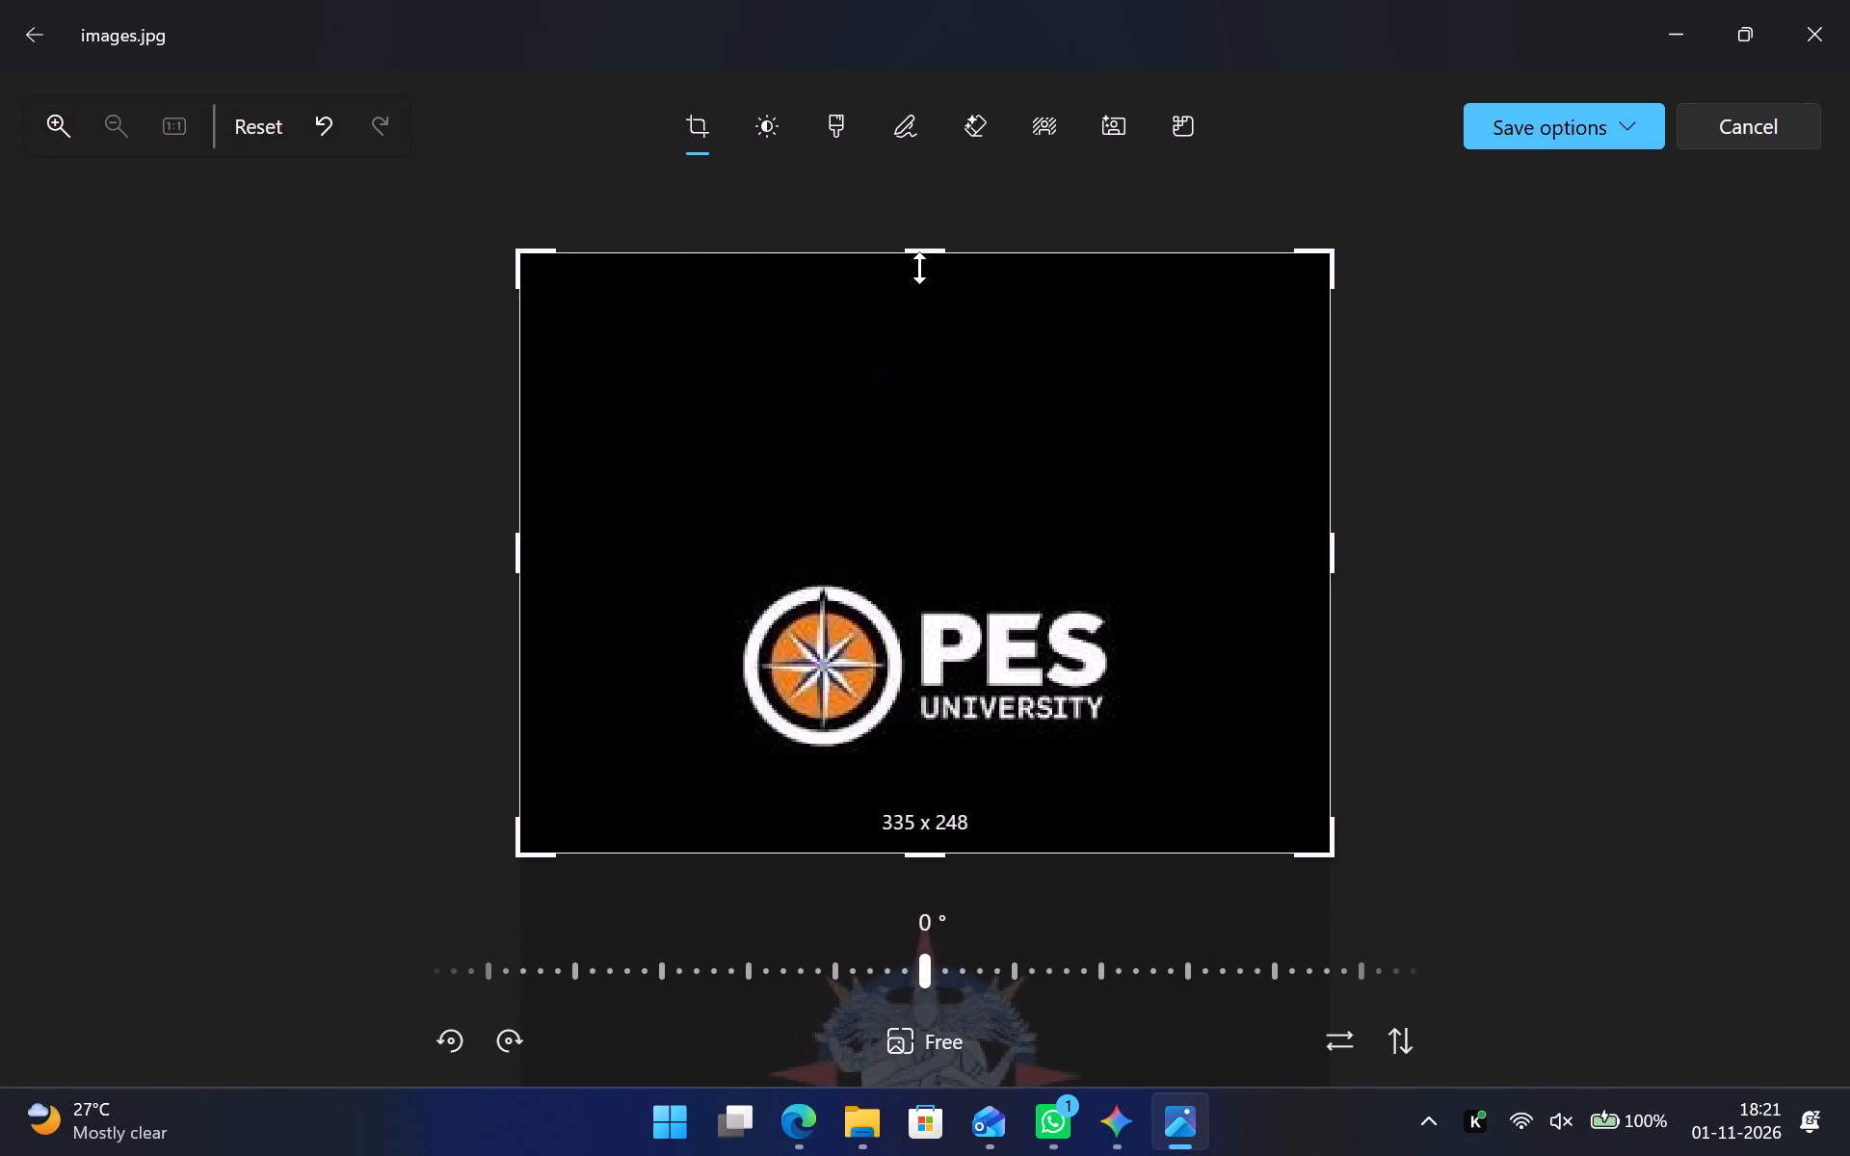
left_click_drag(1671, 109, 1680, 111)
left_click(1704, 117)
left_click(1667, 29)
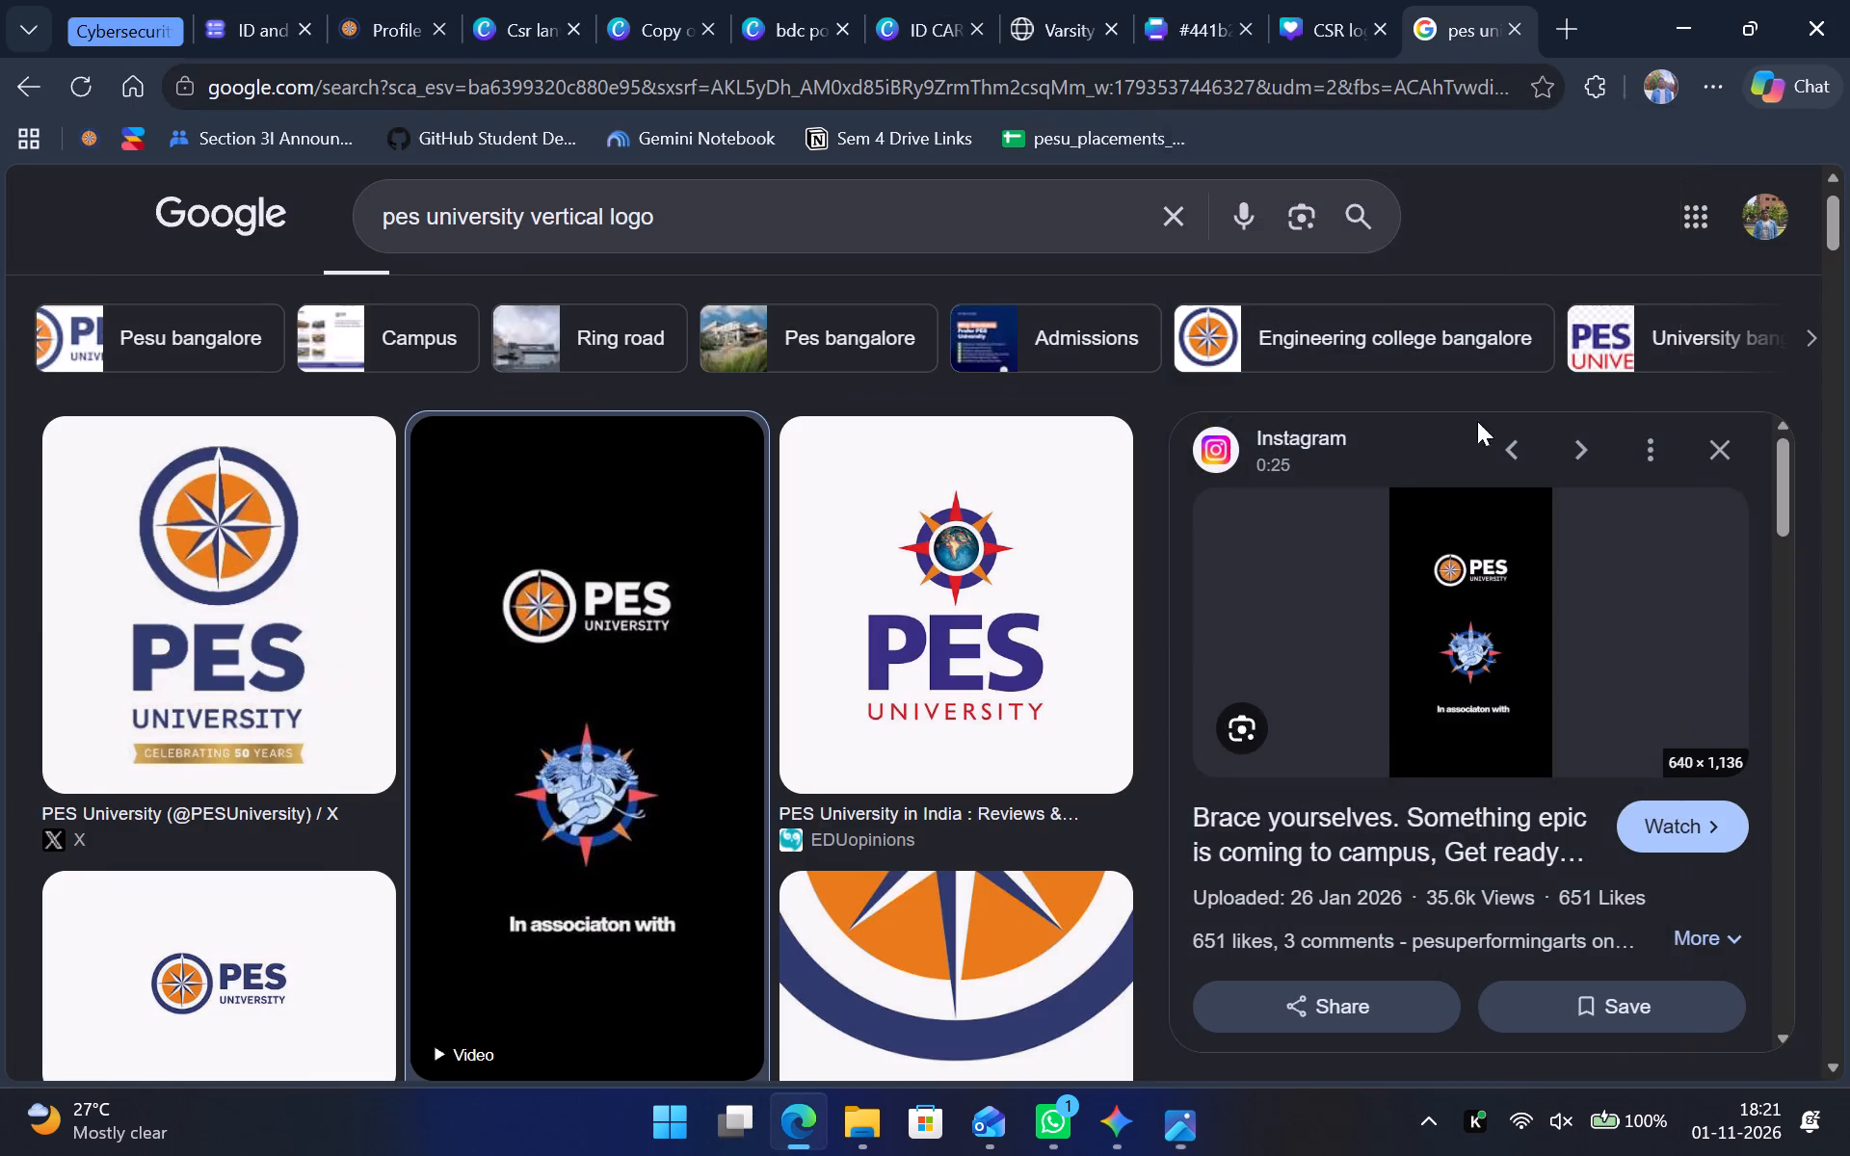
Save the vertical PES University "Celebrating 50 Years" logo from the LinkedIn image result to Downloads and open it in Photos.
scroll(1344, 626, "down", 2)
scroll(884, 680, "down", 3)
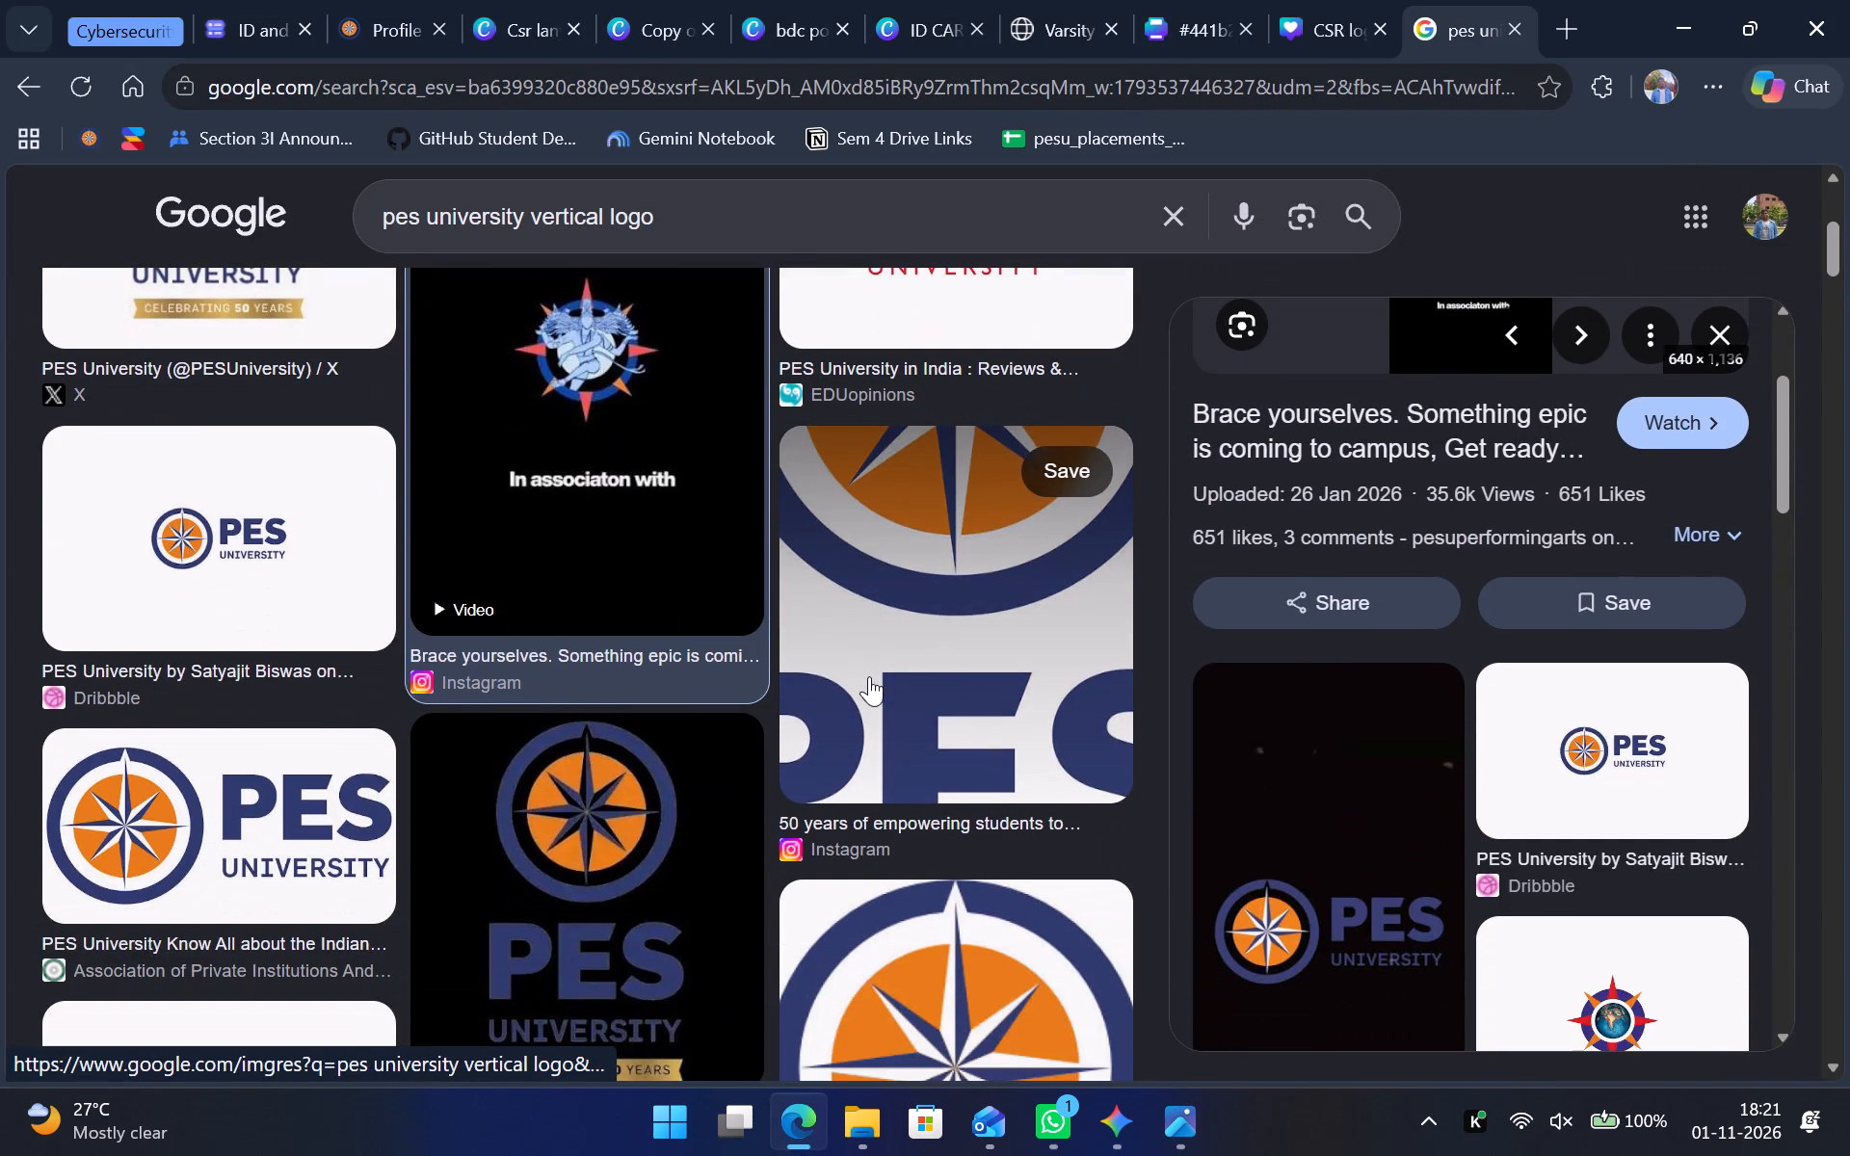
left_click(869, 676)
scroll(887, 649, "down", 5)
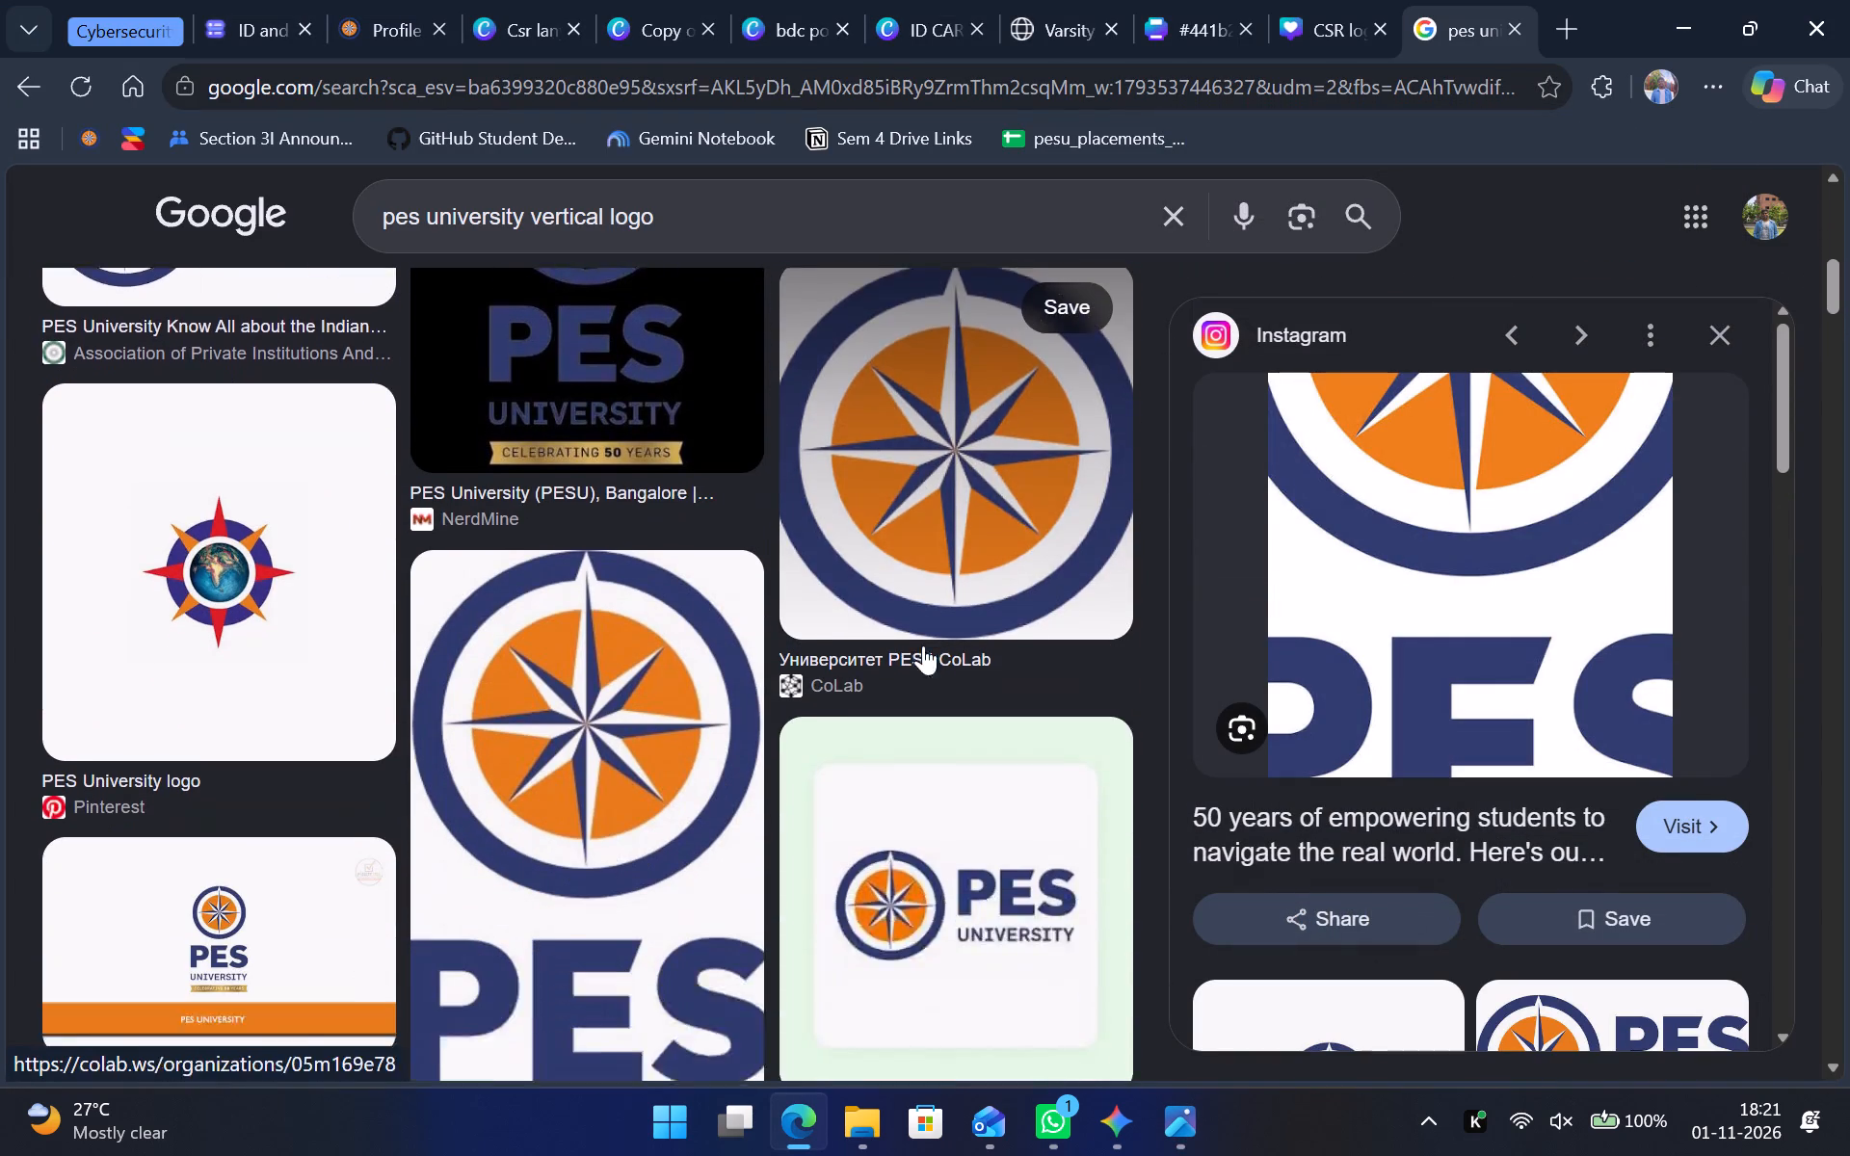
scroll(805, 759, "down", 2)
left_click(464, 638)
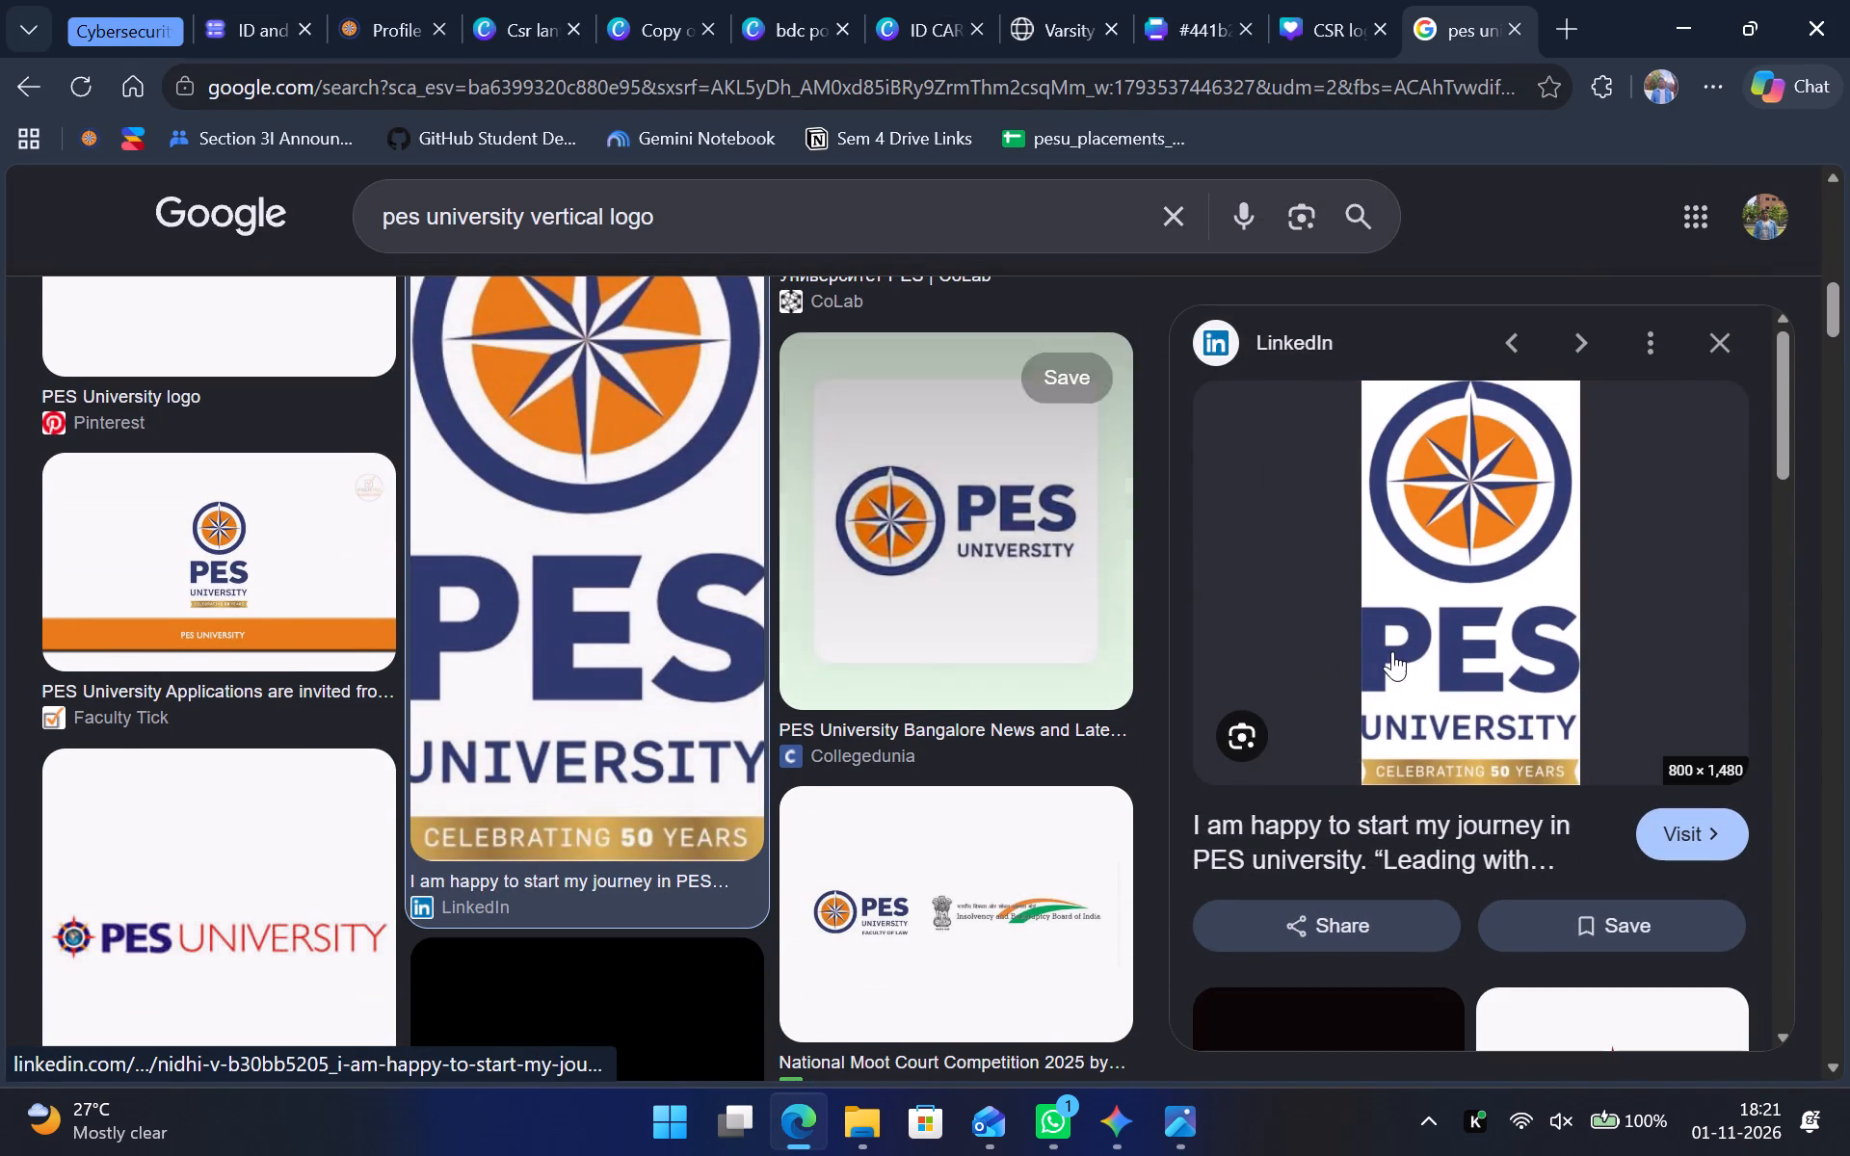
right_click(1442, 633)
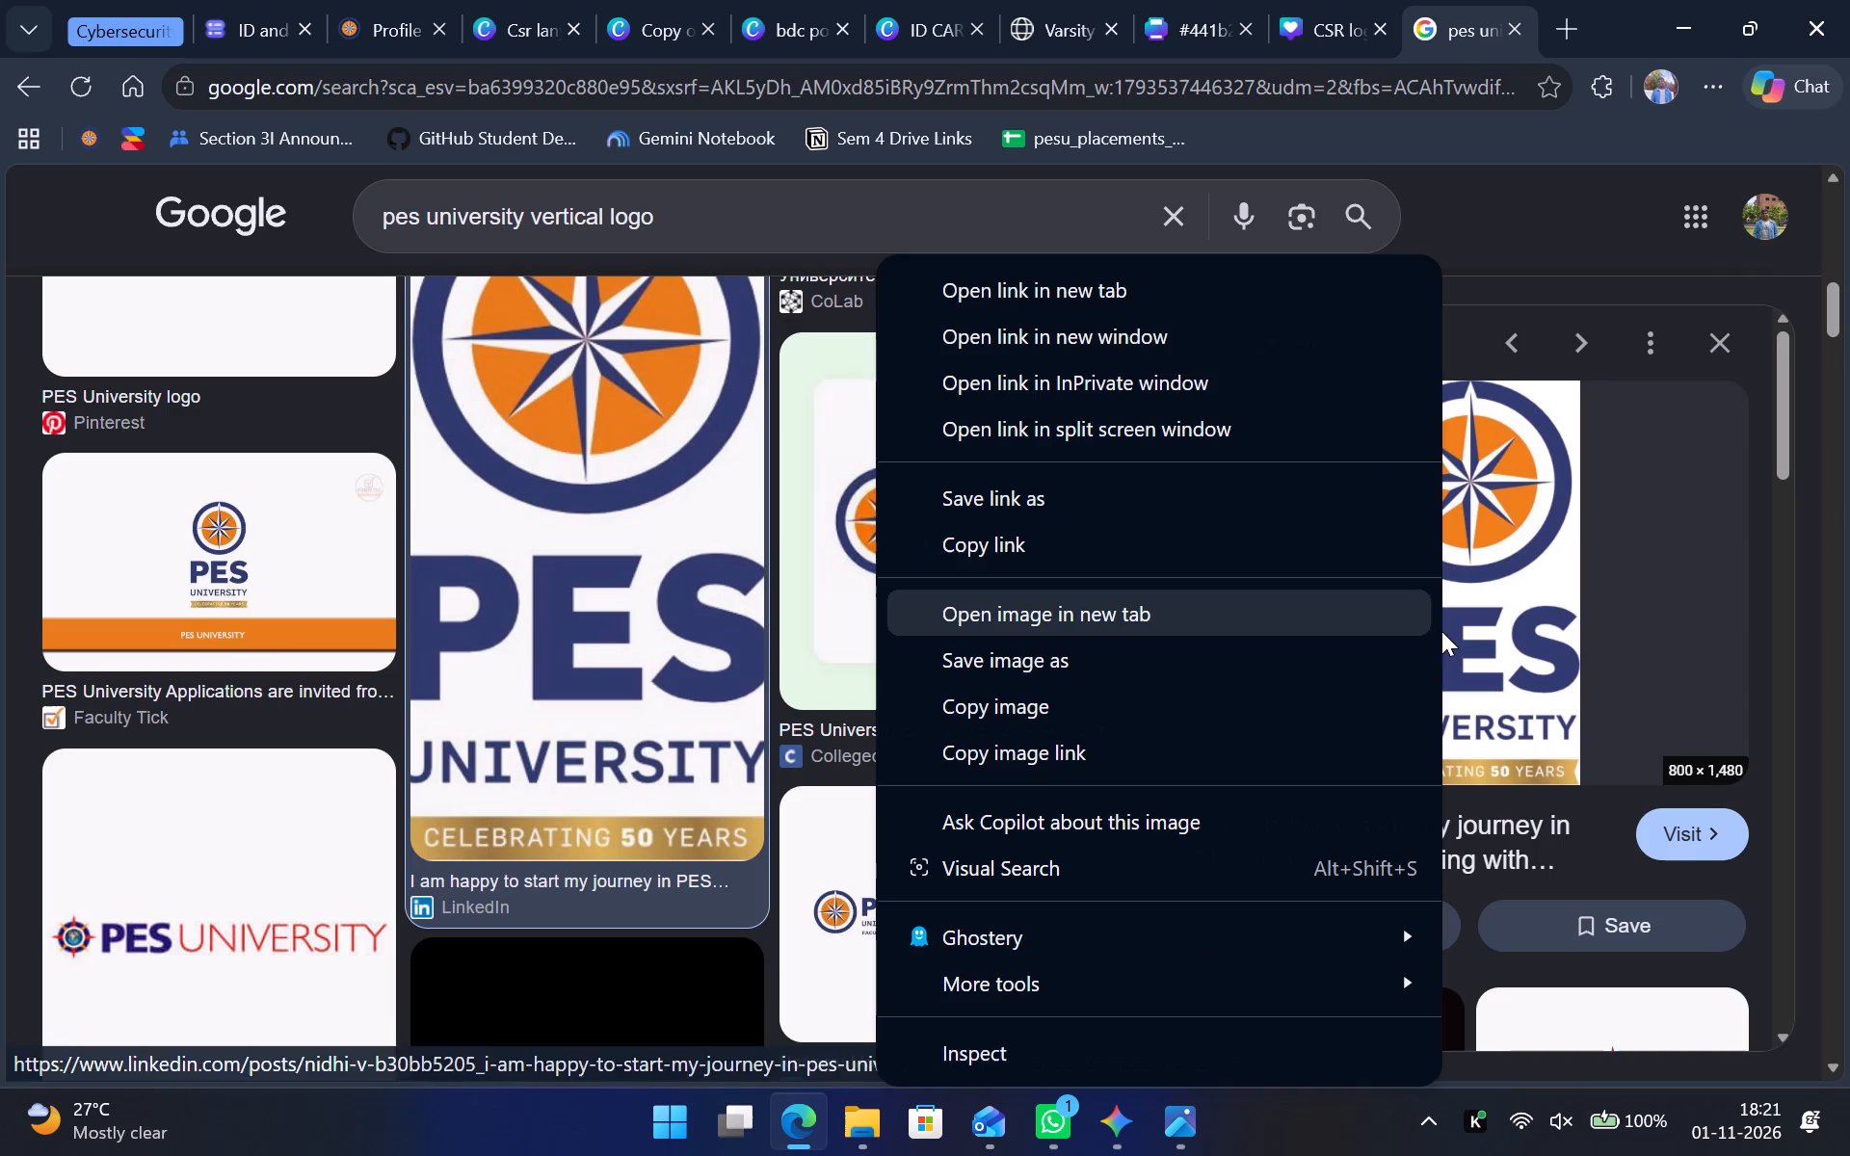
left_click(1035, 658)
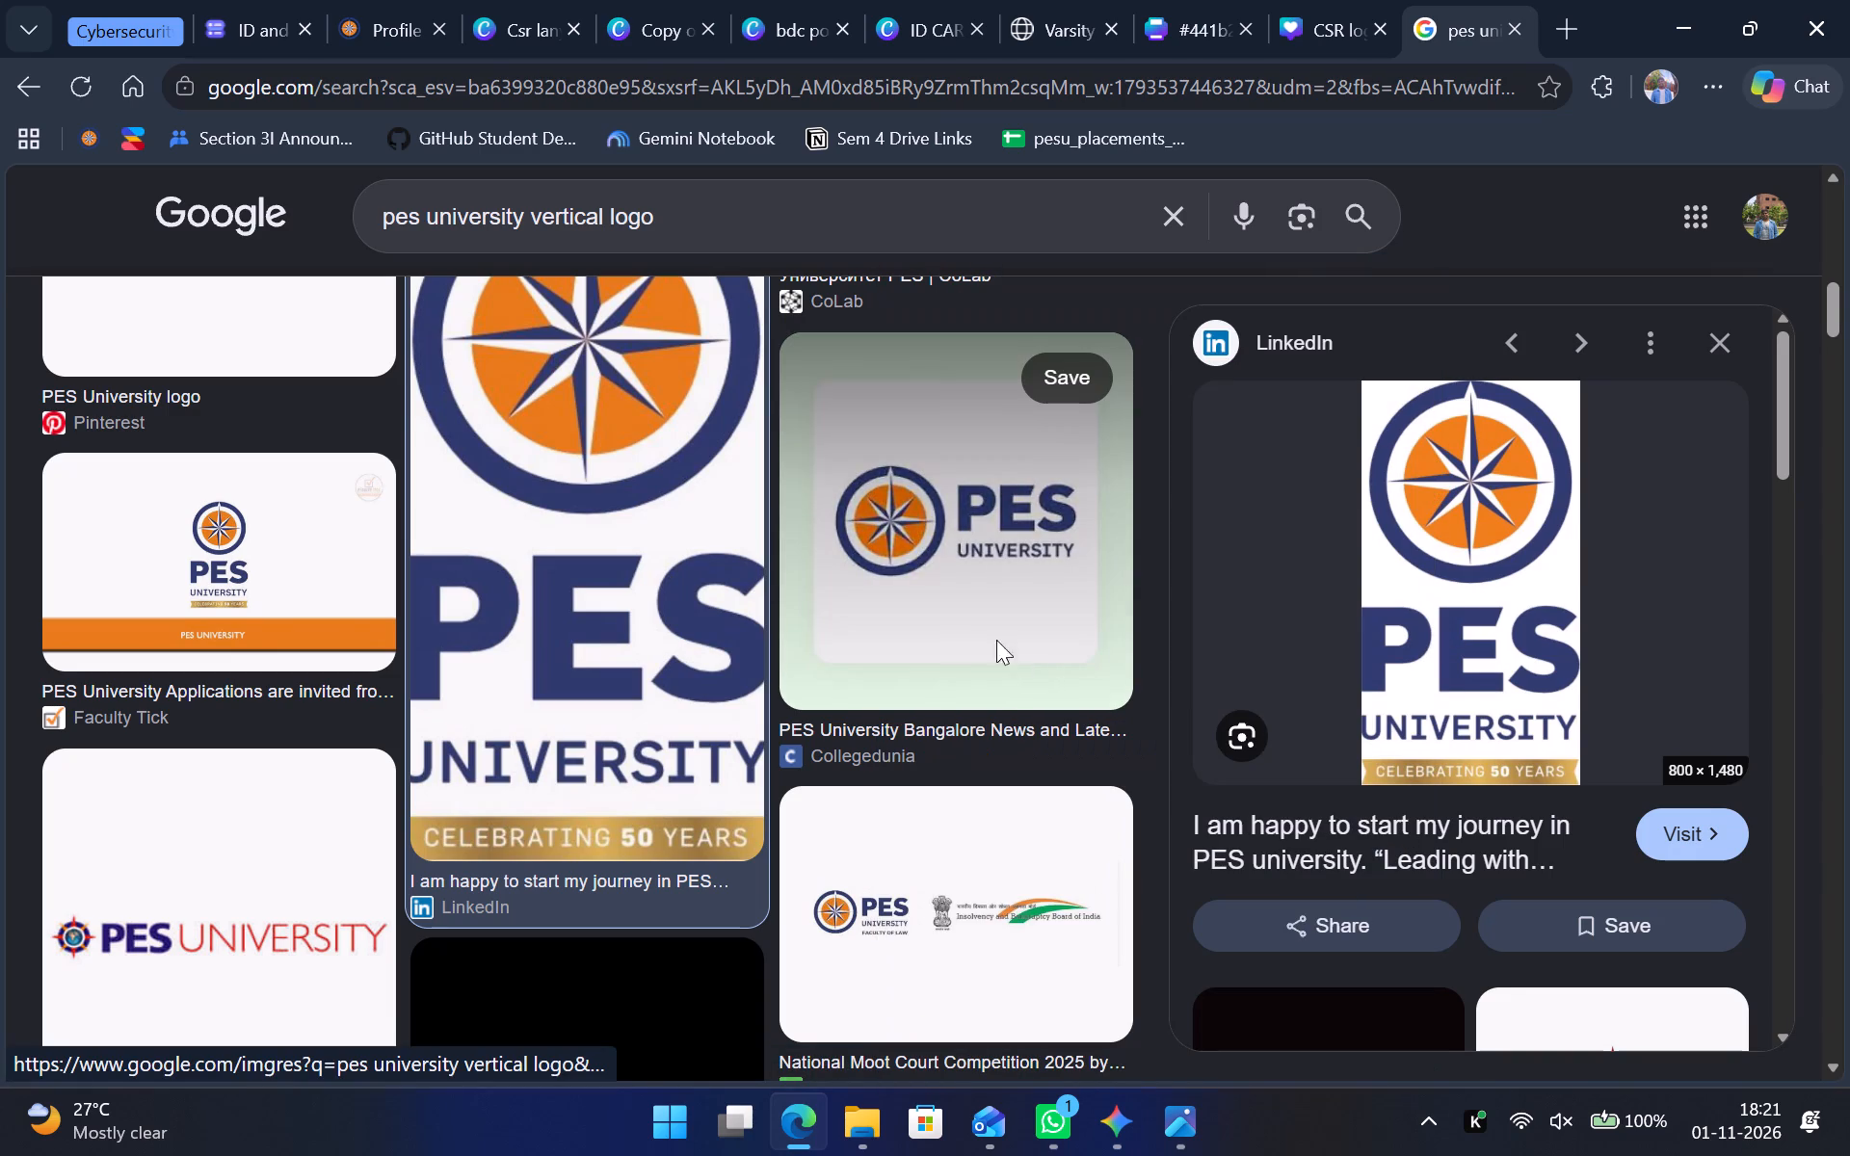
left_click(675, 636)
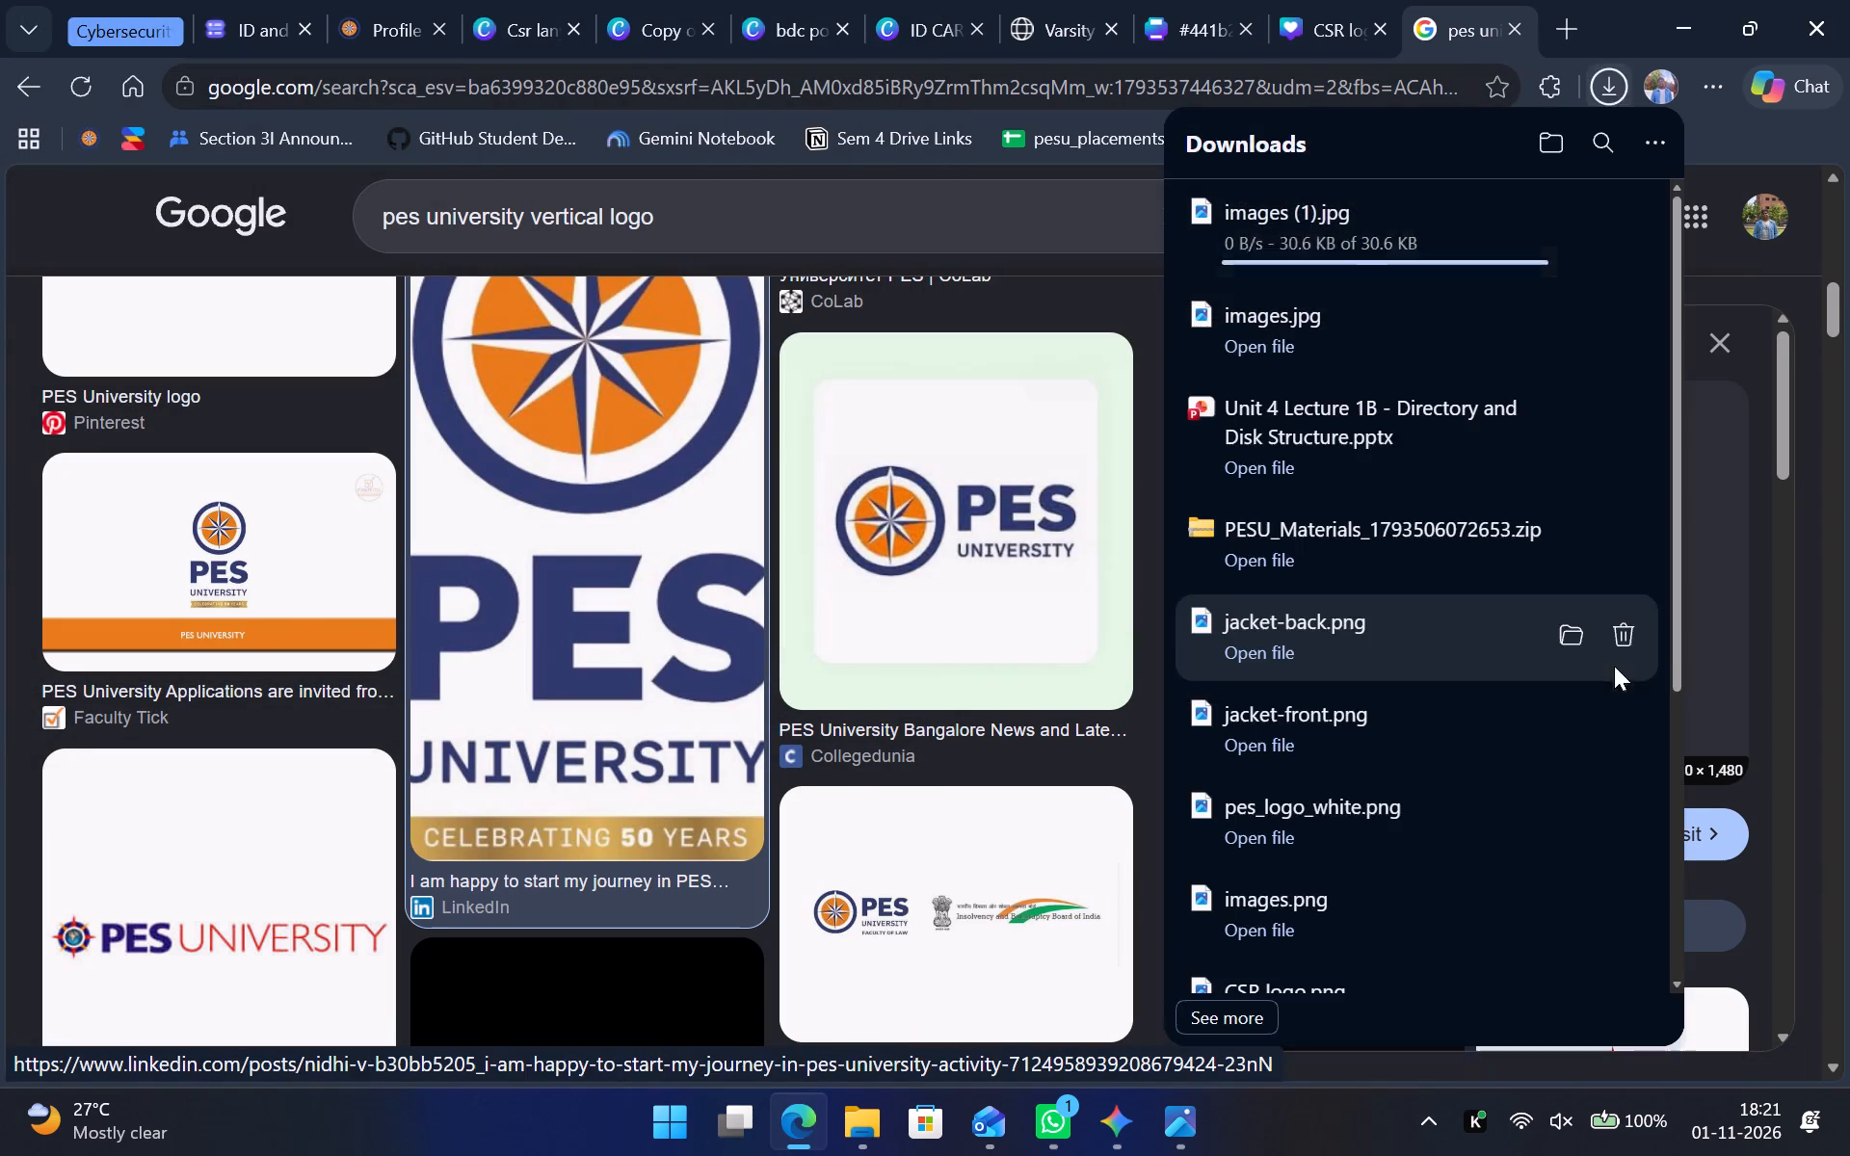
left_click(1330, 250)
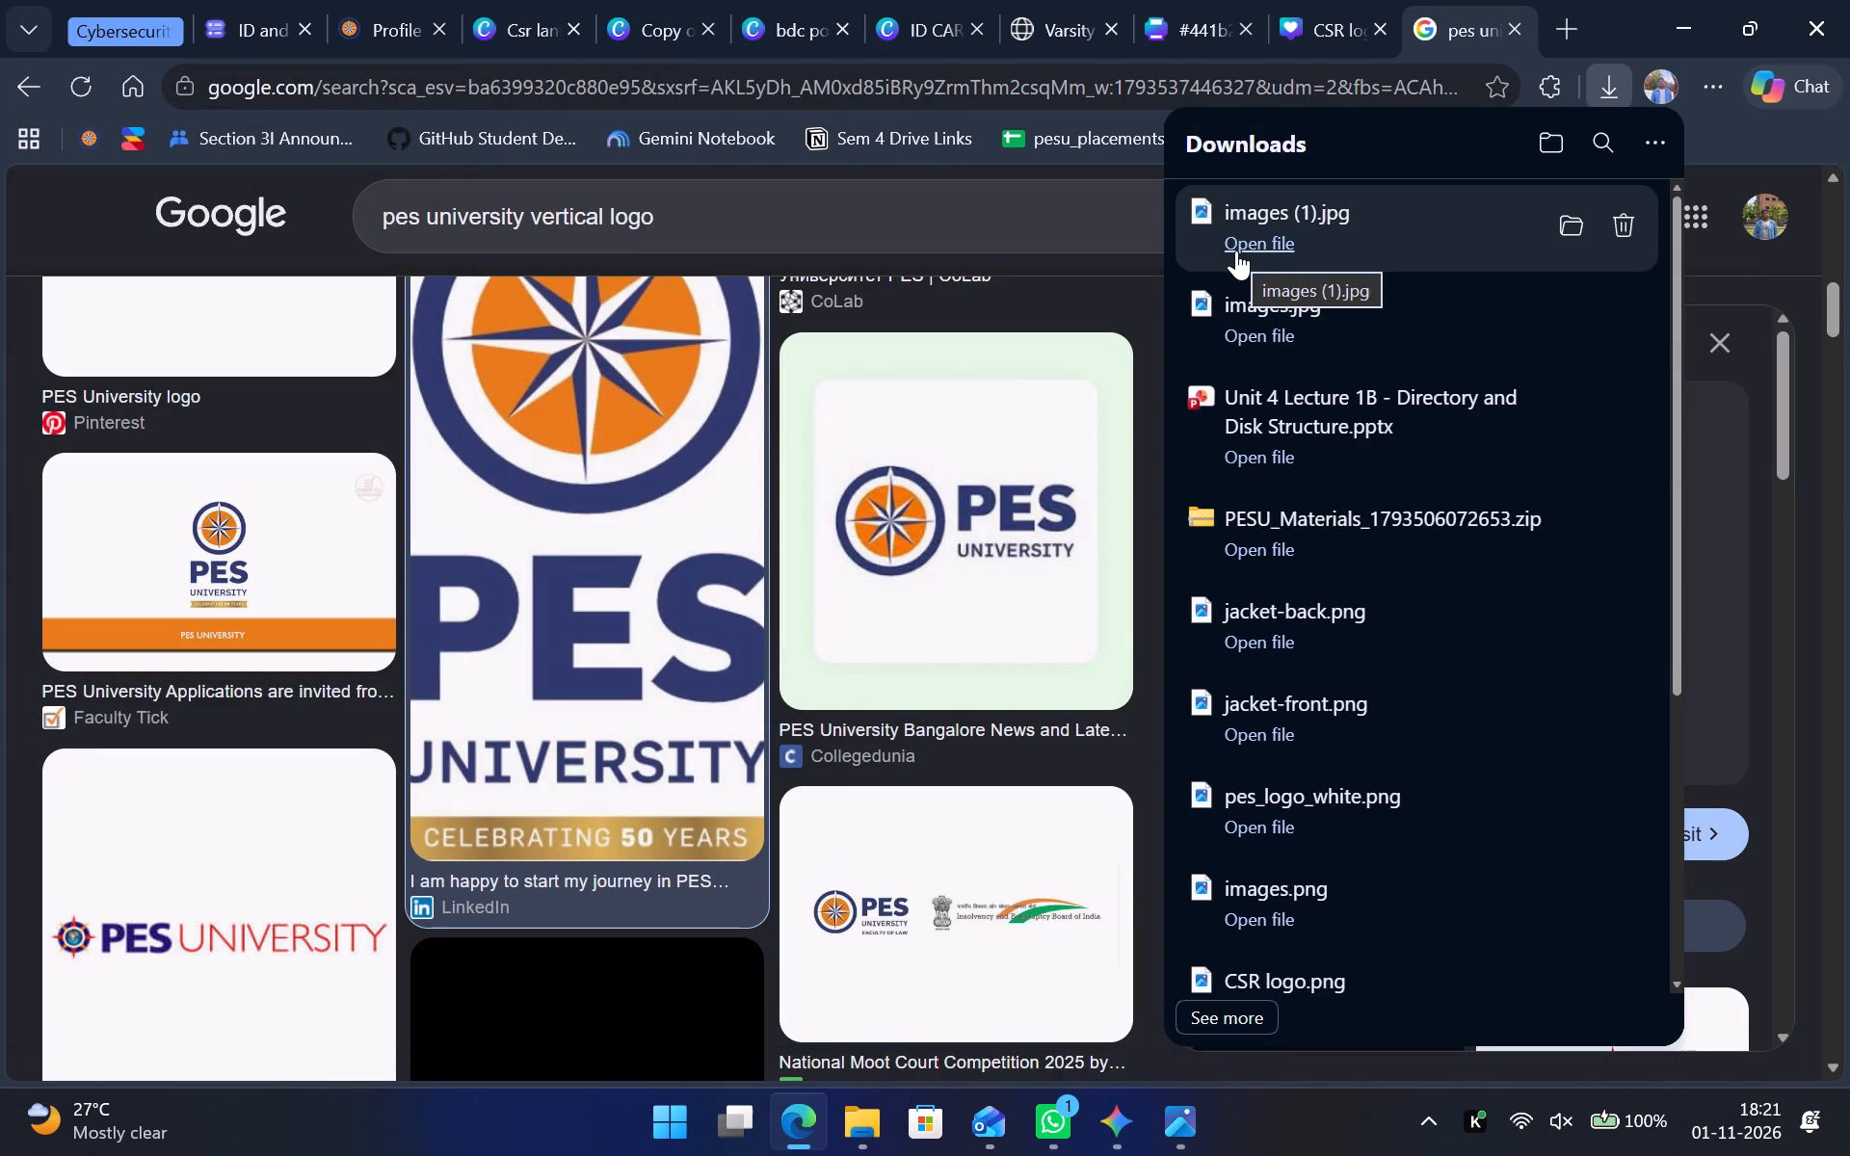
left_click(1236, 250)
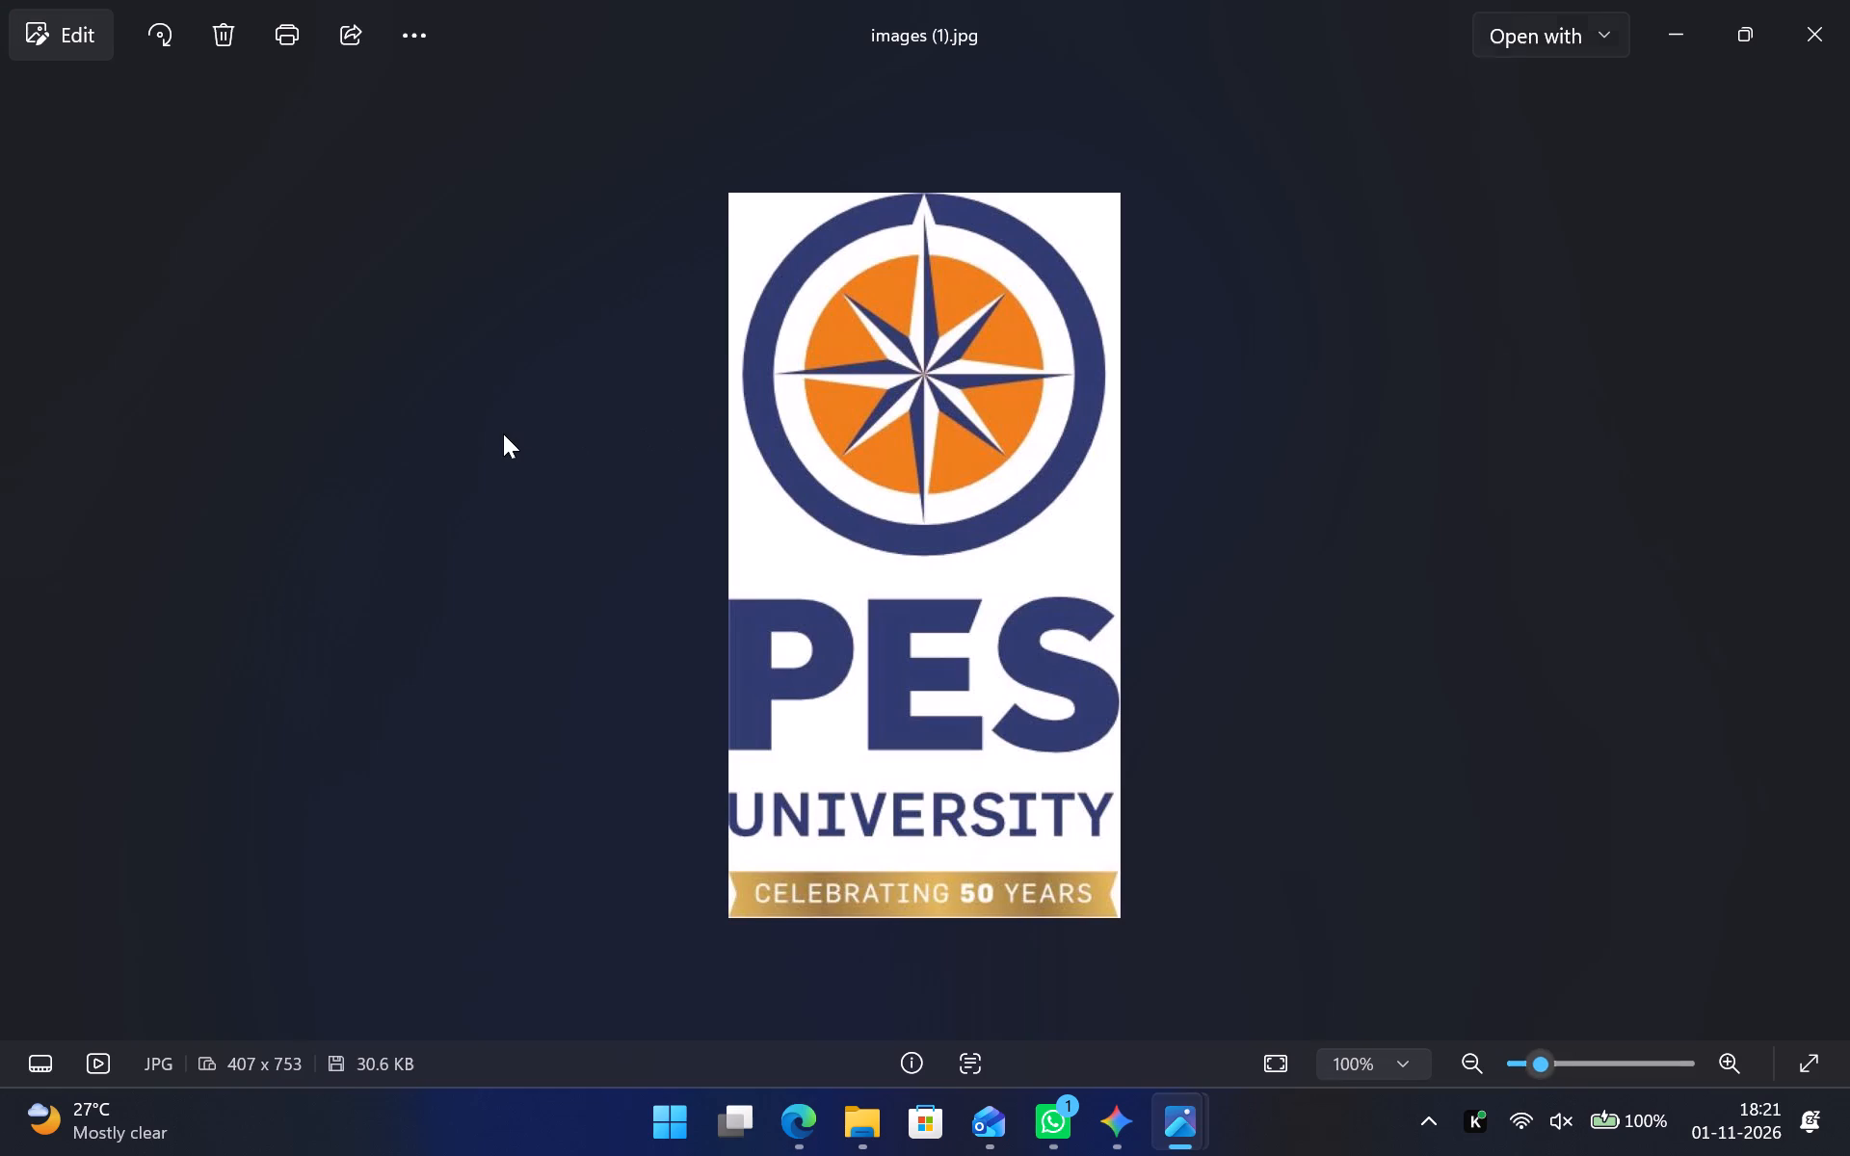
Open the PES University logo image for editing and crop off the "CELEBRATING 50 YEARS" banner, leaving 407 x 678.
left_click(23, 39)
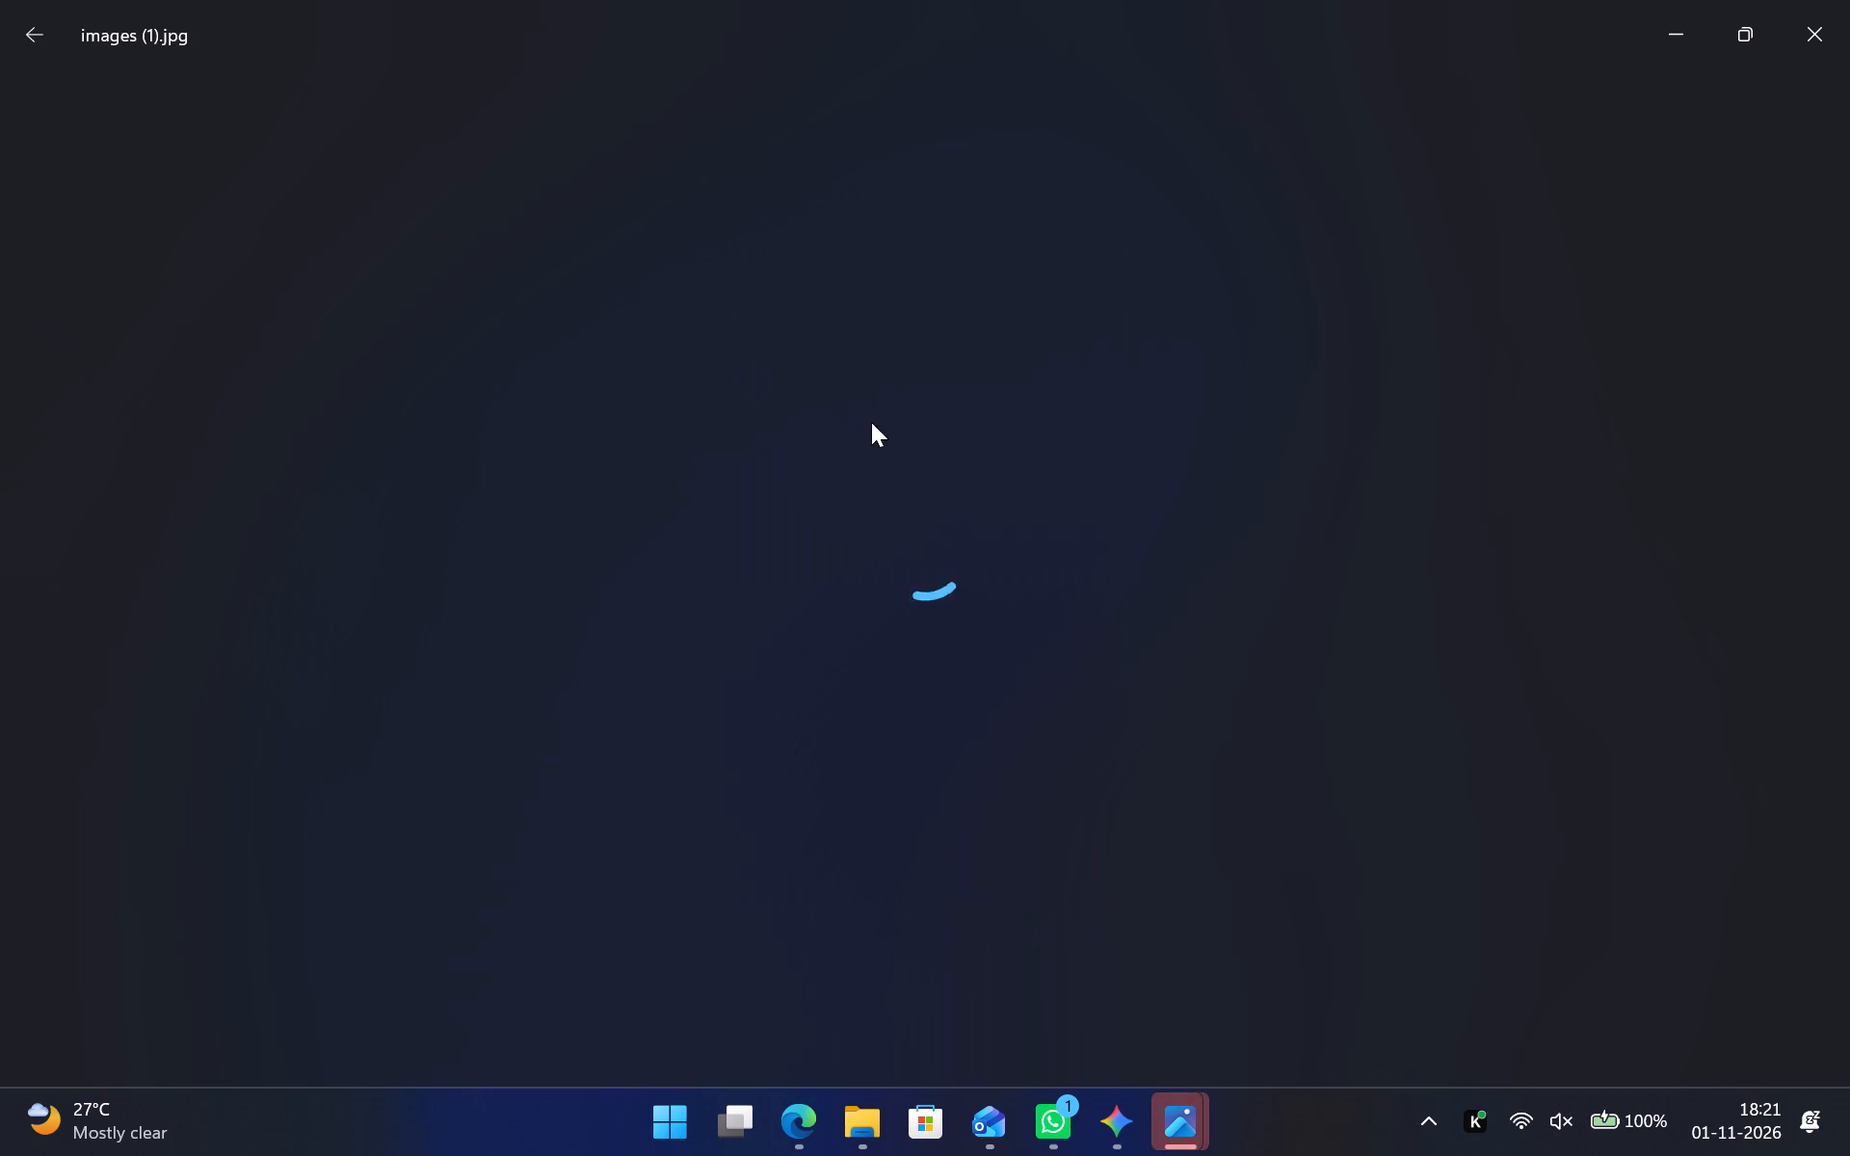
left_click_drag(911, 857, 903, 804)
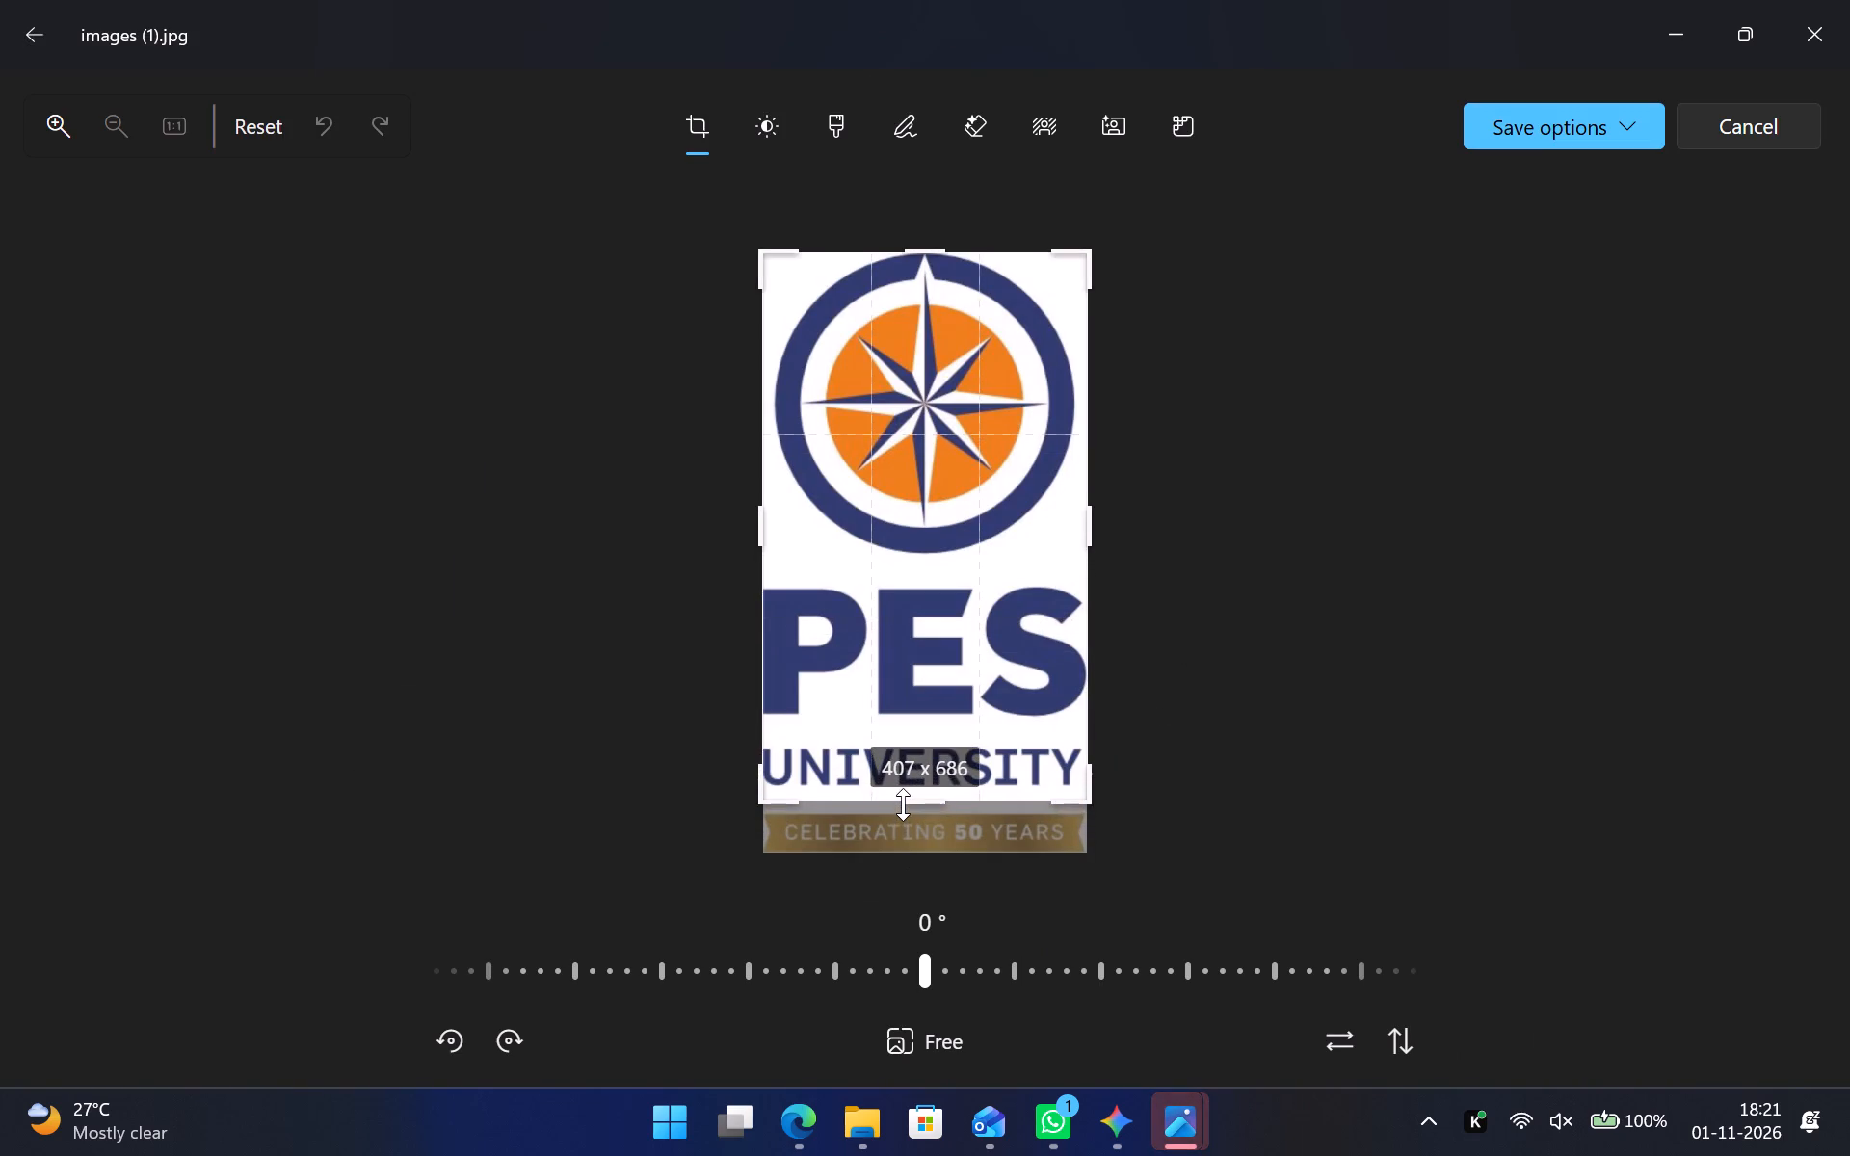
left_click_drag(903, 804, 903, 798)
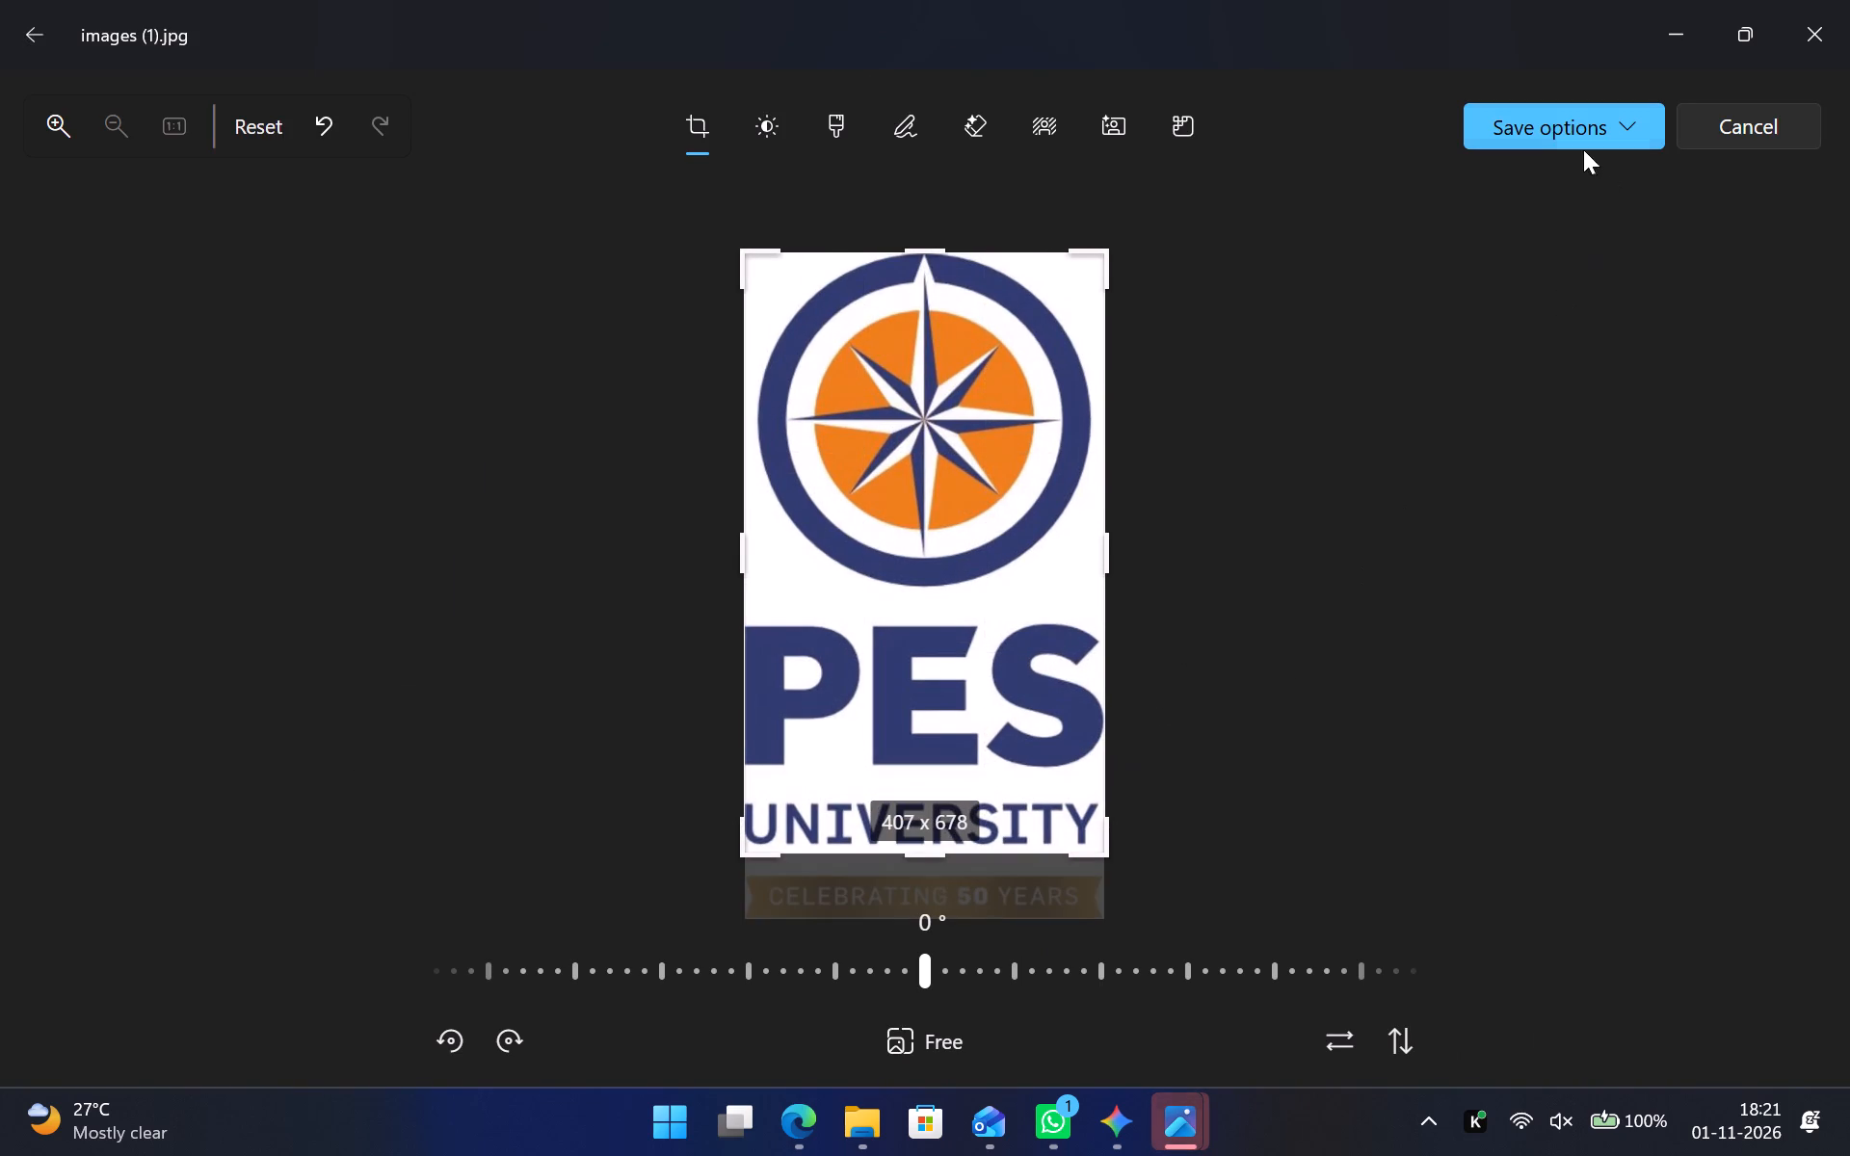
Remove the logo's automatically detected background.
left_click(1050, 118)
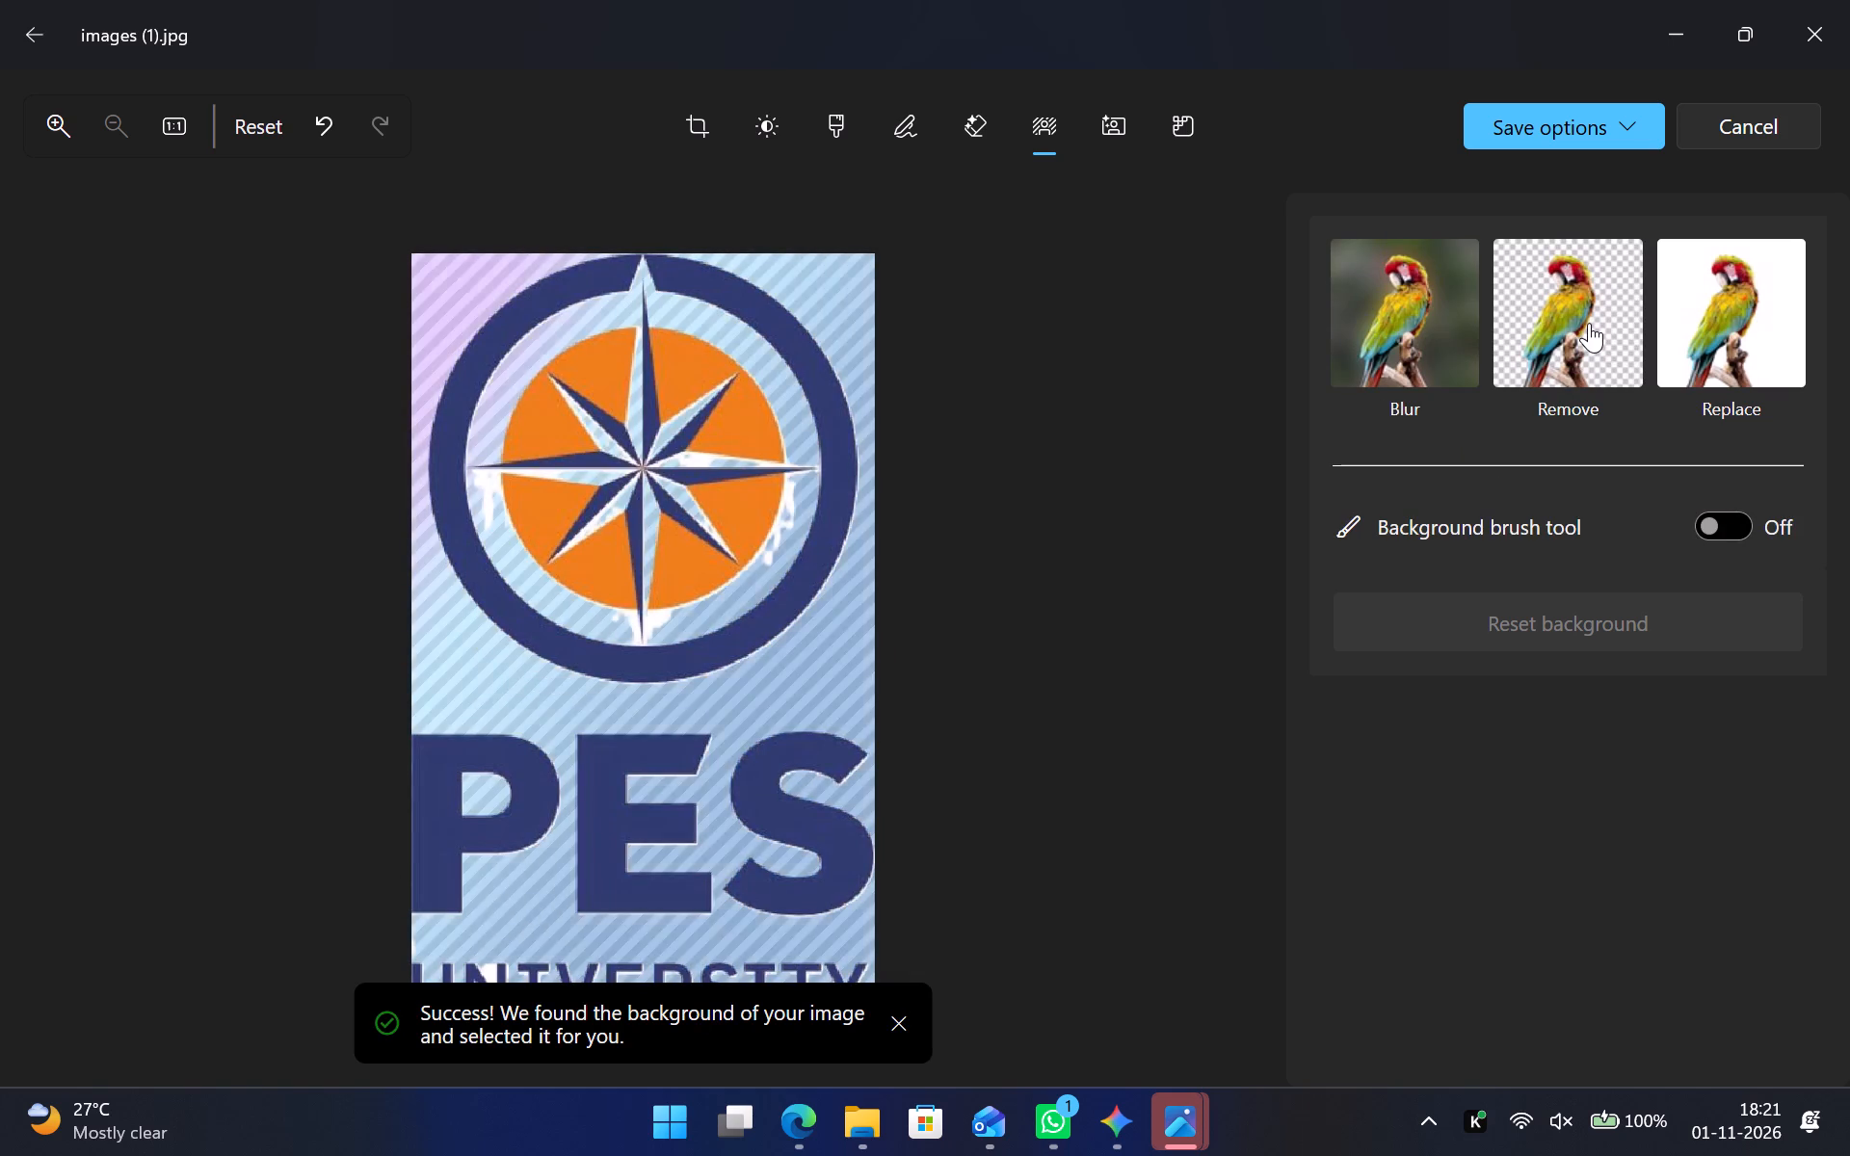
left_click(1589, 323)
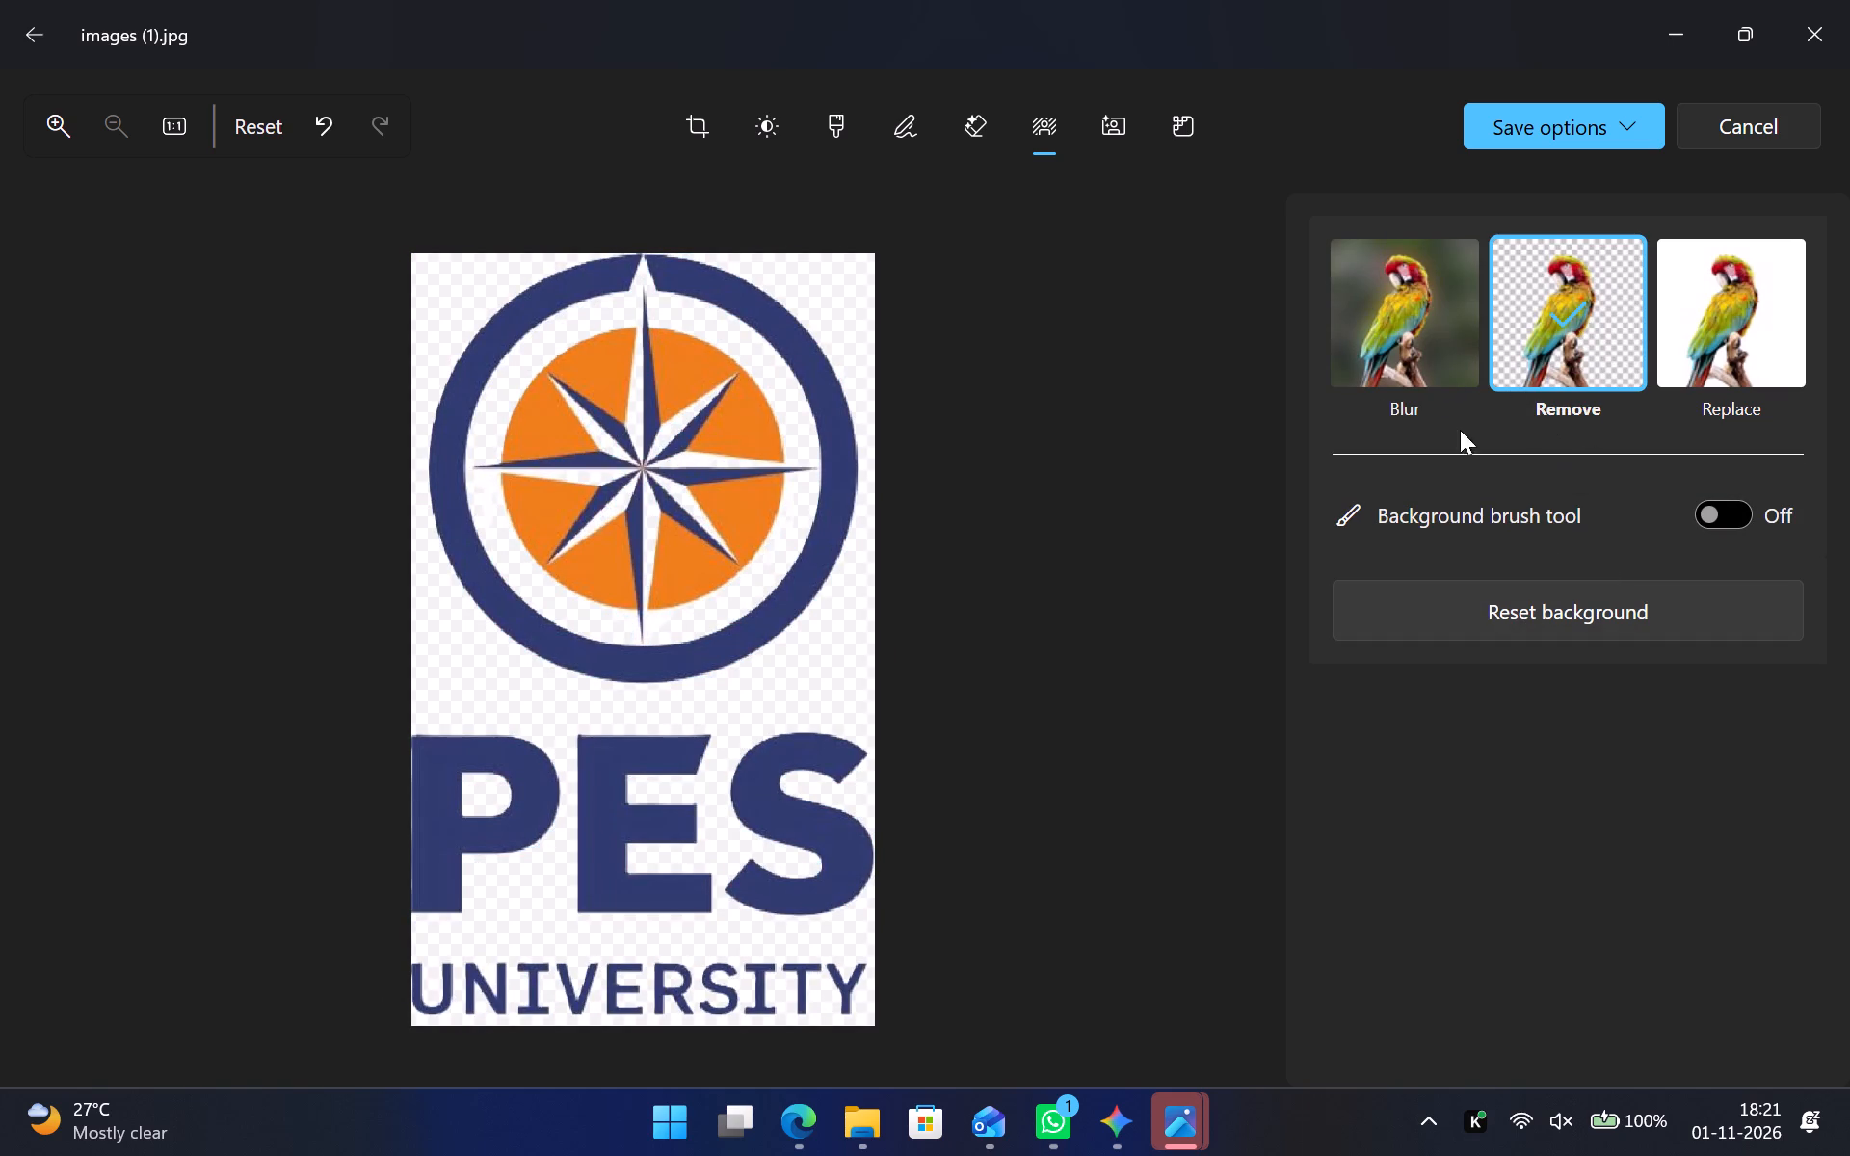
With the background brush at size 31, add the leftover white beside the bottom compass point and along the ring's inner right side to the mask.
left_click(1531, 521)
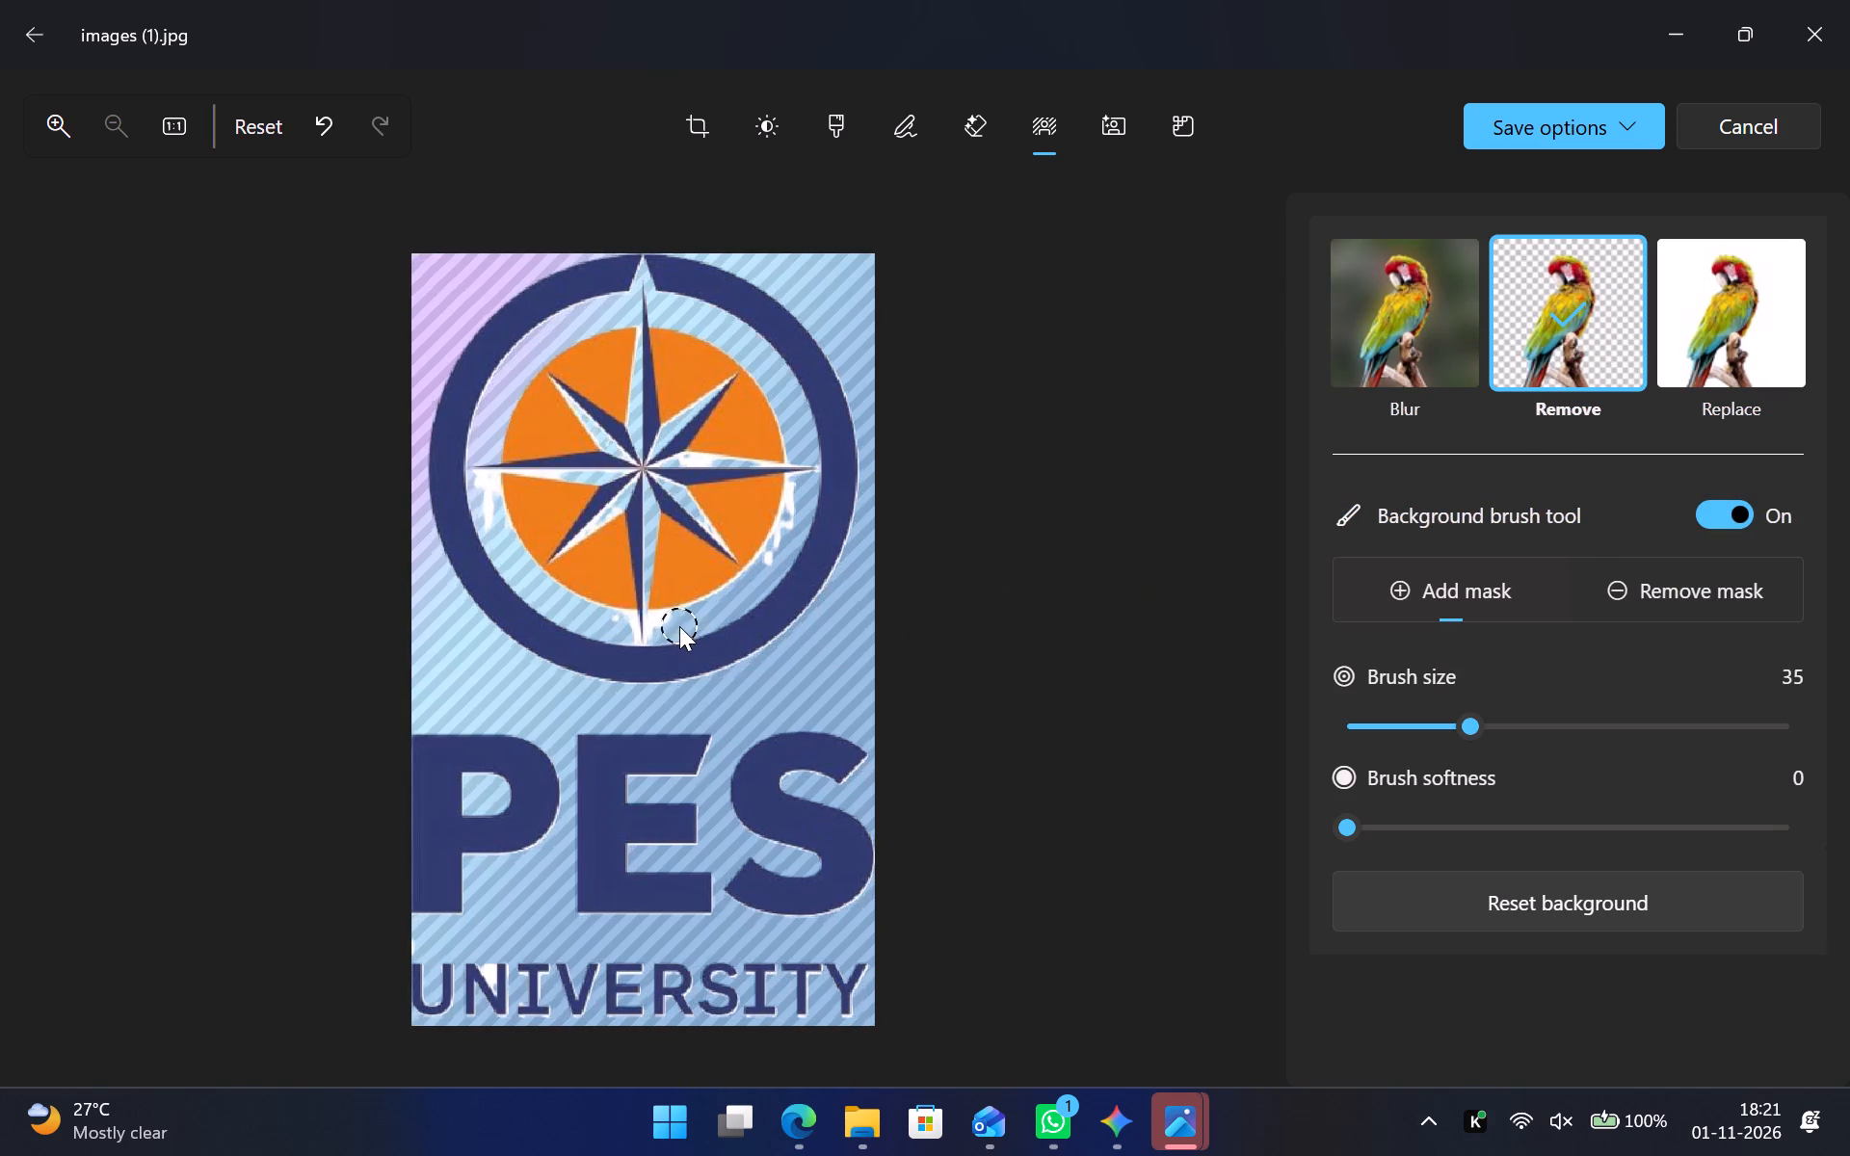
left_click_drag(1473, 727, 1450, 725)
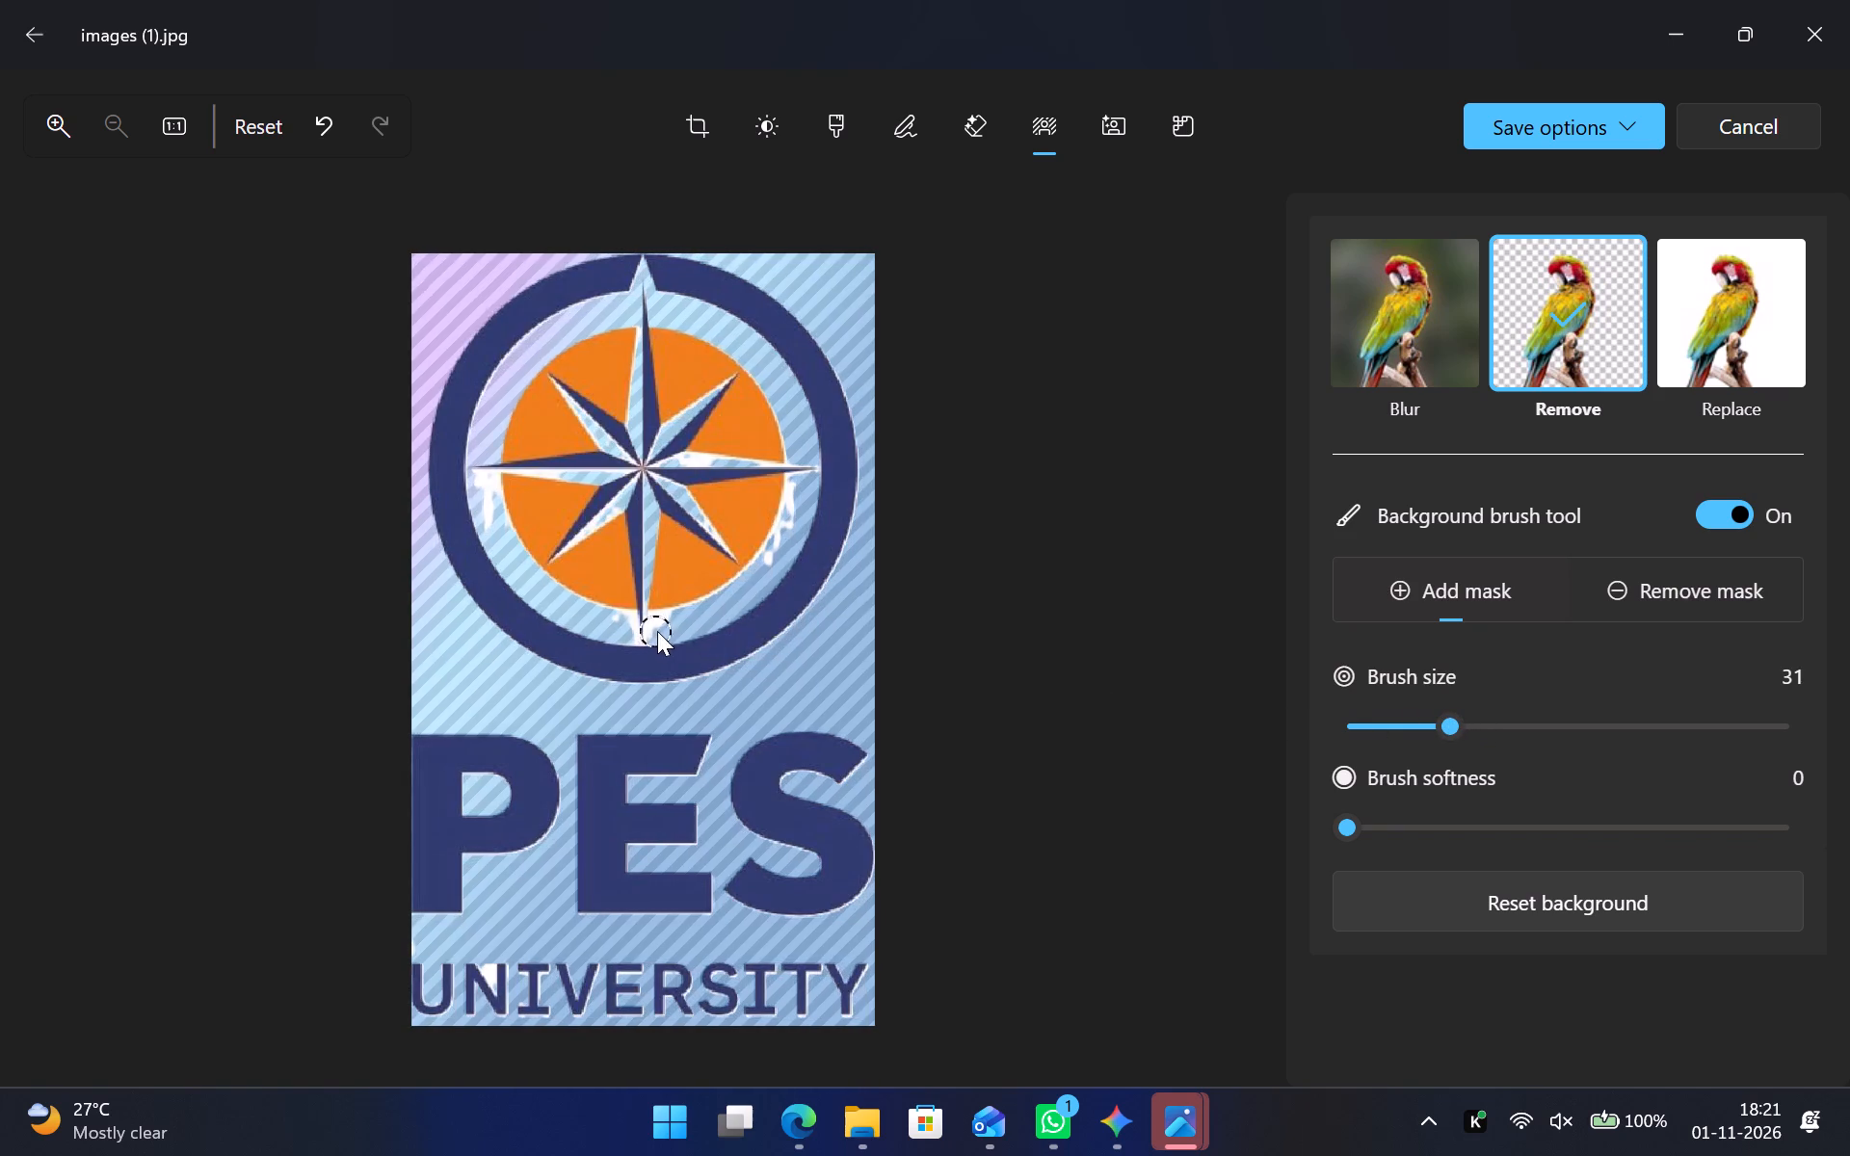
left_click(661, 626)
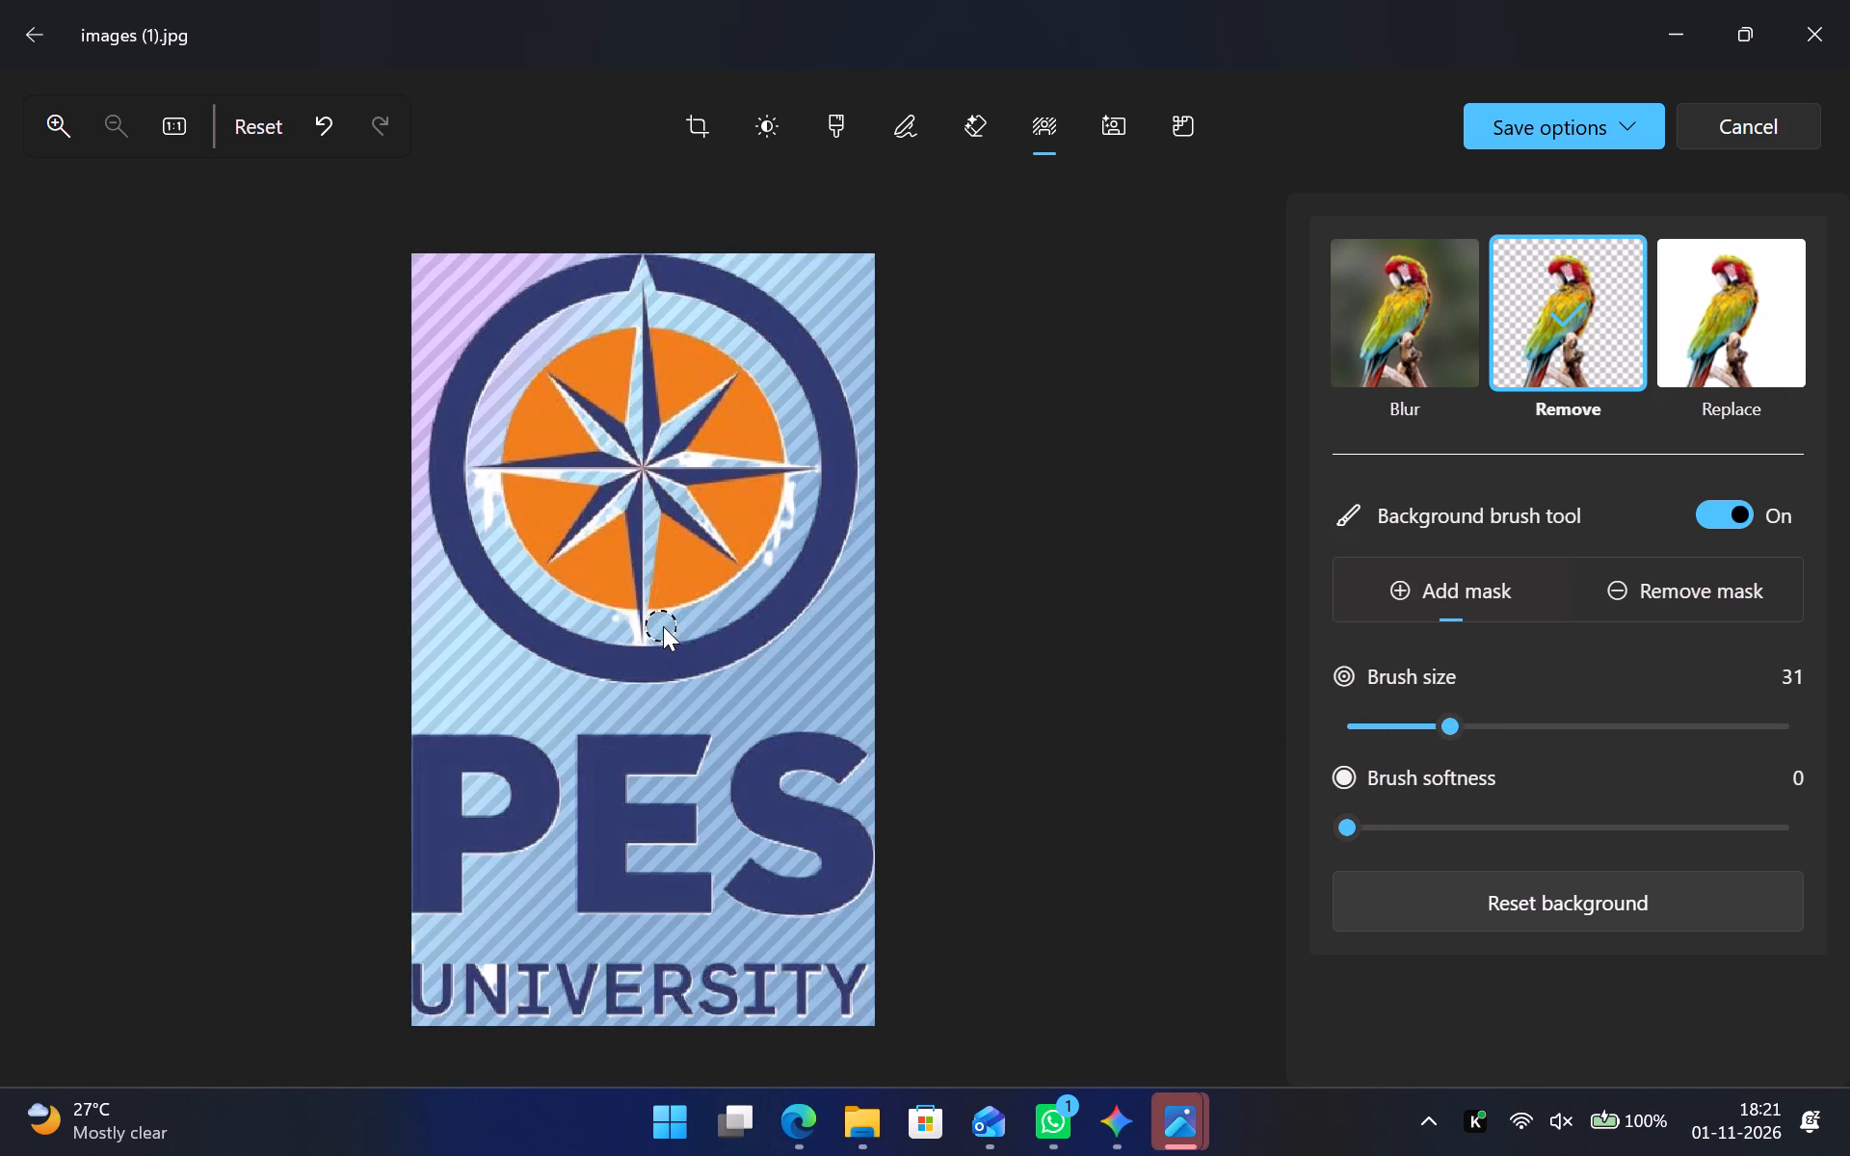
left_click(665, 626)
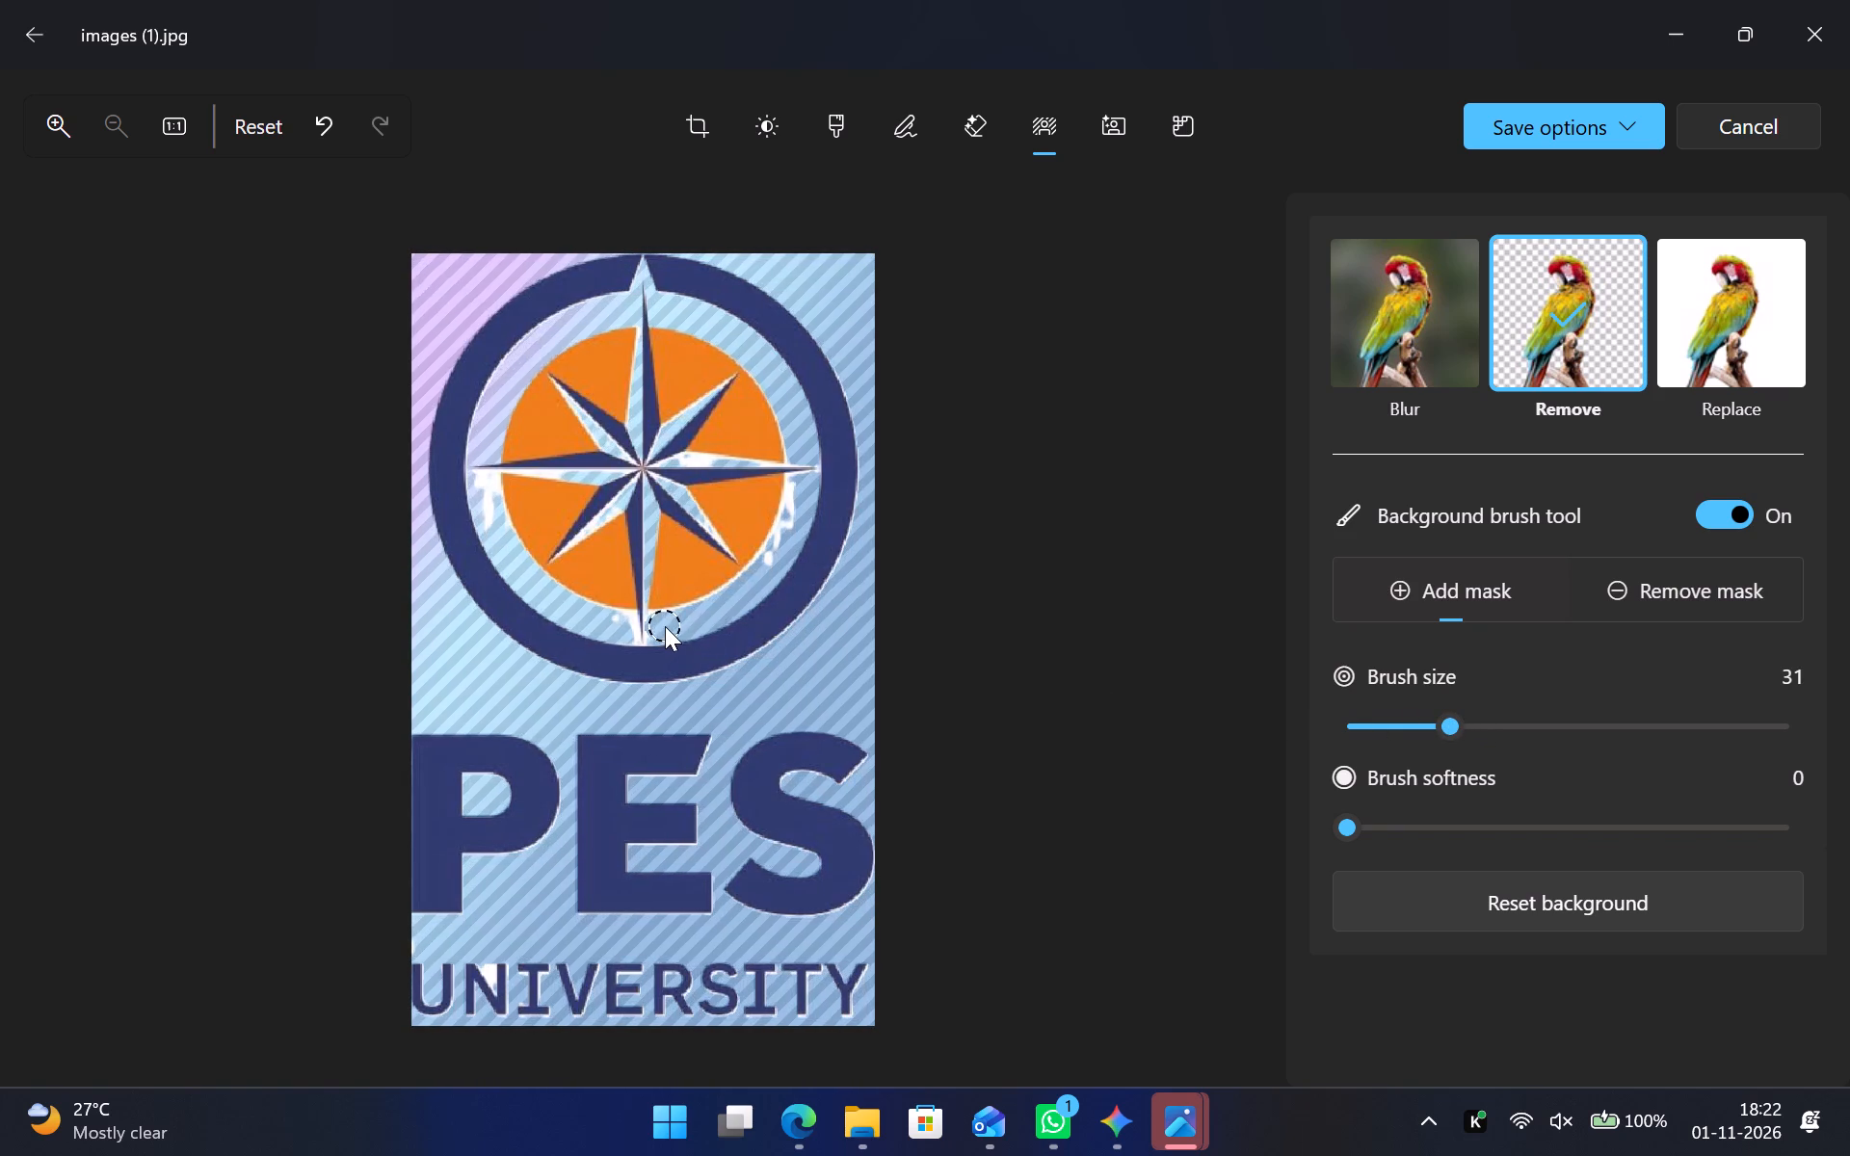
left_click(767, 571)
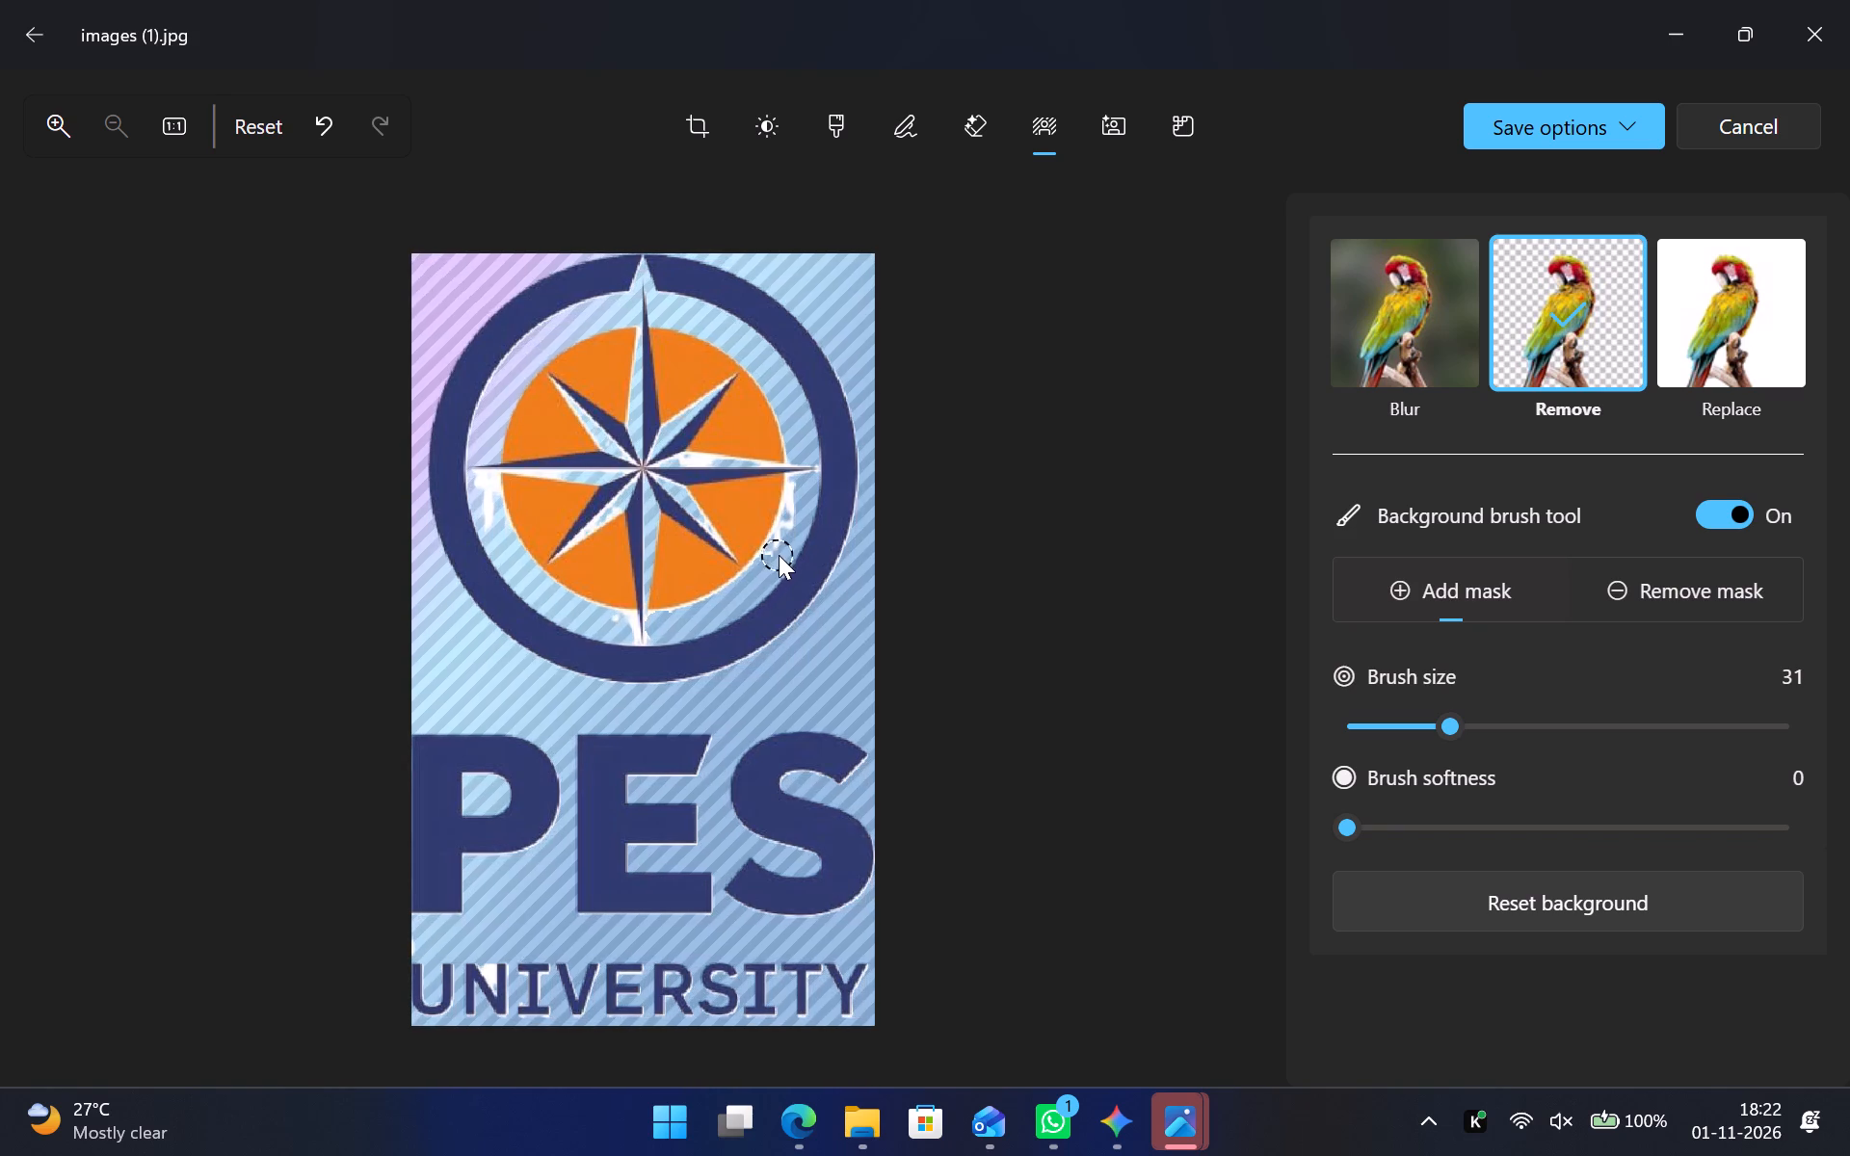
left_click(779, 554)
left_click(789, 535)
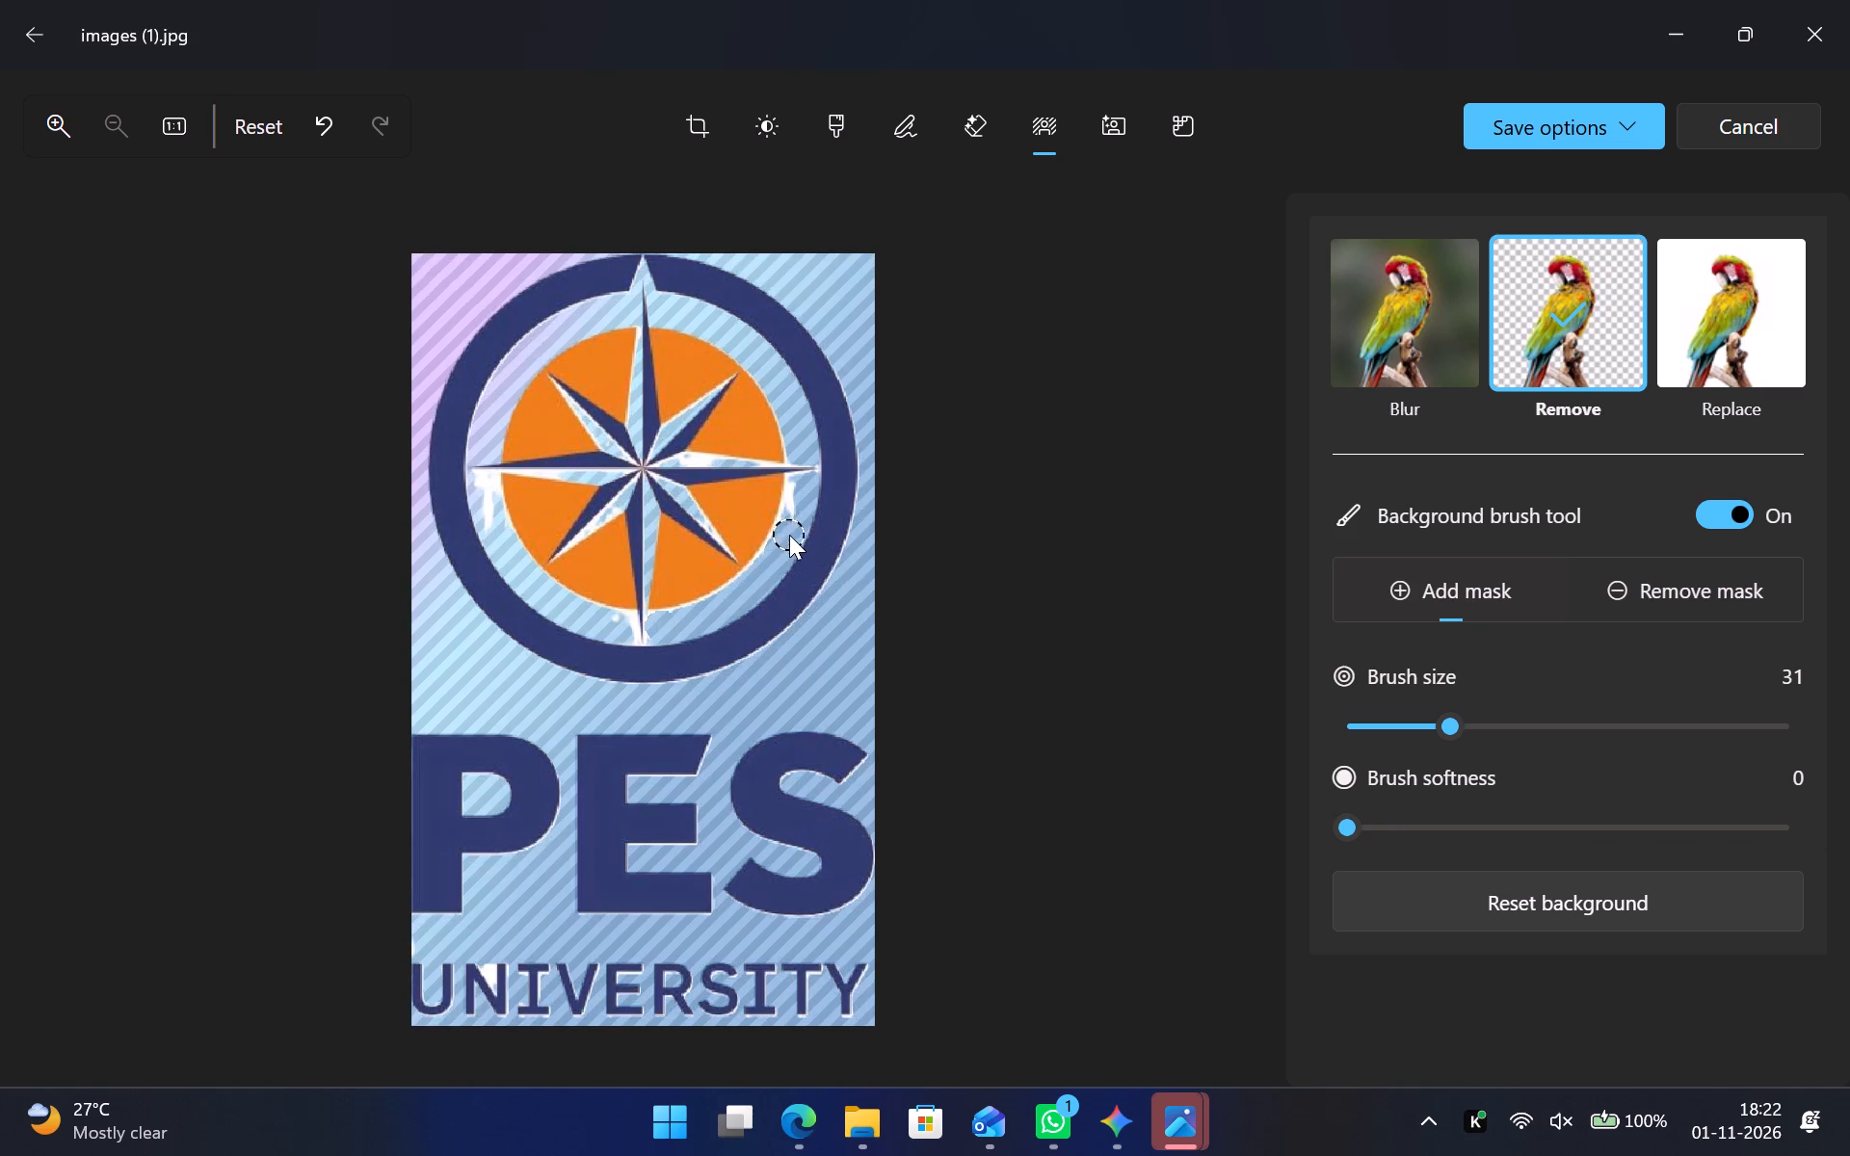
left_click(799, 505)
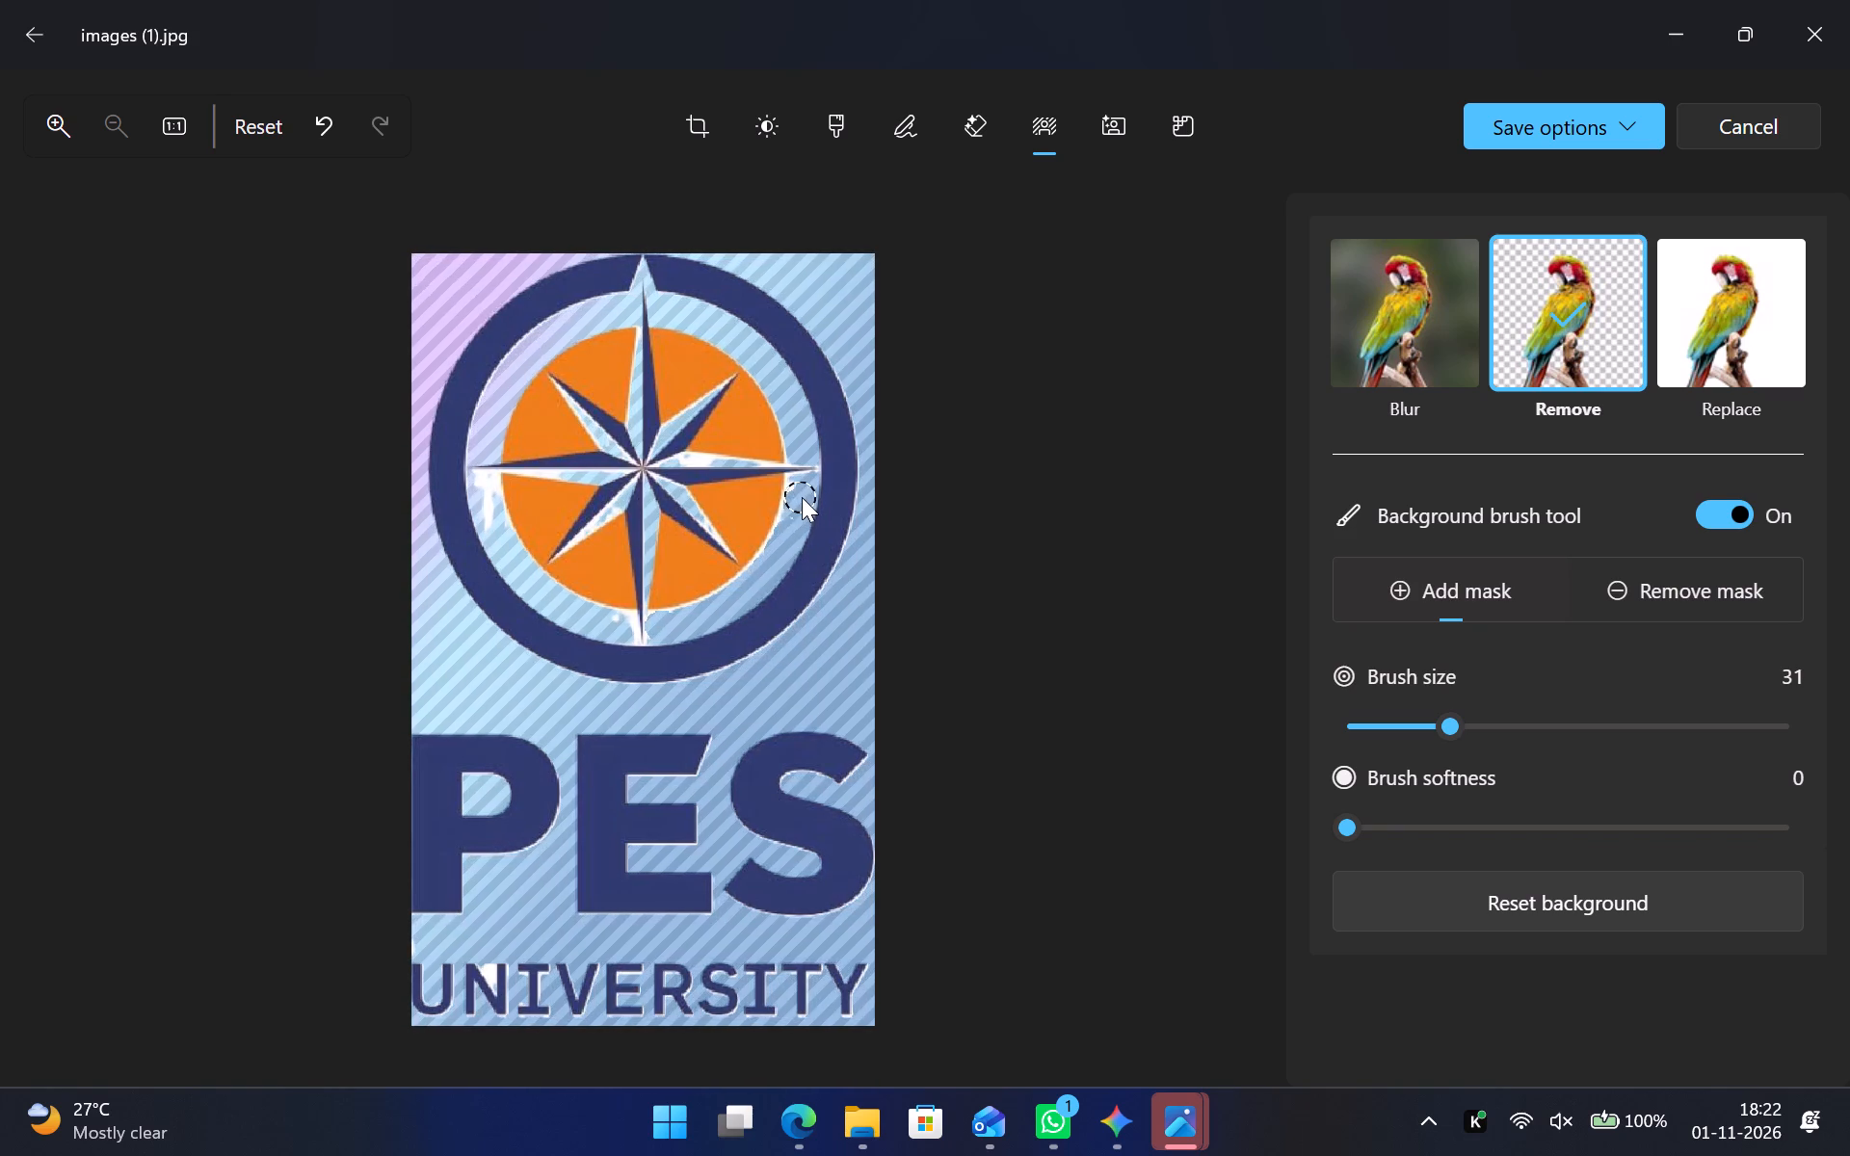
left_click(802, 497)
left_click(803, 492)
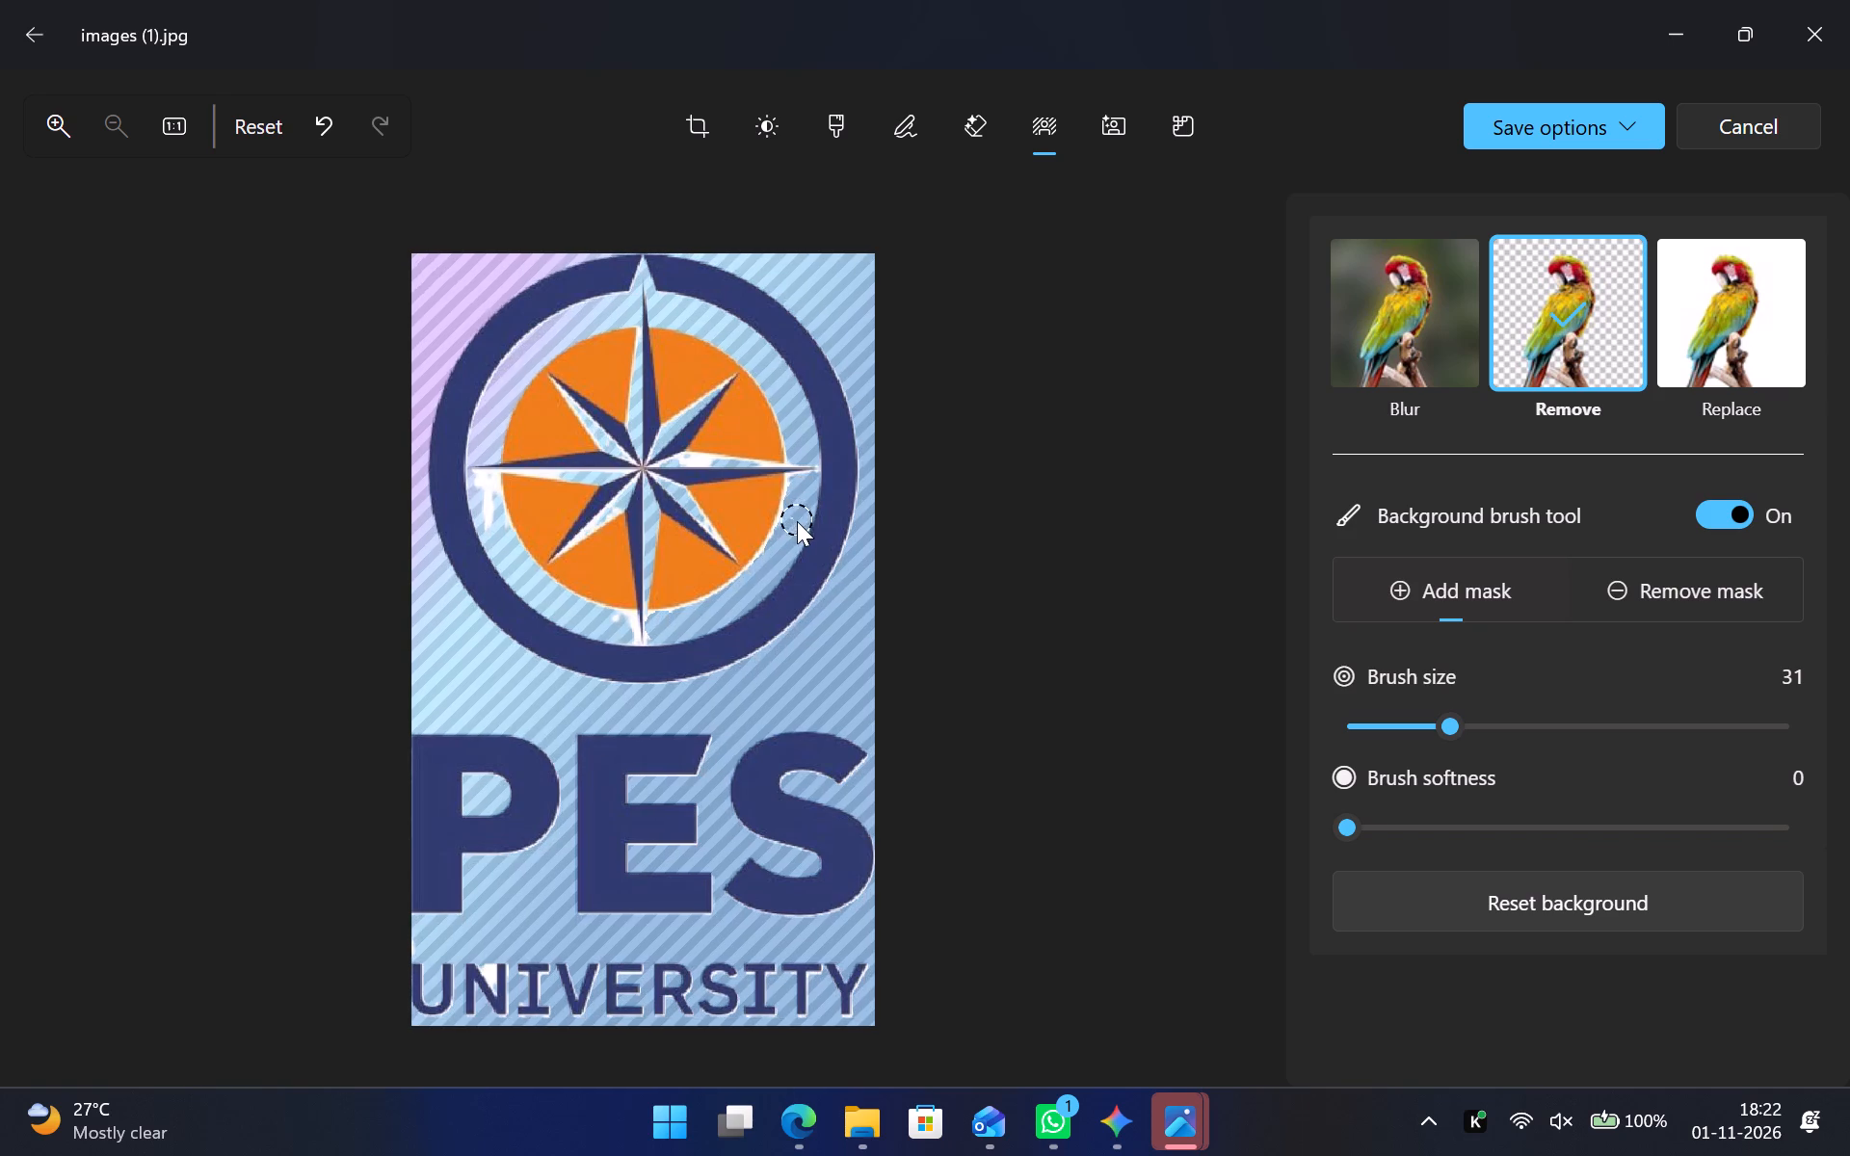
left_click(797, 521)
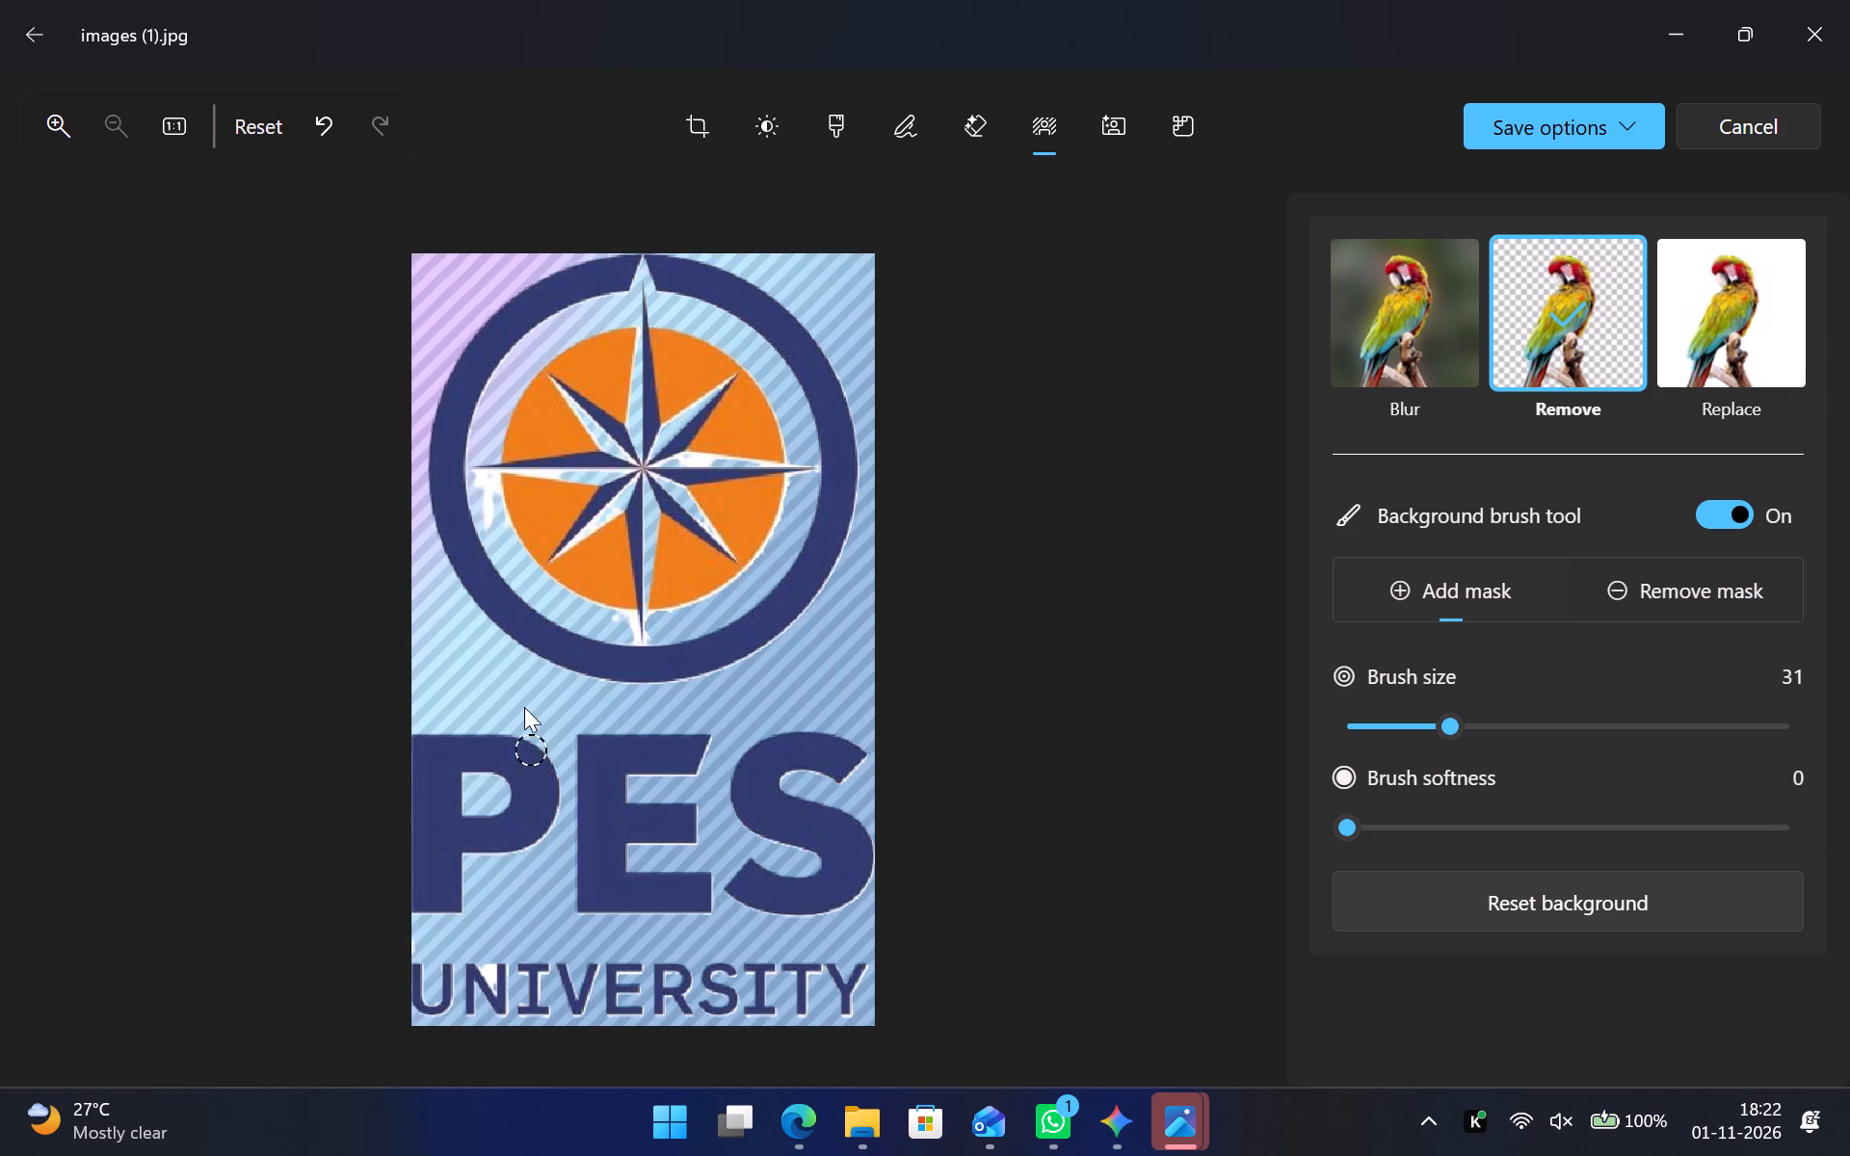
Mask the leftover white to the left of the bottom compass point and below the west point inside the ring.
left_click(614, 626)
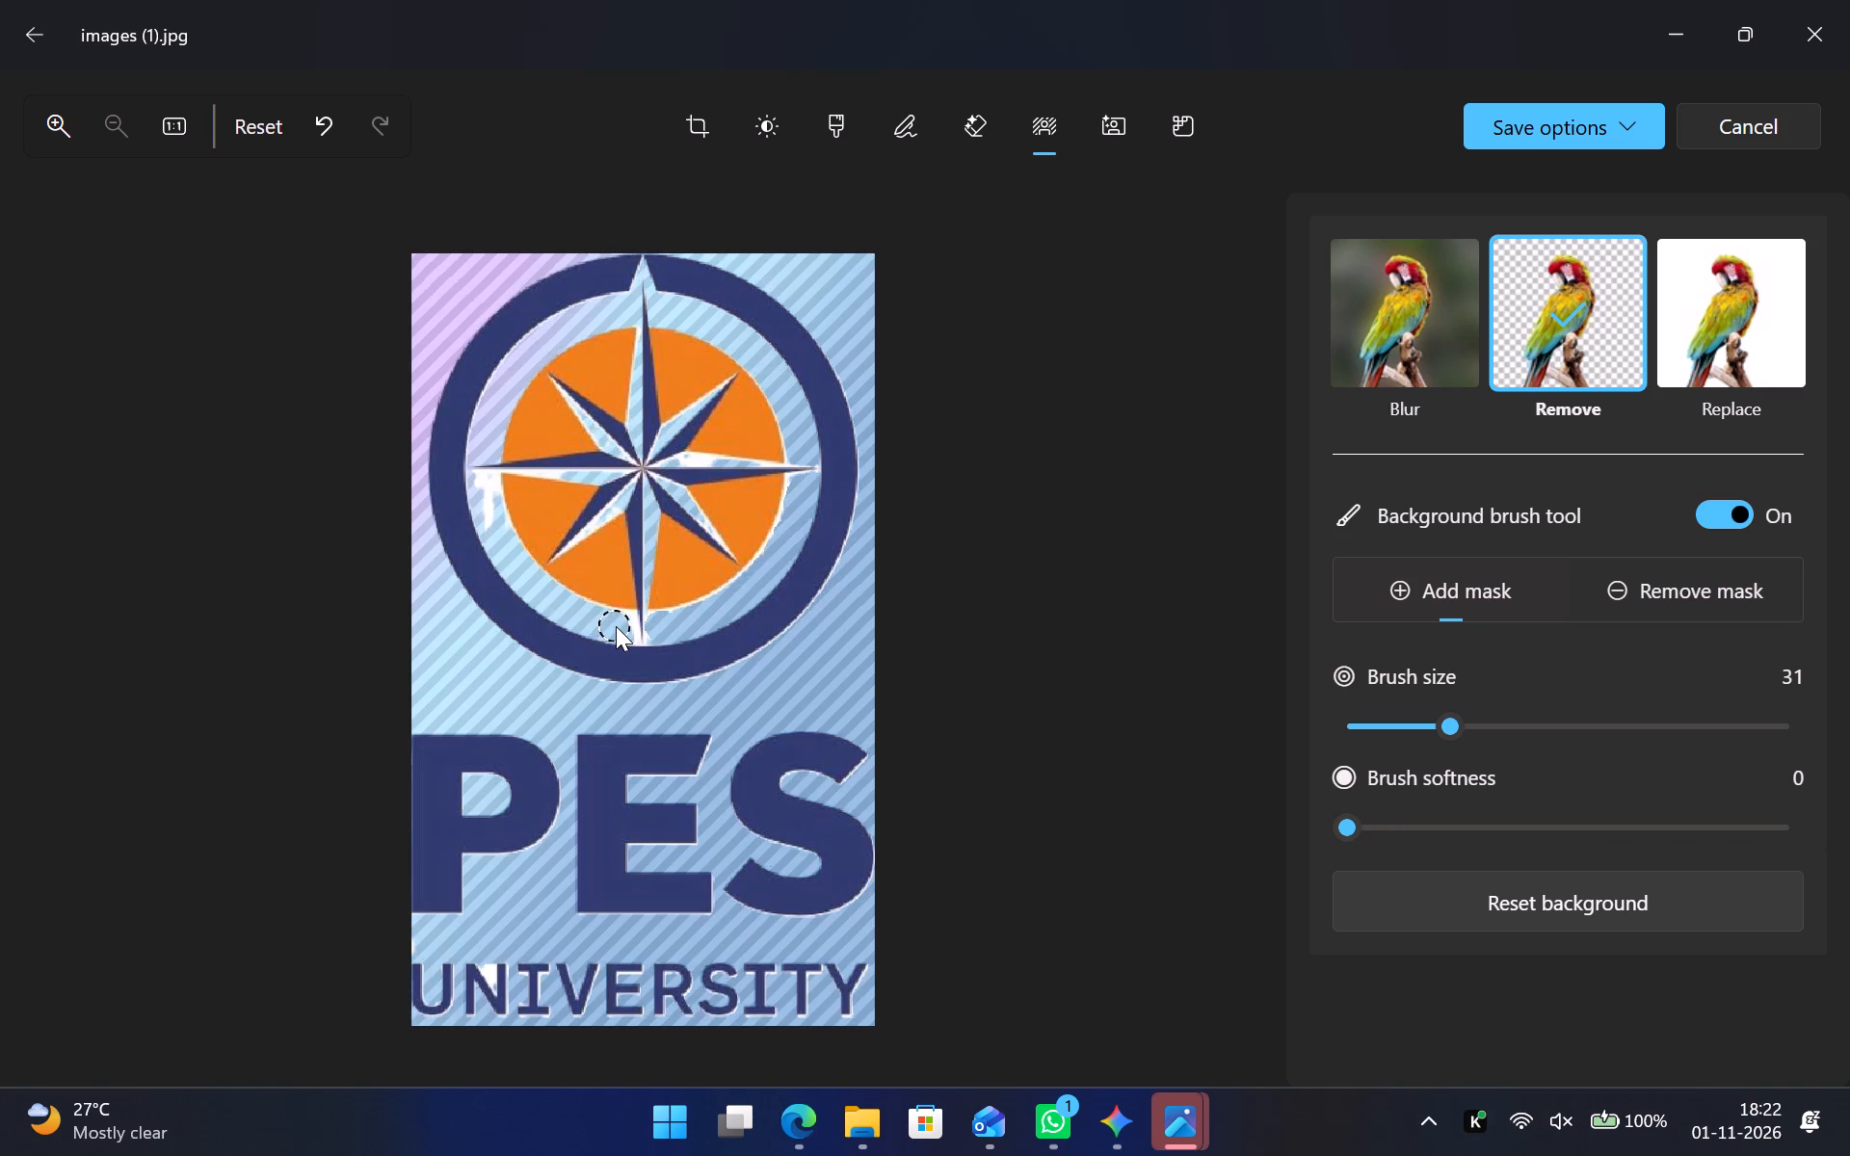
left_click(620, 627)
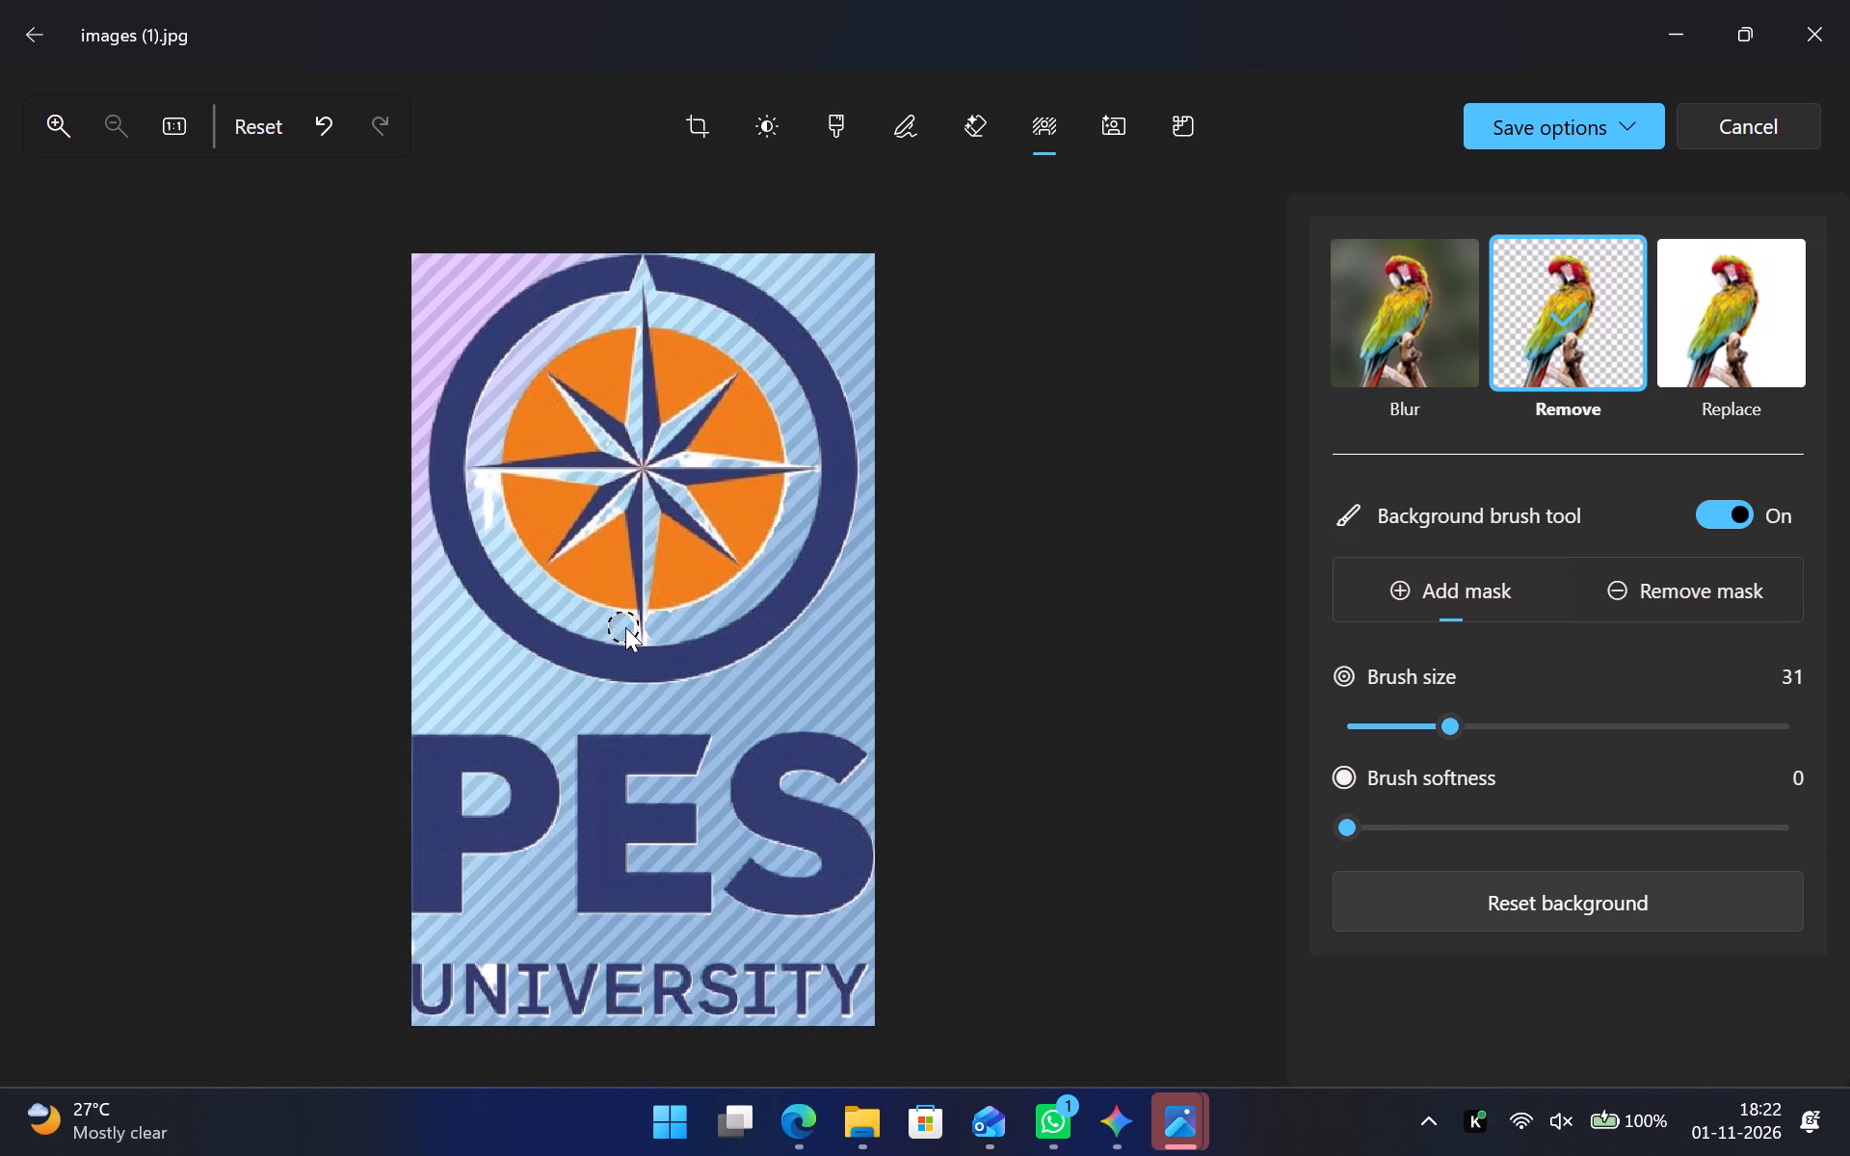
left_click(625, 627)
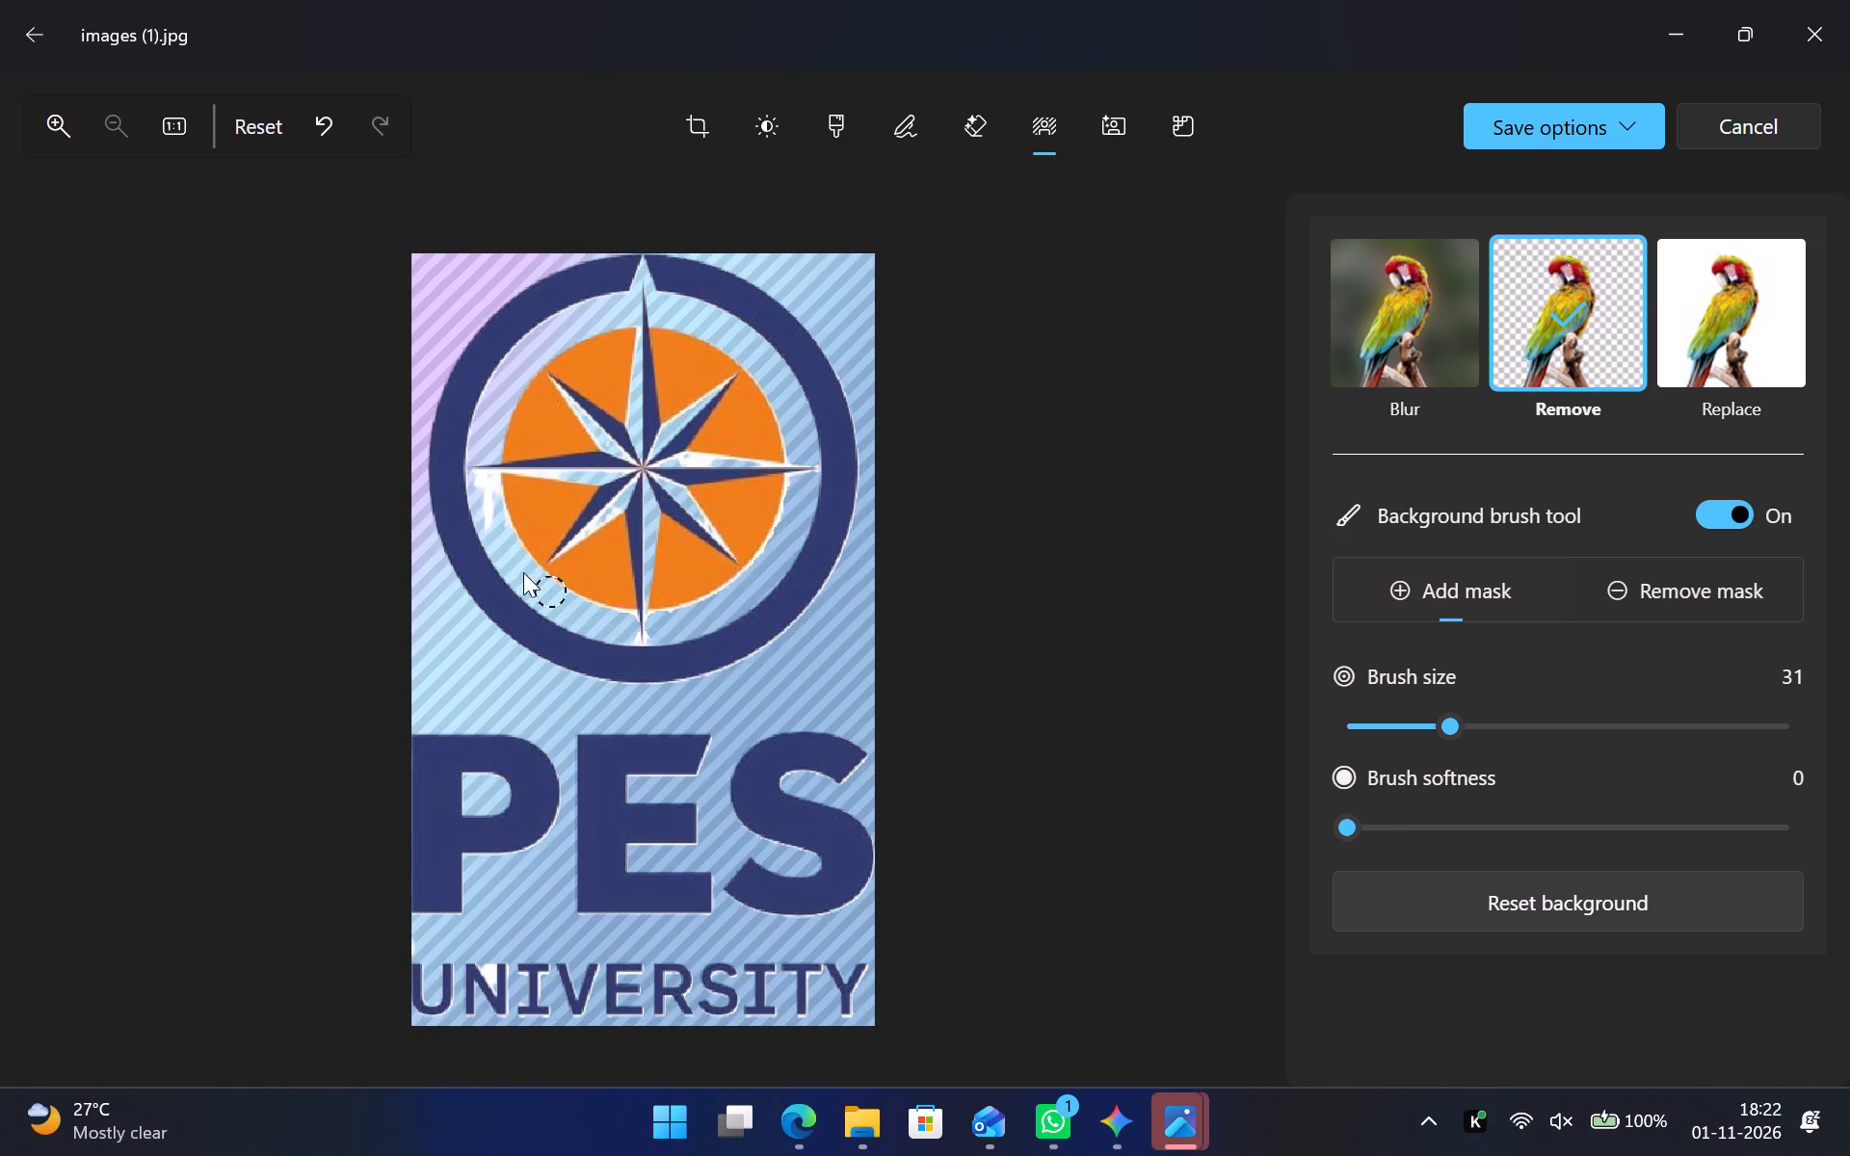
left_click(493, 524)
left_click(485, 495)
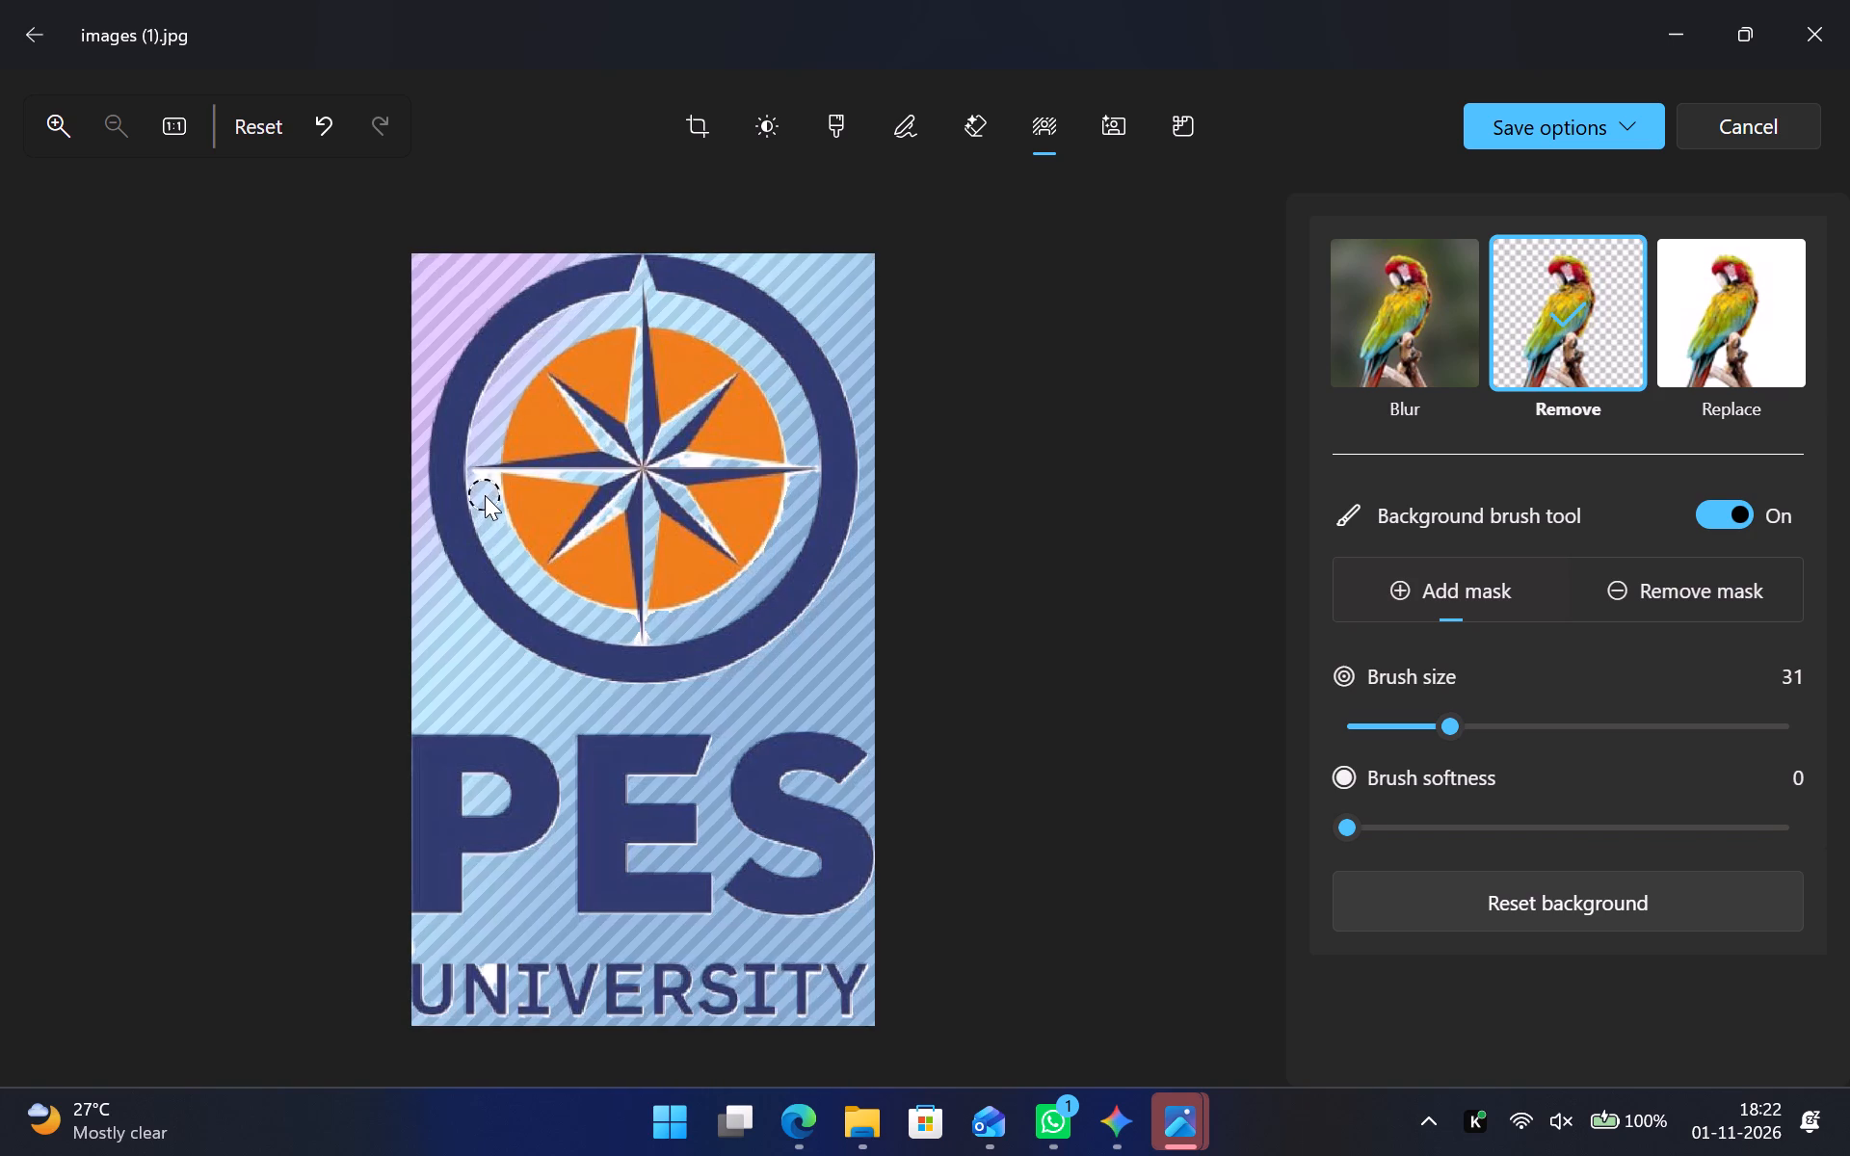
left_click(479, 487)
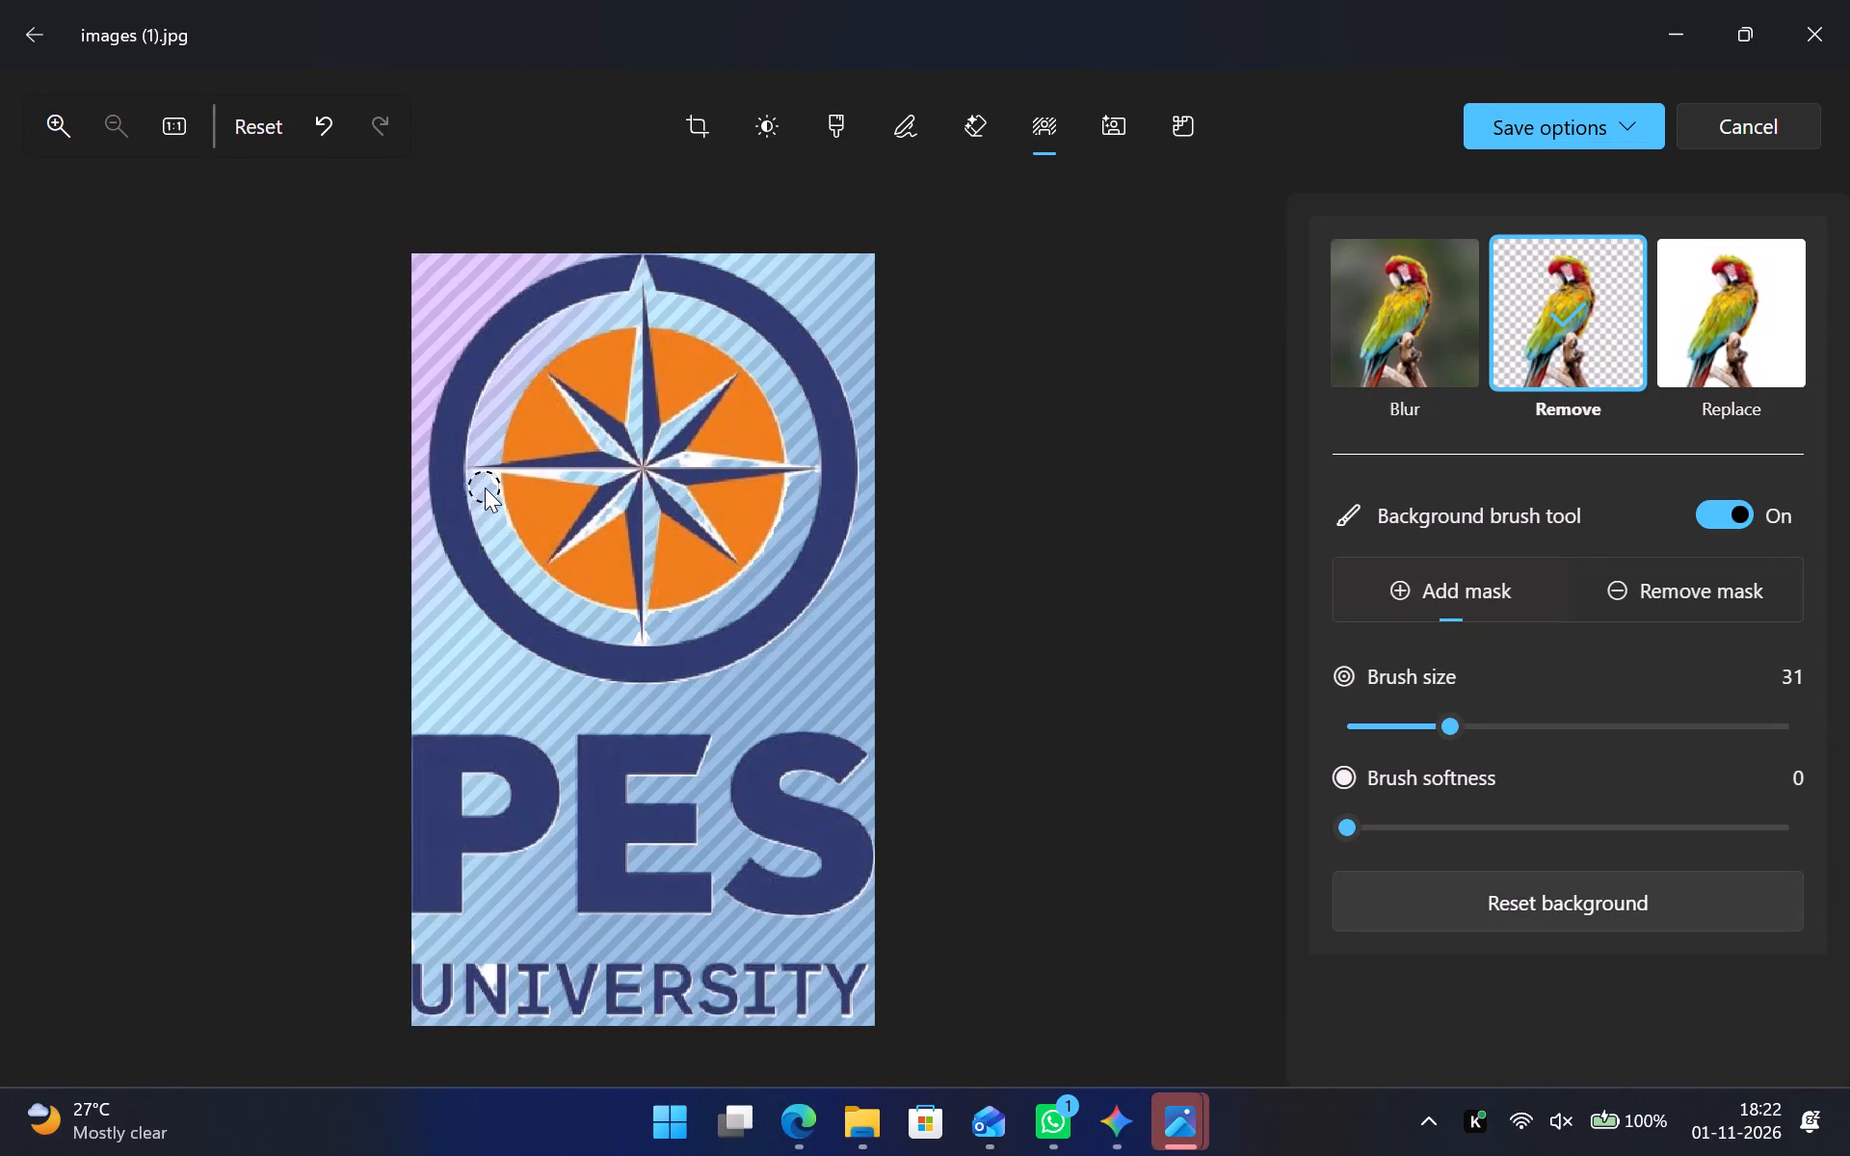
left_click(485, 487)
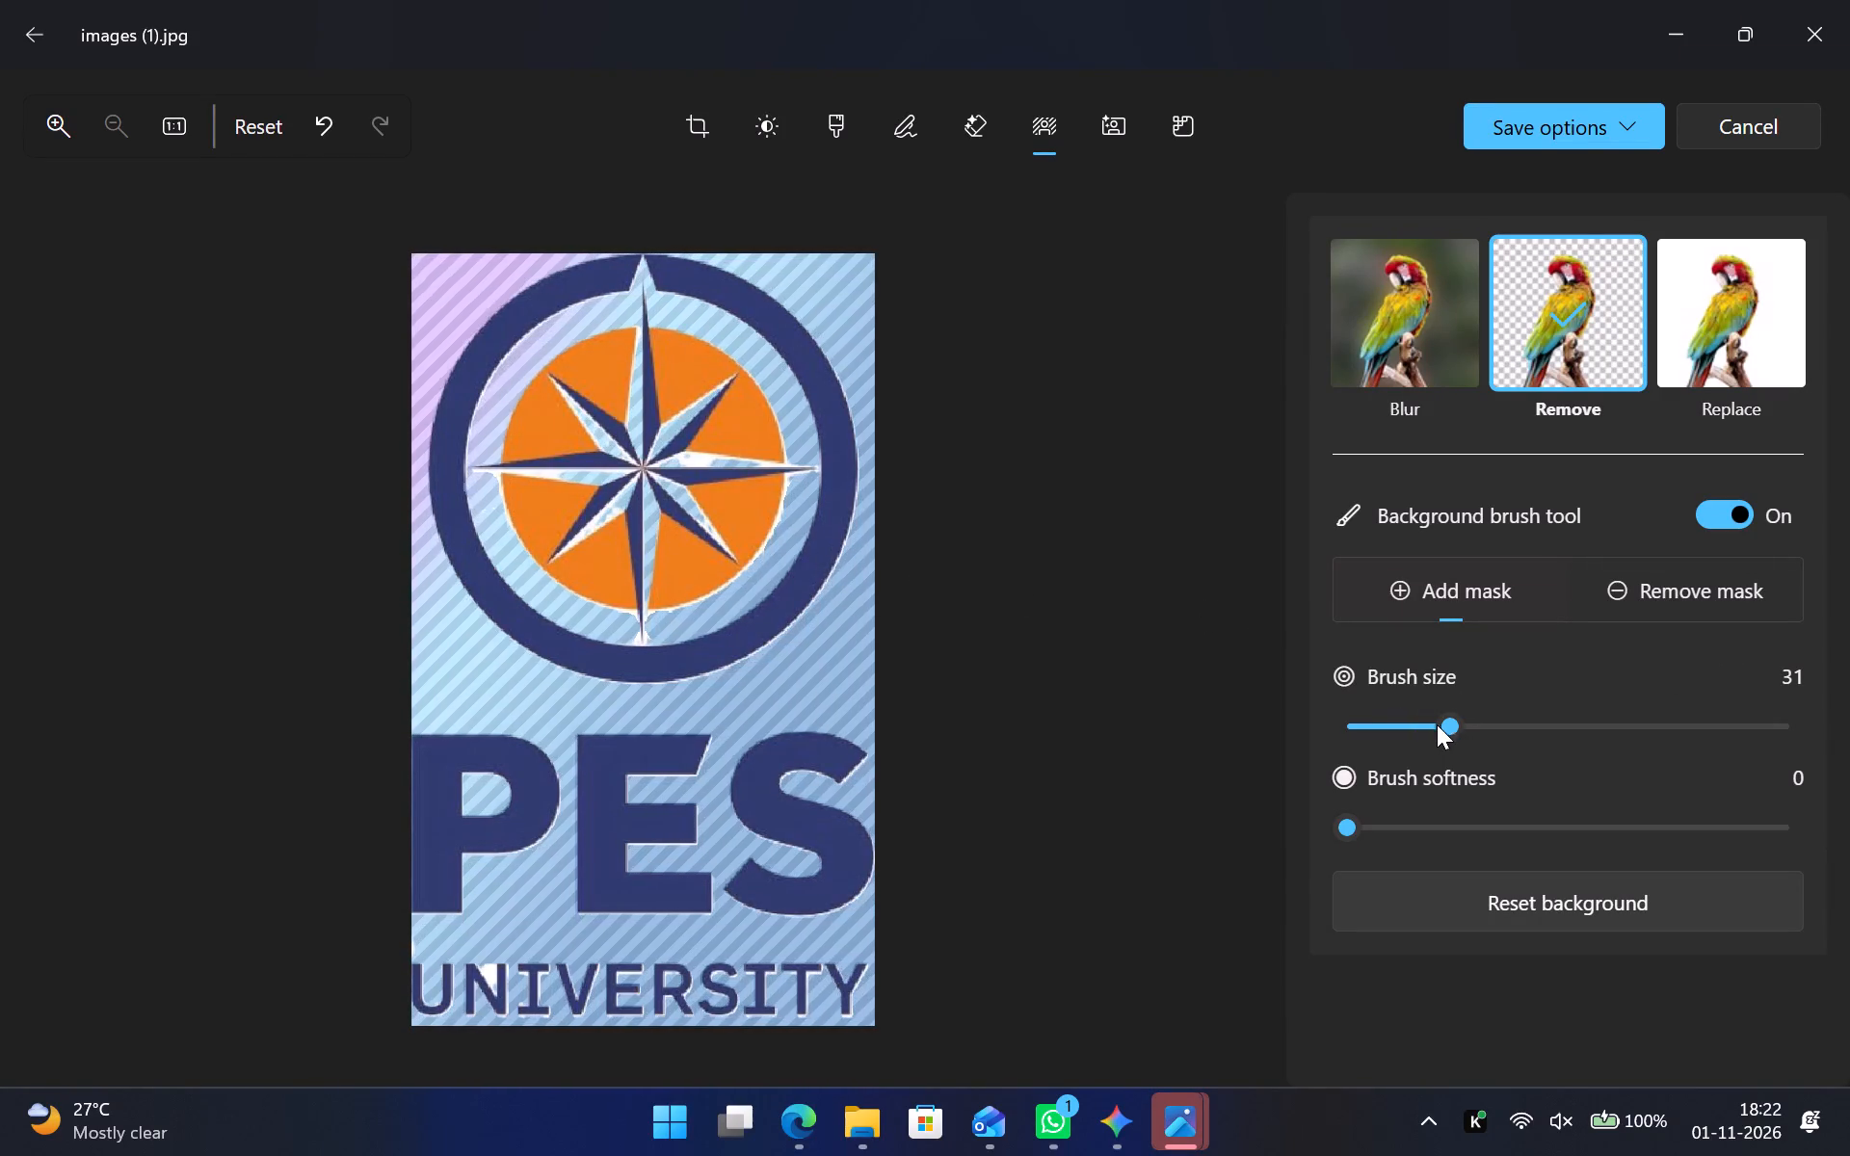
Reduce the brush size to 22 and mask the remaining white just right of the bottom compass point.
left_click_drag(1442, 727, 1414, 718)
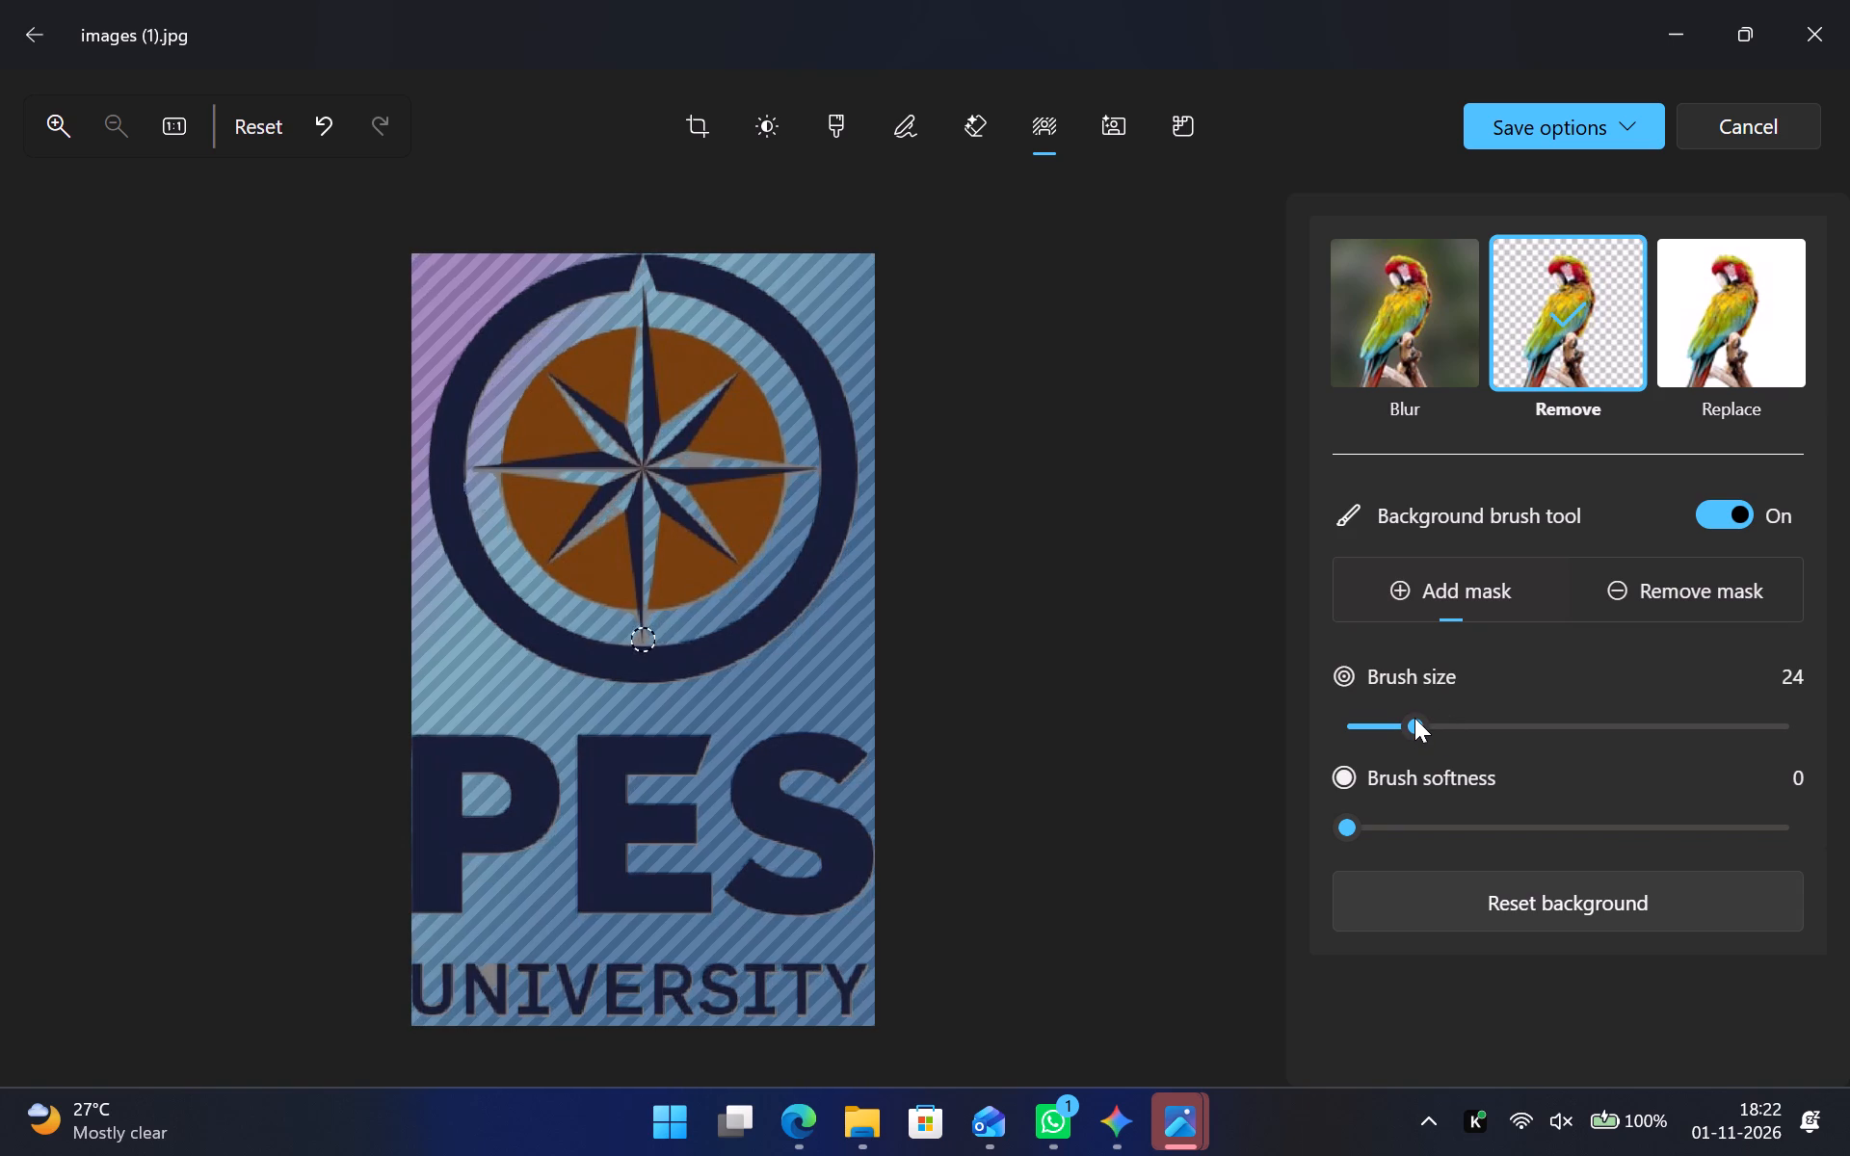
left_click_drag(1414, 718, 1409, 718)
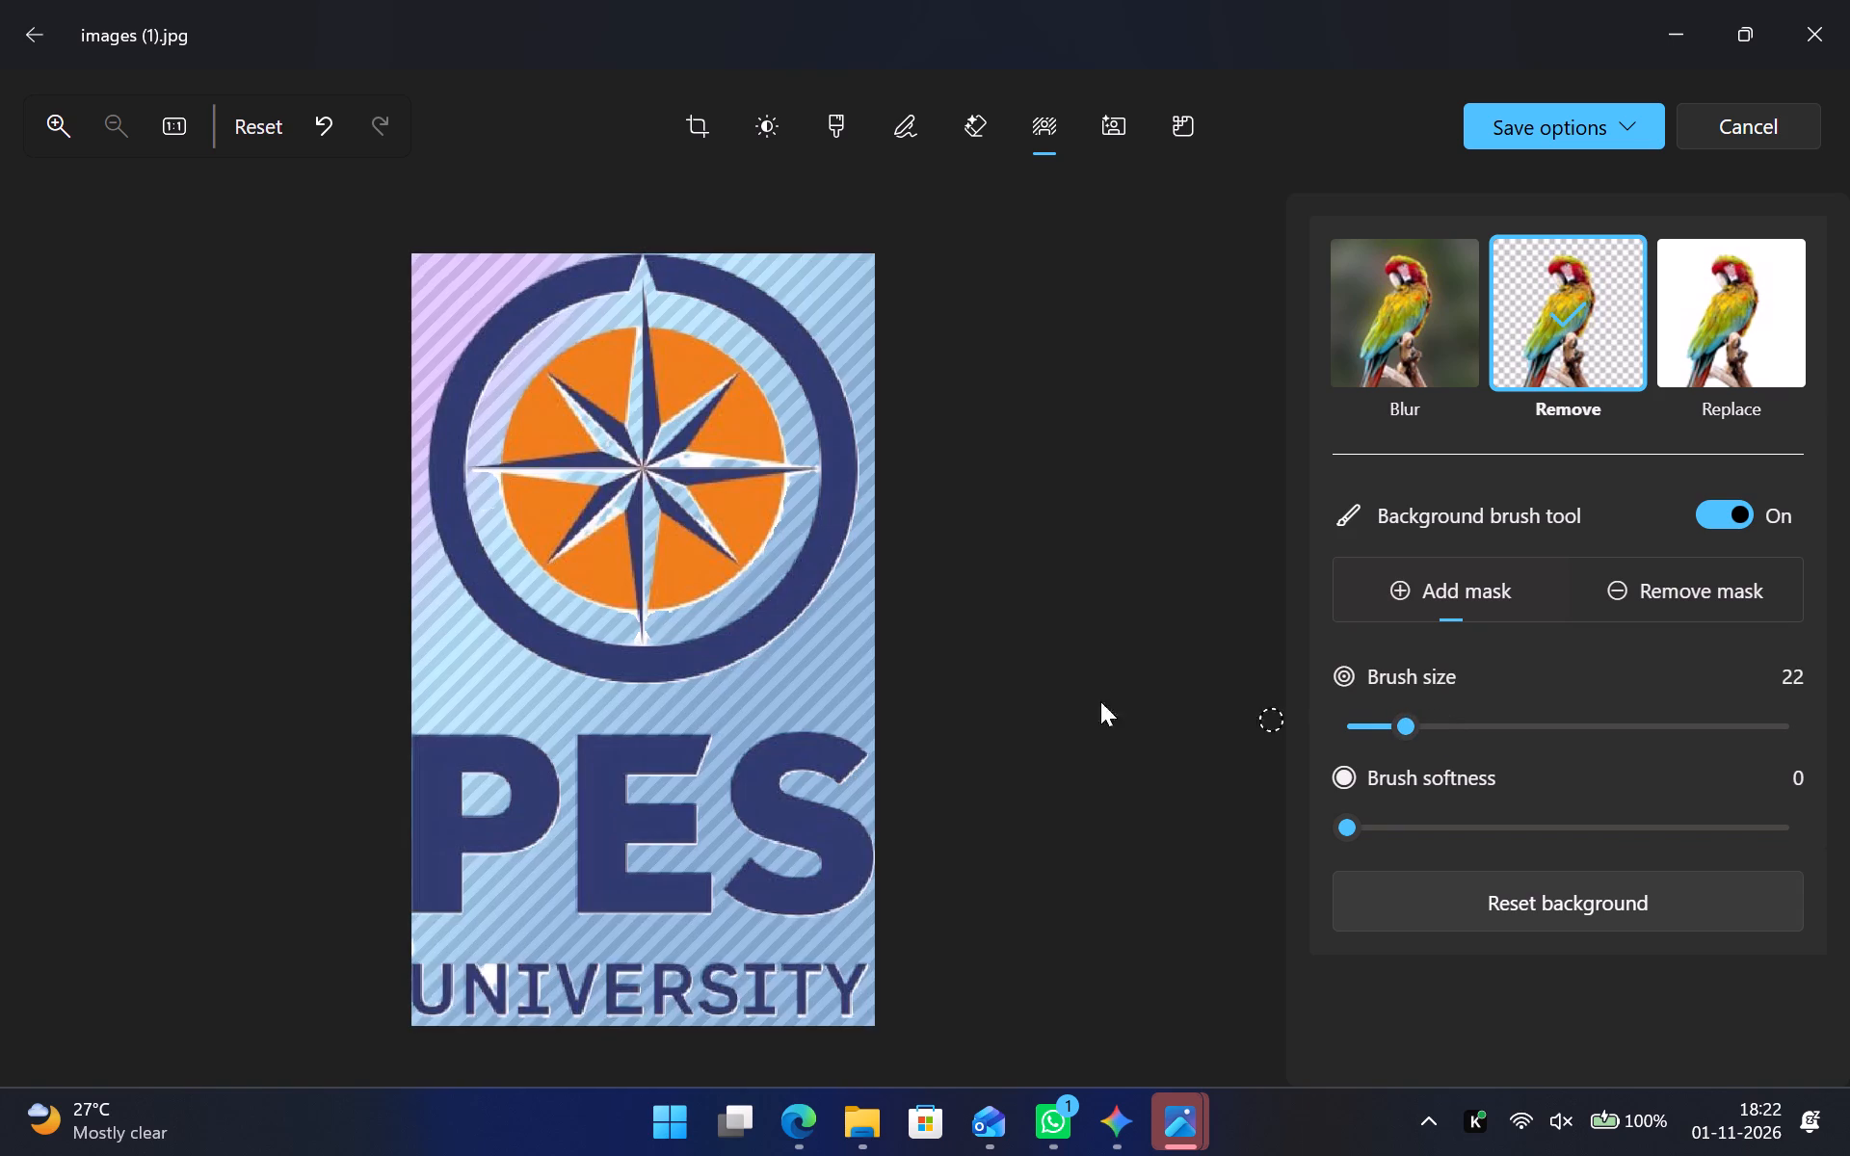
left_click(656, 633)
left_click(657, 621)
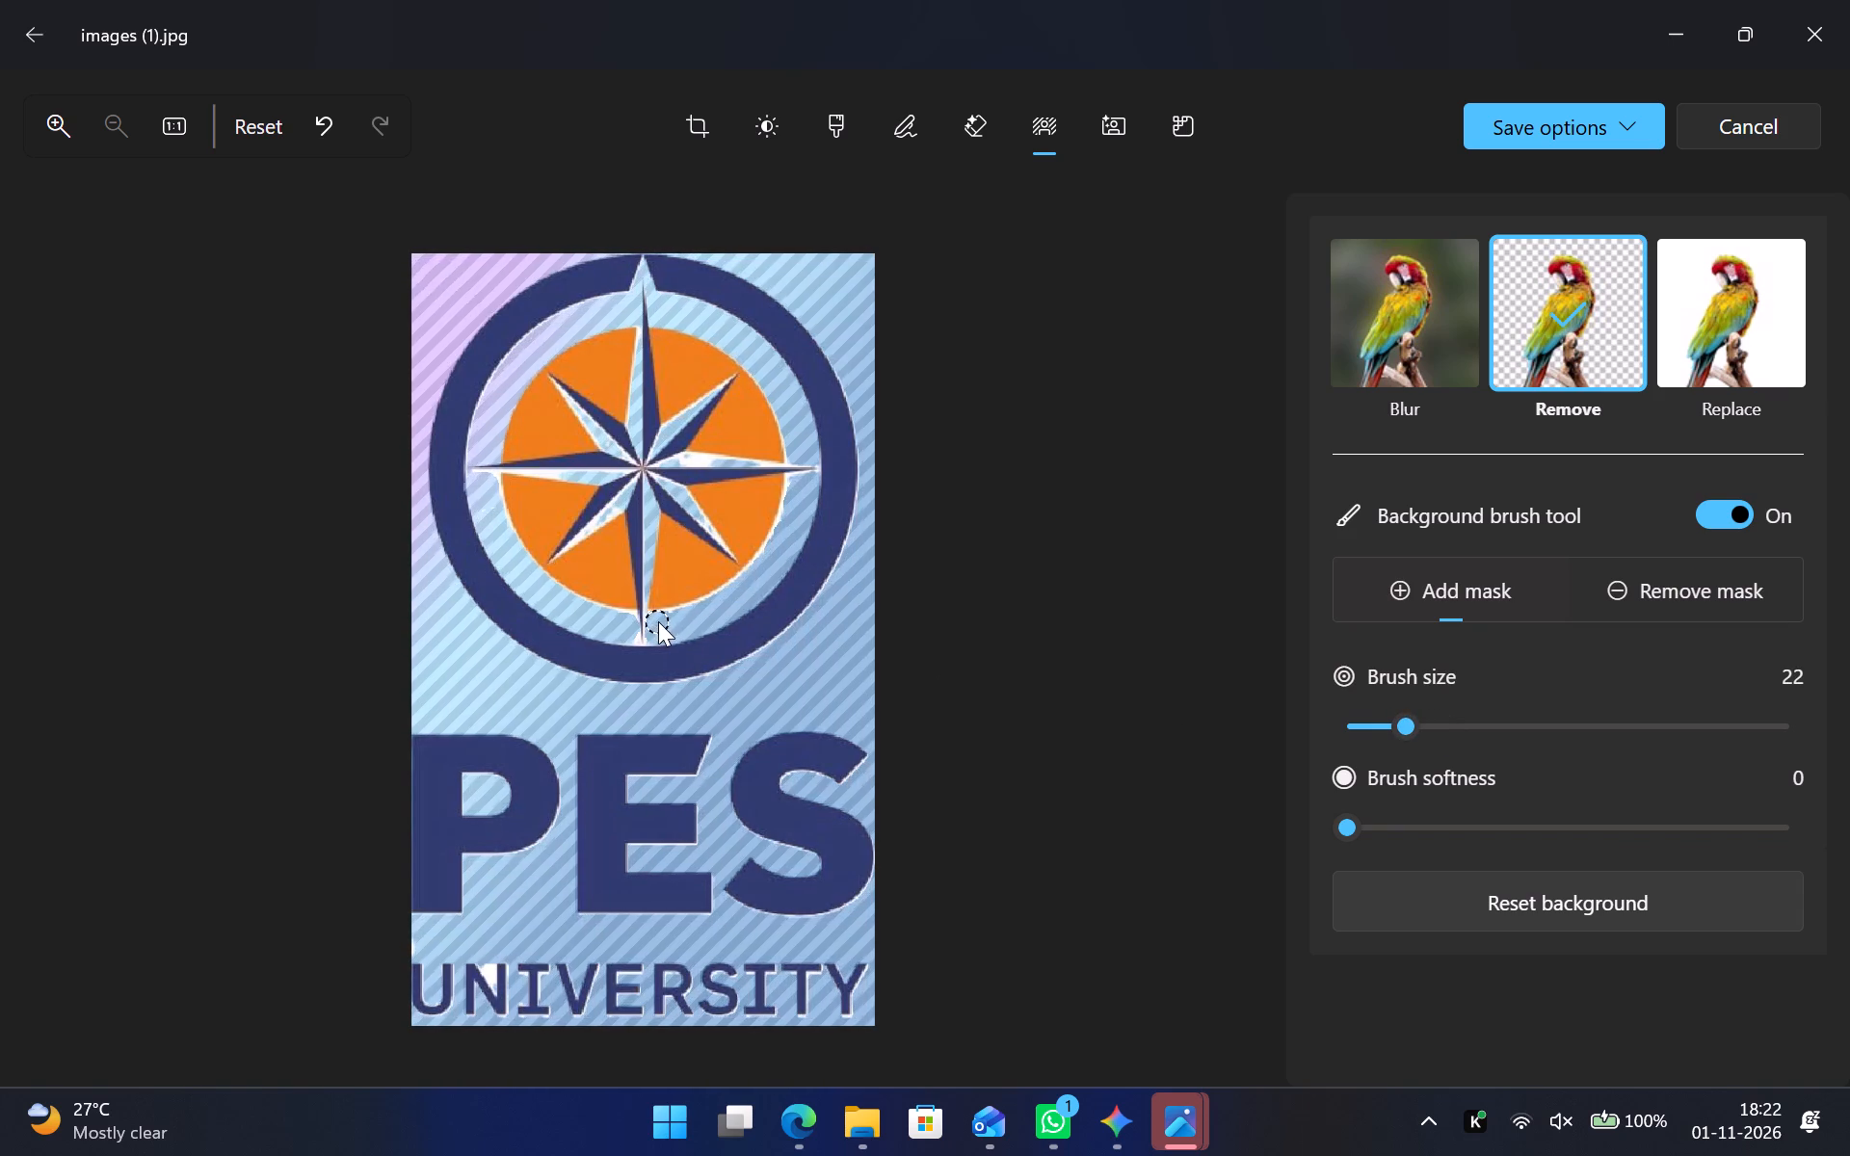
left_click(671, 620)
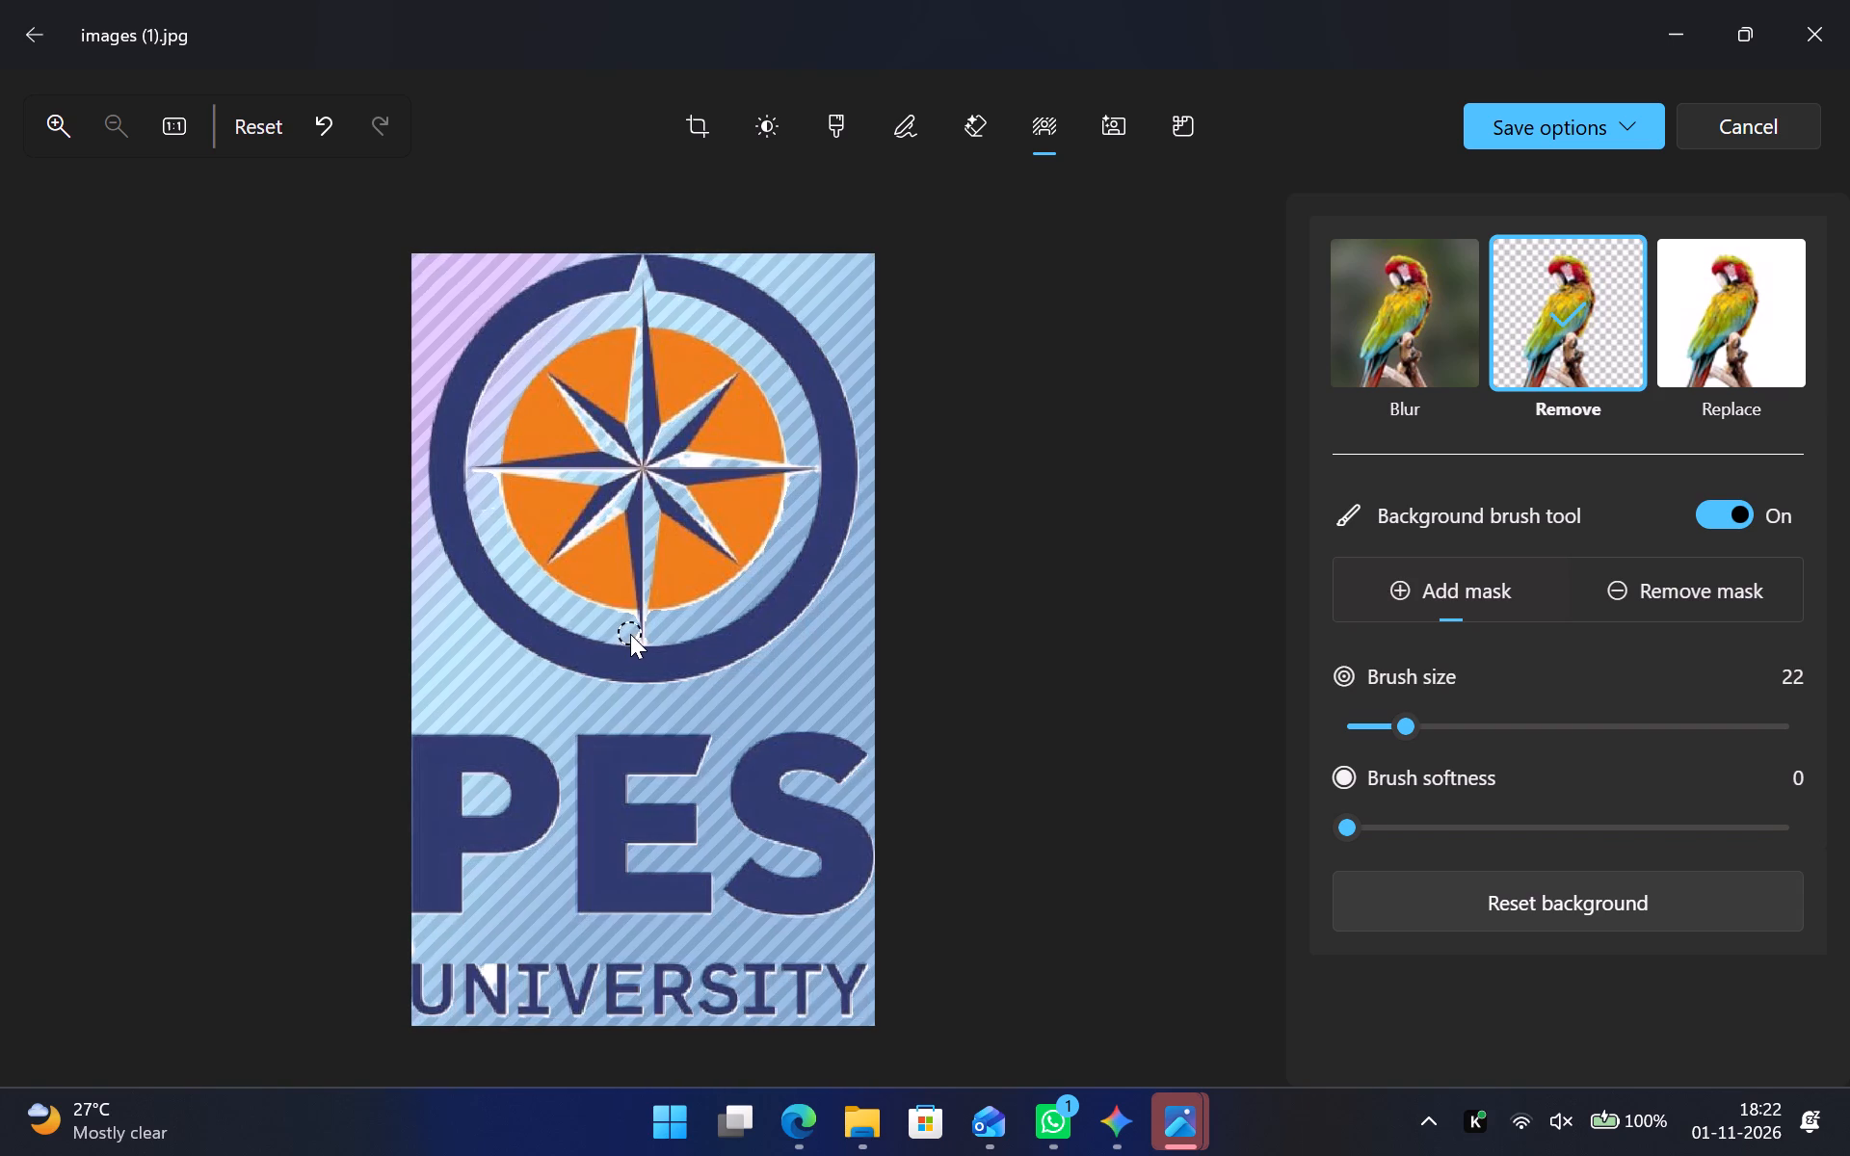
Reduce the brush size to 10 and mask the remaining white slivers on the left and around the tip of the bottom compass point.
left_click_drag(1403, 722, 1312, 705)
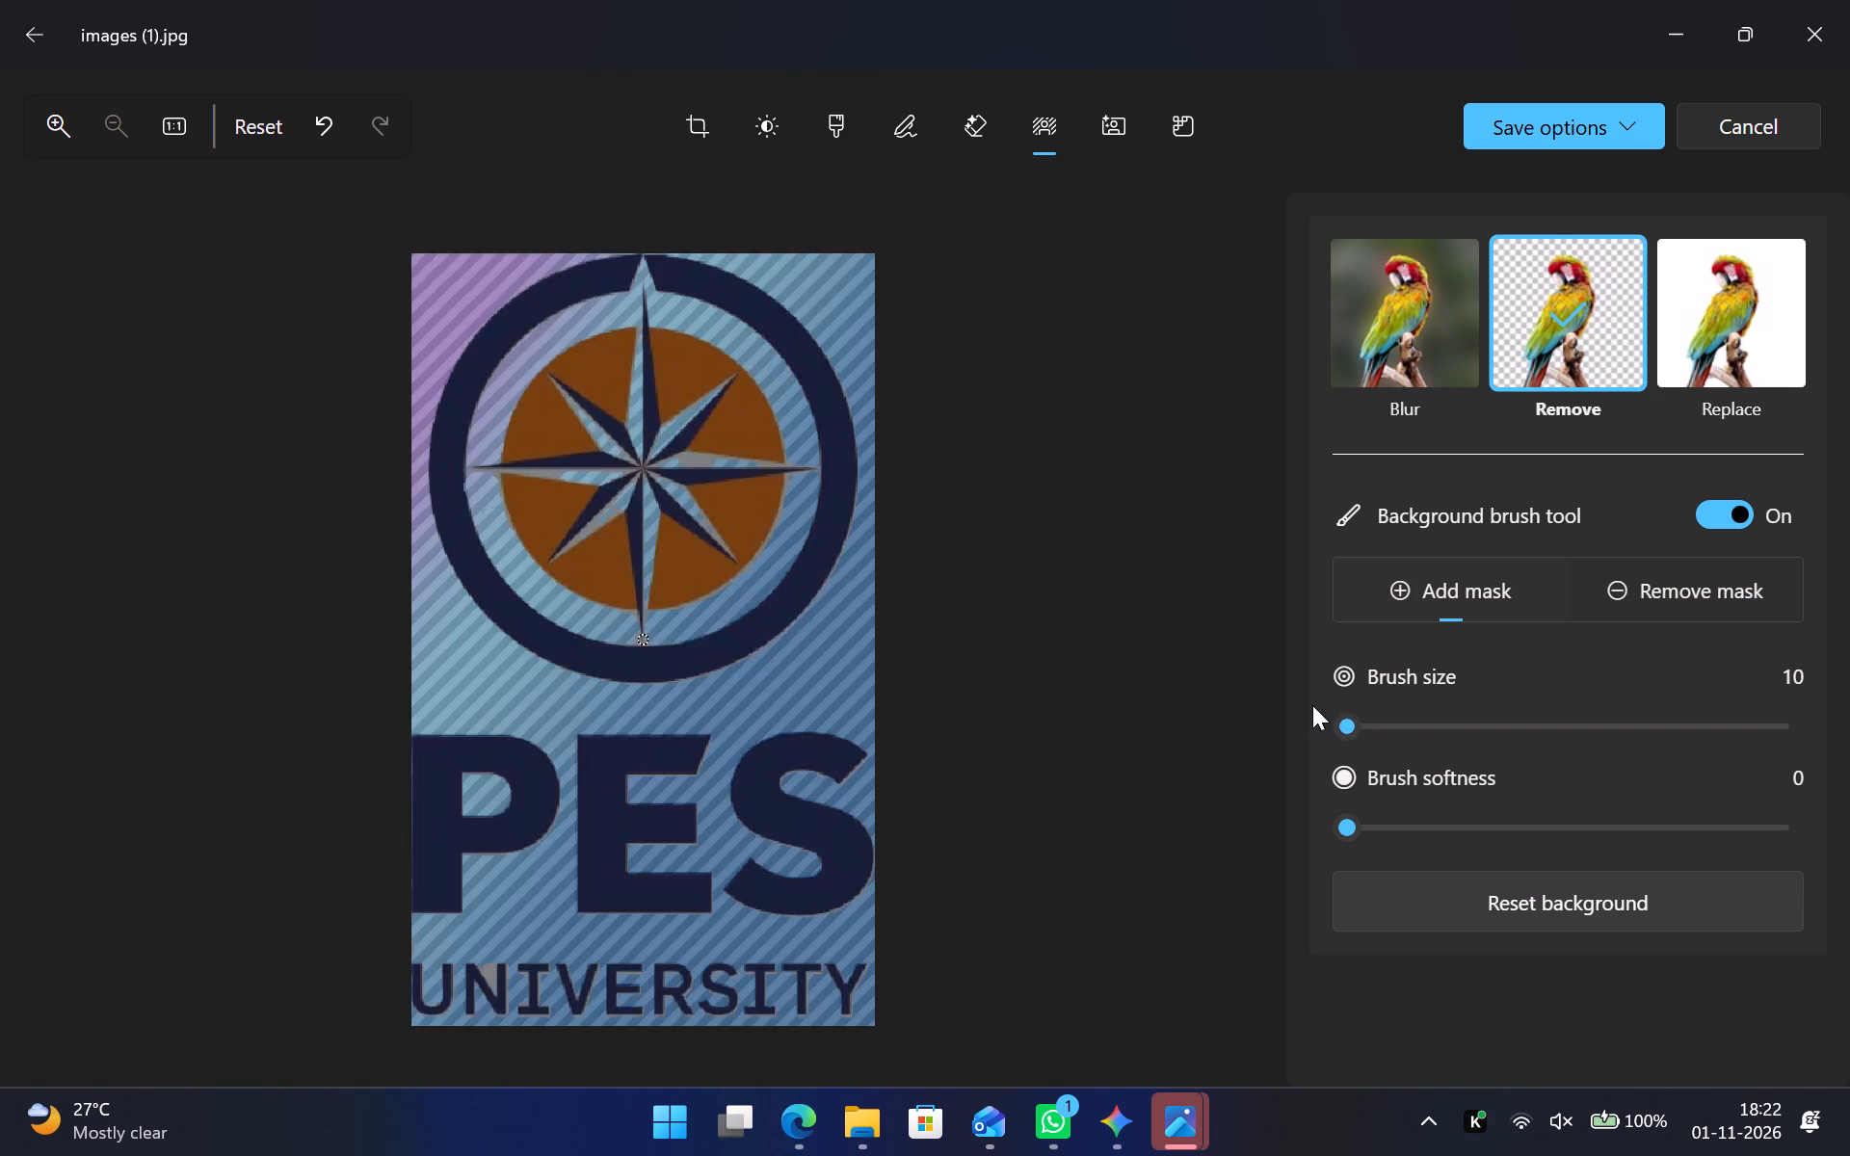
left_click_drag(1312, 705, 1300, 703)
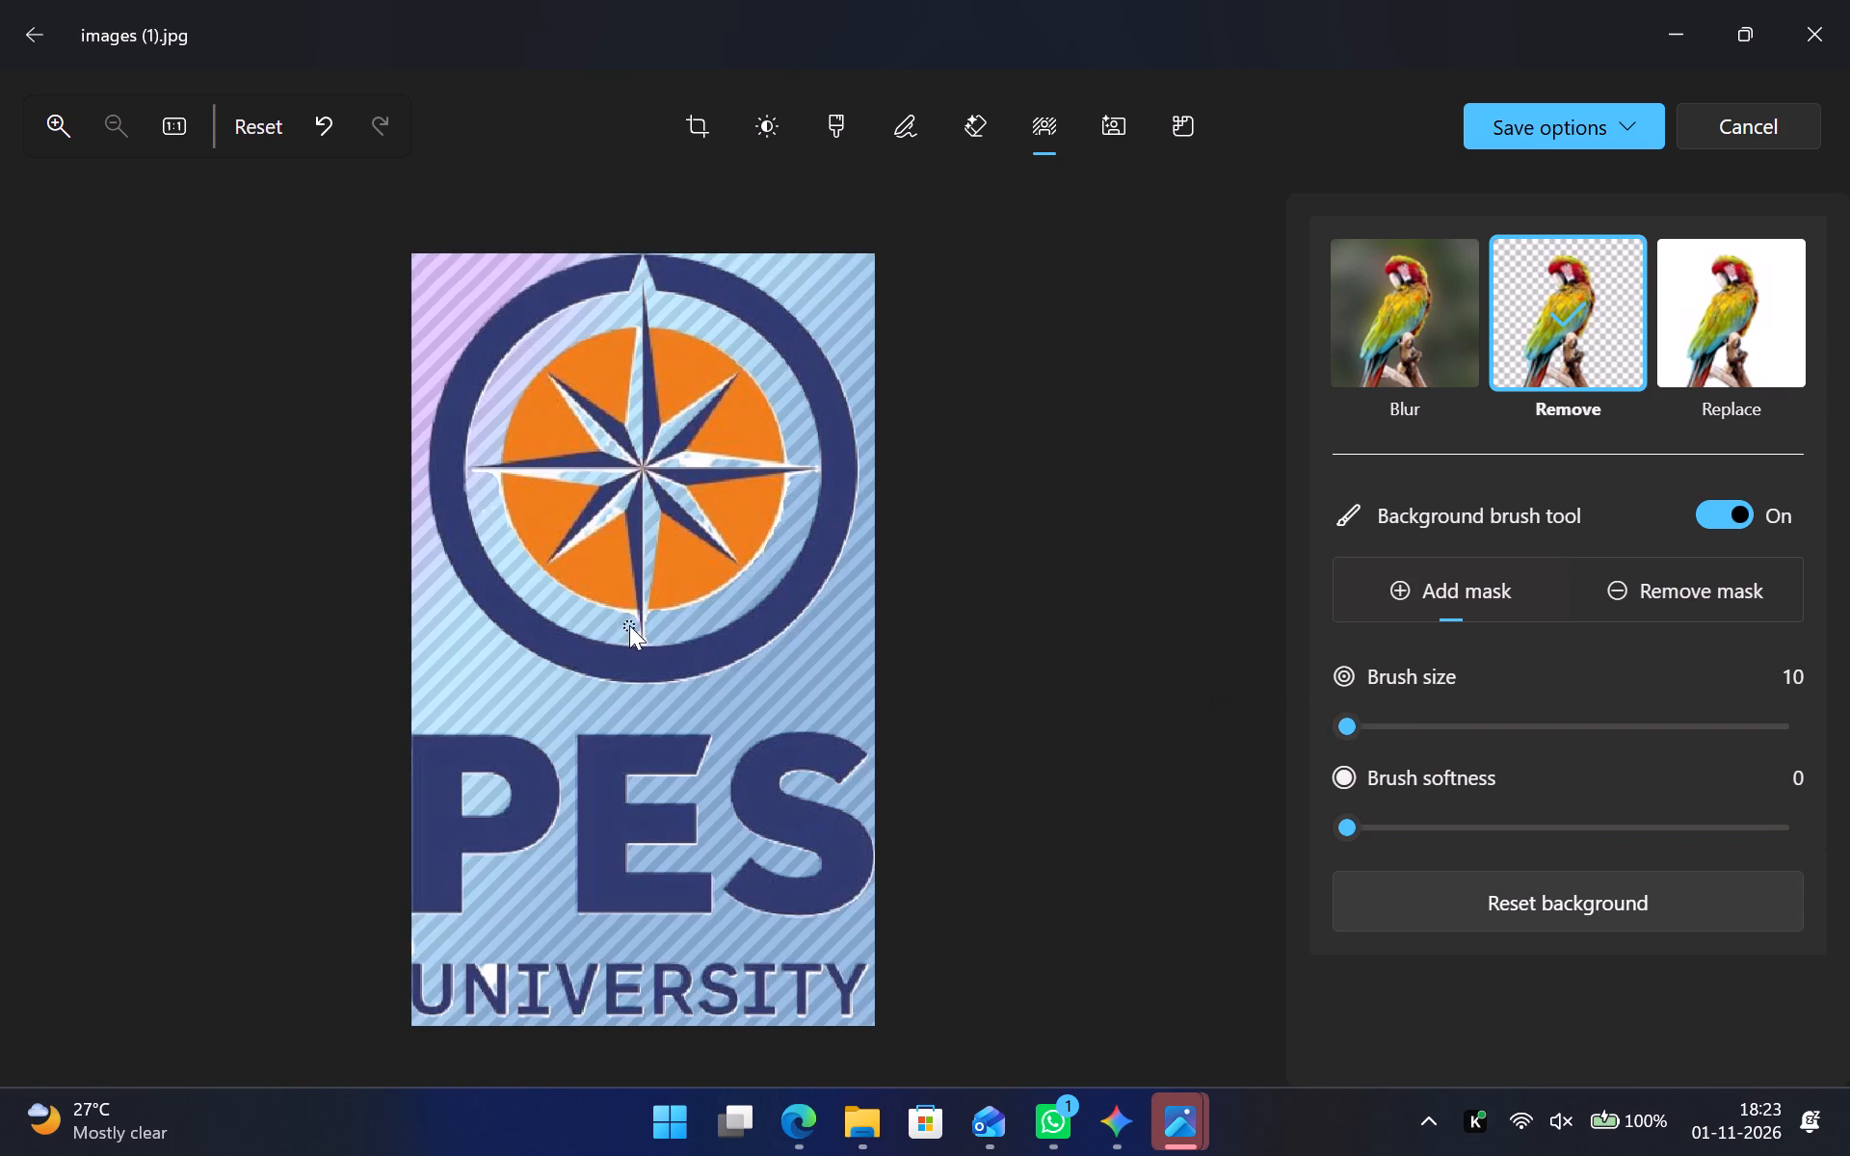
left_click_drag(627, 616, 626, 617)
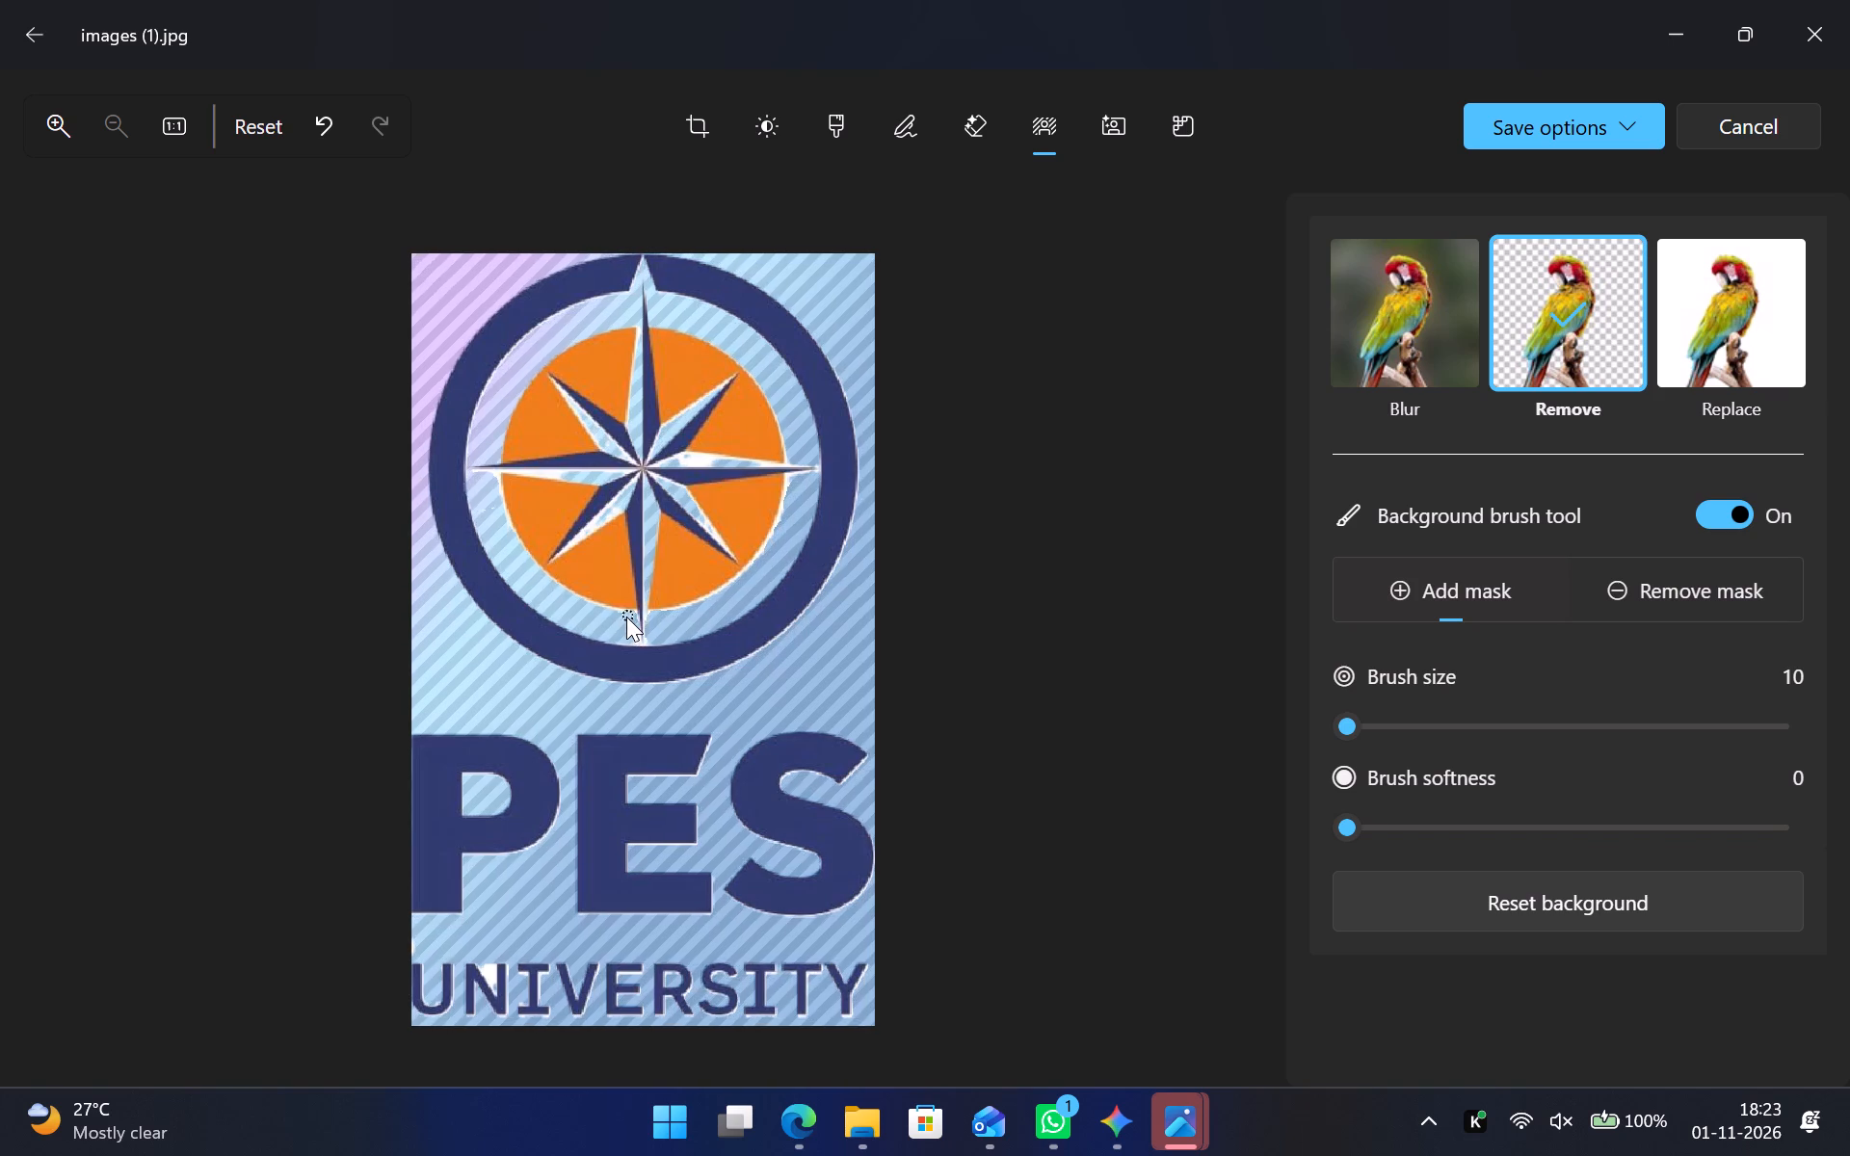
left_click_drag(626, 617, 625, 620)
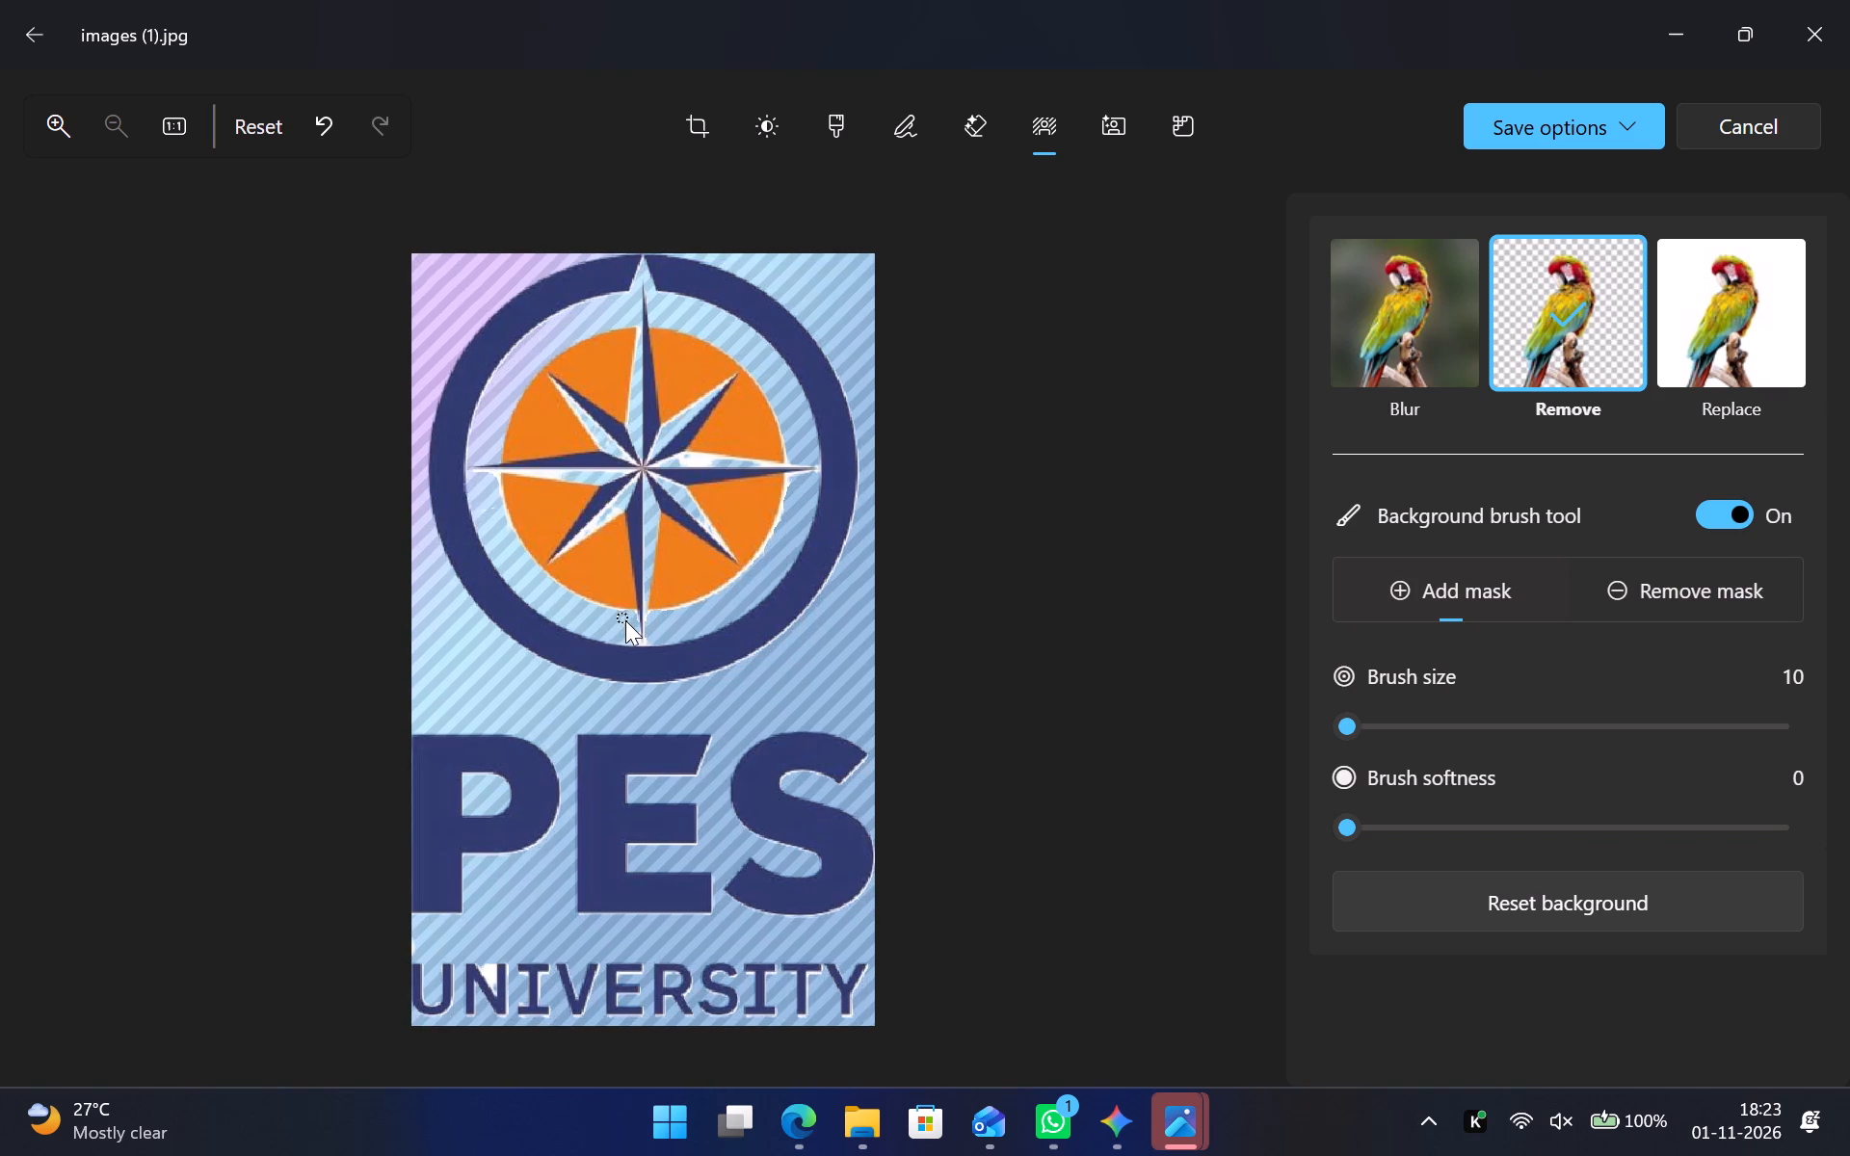
left_click_drag(625, 620, 634, 638)
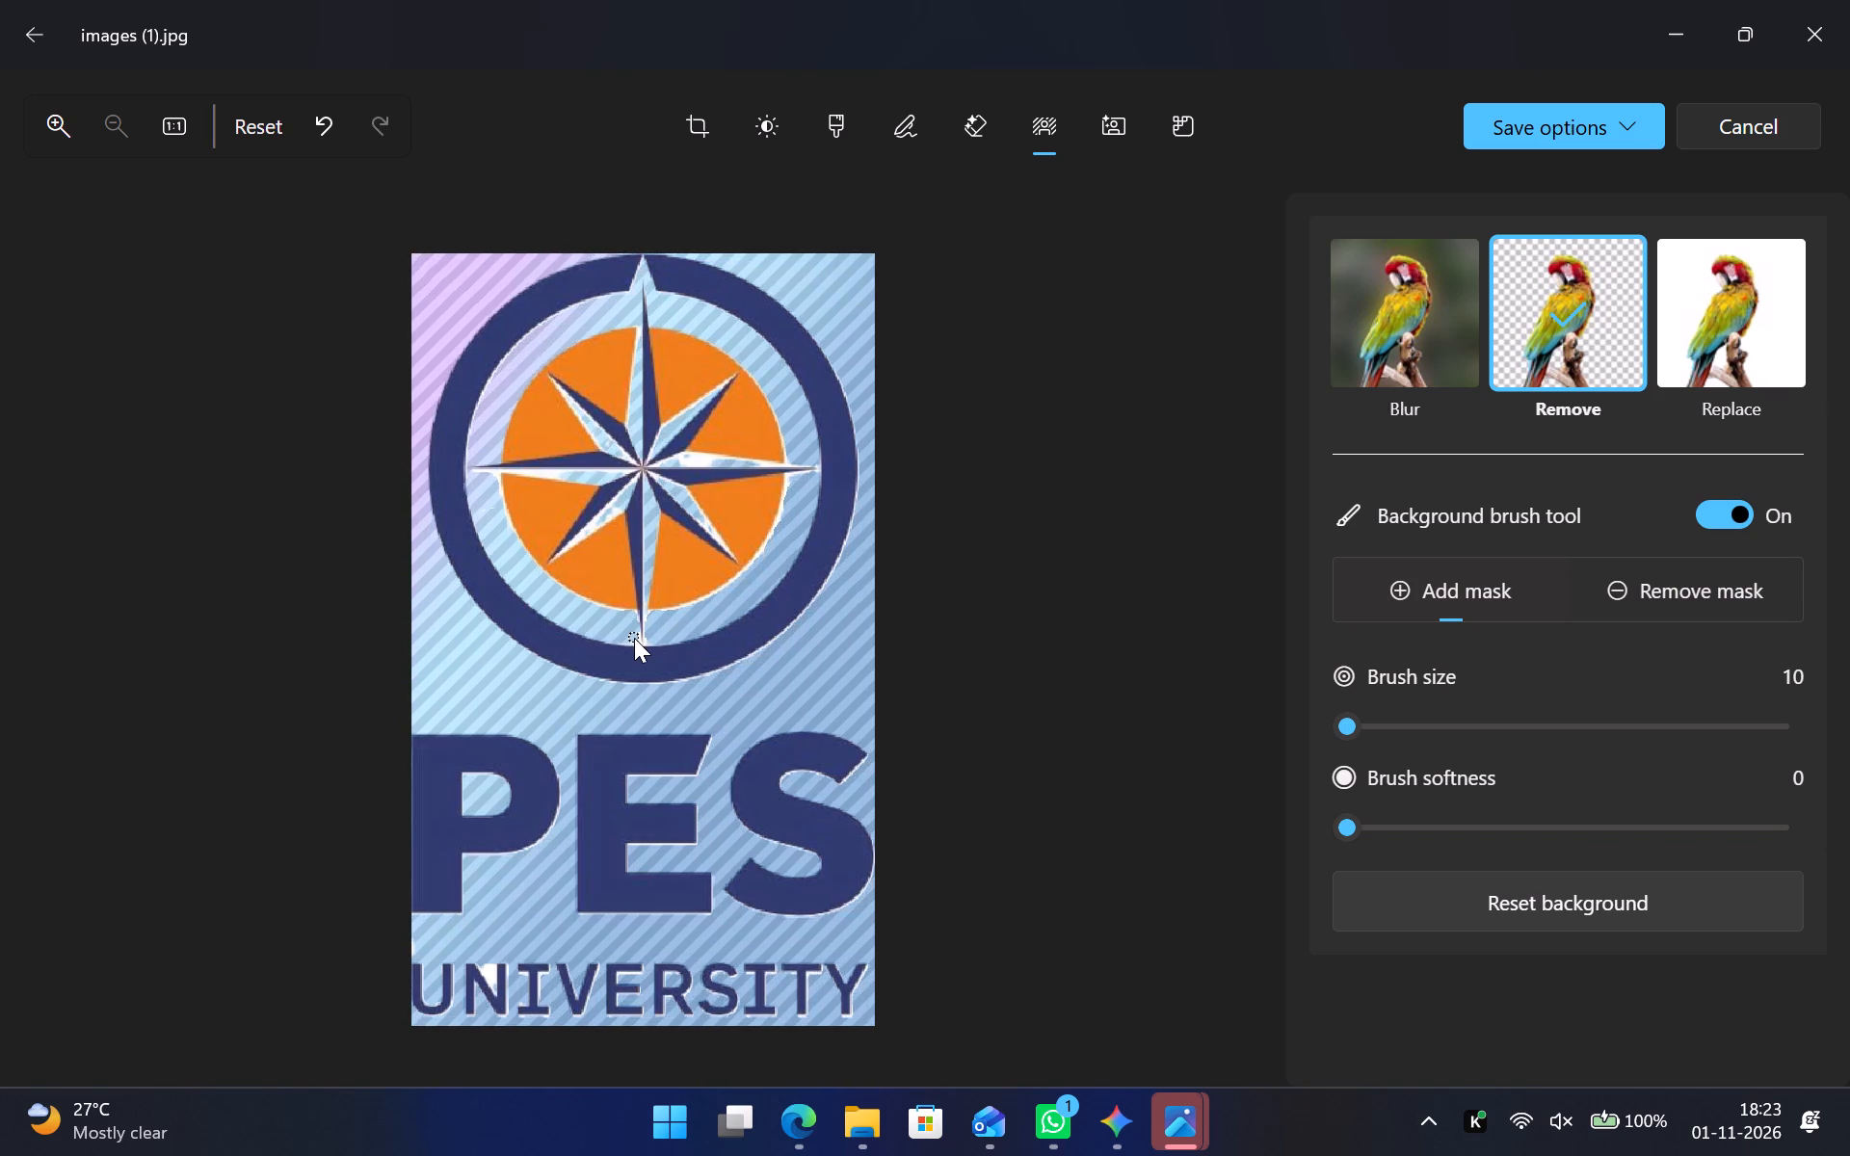
left_click_drag(634, 638, 635, 639)
left_click(635, 634)
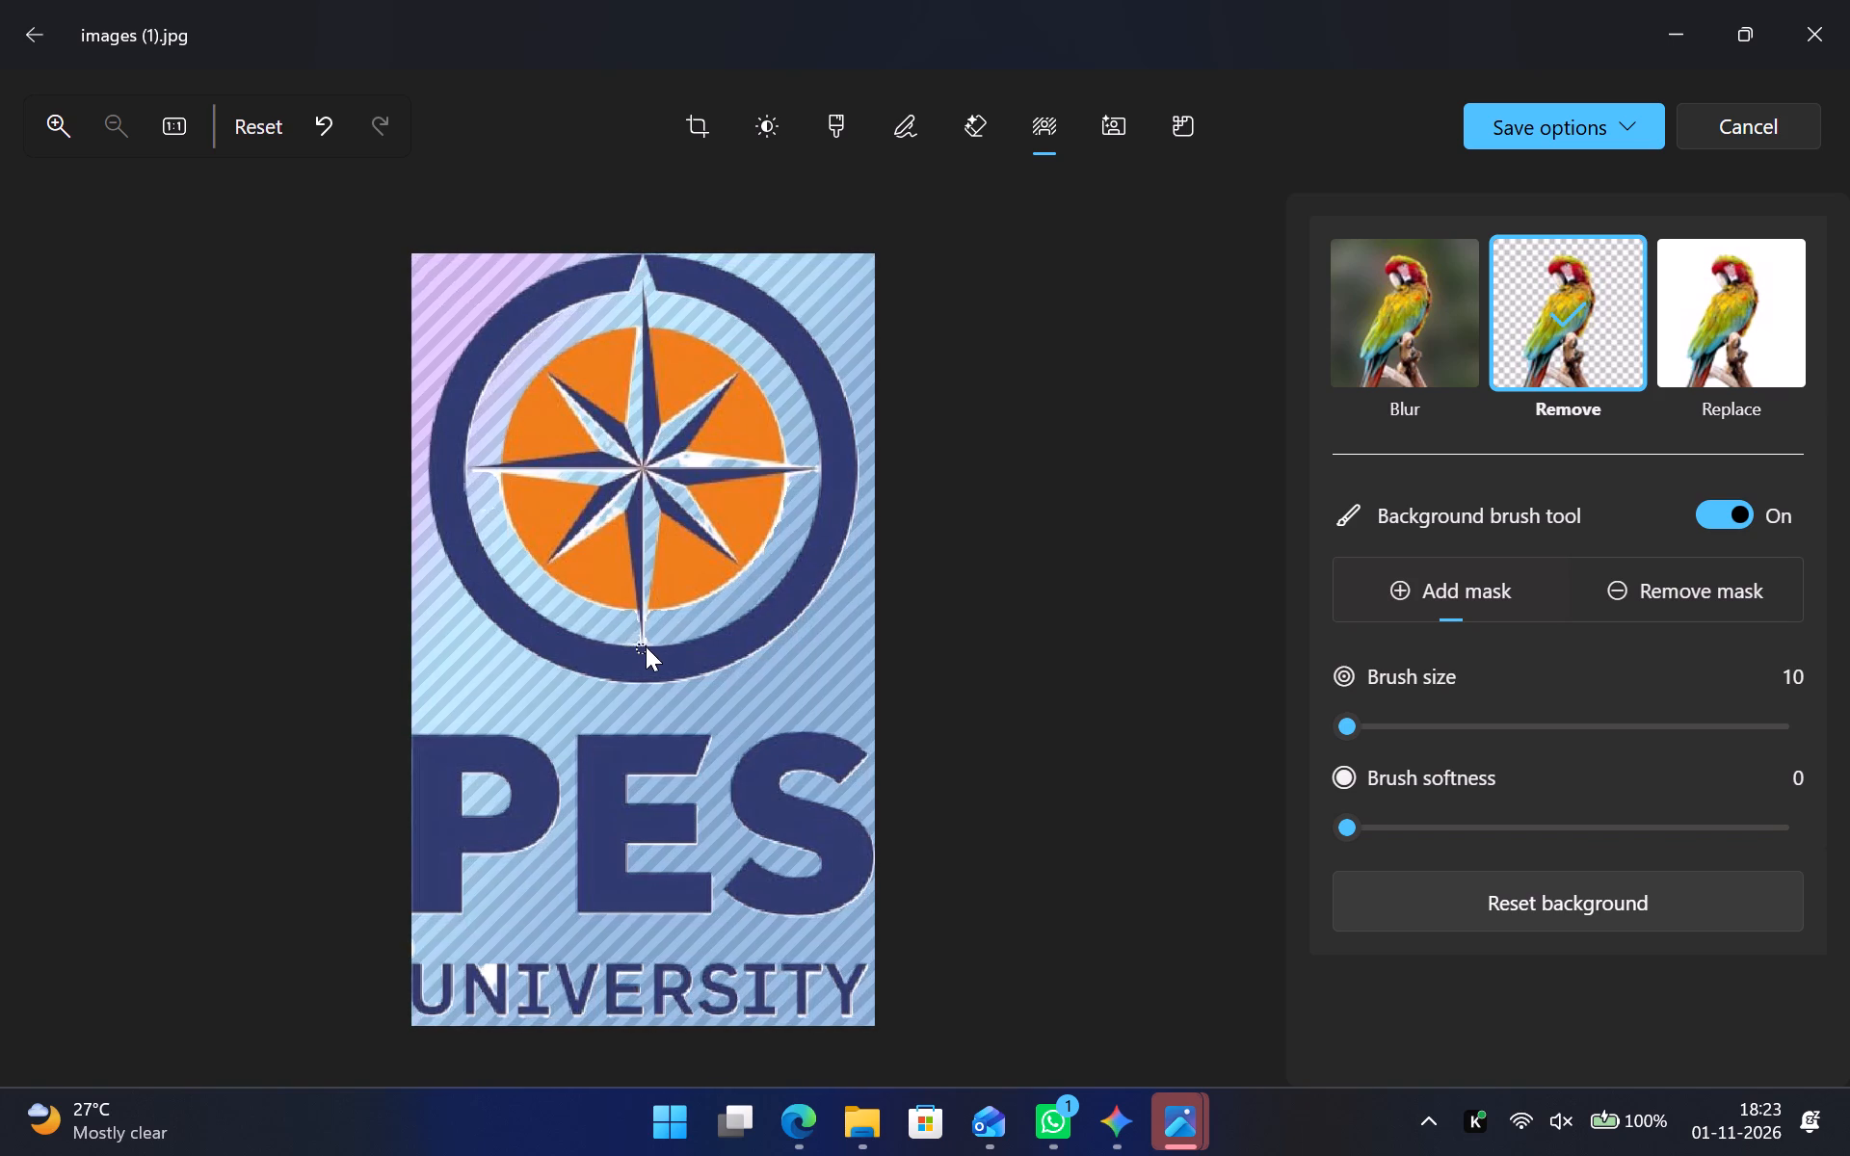
left_click(649, 643)
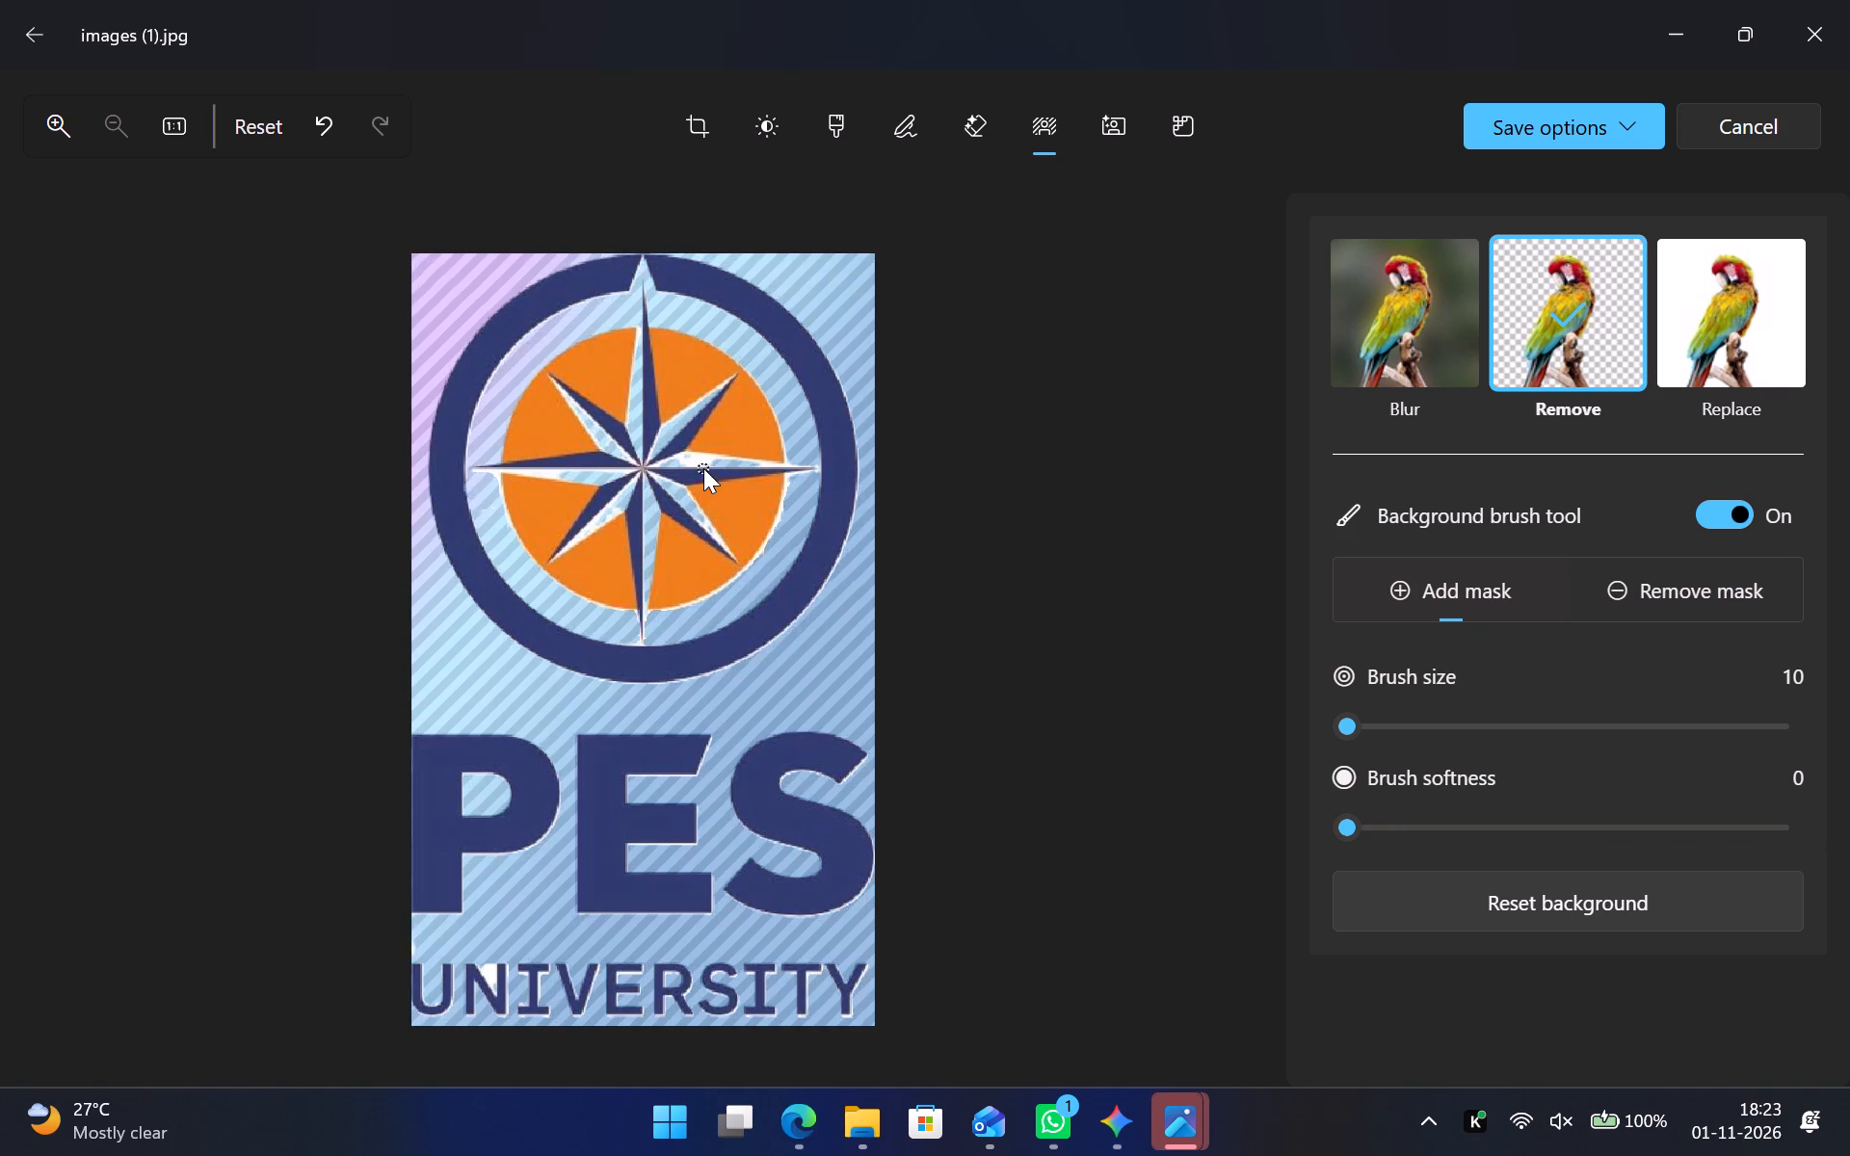
Mask the leftover white in the upper half of the compass star's east point with the size 10 brush.
left_click_drag(715, 463, 702, 463)
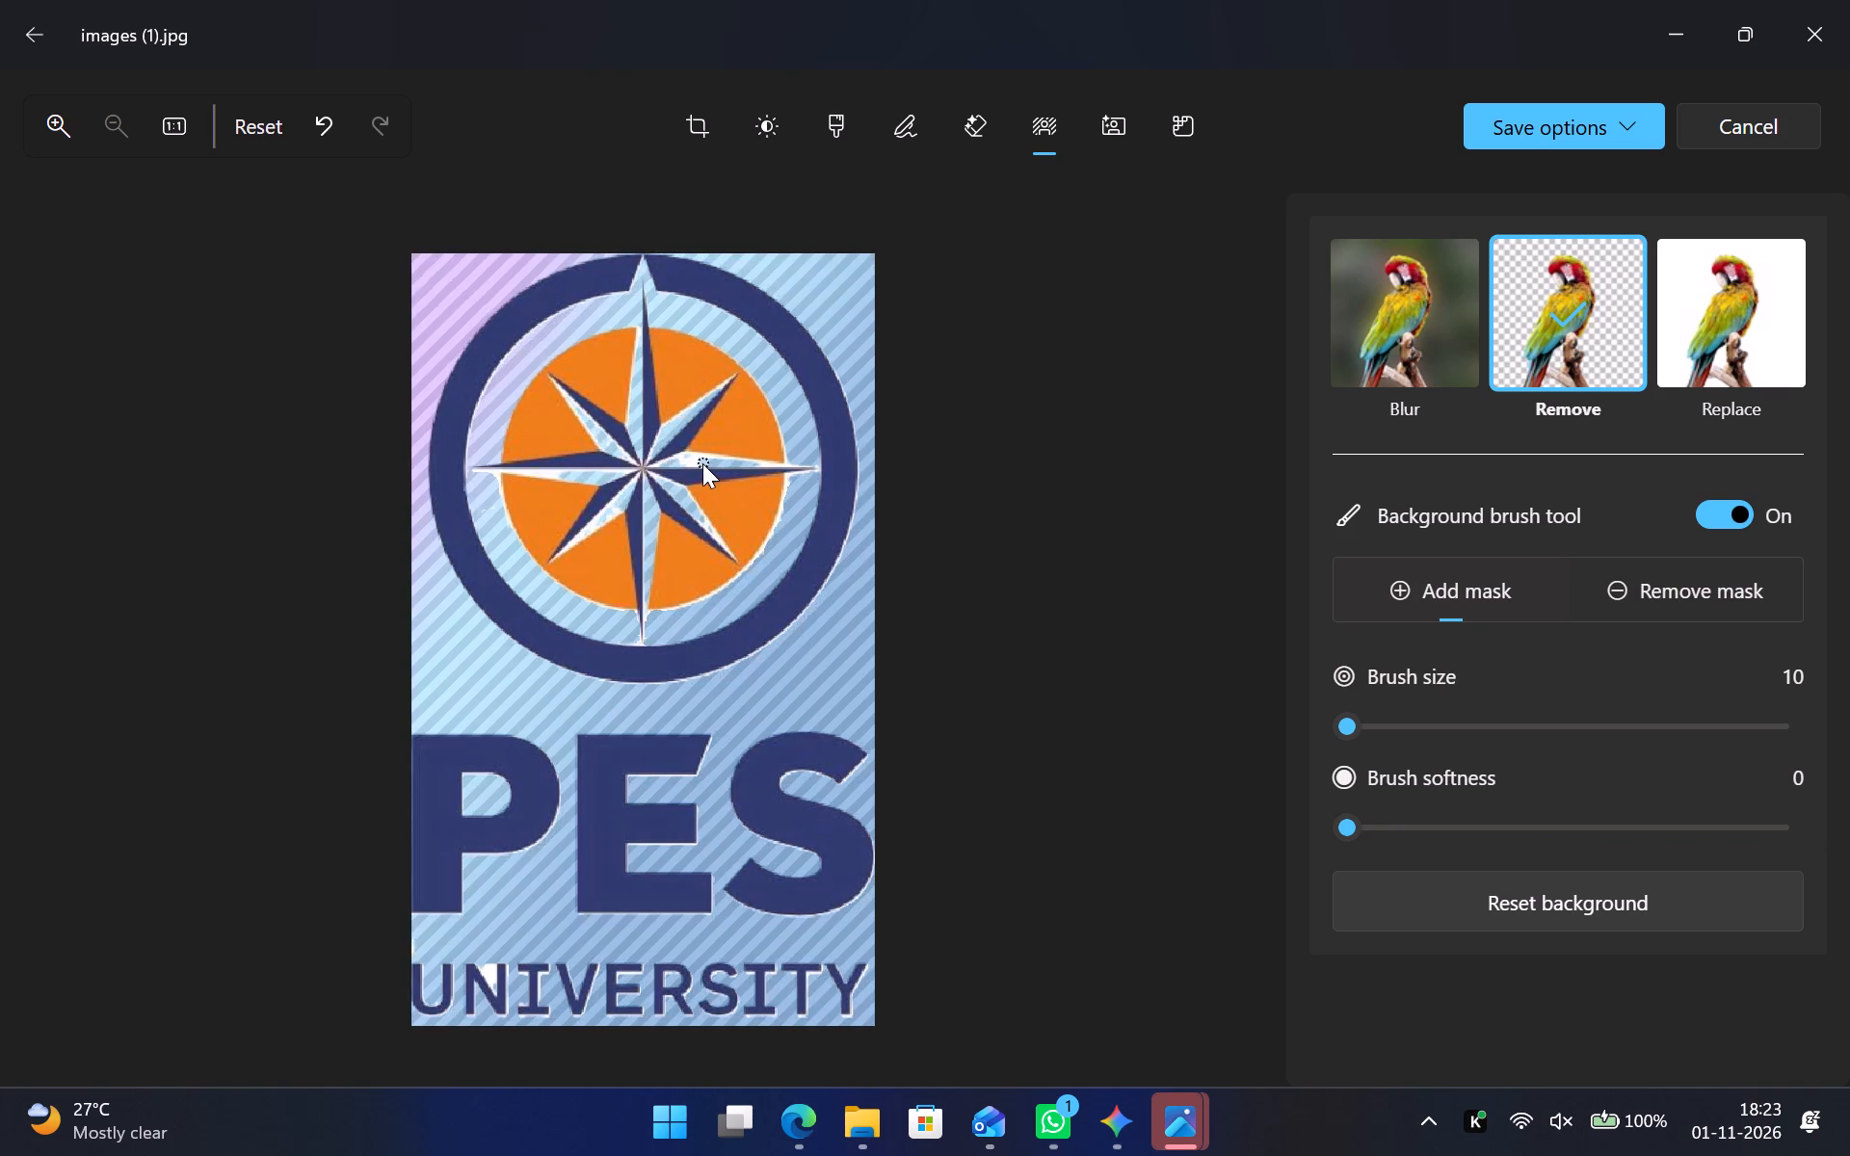
left_click_drag(702, 463, 690, 464)
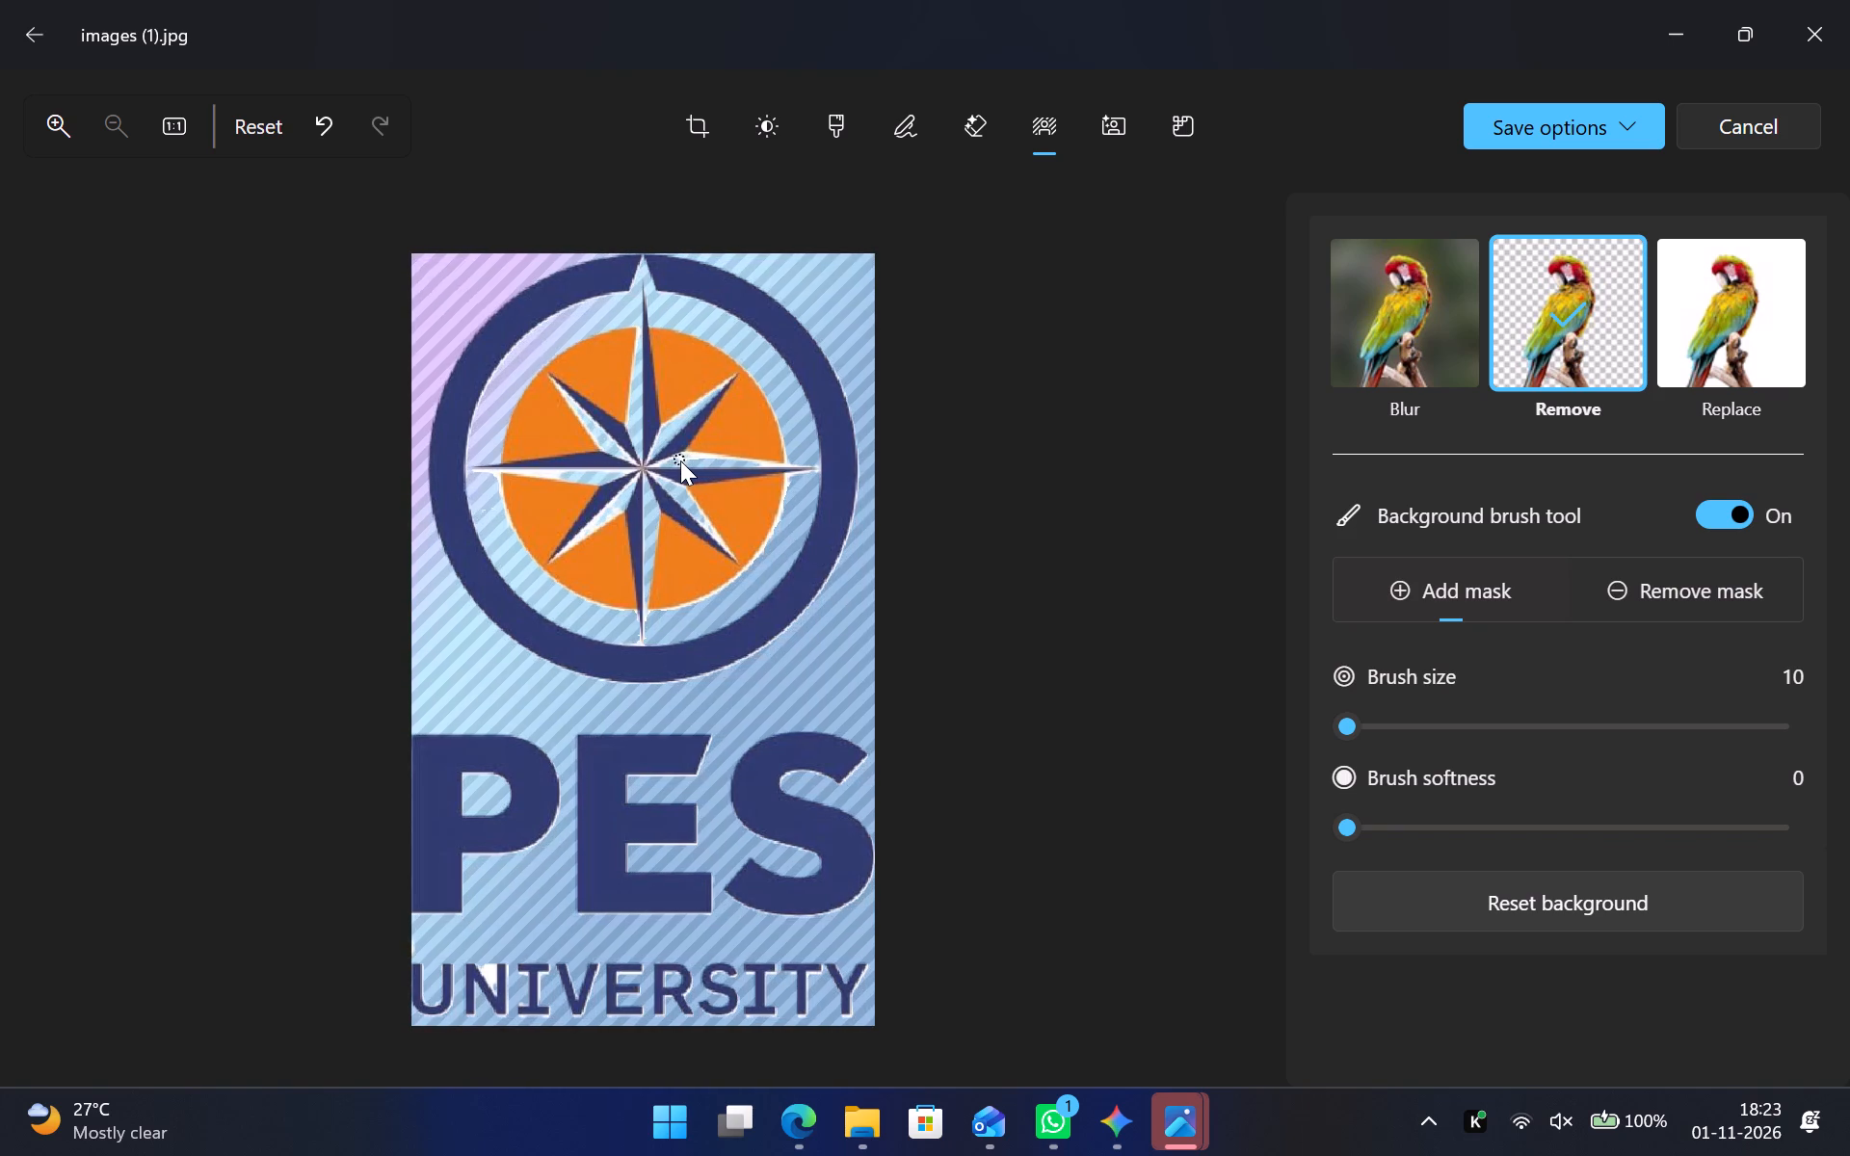
left_click_drag(680, 460, 727, 463)
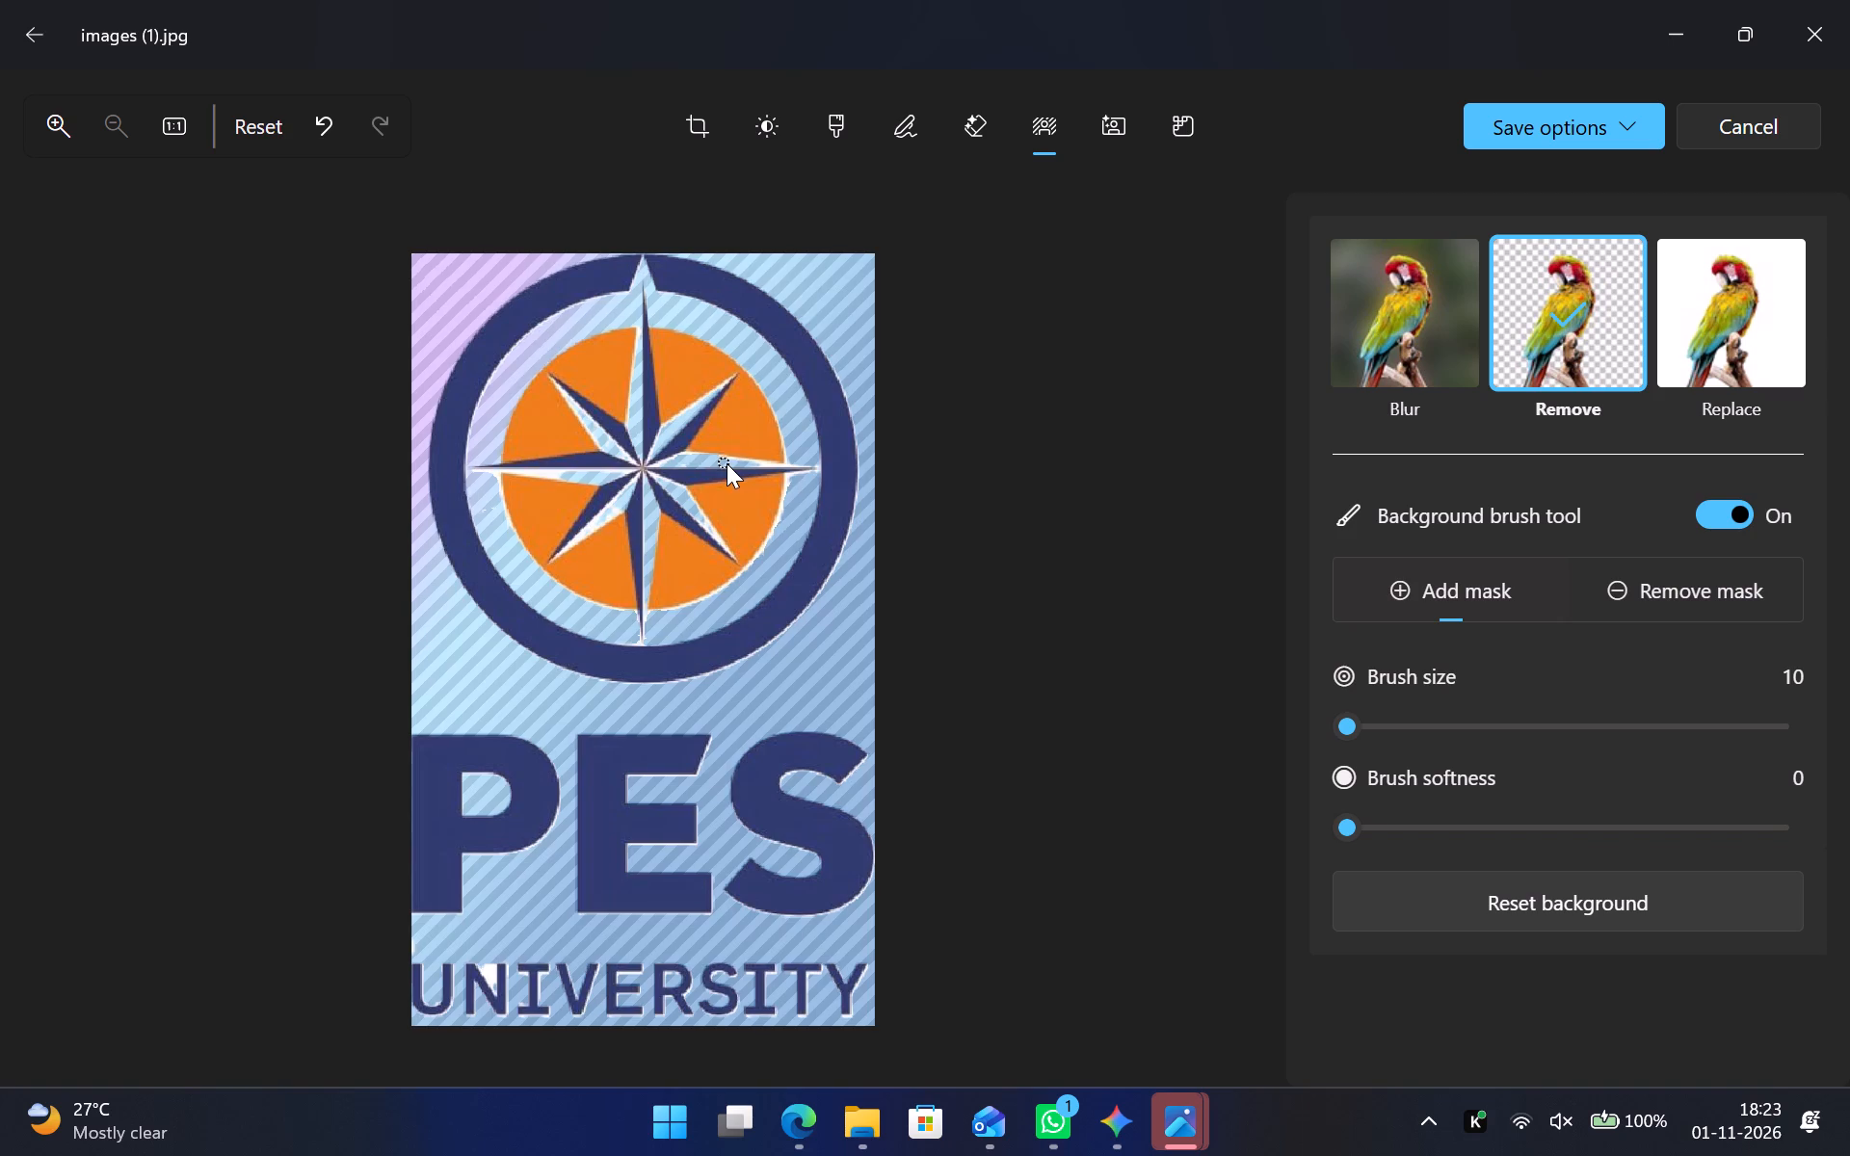
left_click_drag(727, 463, 746, 464)
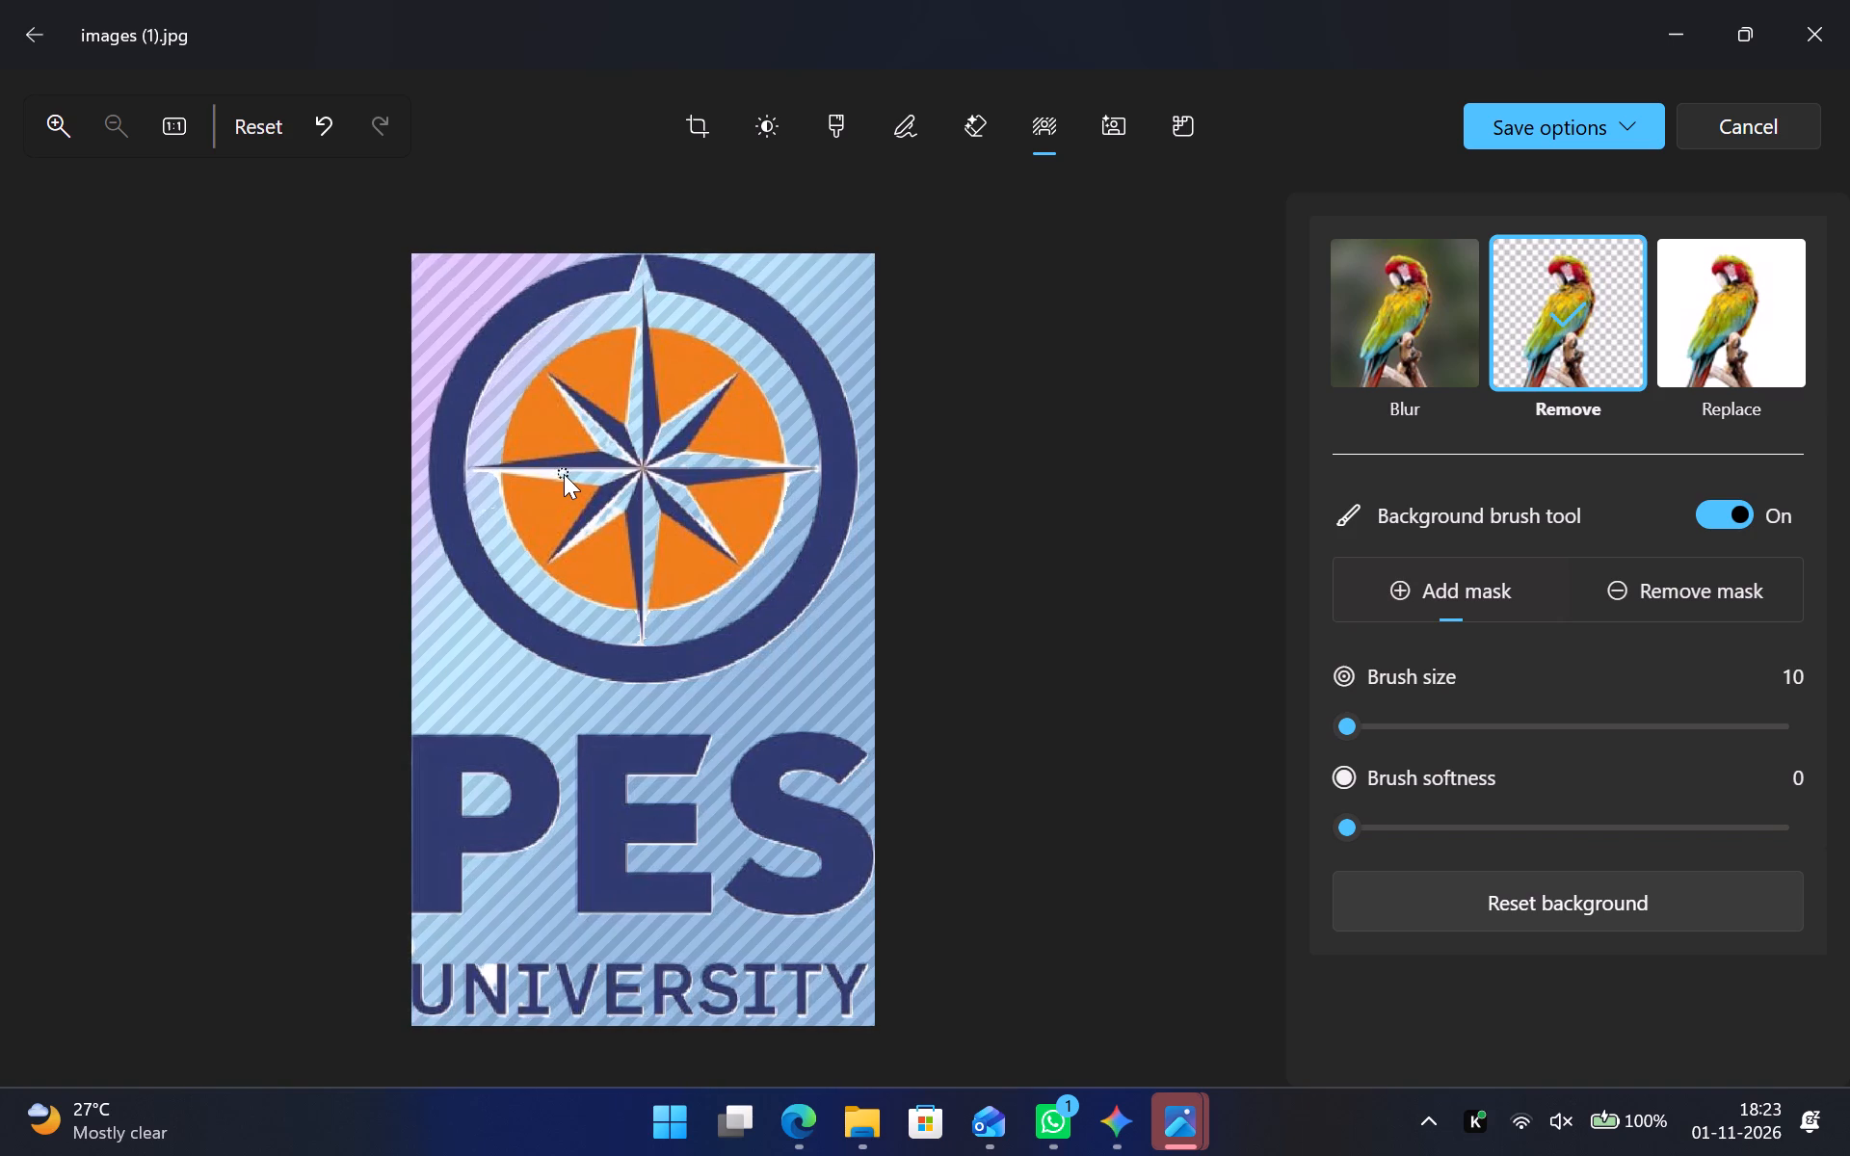
Mask the leftover white along the lower half of the compass star's west point with the size 10 brush.
left_click_drag(564, 474, 527, 473)
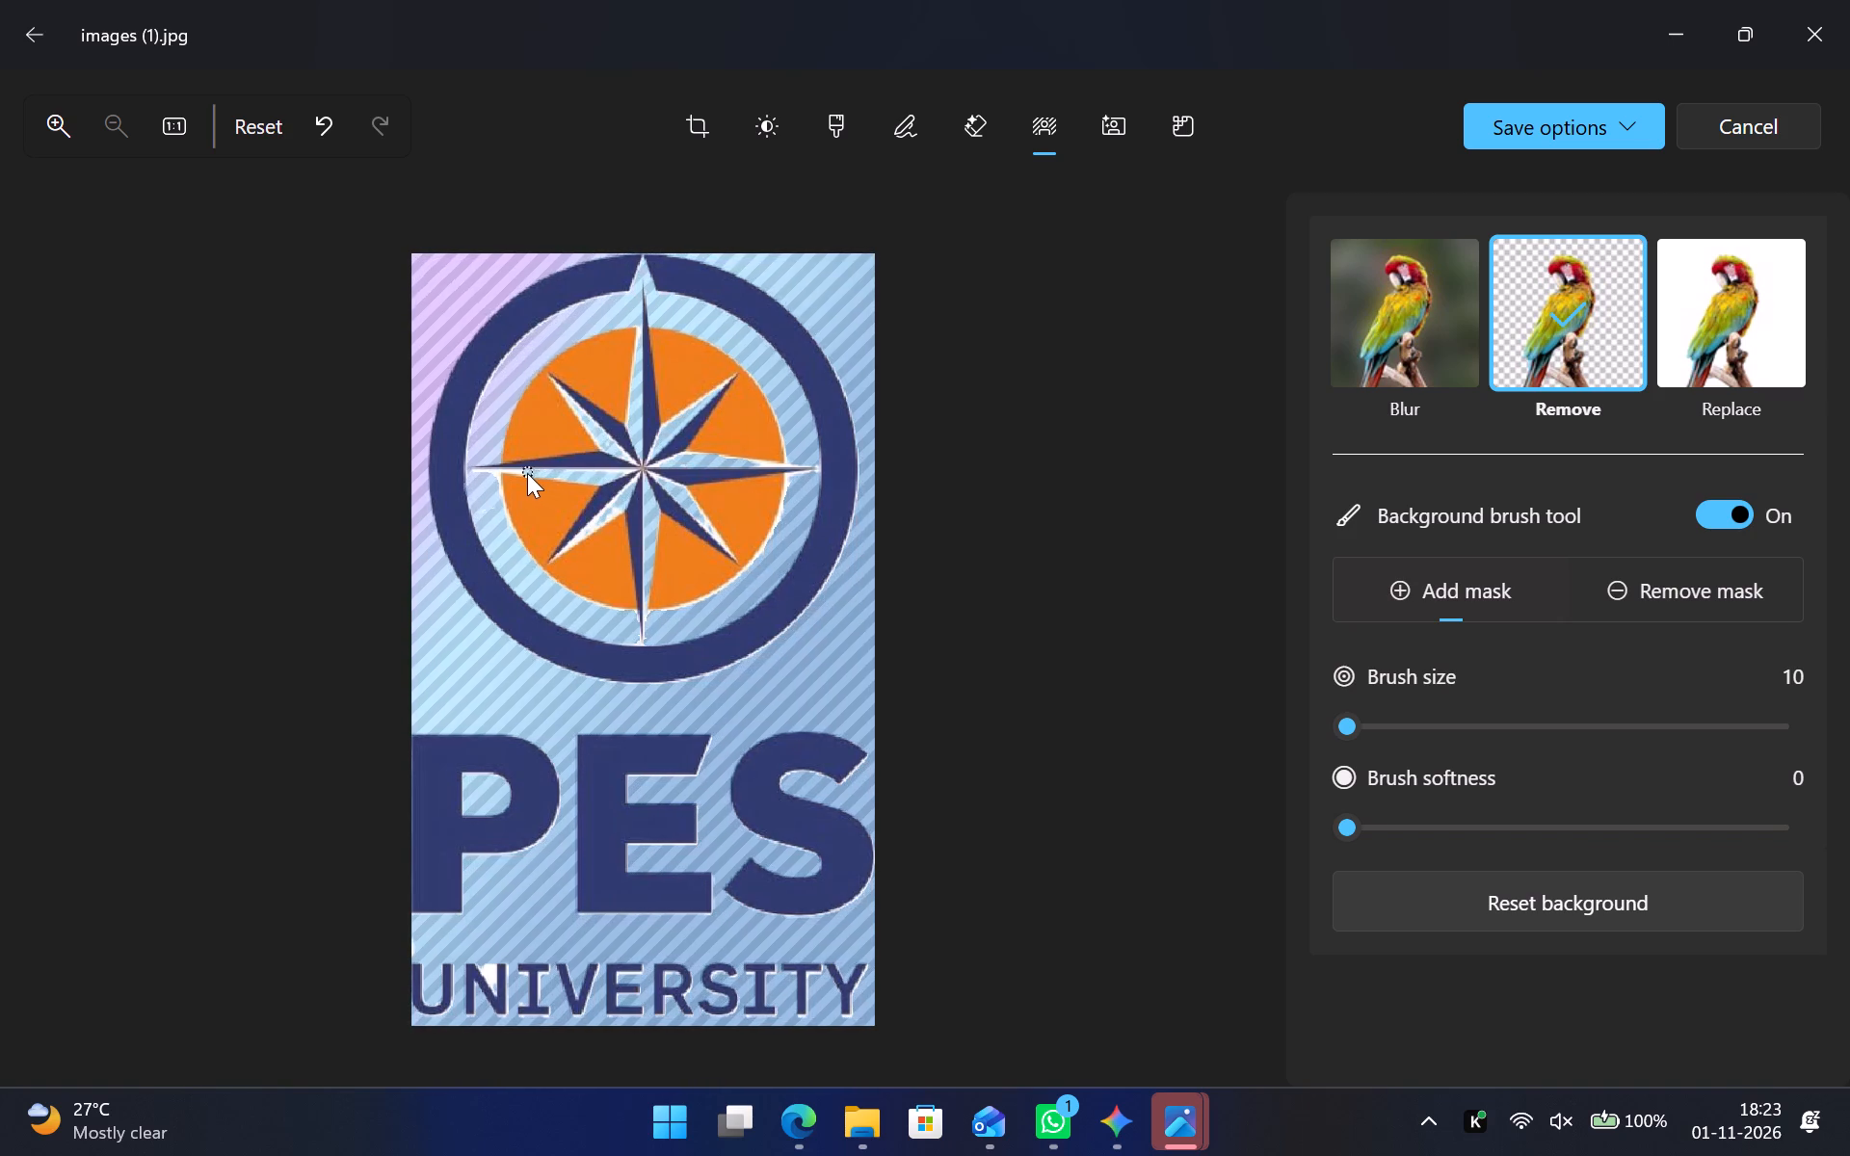
left_click_drag(527, 473, 487, 472)
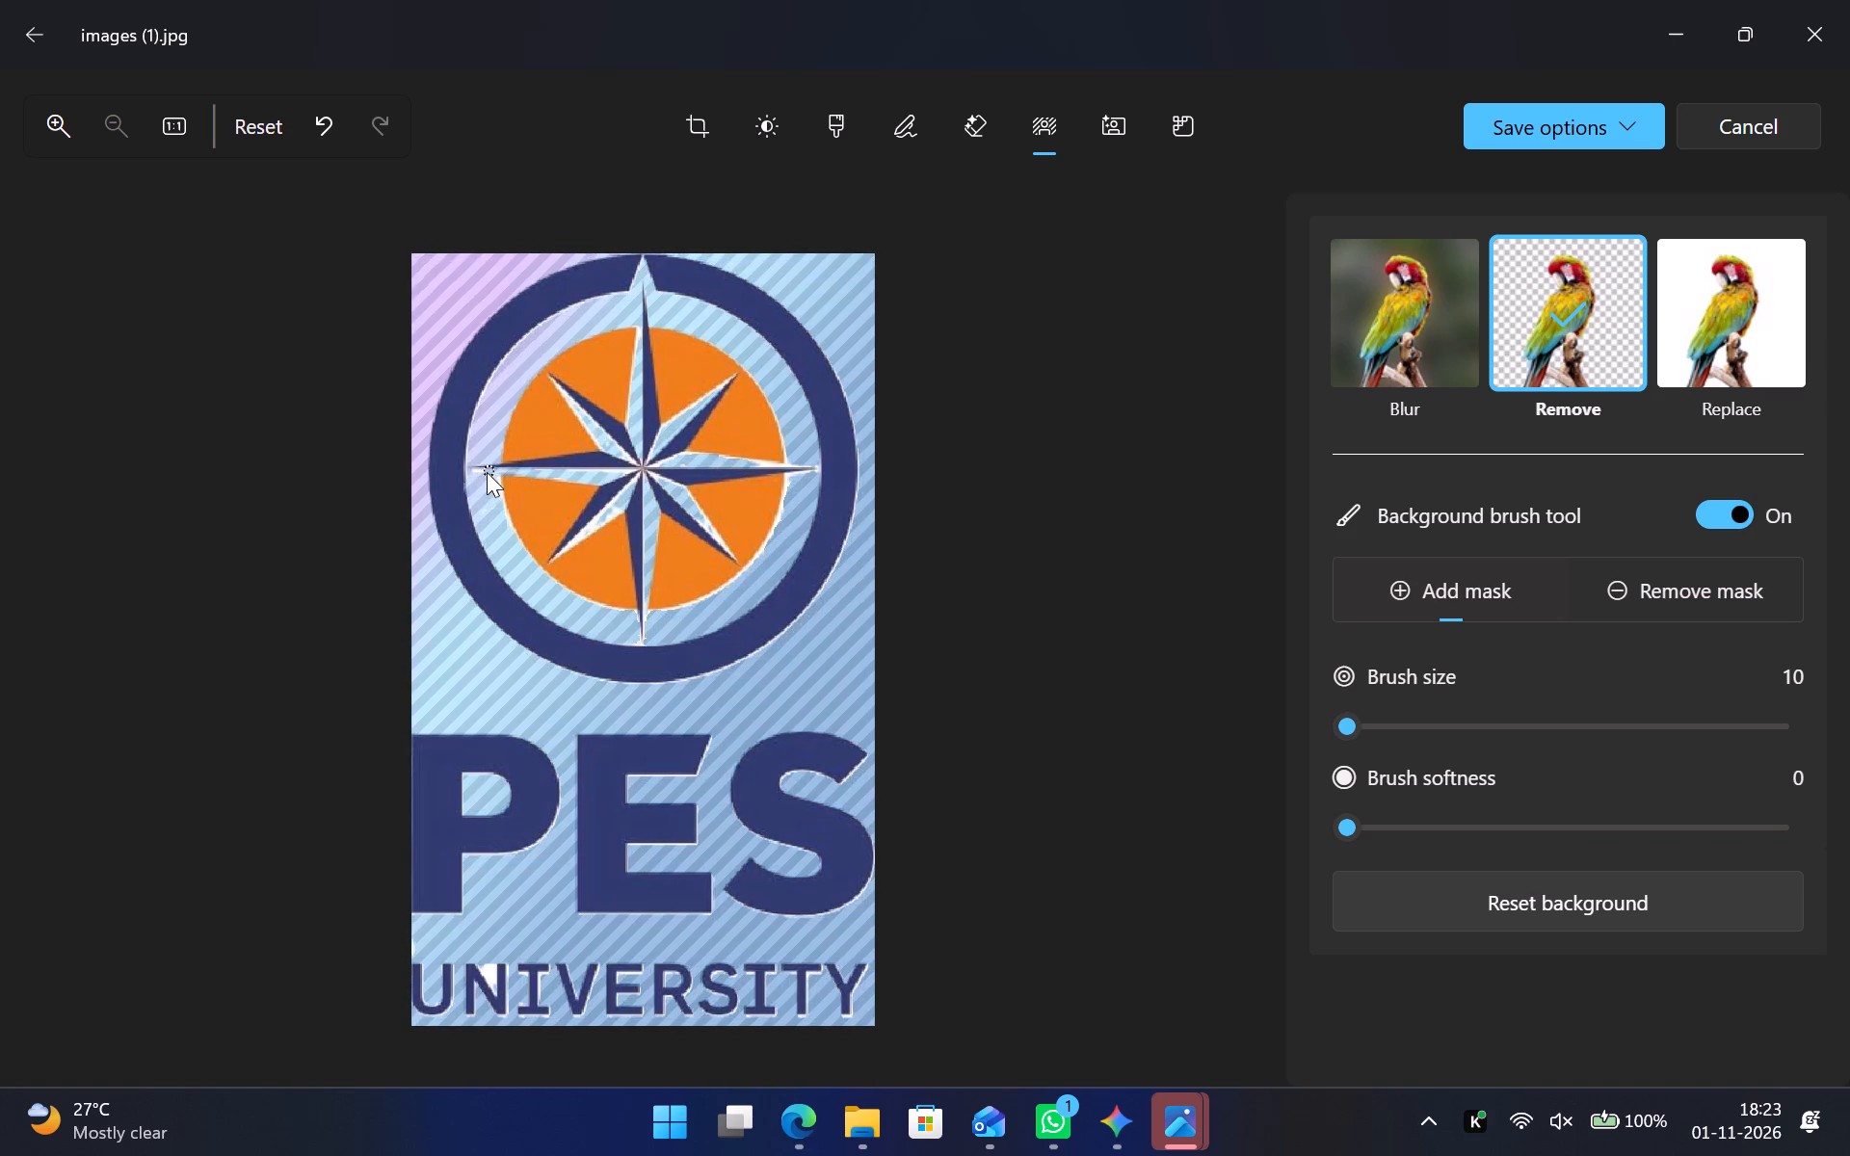
left_click_drag(487, 472, 474, 472)
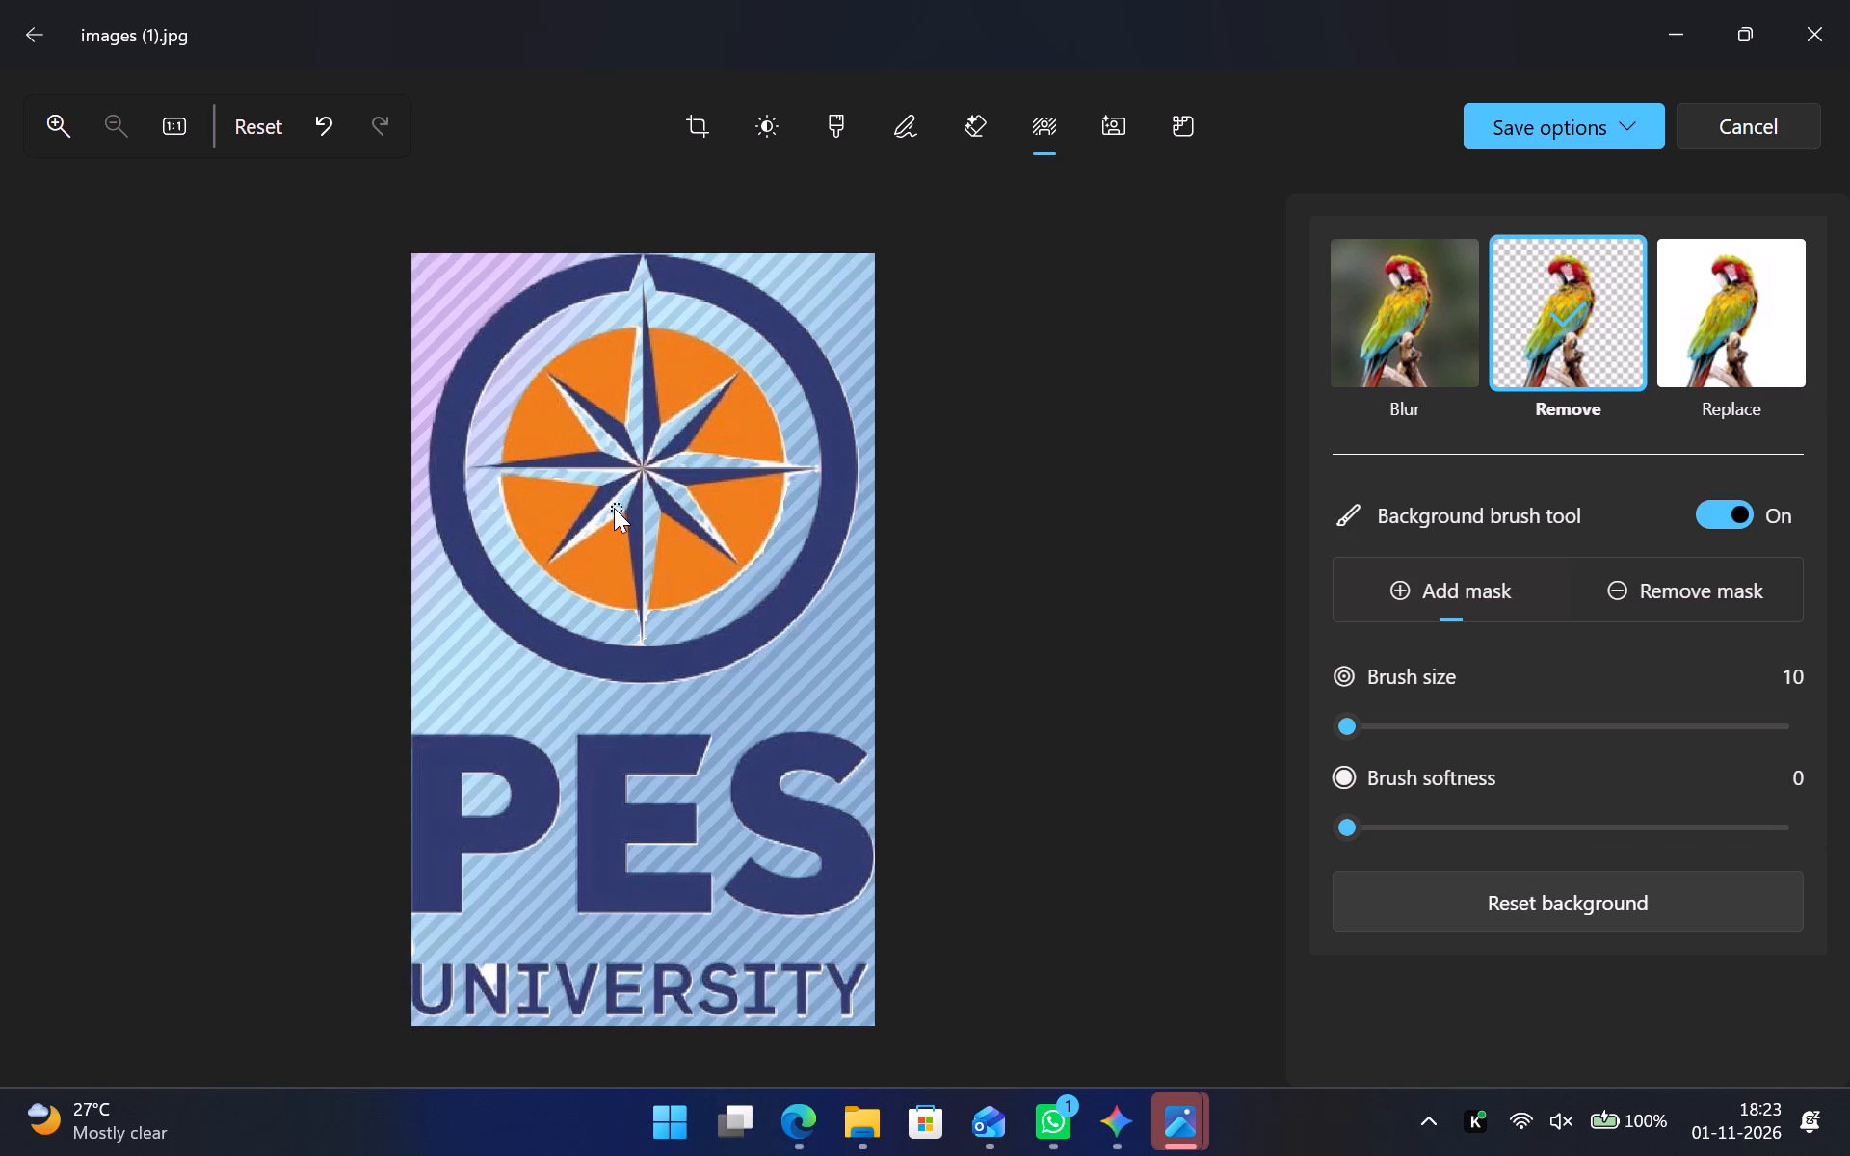
Mask the leftover white on the compass star's southwest point in short dabs, undoing the initial stroke.
left_click_drag(614, 508, 598, 512)
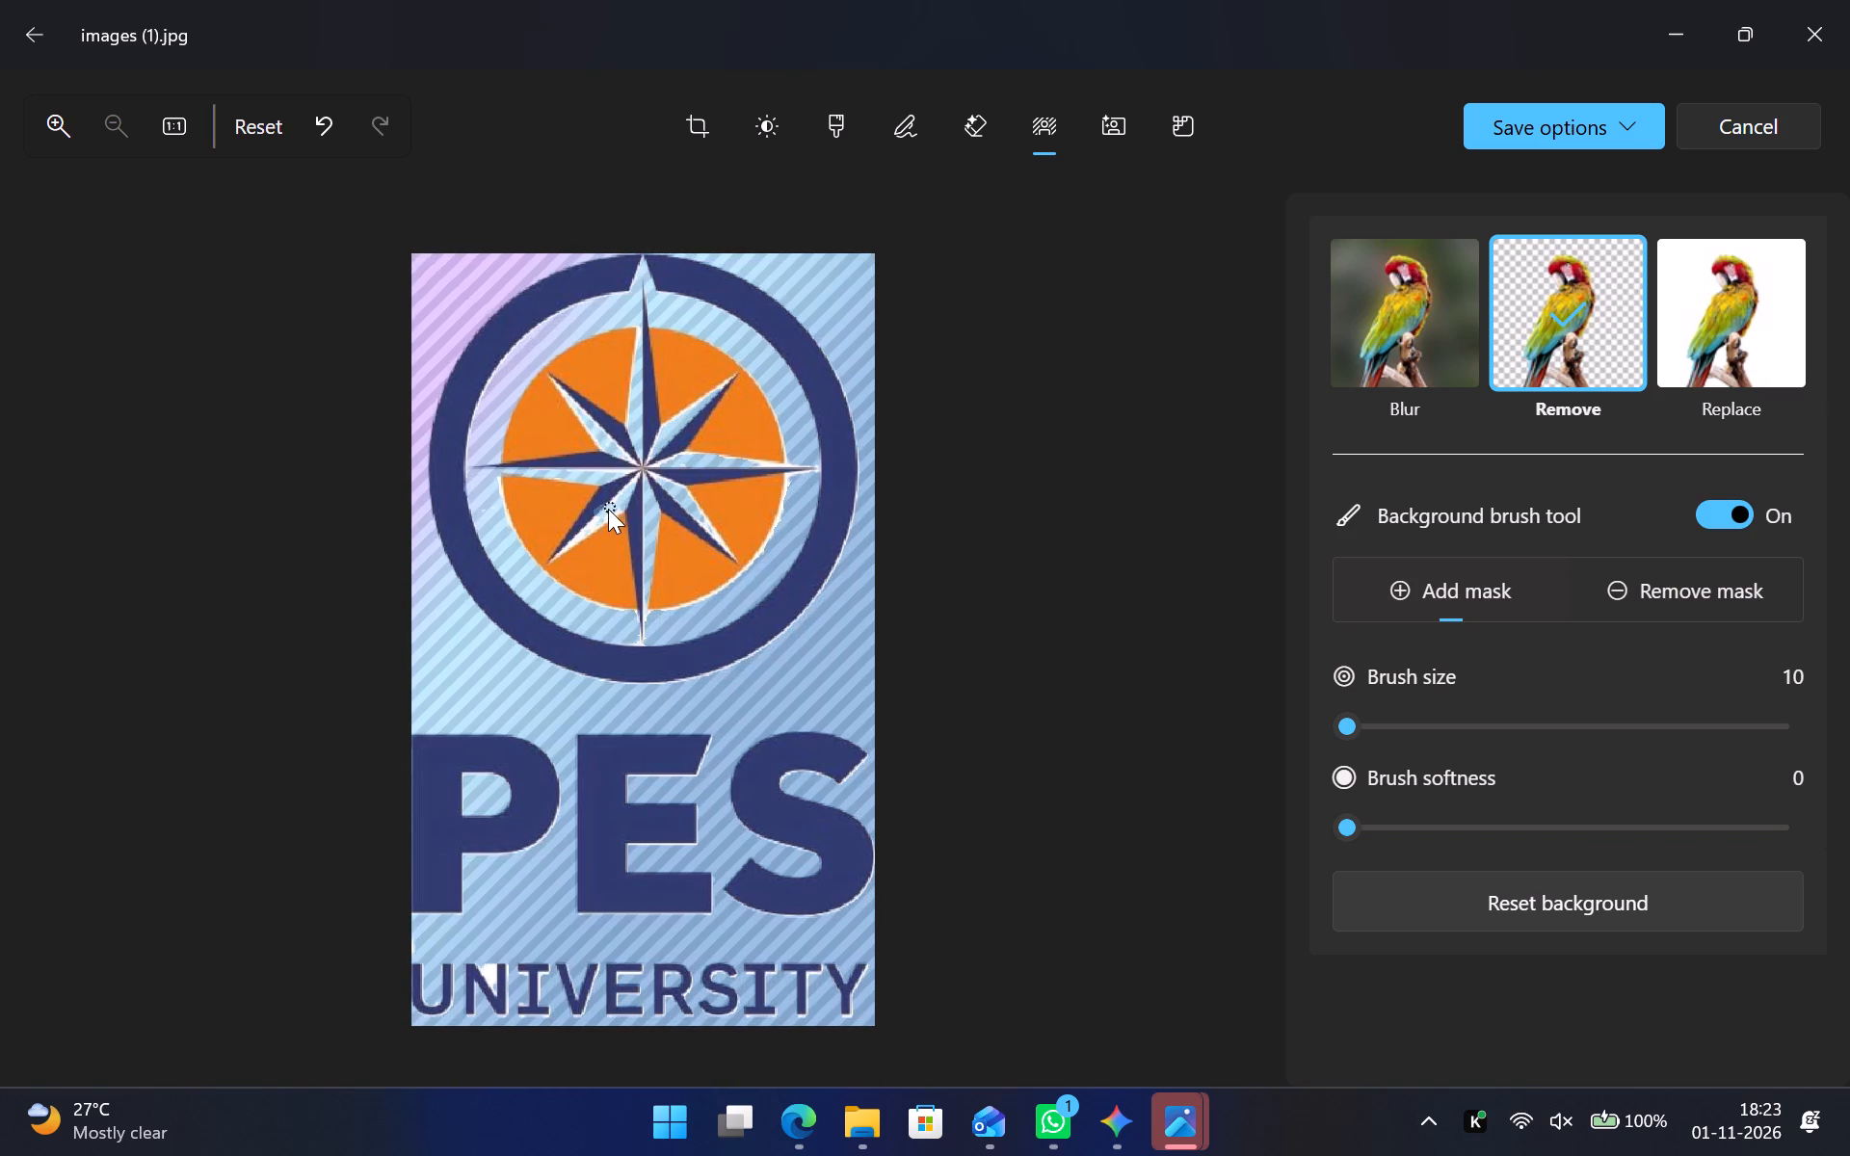
key("ctrl+z")
left_click(618, 512)
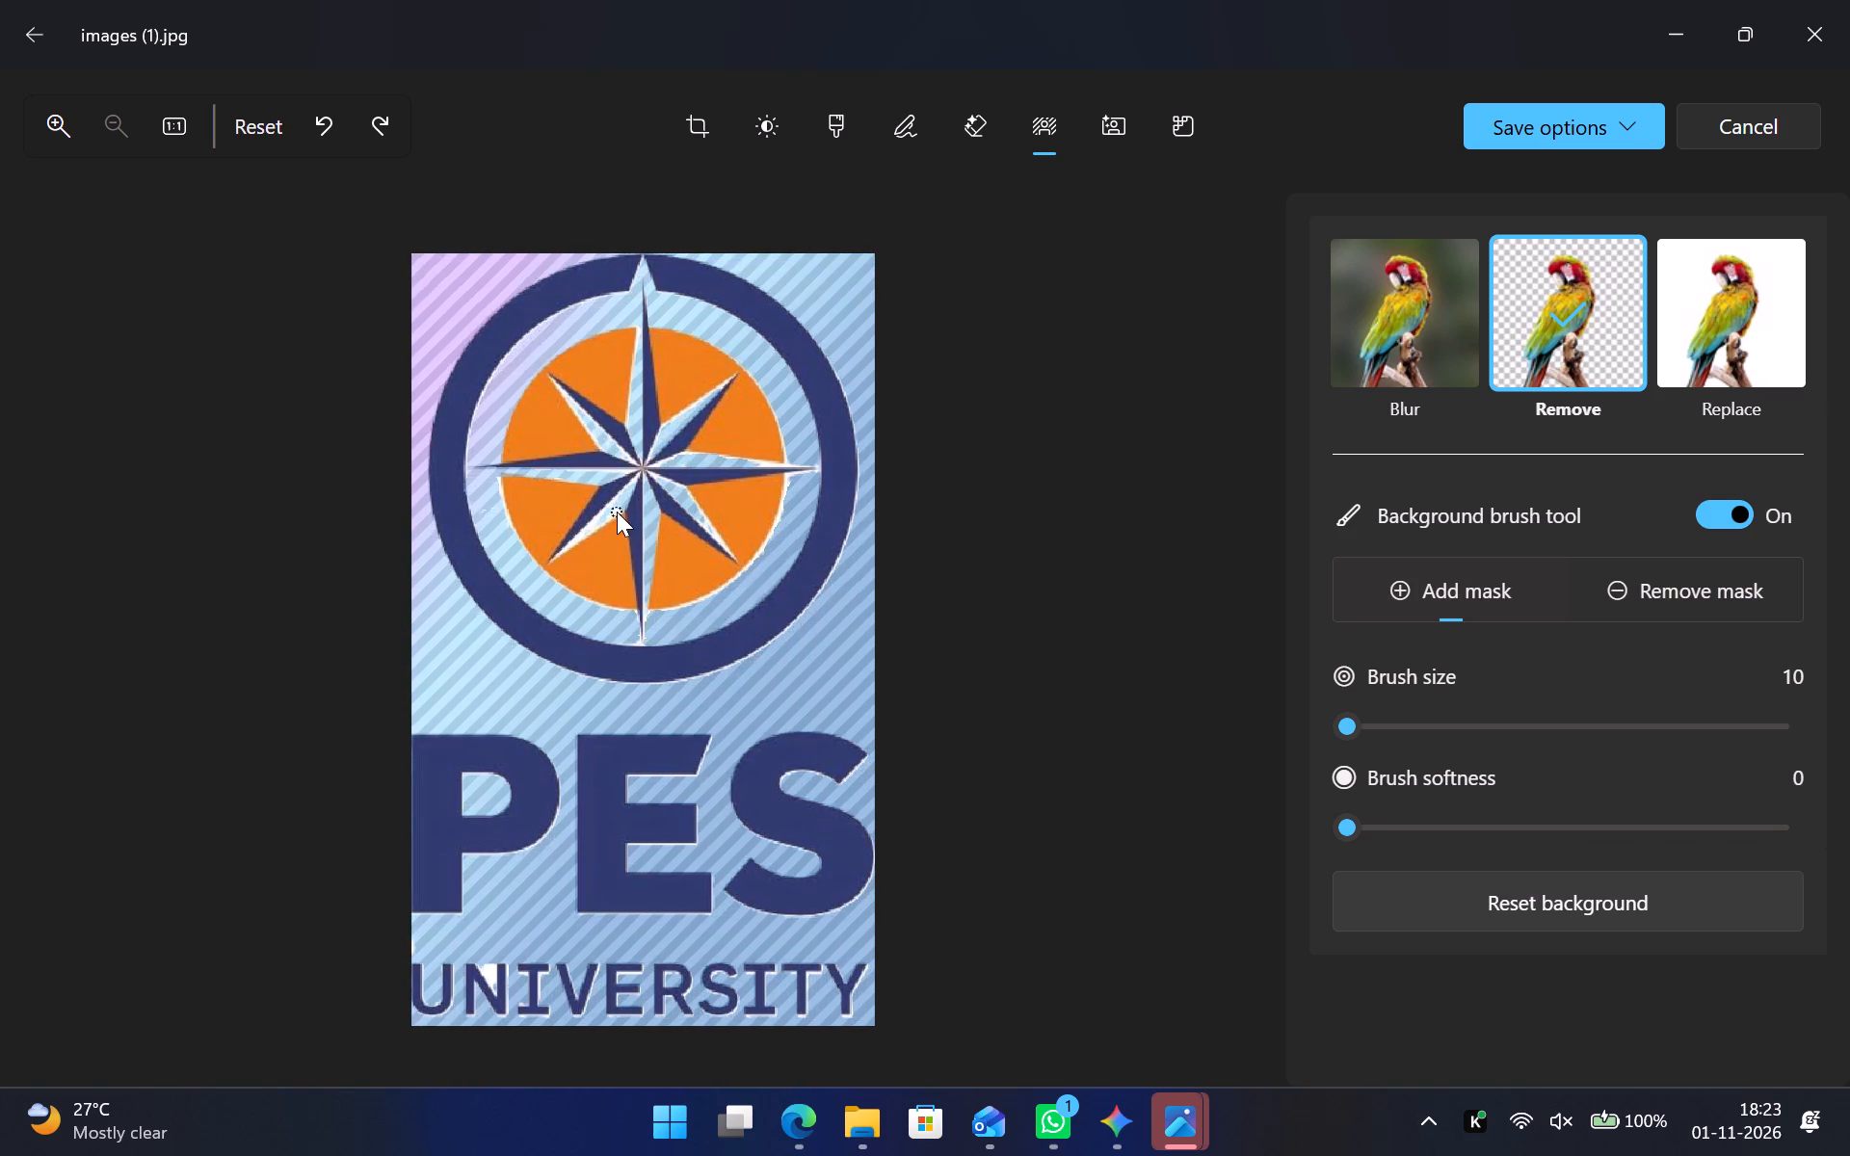
left_click(605, 517)
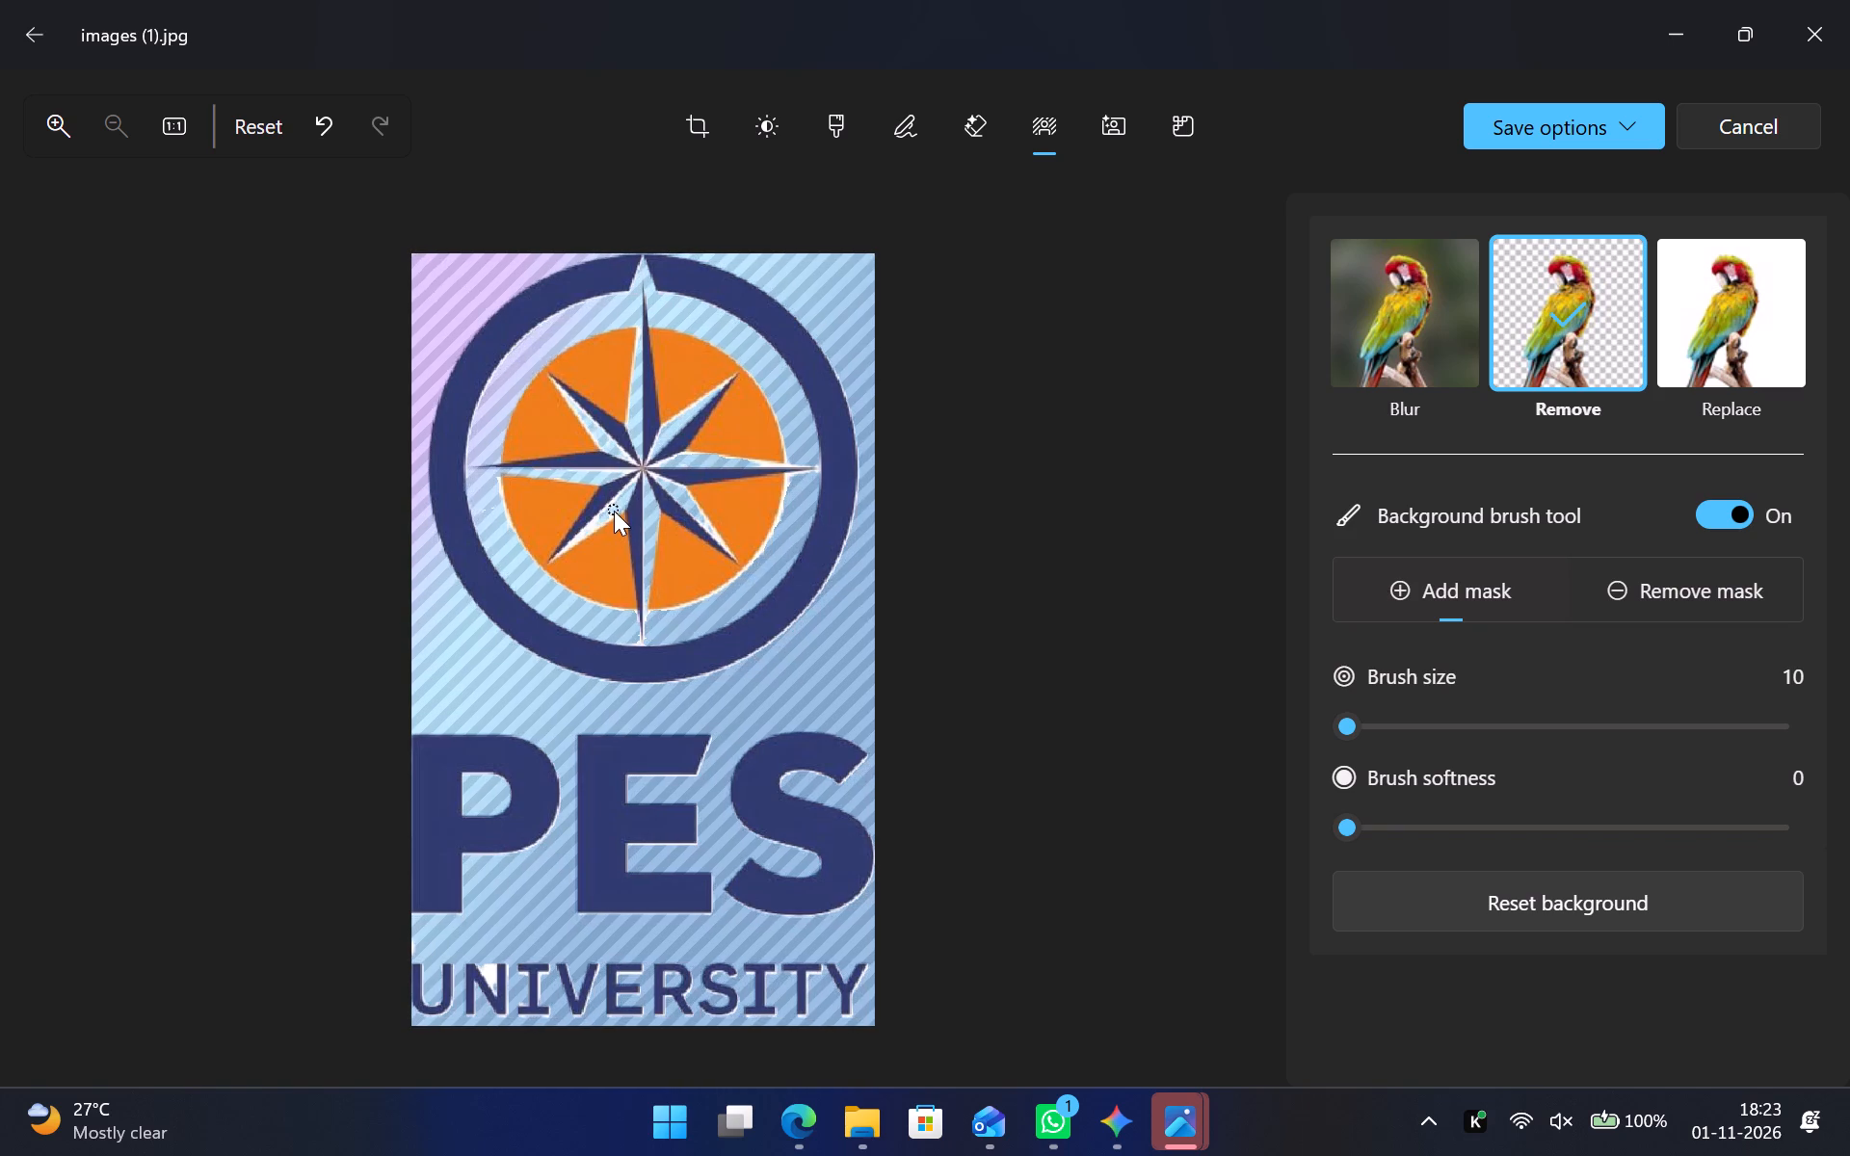
left_click(599, 521)
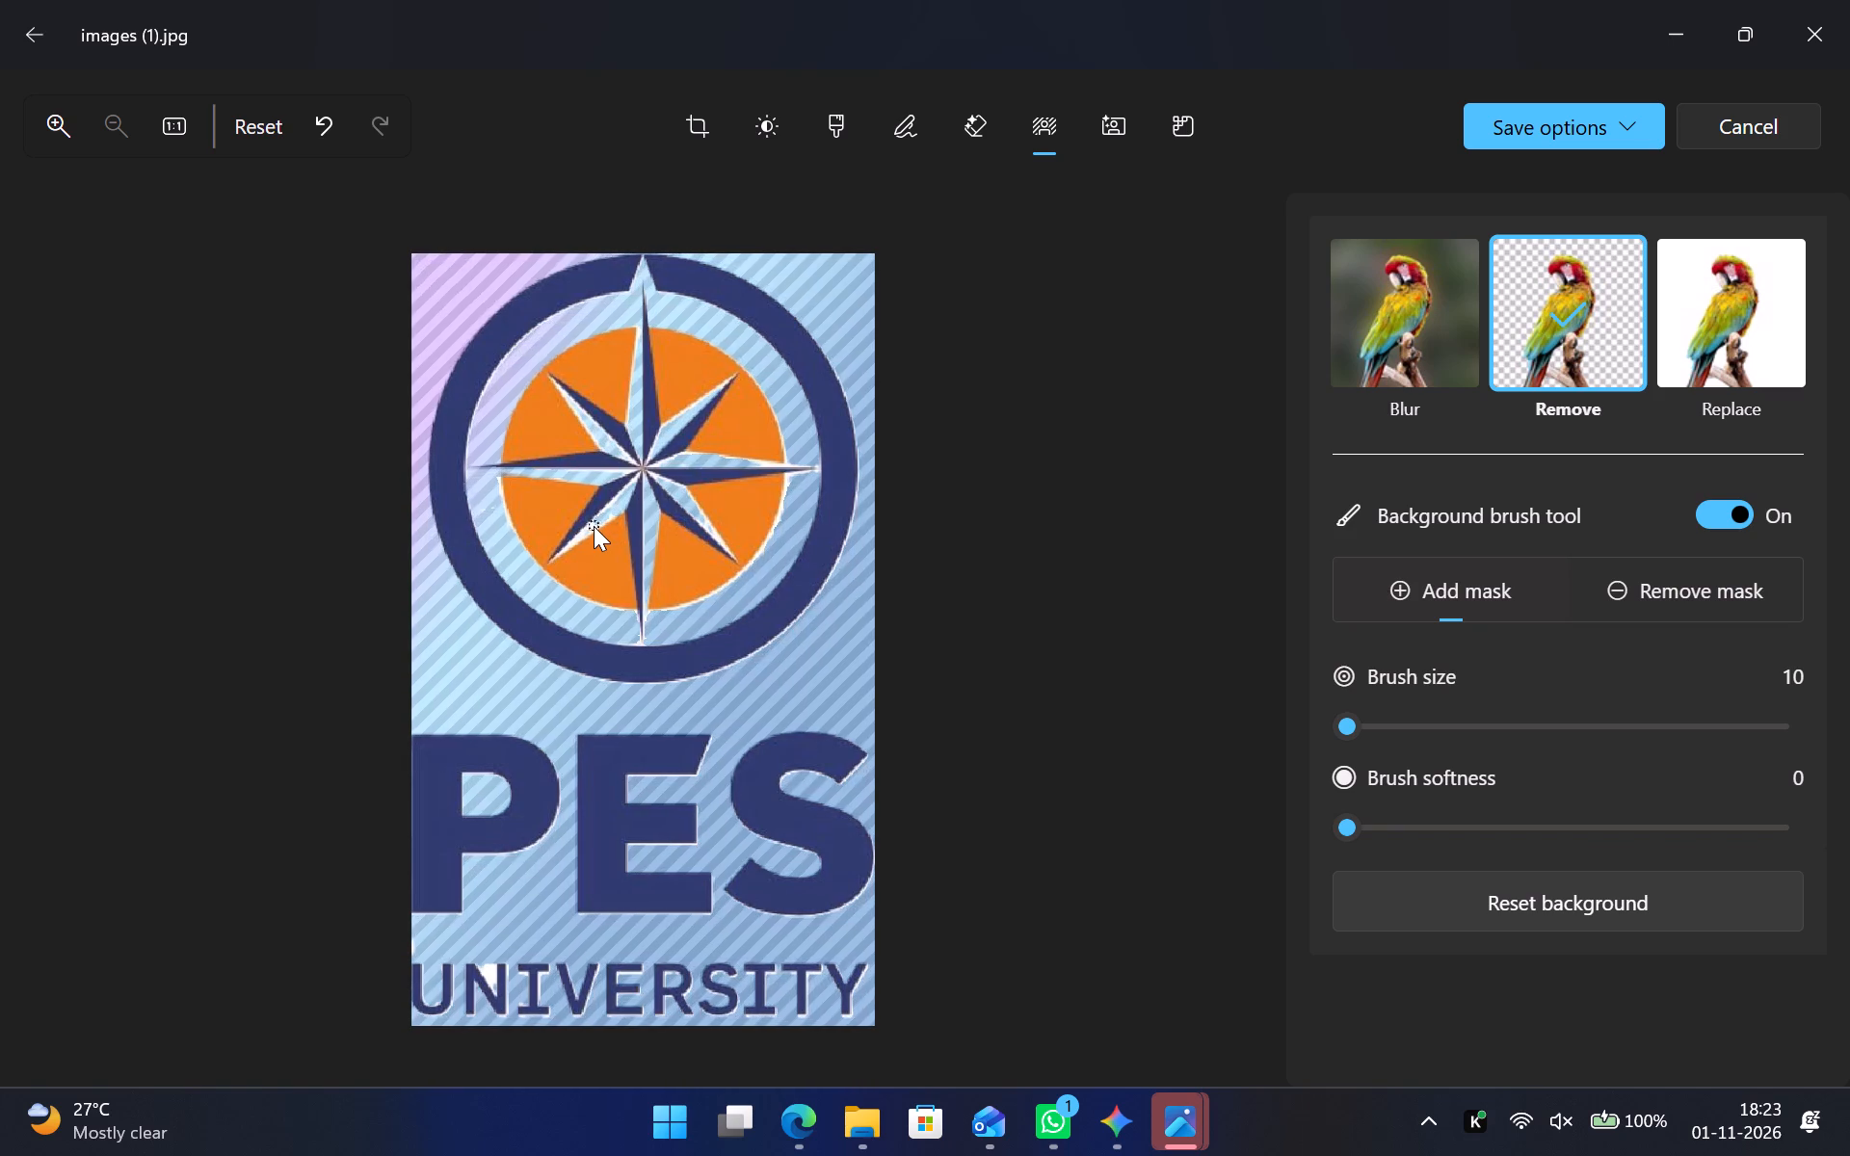
left_click(594, 526)
left_click(585, 534)
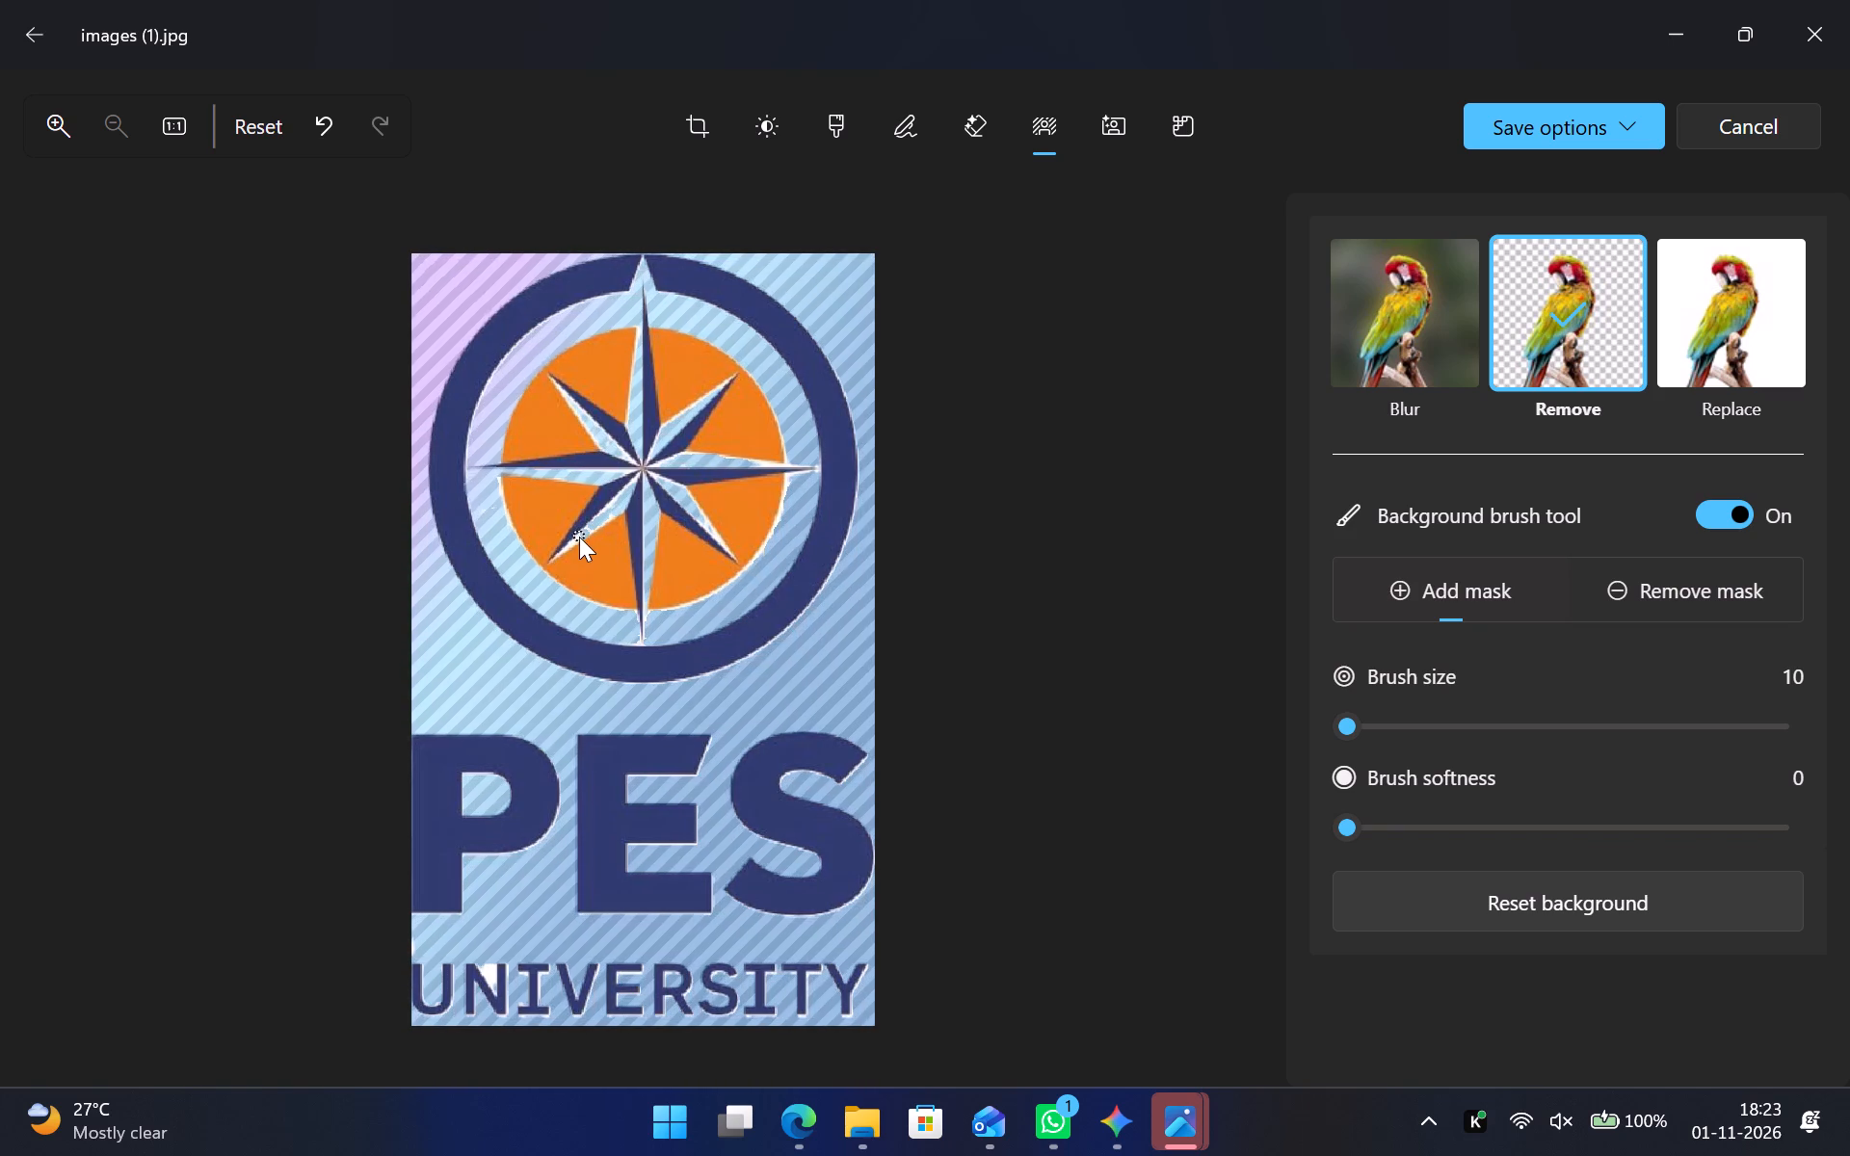
left_click(579, 537)
left_click(591, 529)
left_click(611, 519)
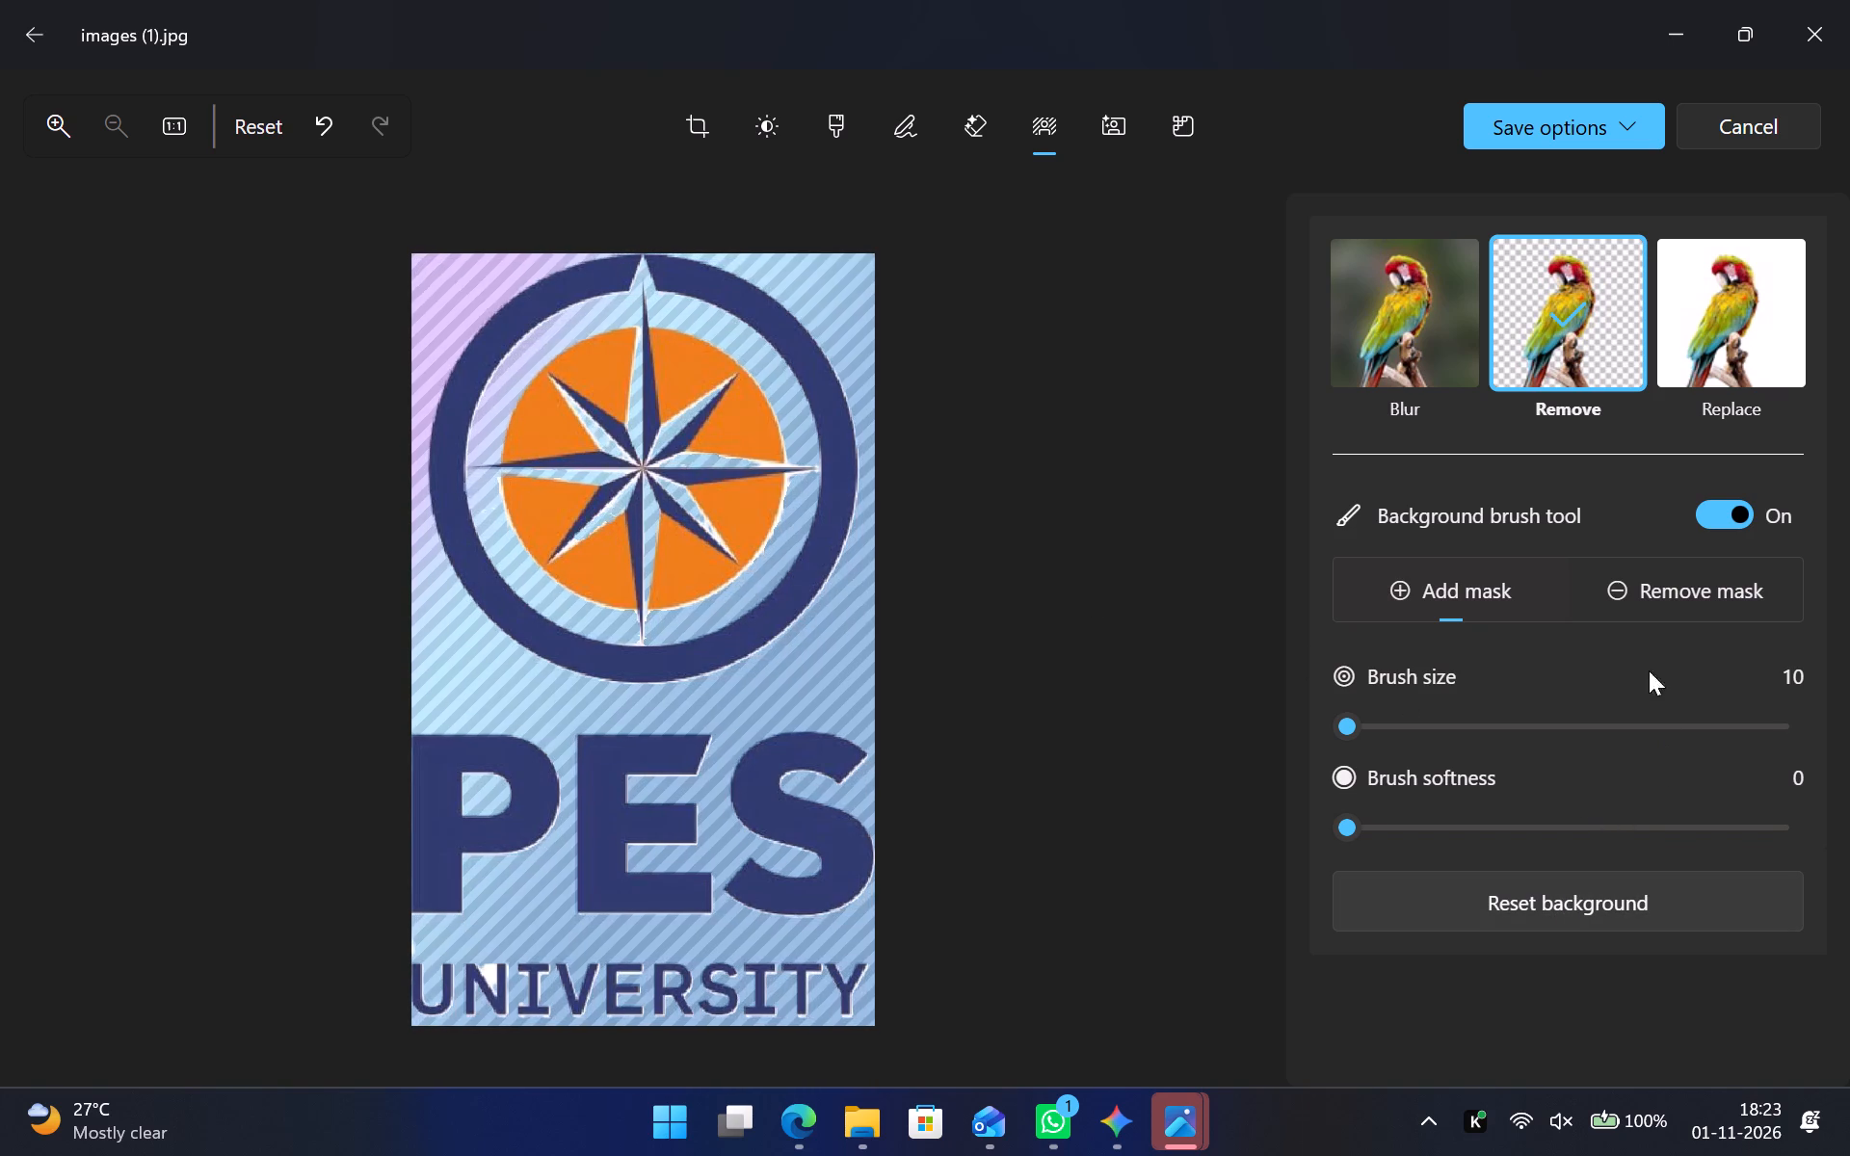
Save the edited logo as a PNG copy named images (1) in Pictures and close the image.
left_click(1567, 134)
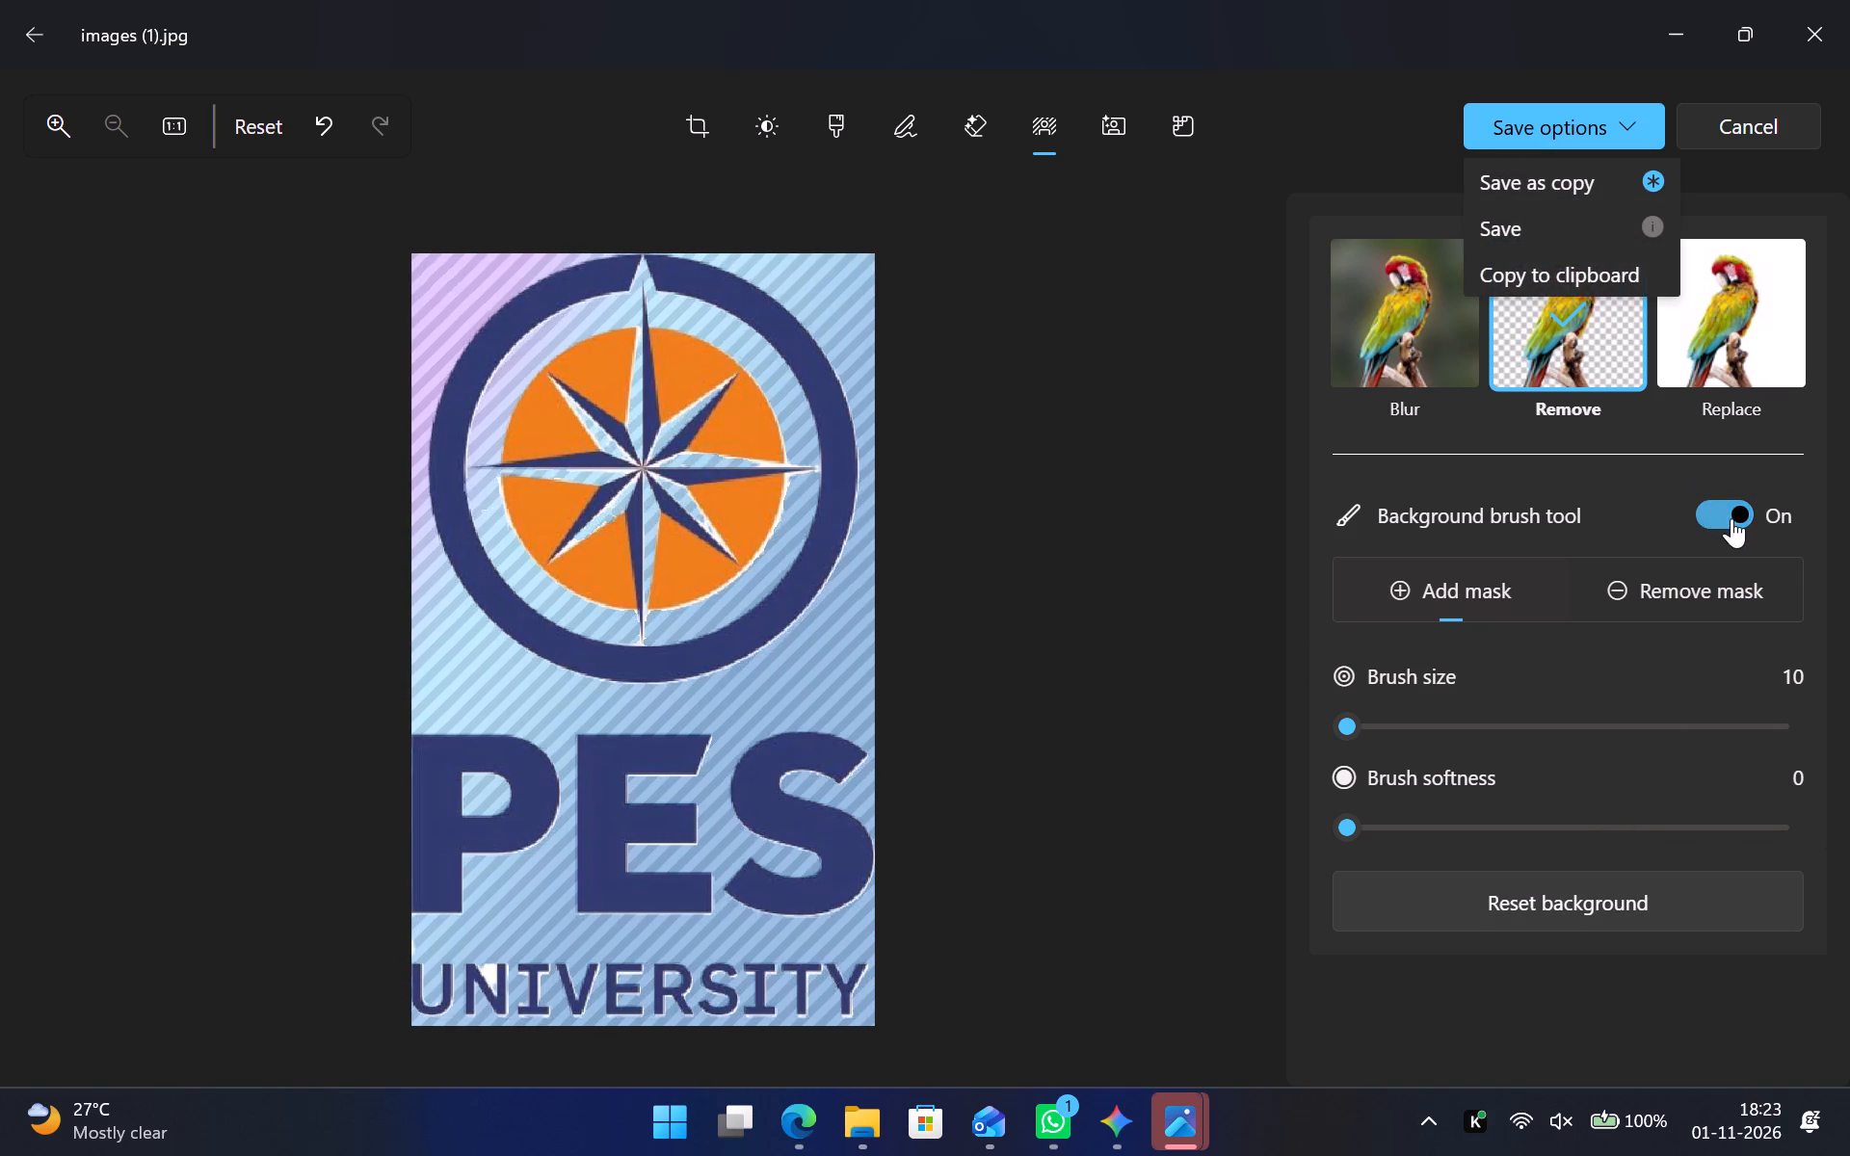
left_click(1731, 518)
left_click(1728, 517)
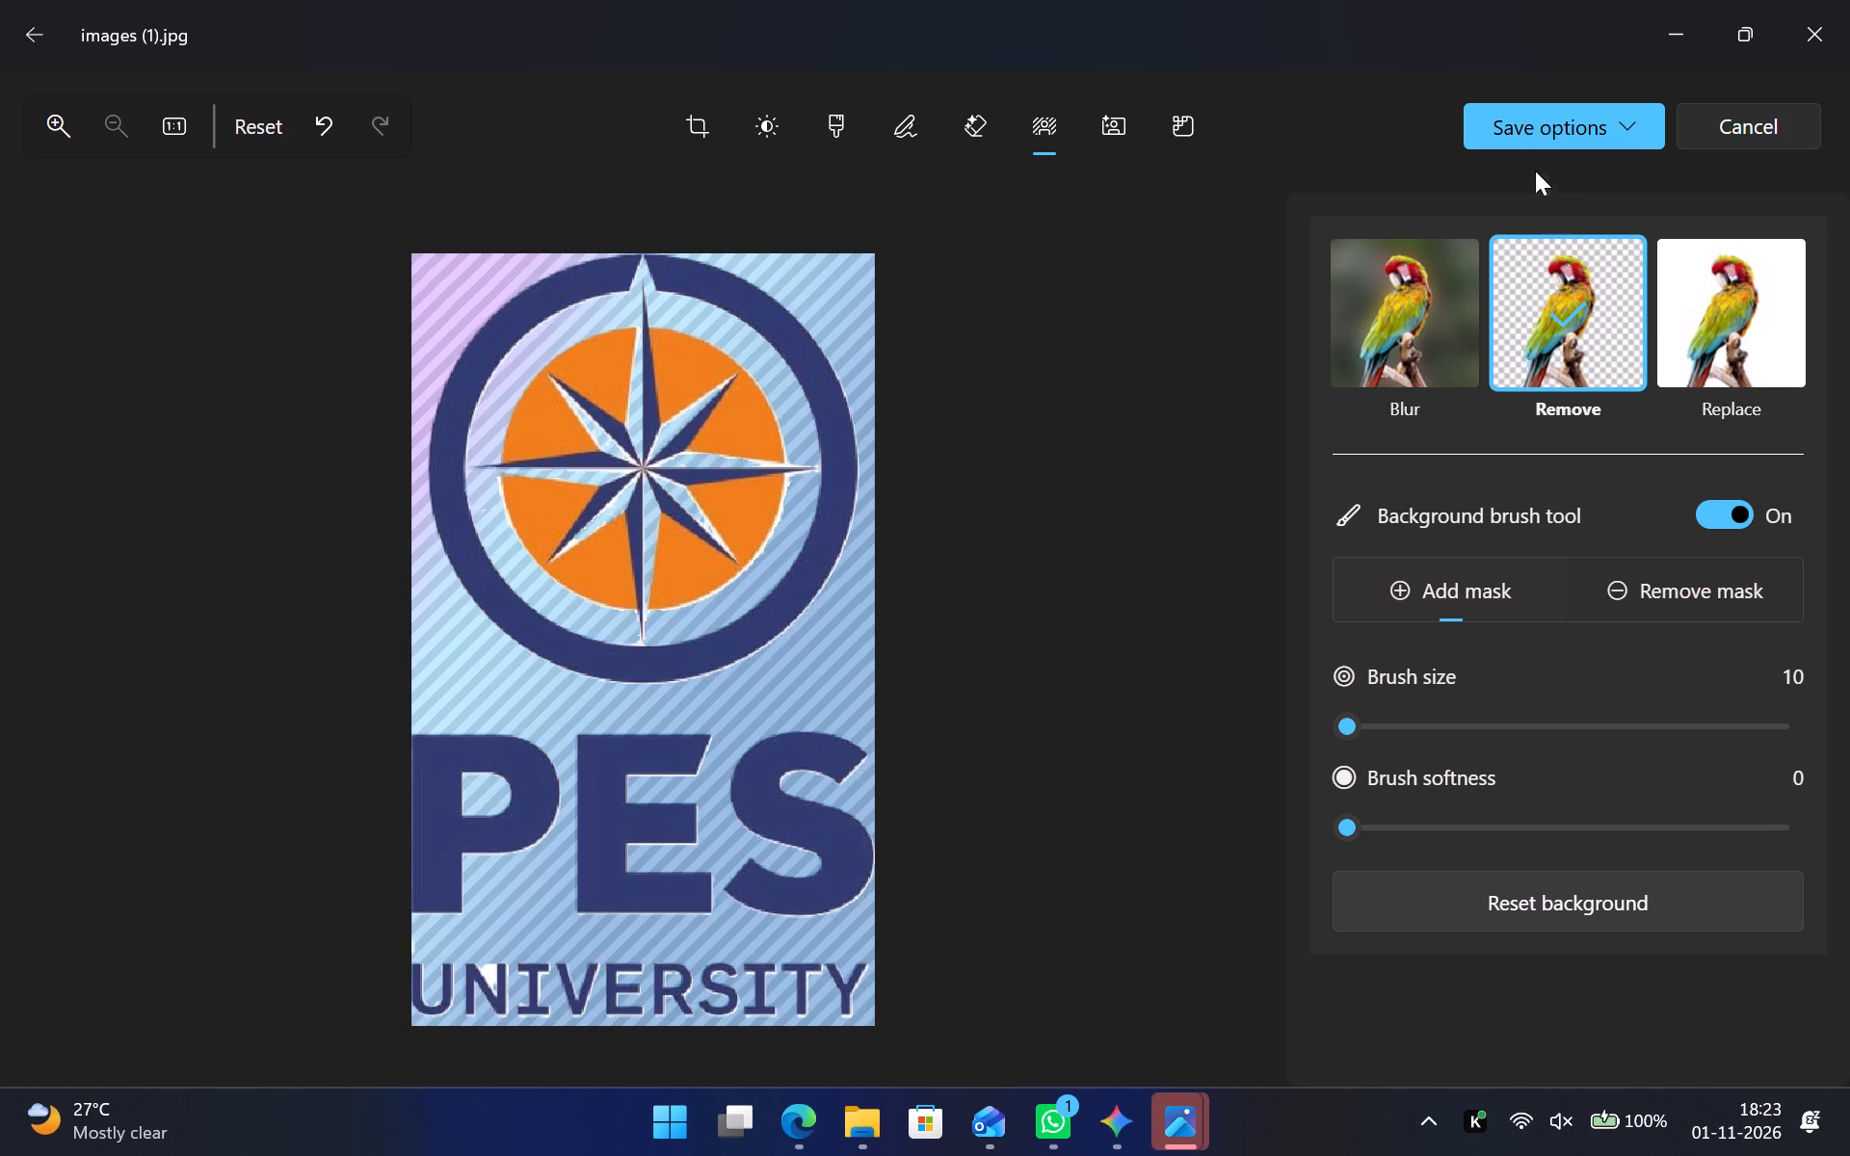
left_click(1527, 125)
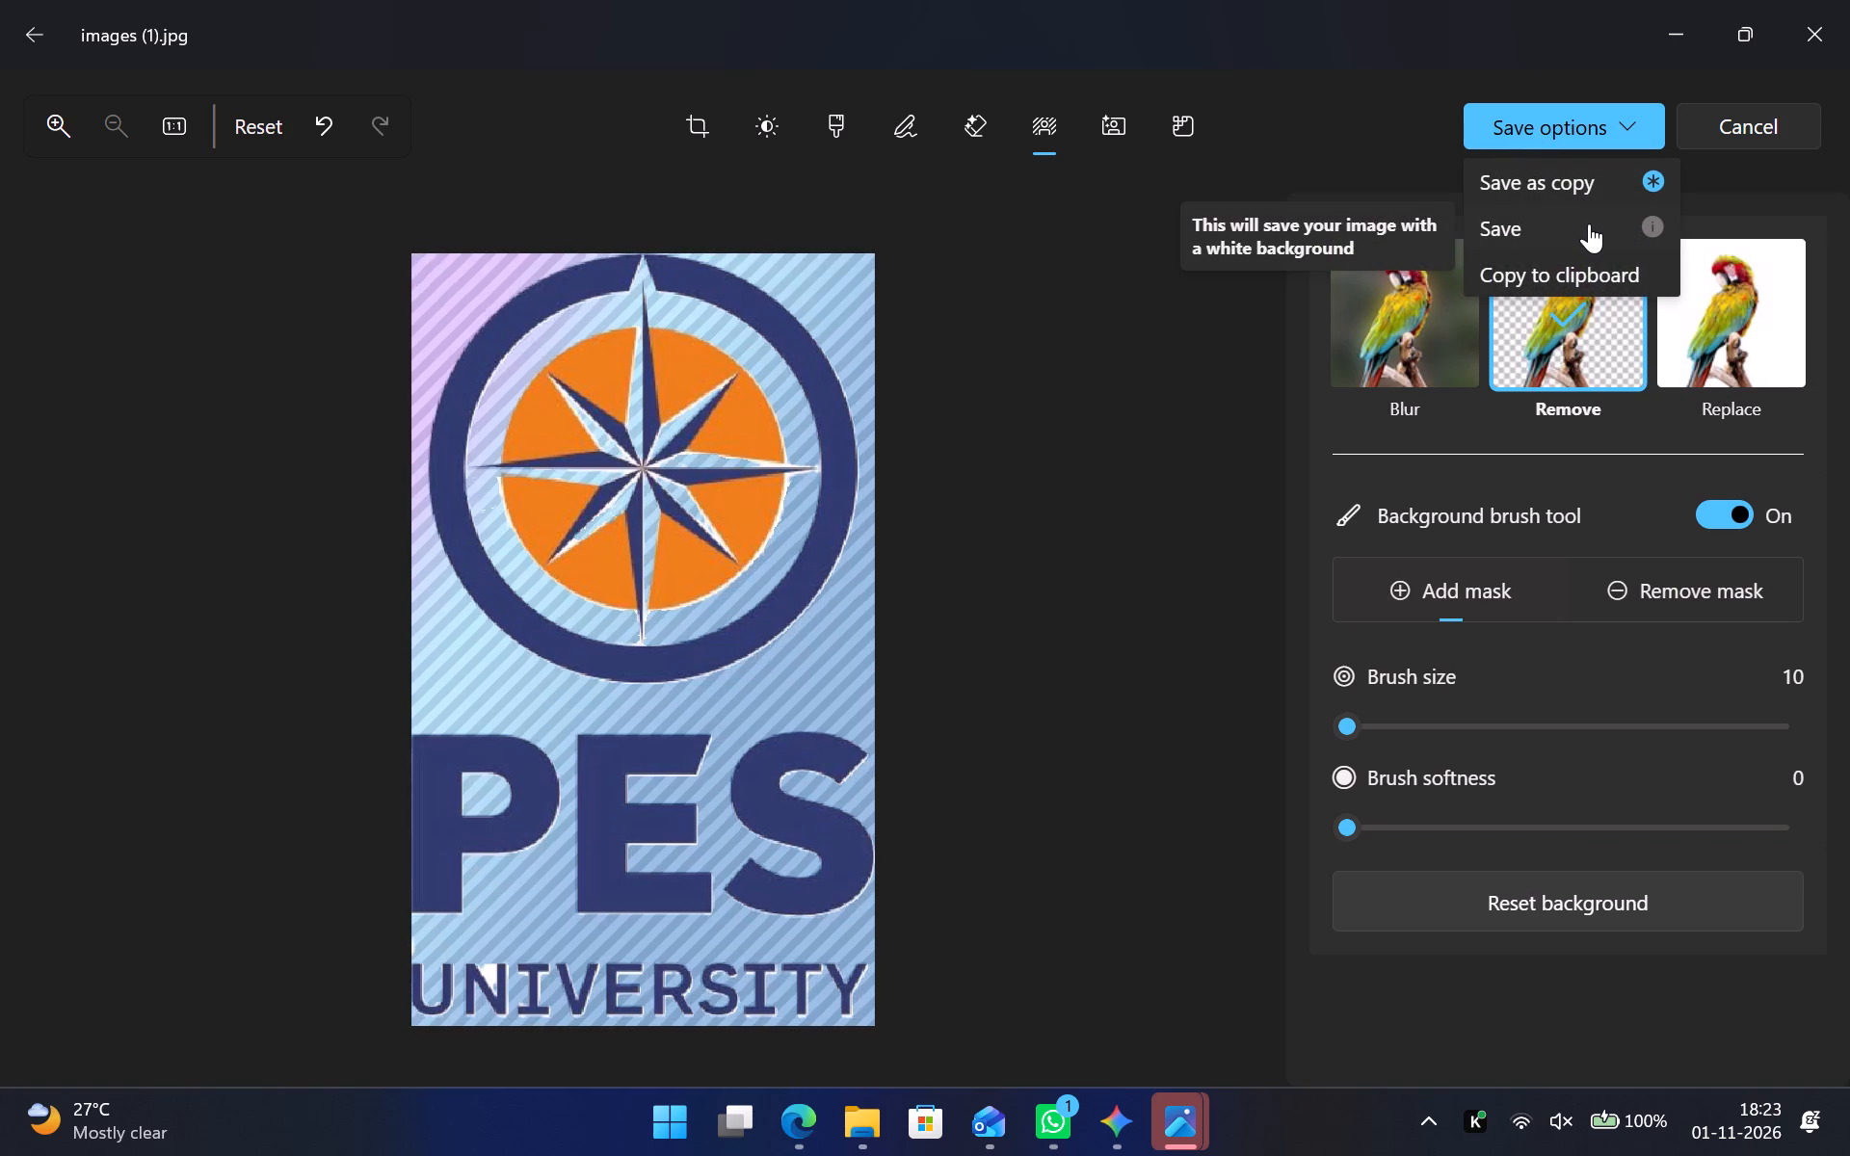
left_click(1552, 191)
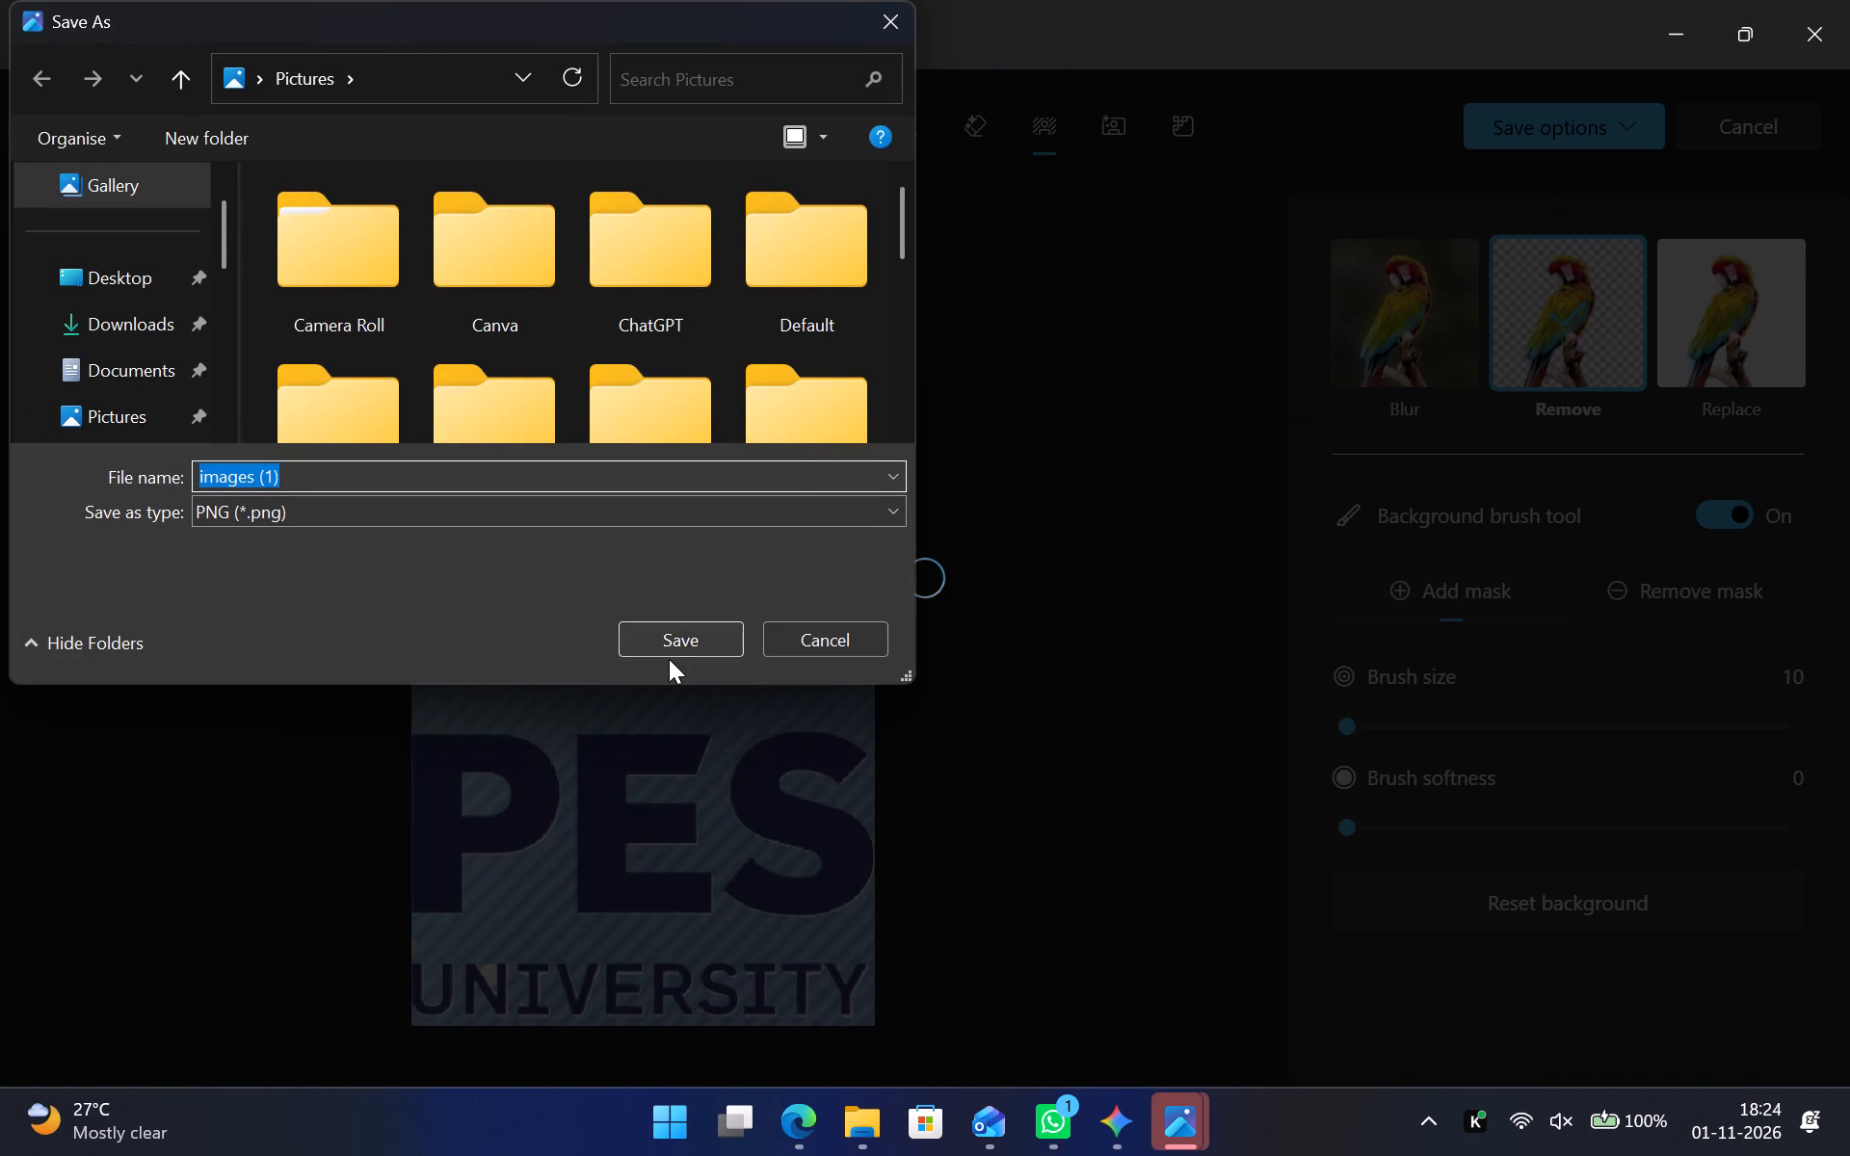
left_click(660, 640)
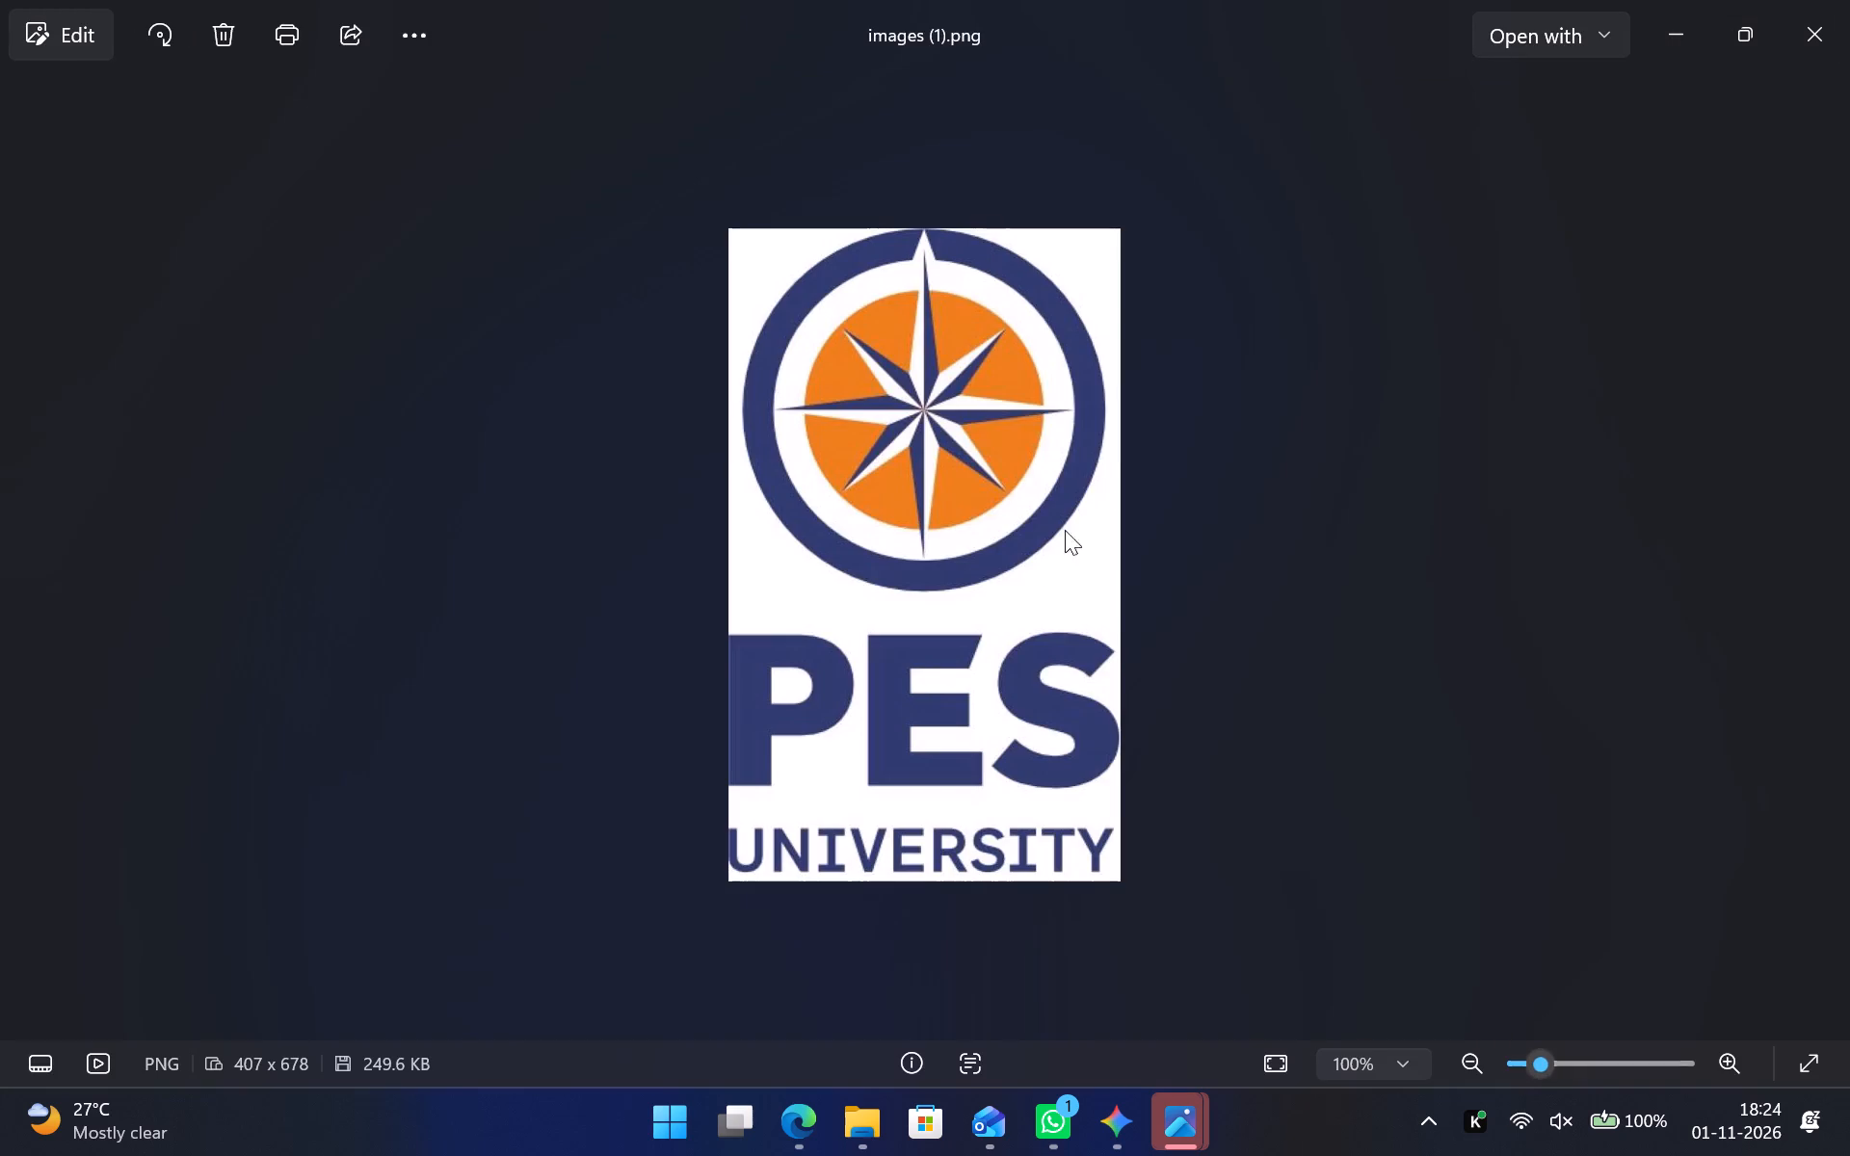
left_click(1849, 0)
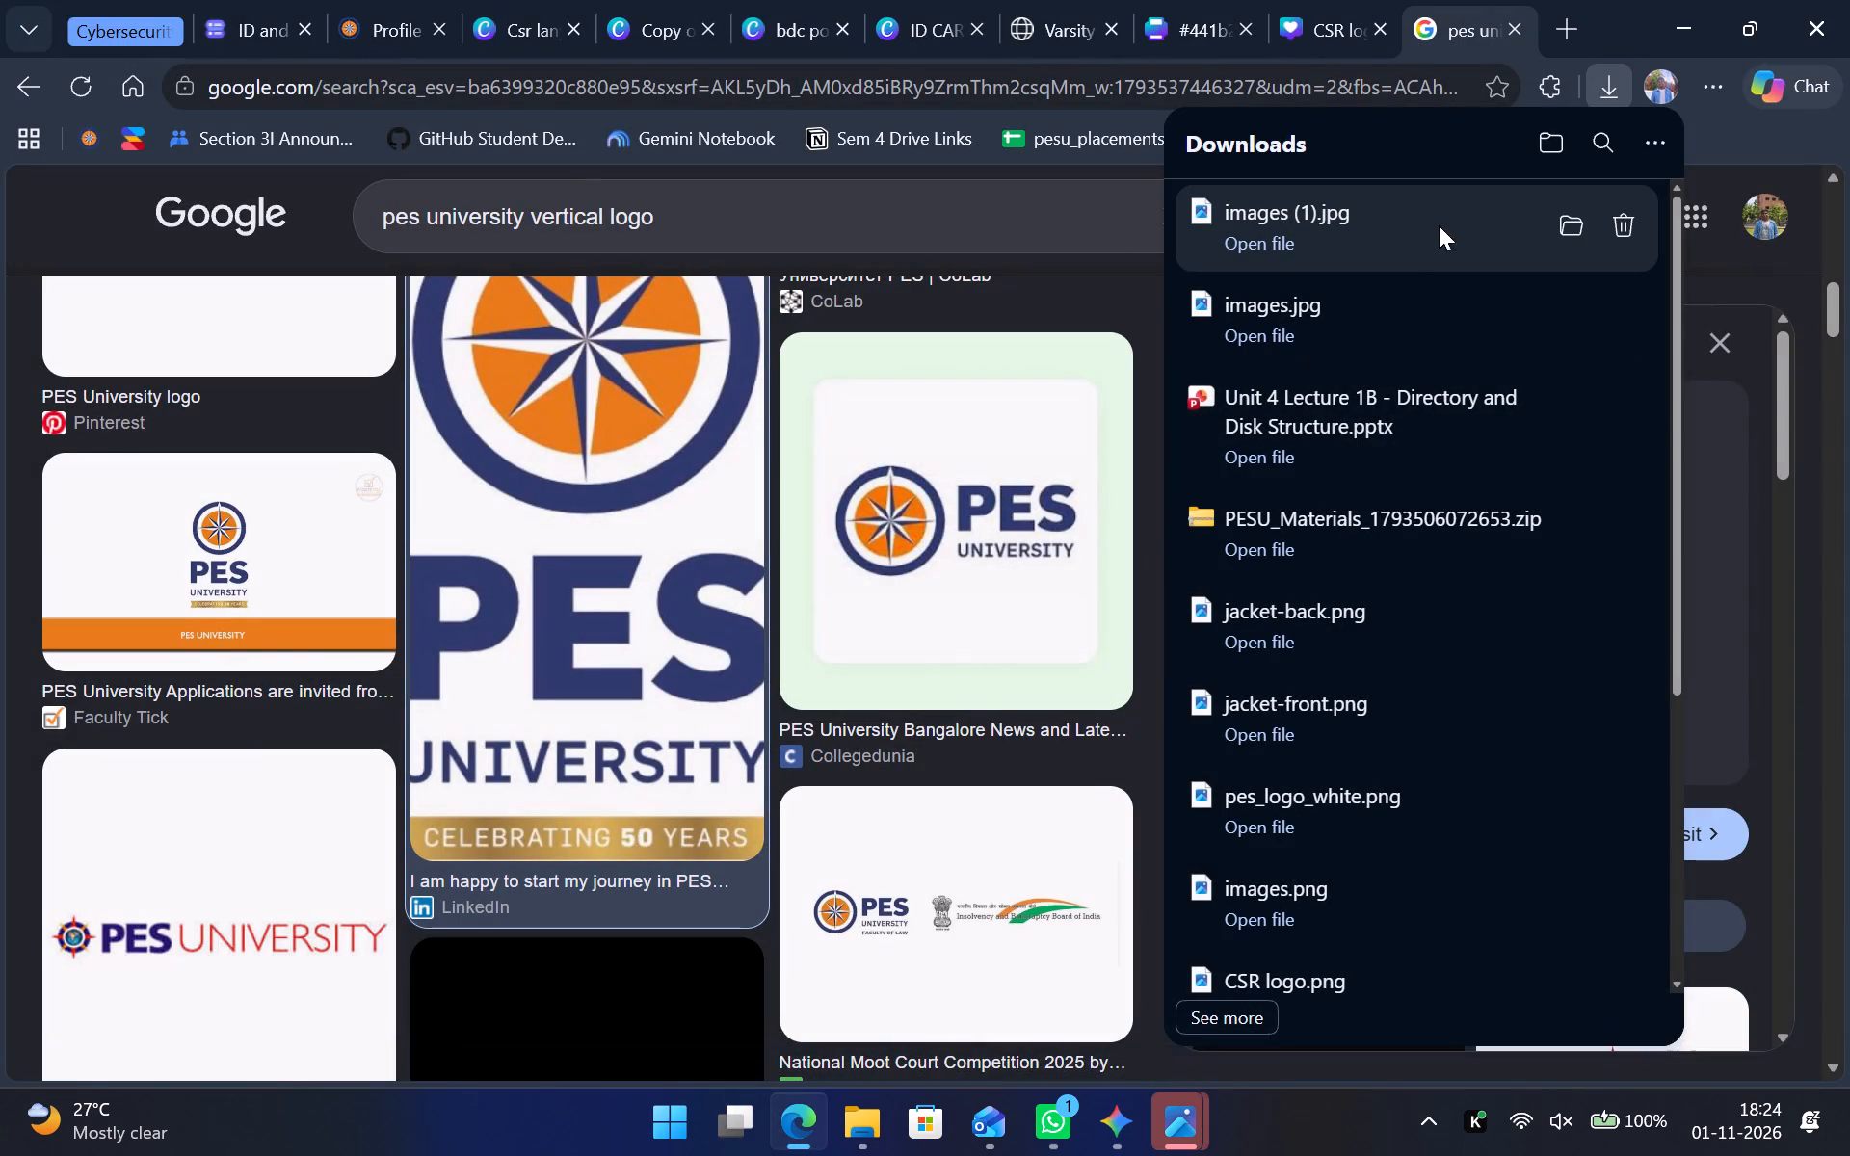
Find the white-text PES University logo from Vega Racing Electric in the image results and copy the image.
scroll(512, 629, "down", 5)
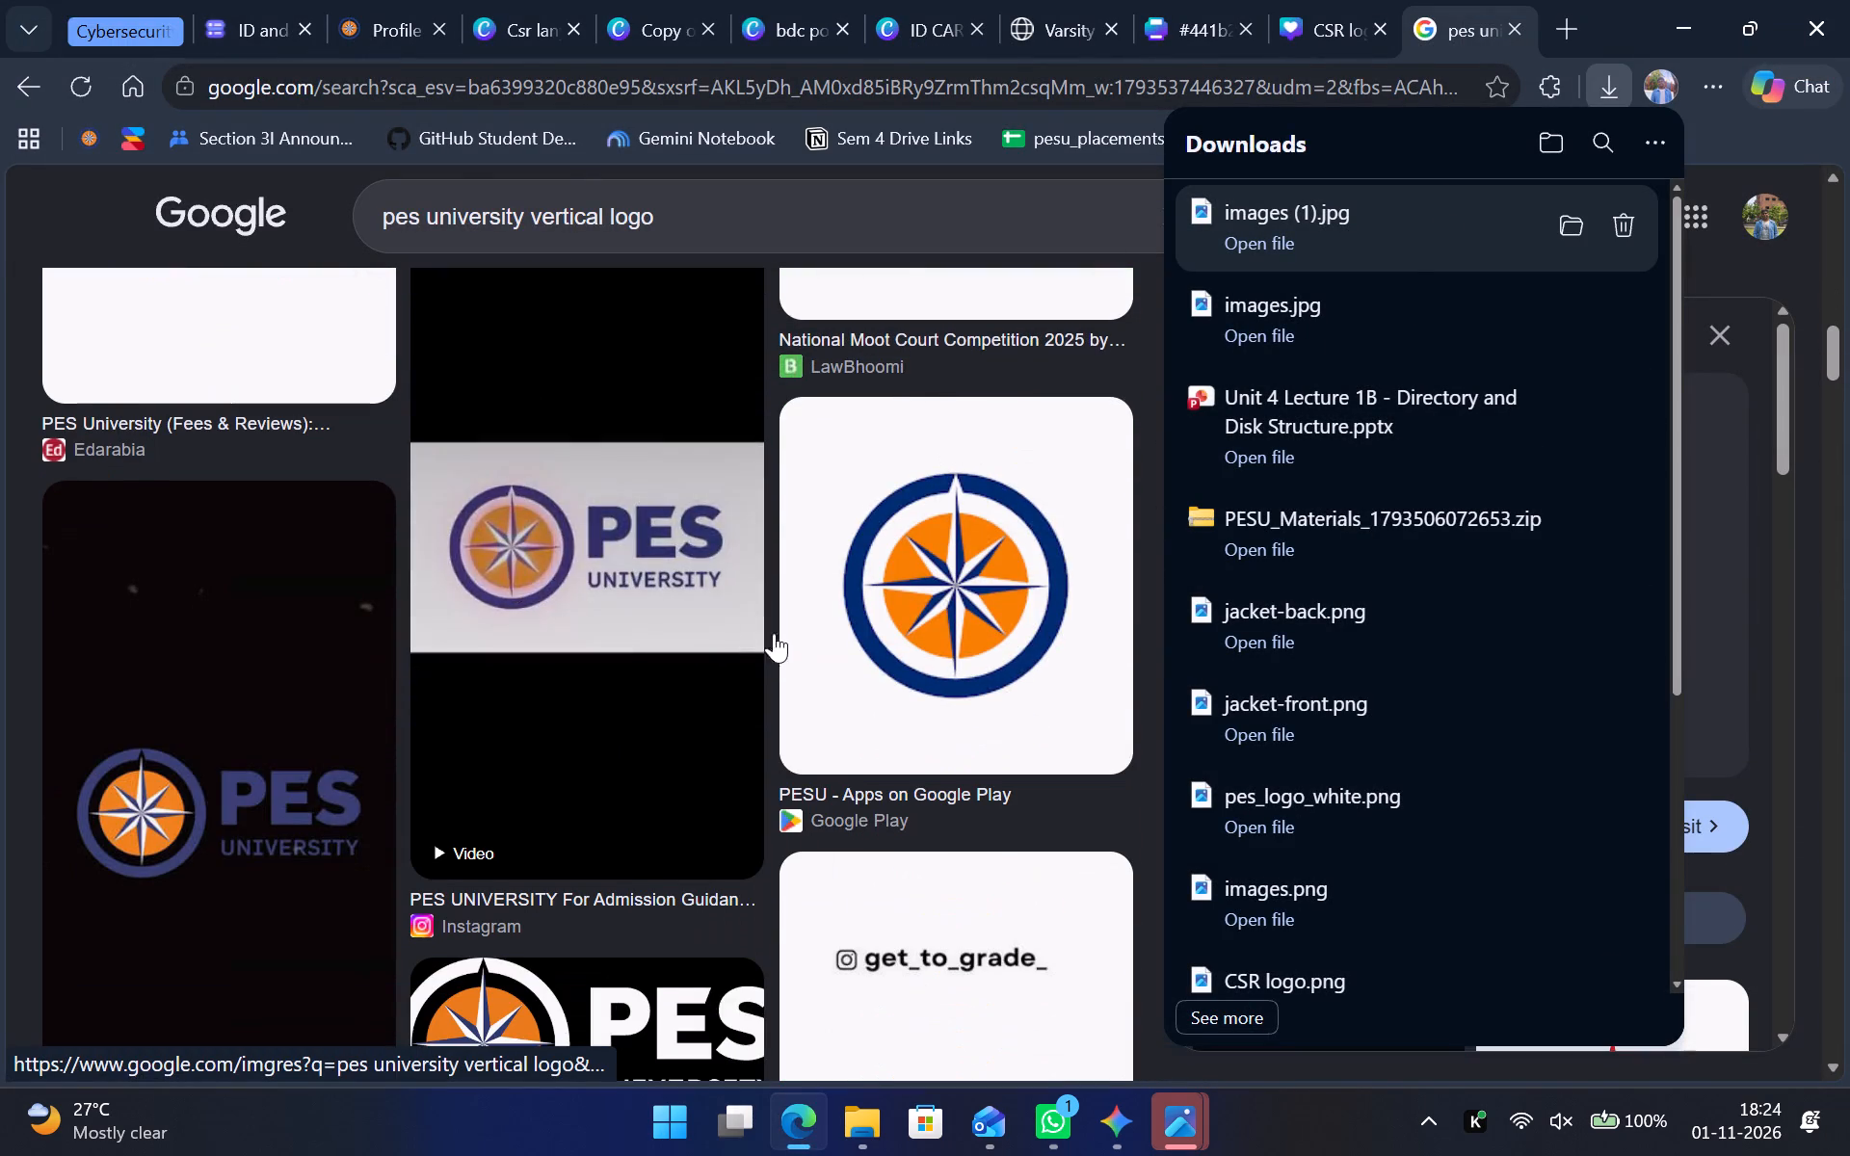
scroll(795, 648, "down", 2)
left_click(623, 772)
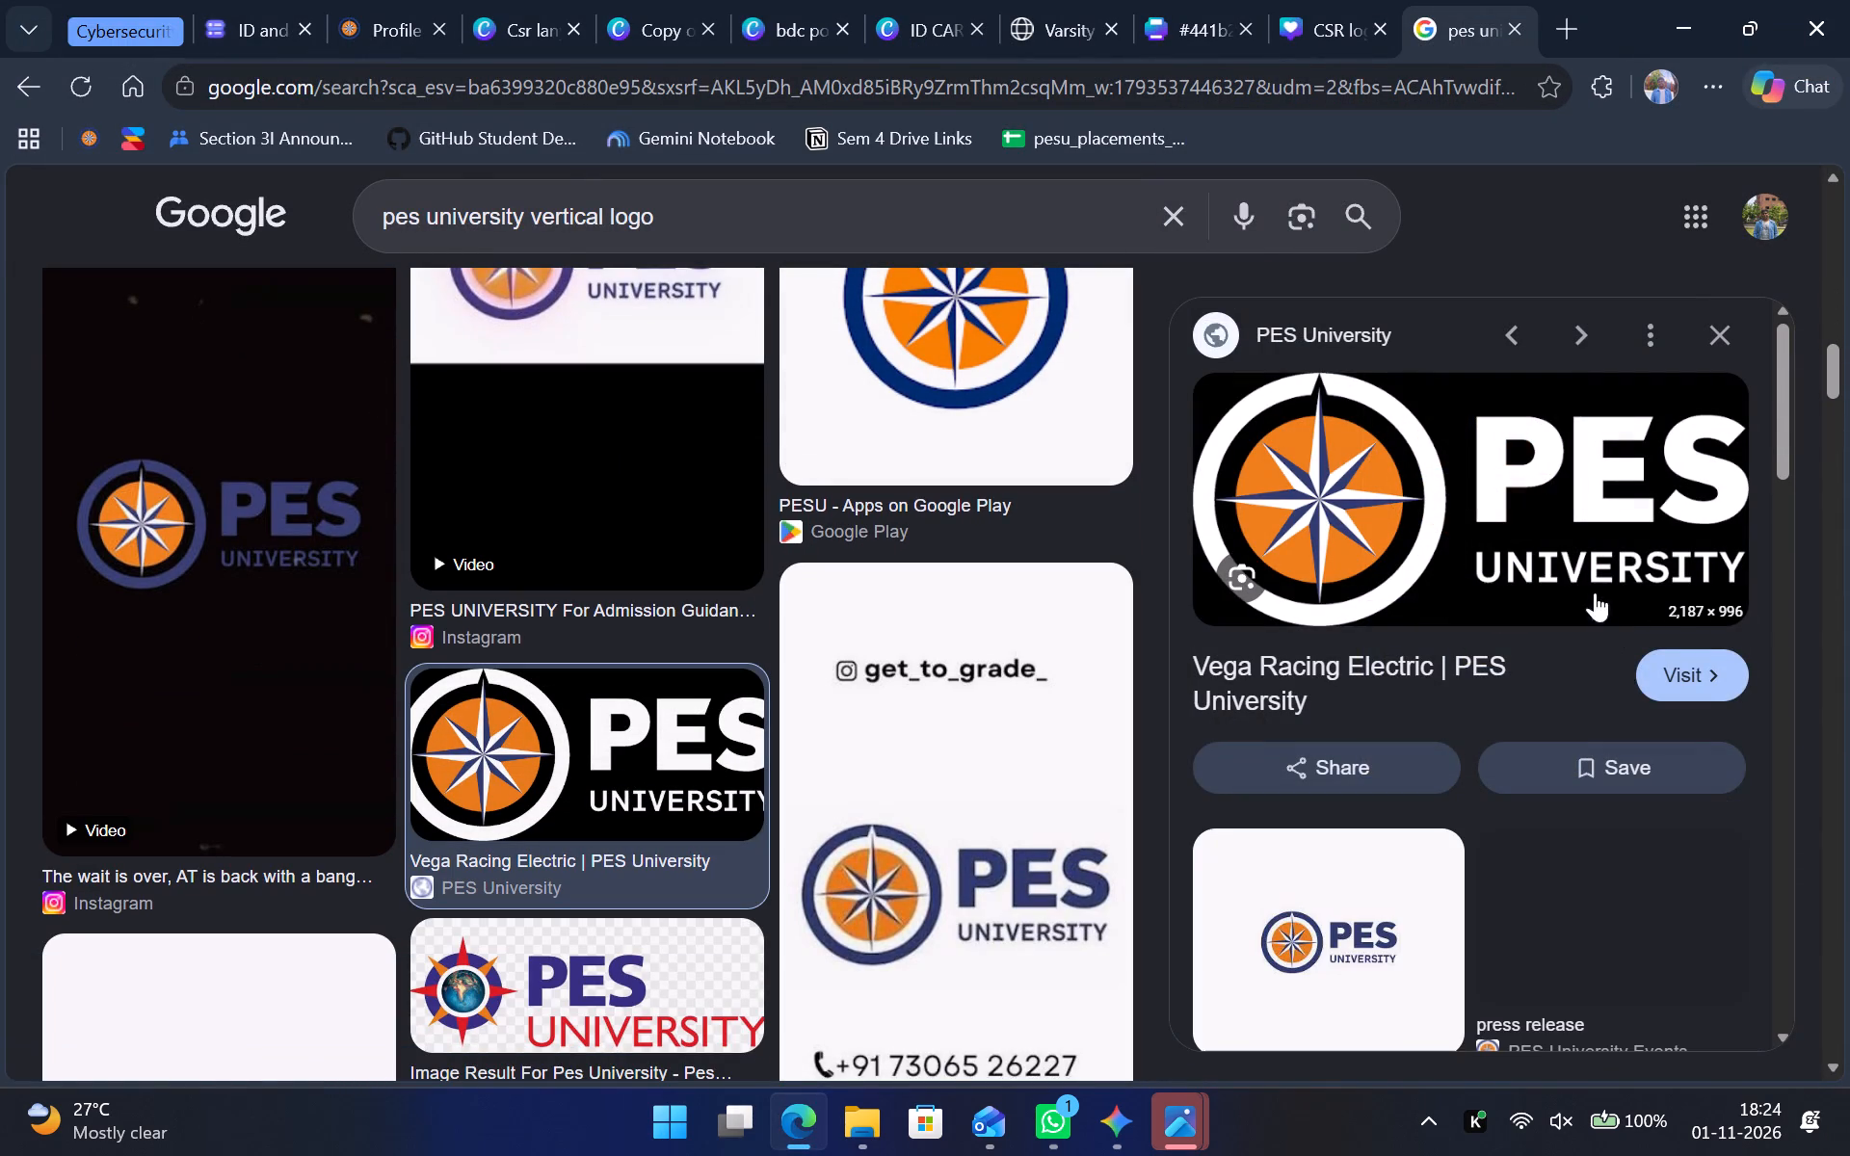
right_click(1586, 513)
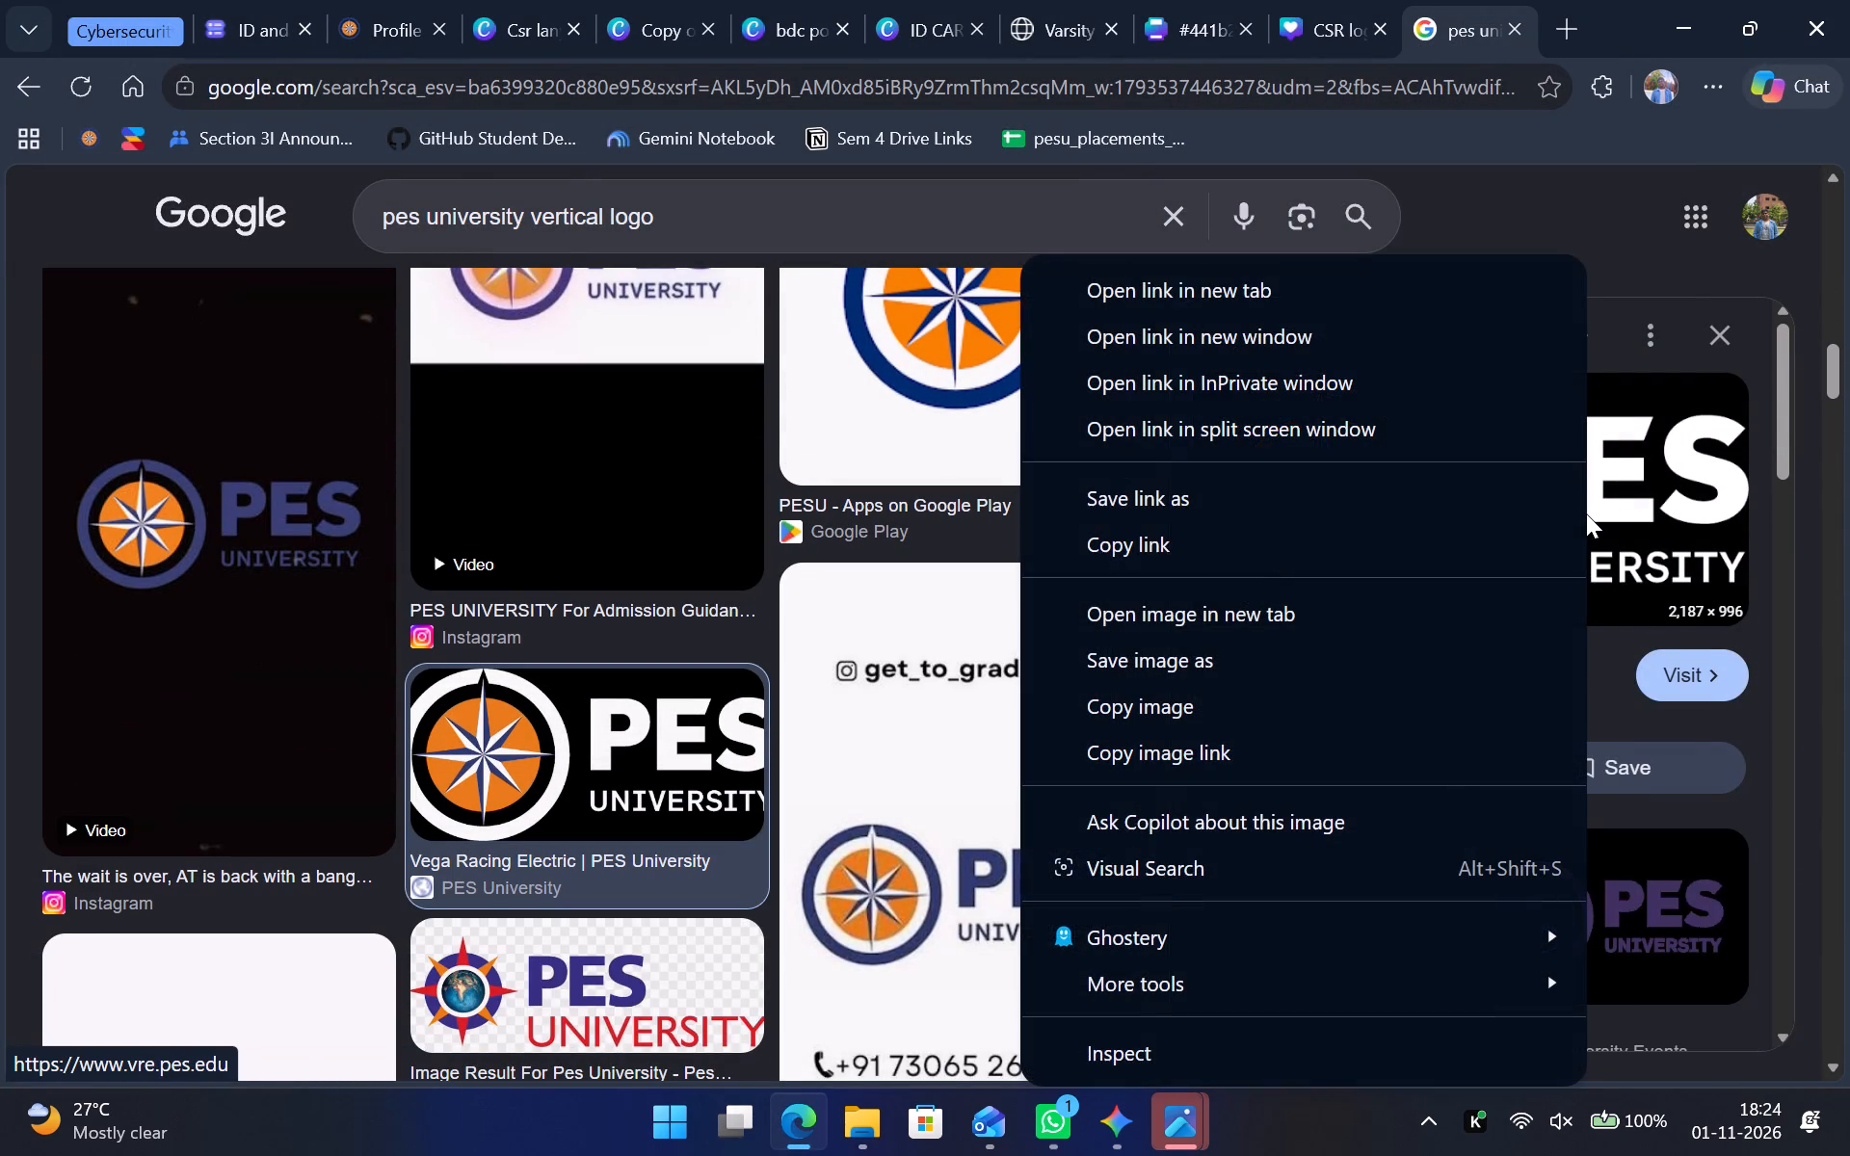
left_click(1615, 663)
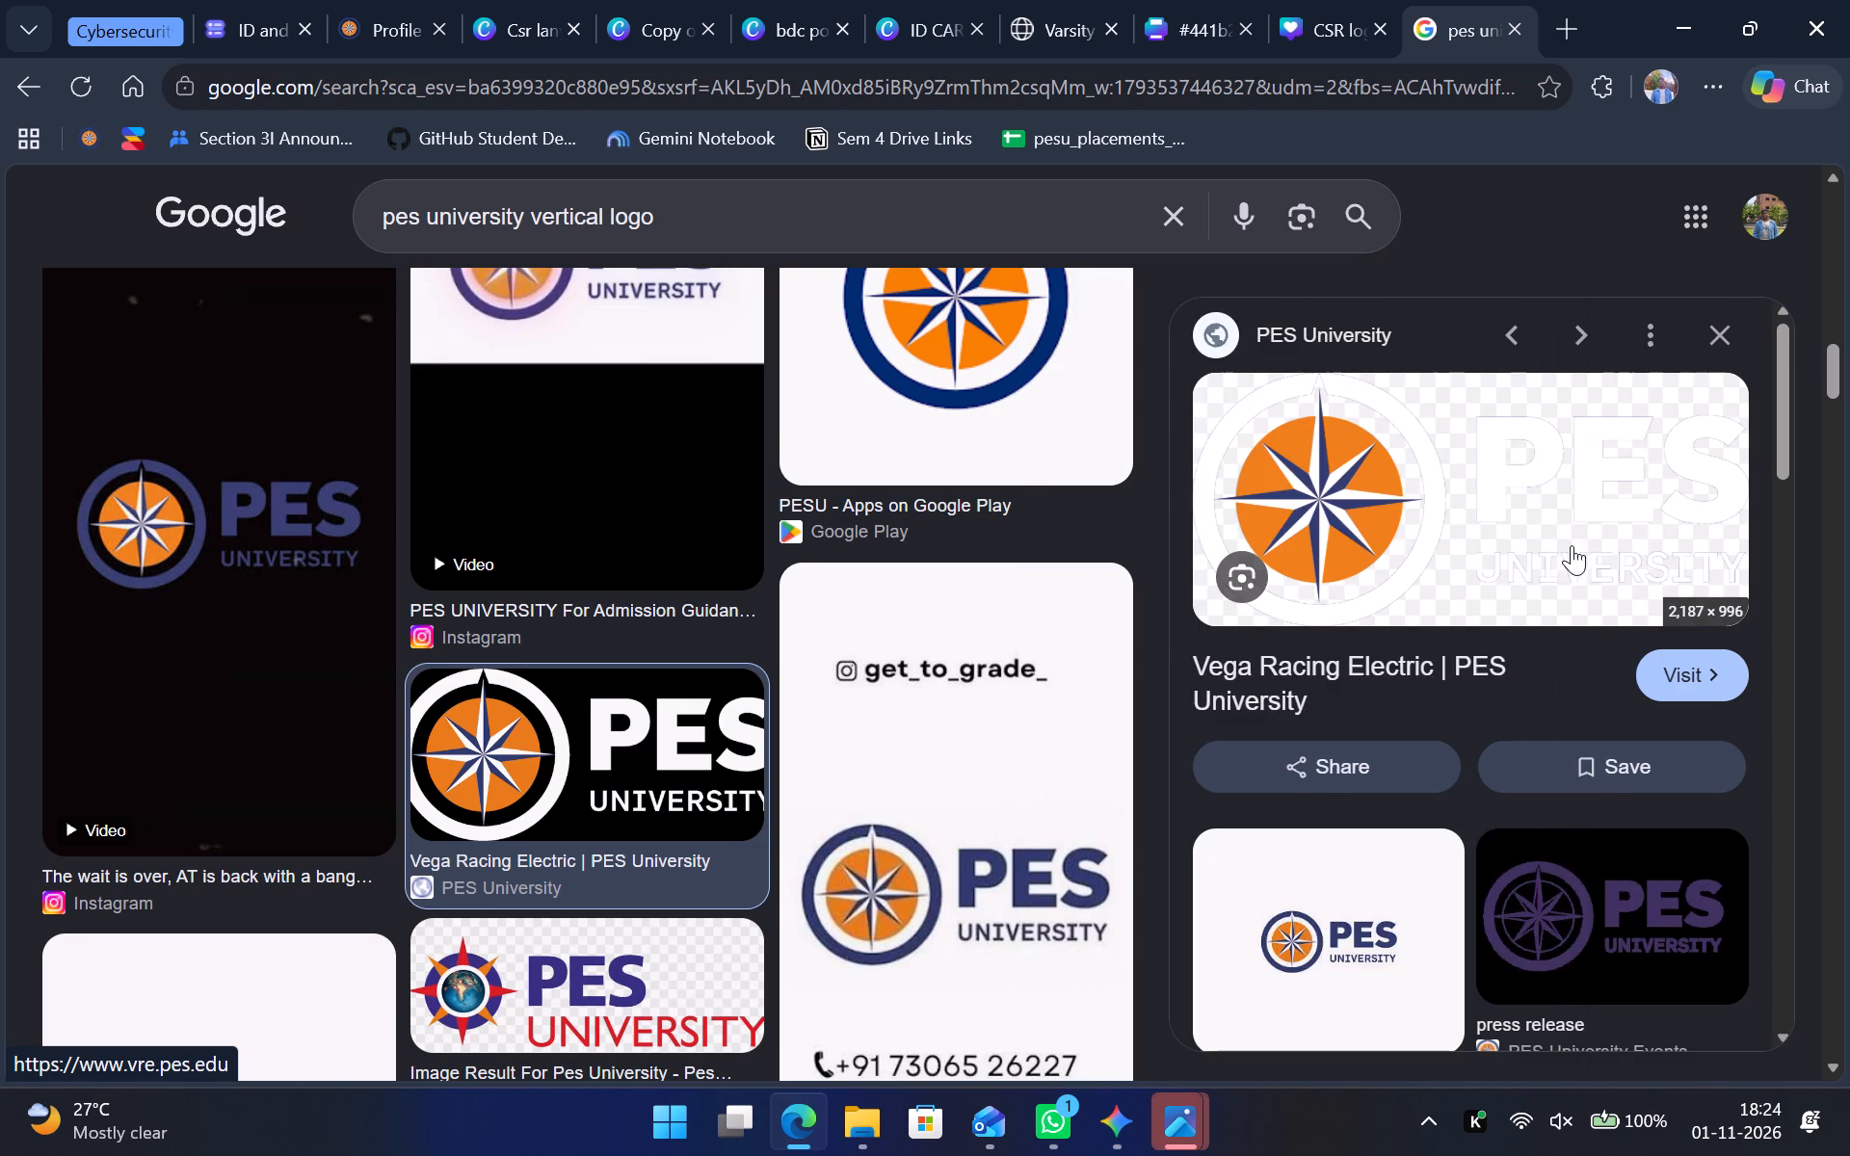
right_click(1566, 523)
left_click(1137, 704)
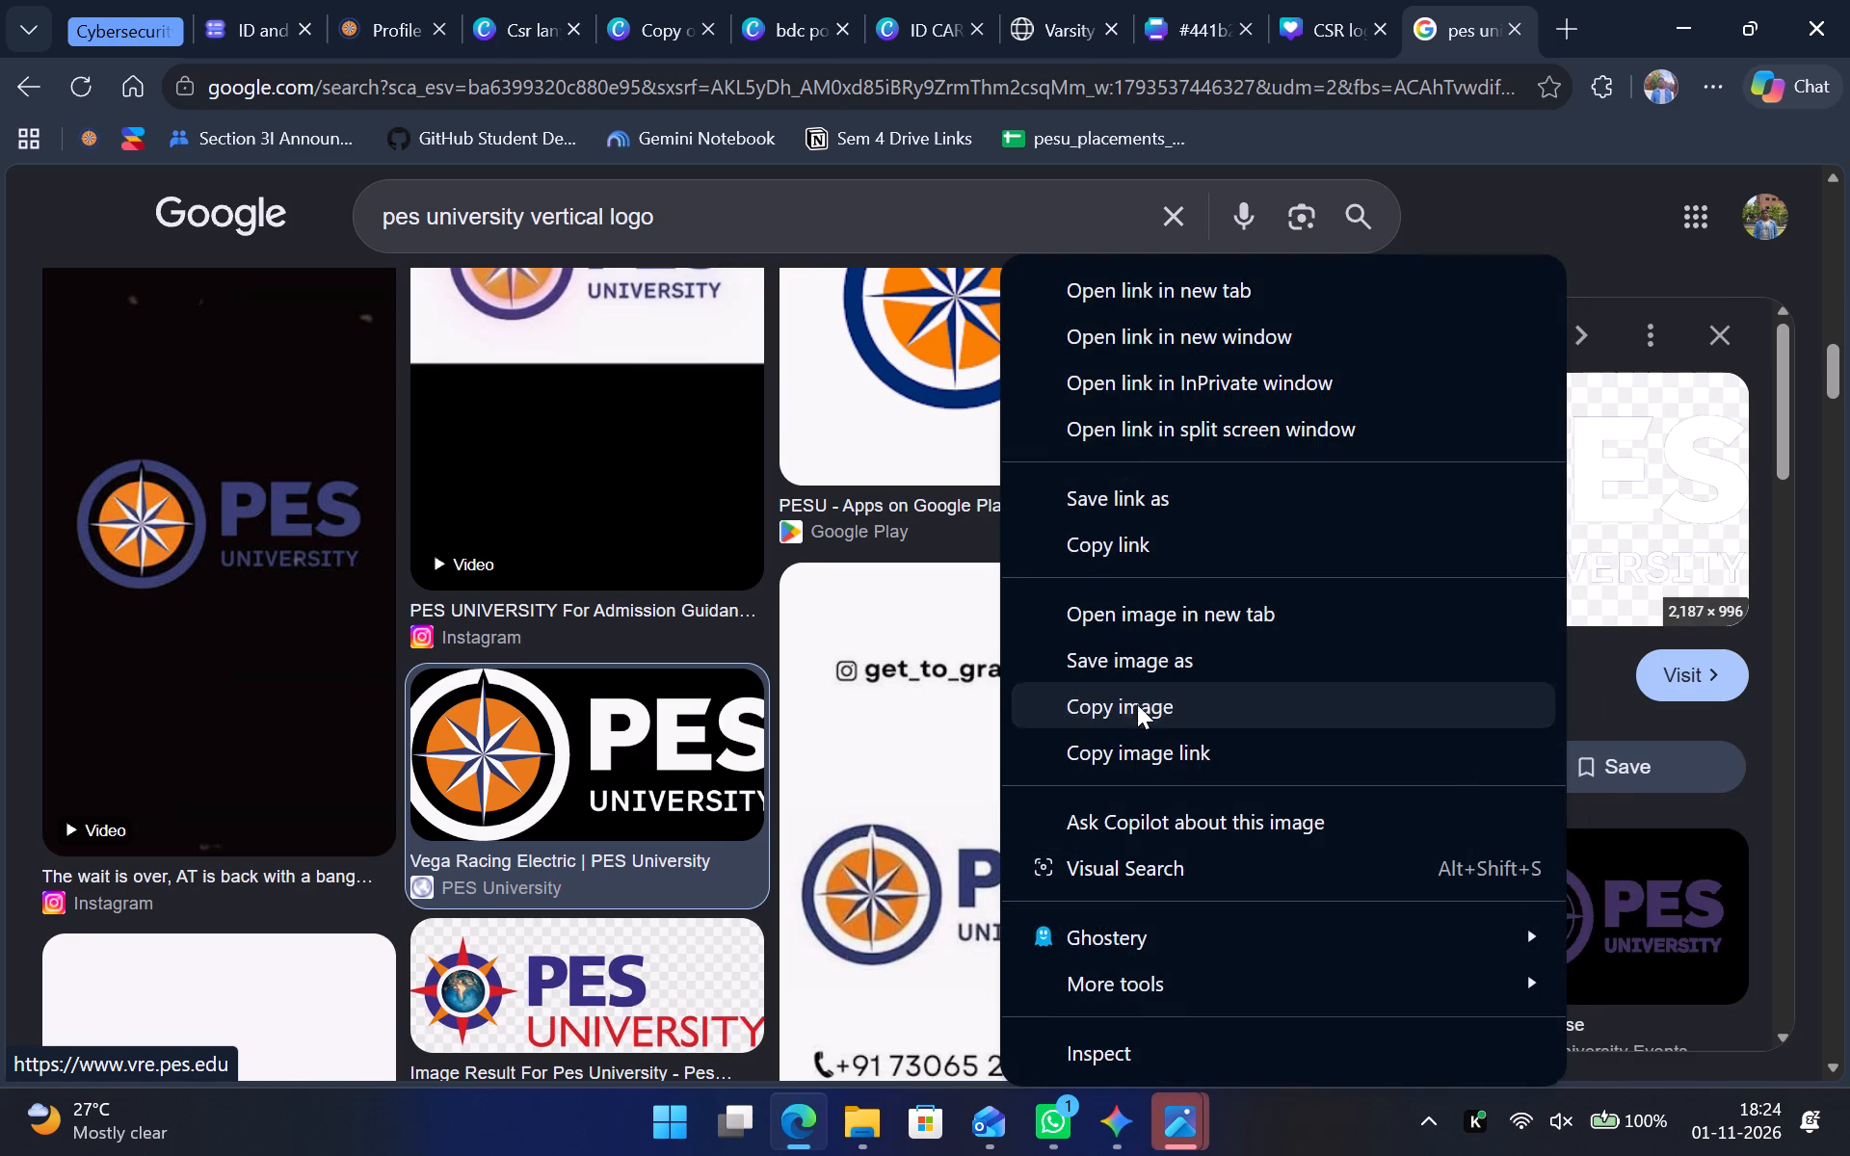
Paste the logo into Copy of Csr lanyard designs drafts and place it before the CSR COUNCIL text on page 4's brown band.
left_click(926, 0)
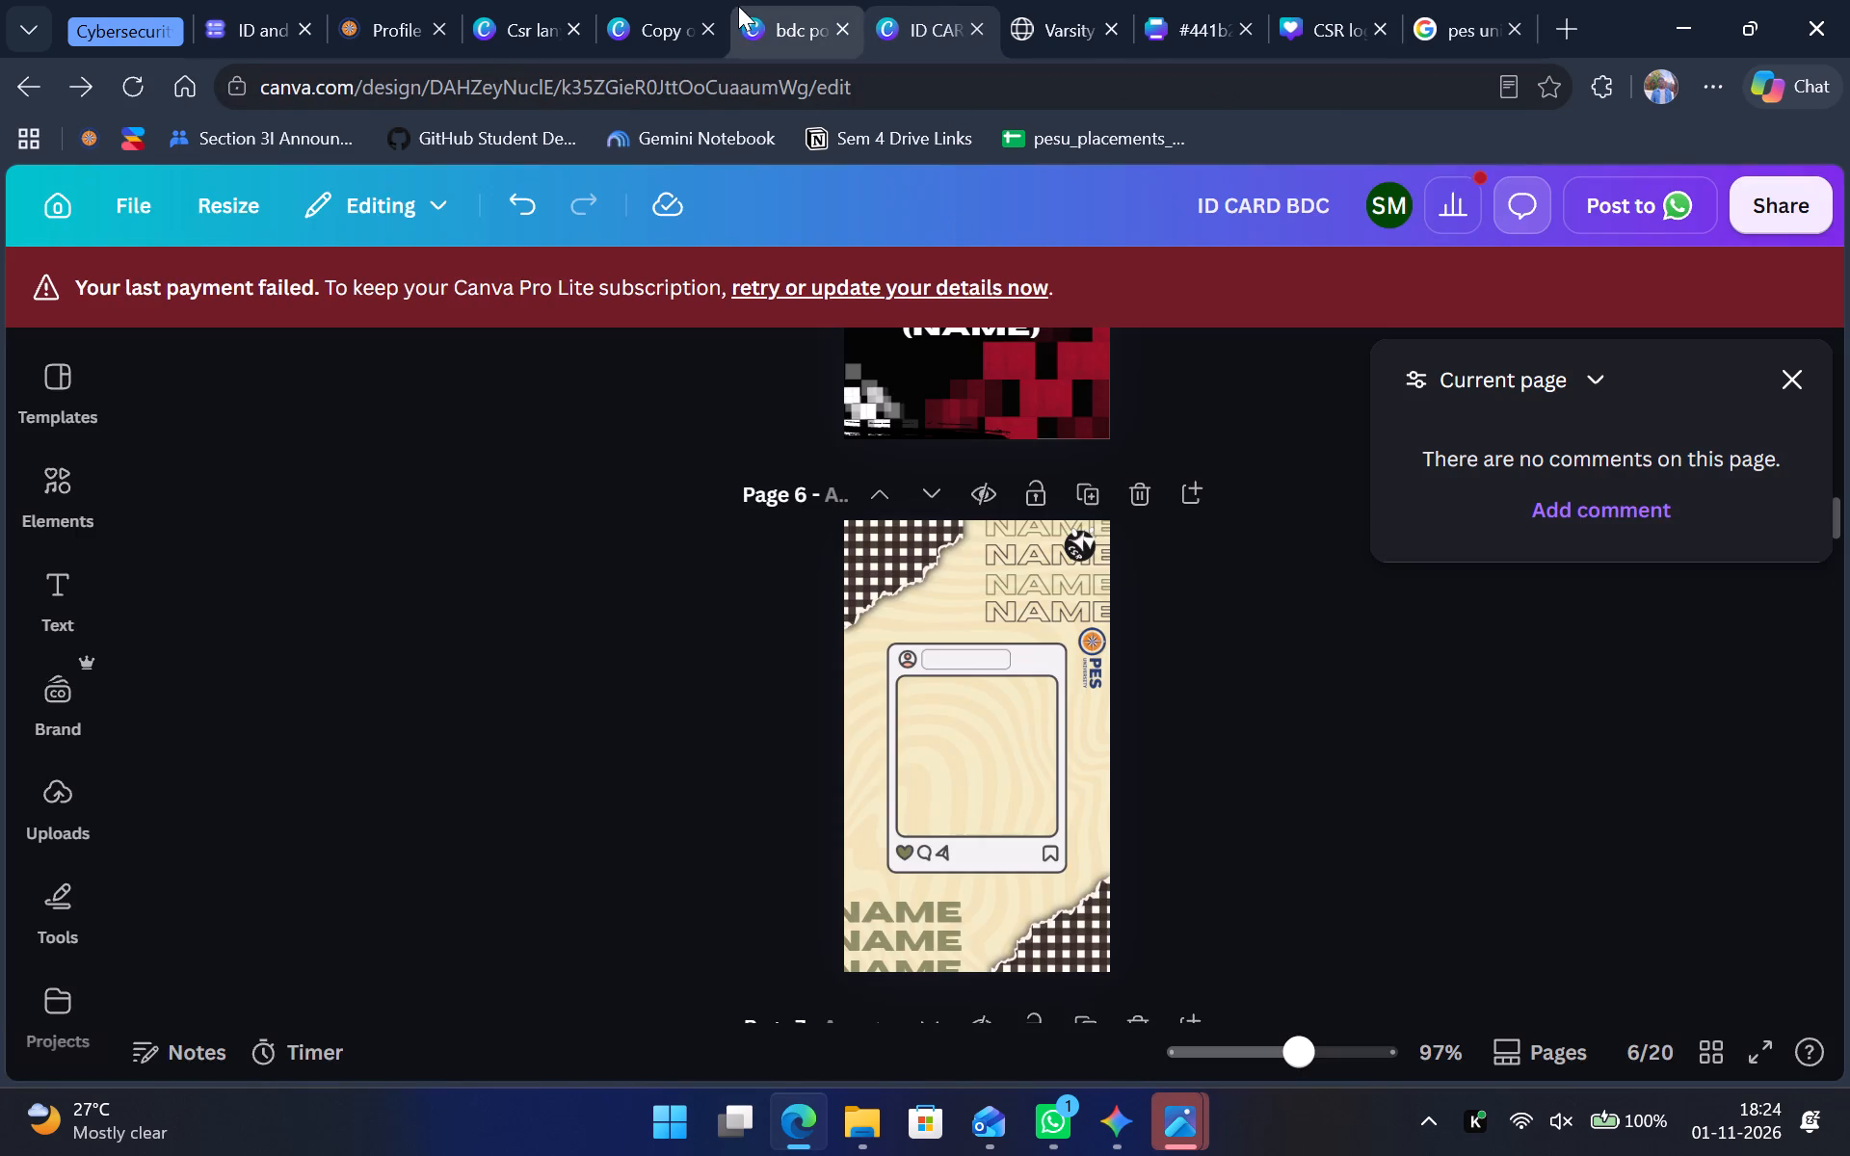
left_click(738, 6)
left_click(648, 0)
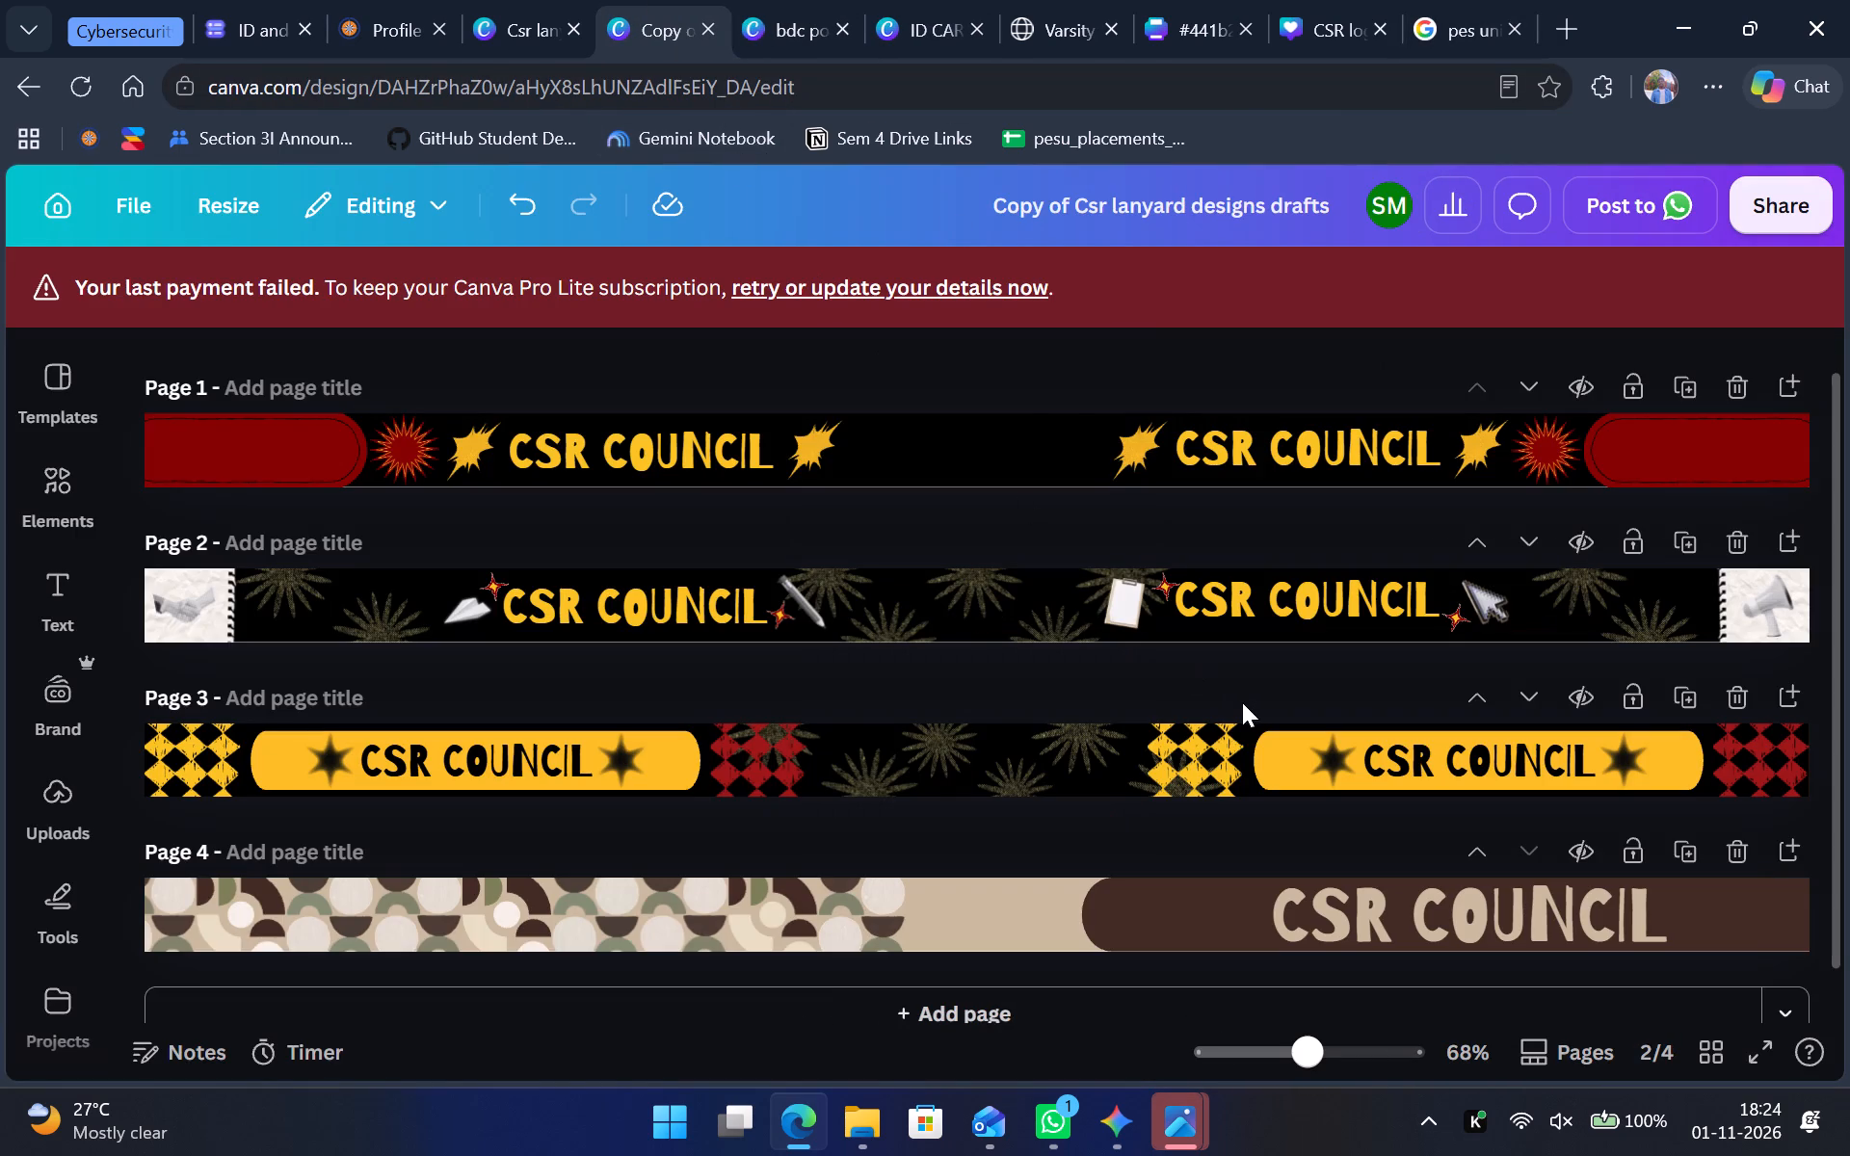
key("ctrl+v")
left_click_drag(978, 611, 1166, 917)
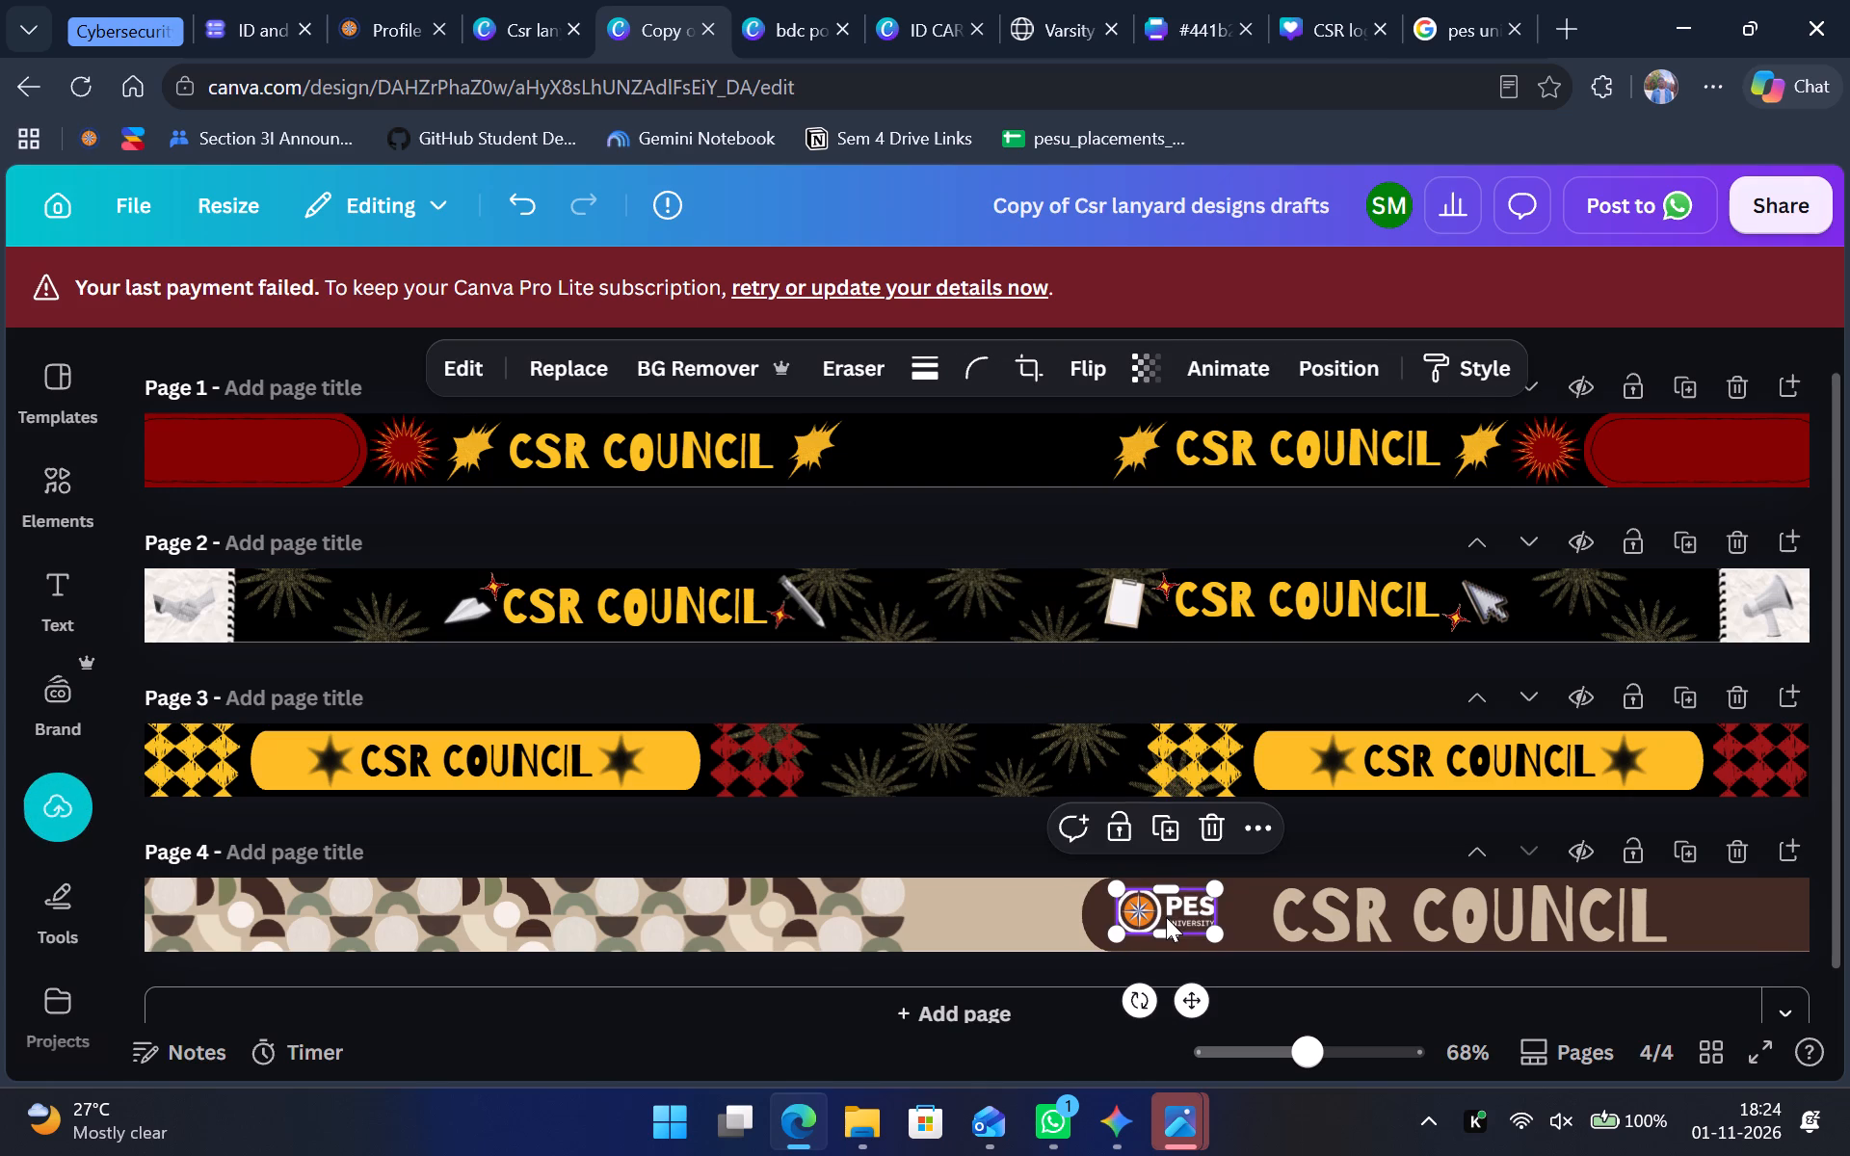
left_click_drag(1169, 917, 1178, 920)
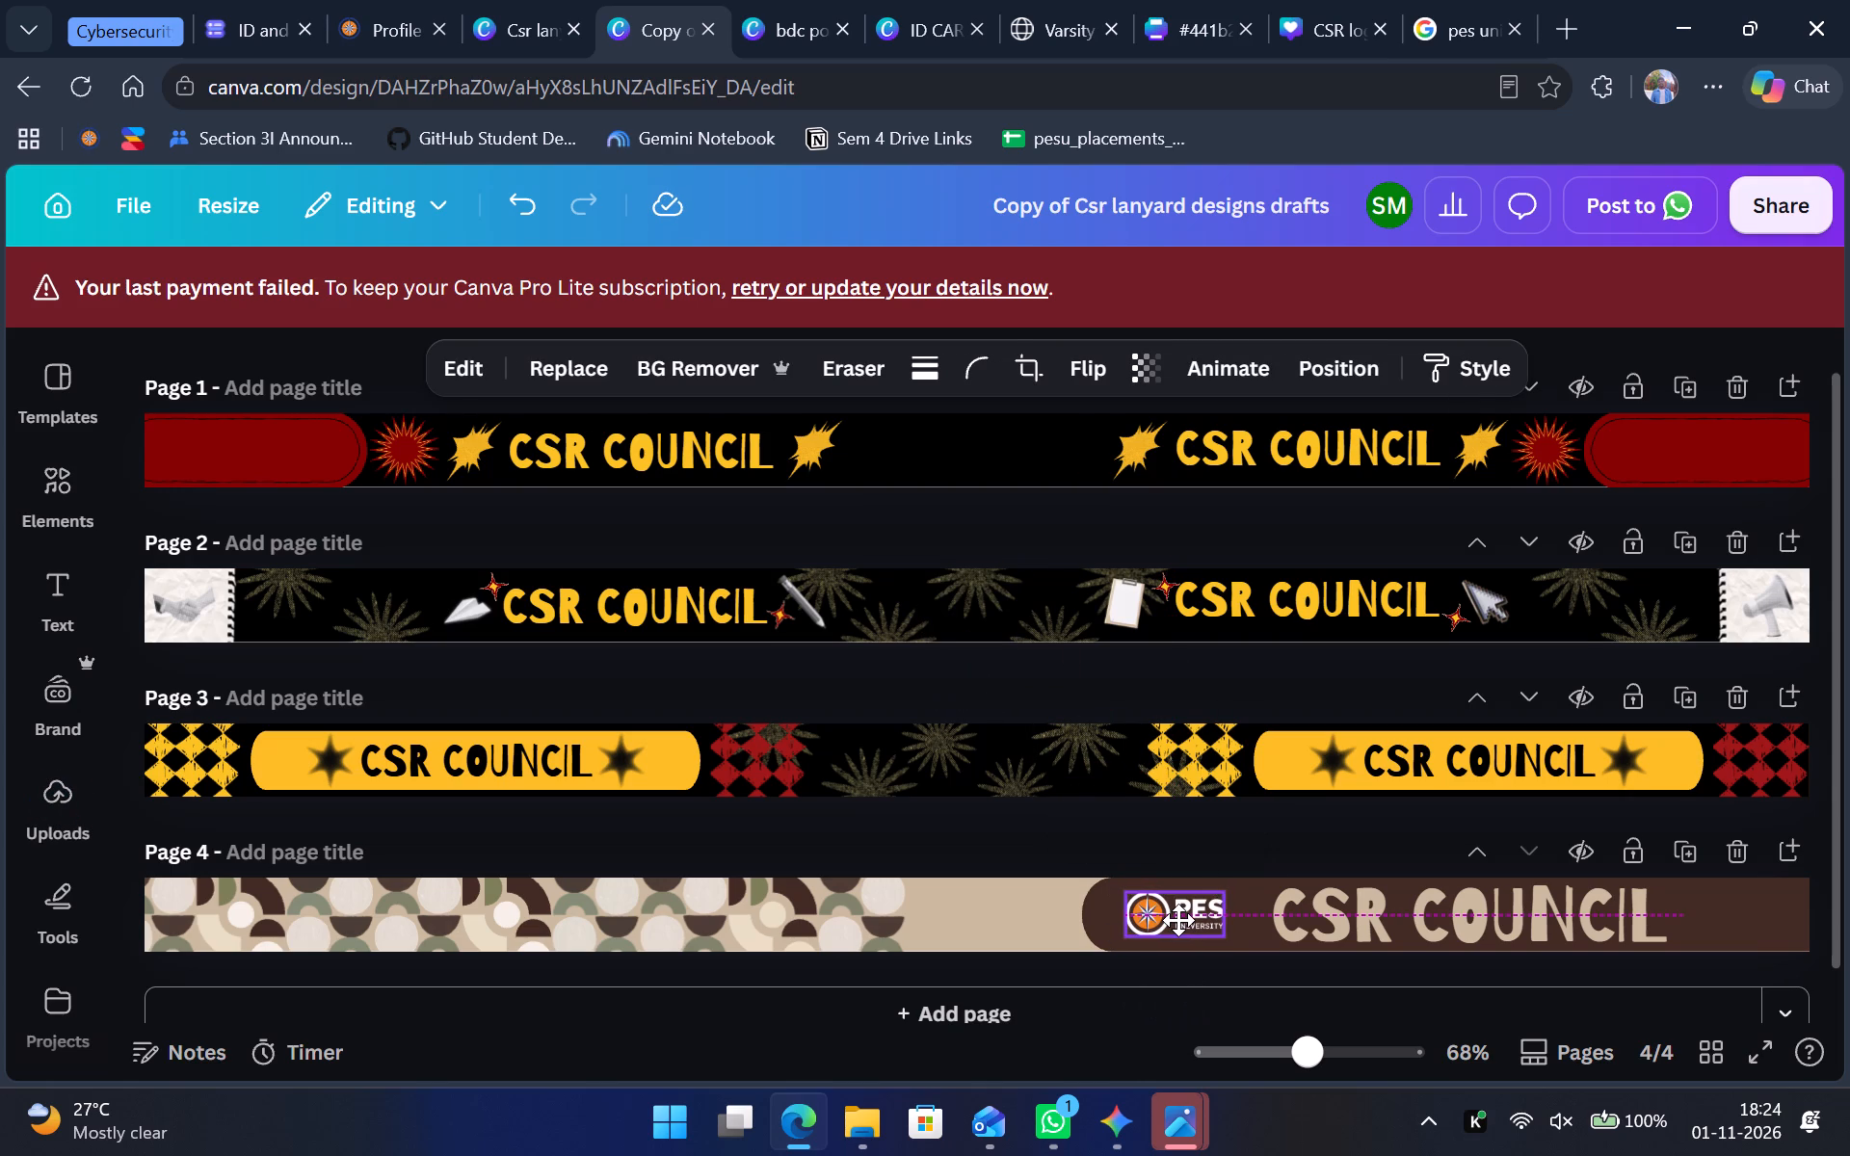
left_click_drag(1178, 920, 1177, 920)
left_click(1264, 977)
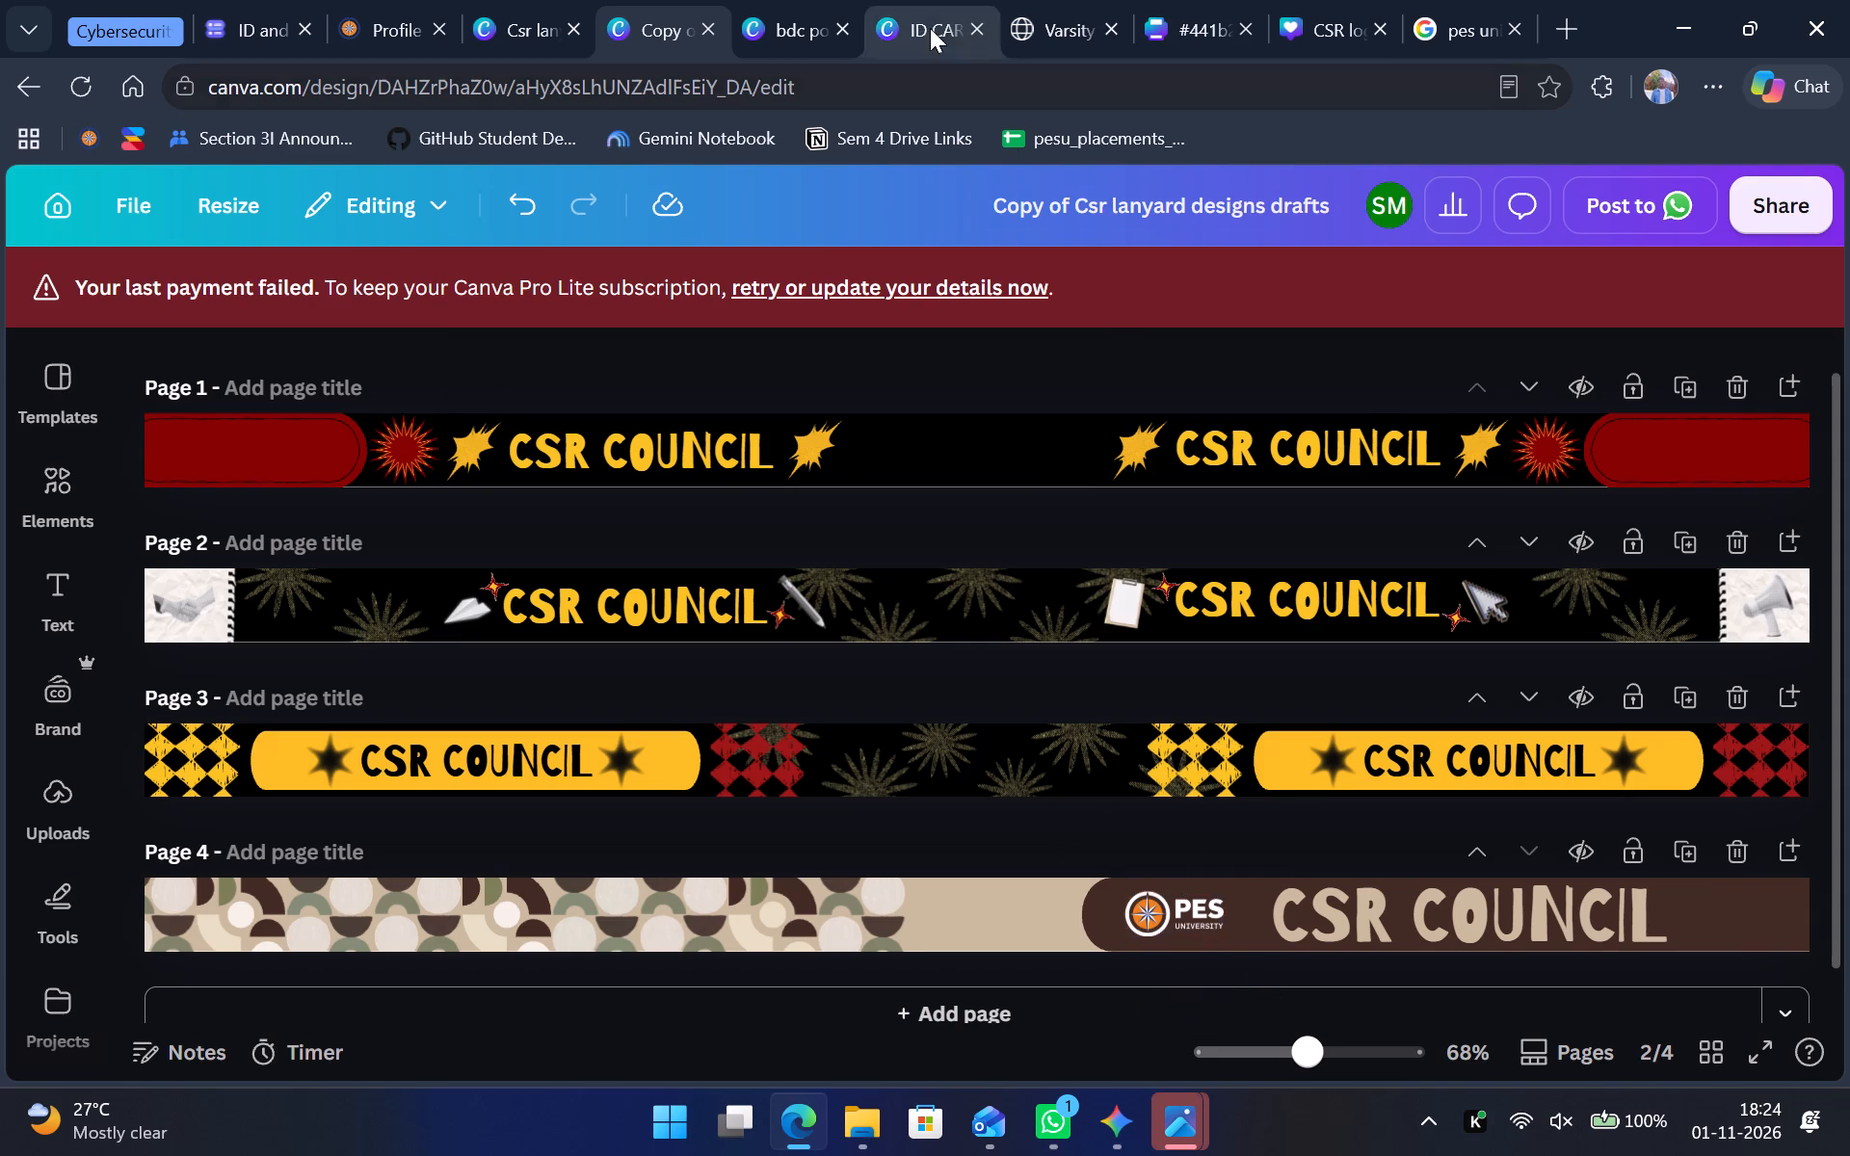
In the CSR logo design, move page 1's grey compass towards the top-left corner and the orange-blue compass closer beside it.
left_click(923, 19)
left_click(758, 0)
left_click(1034, 0)
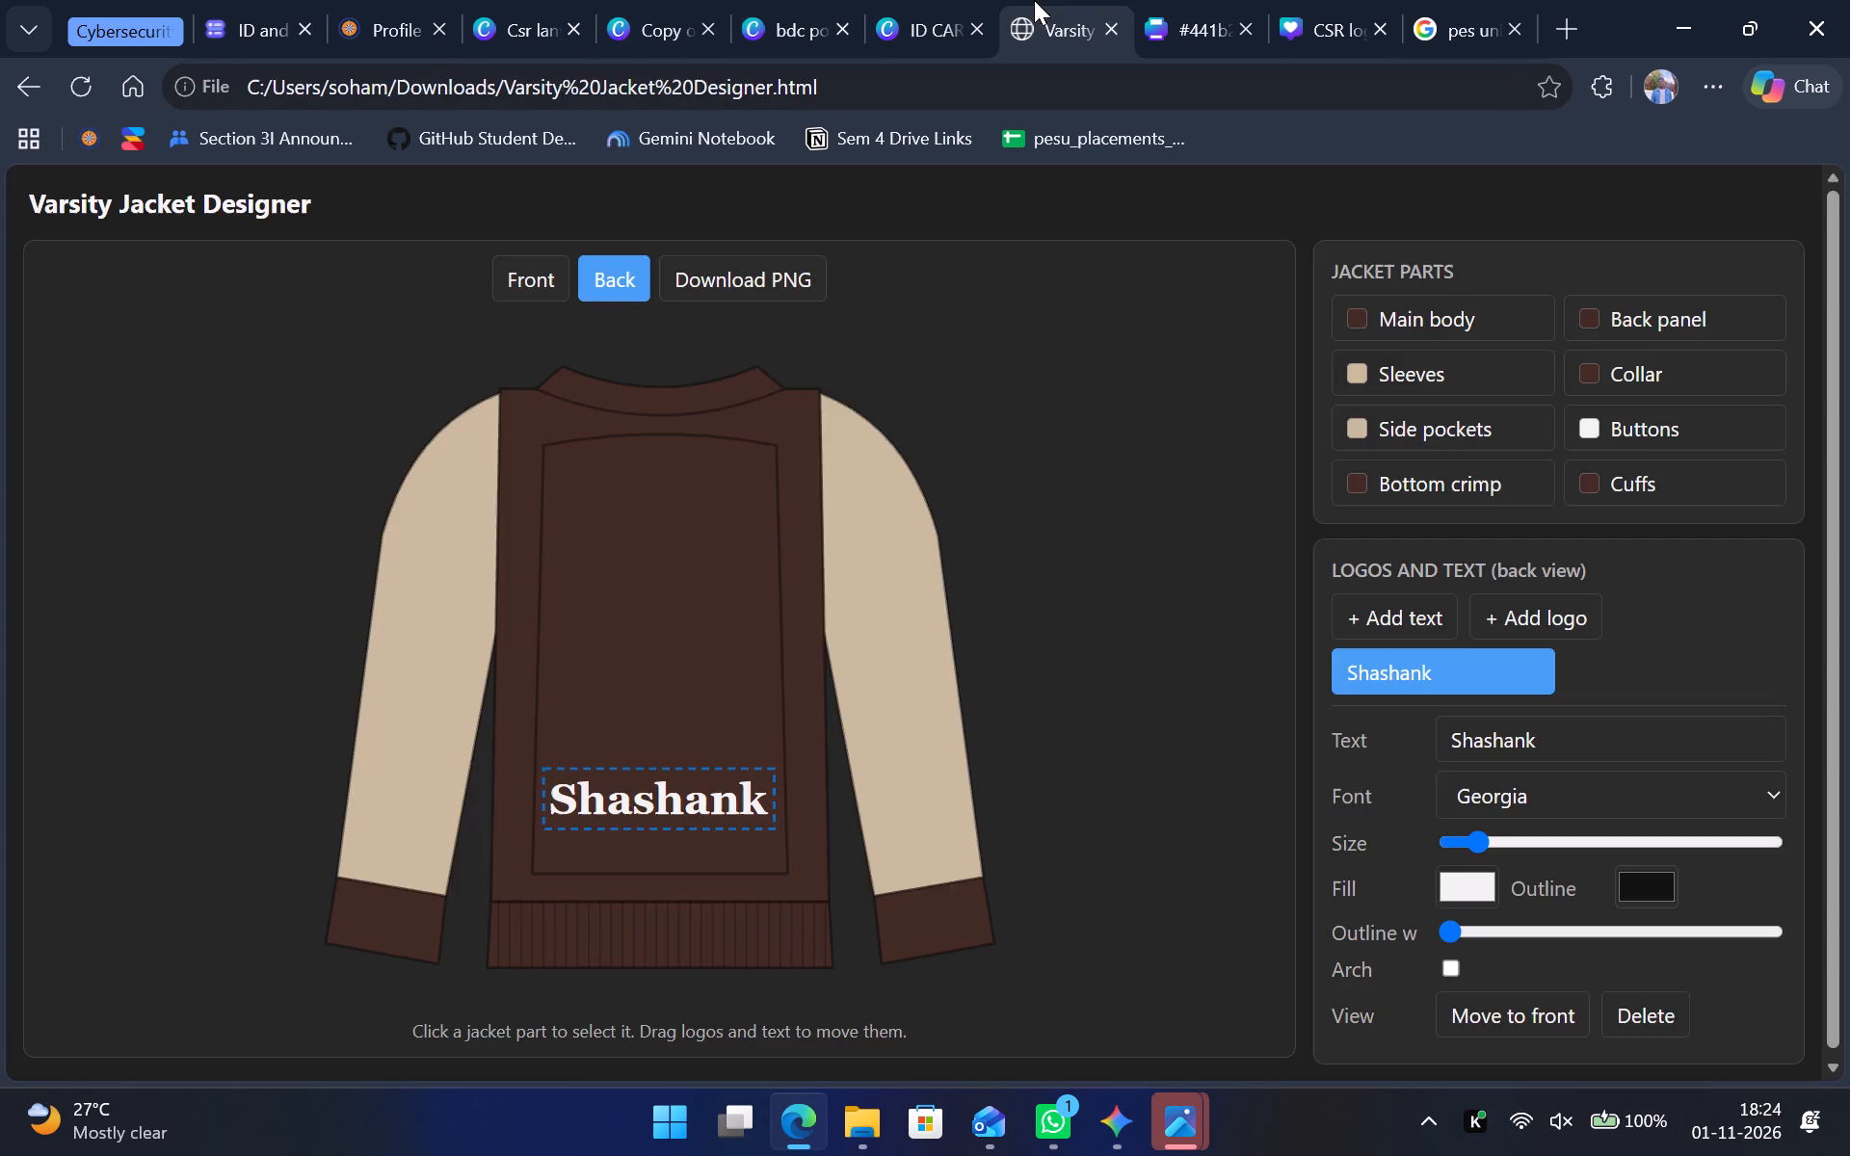
left_click(1236, 0)
left_click(1316, 0)
scroll(1152, 716, "down", 5)
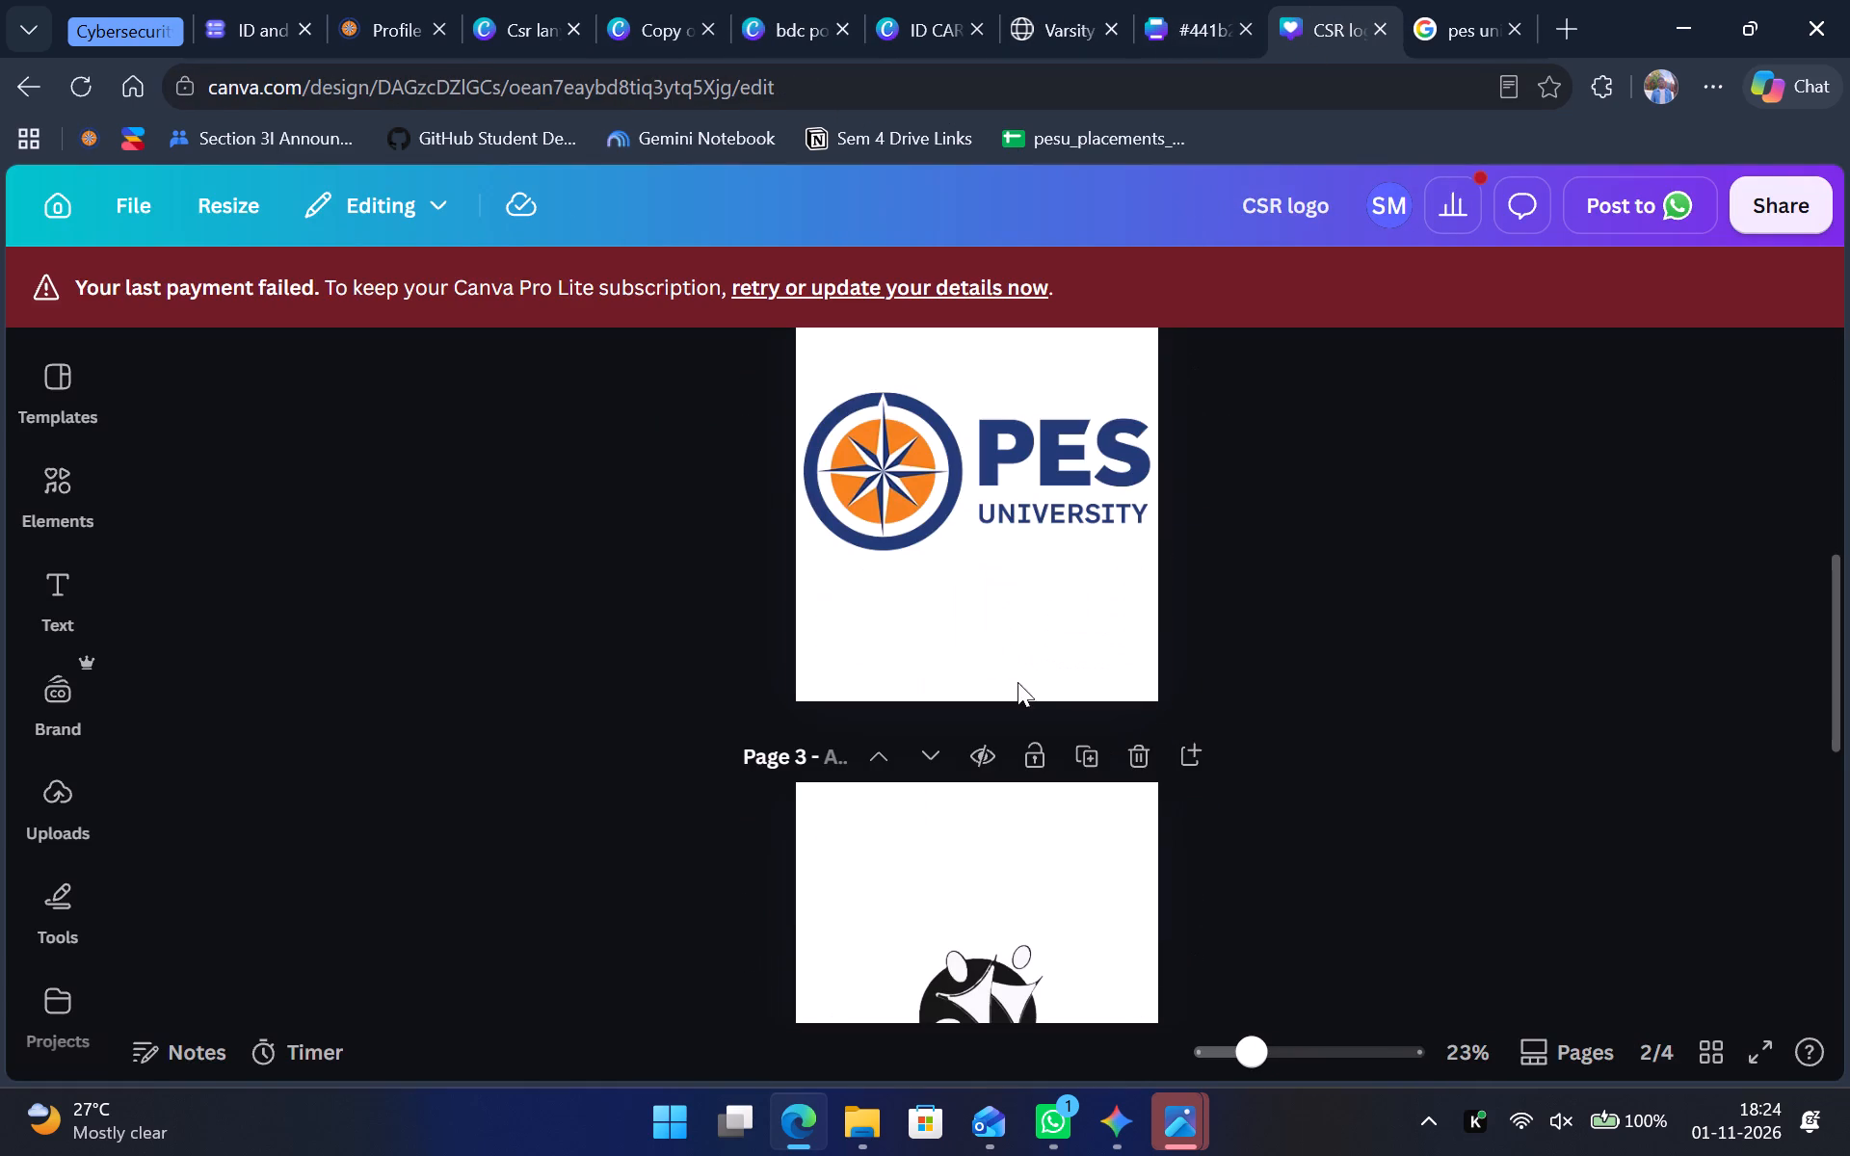
left_click(940, 601)
scroll(940, 601, "up", 6)
left_click_drag(891, 564, 884, 550)
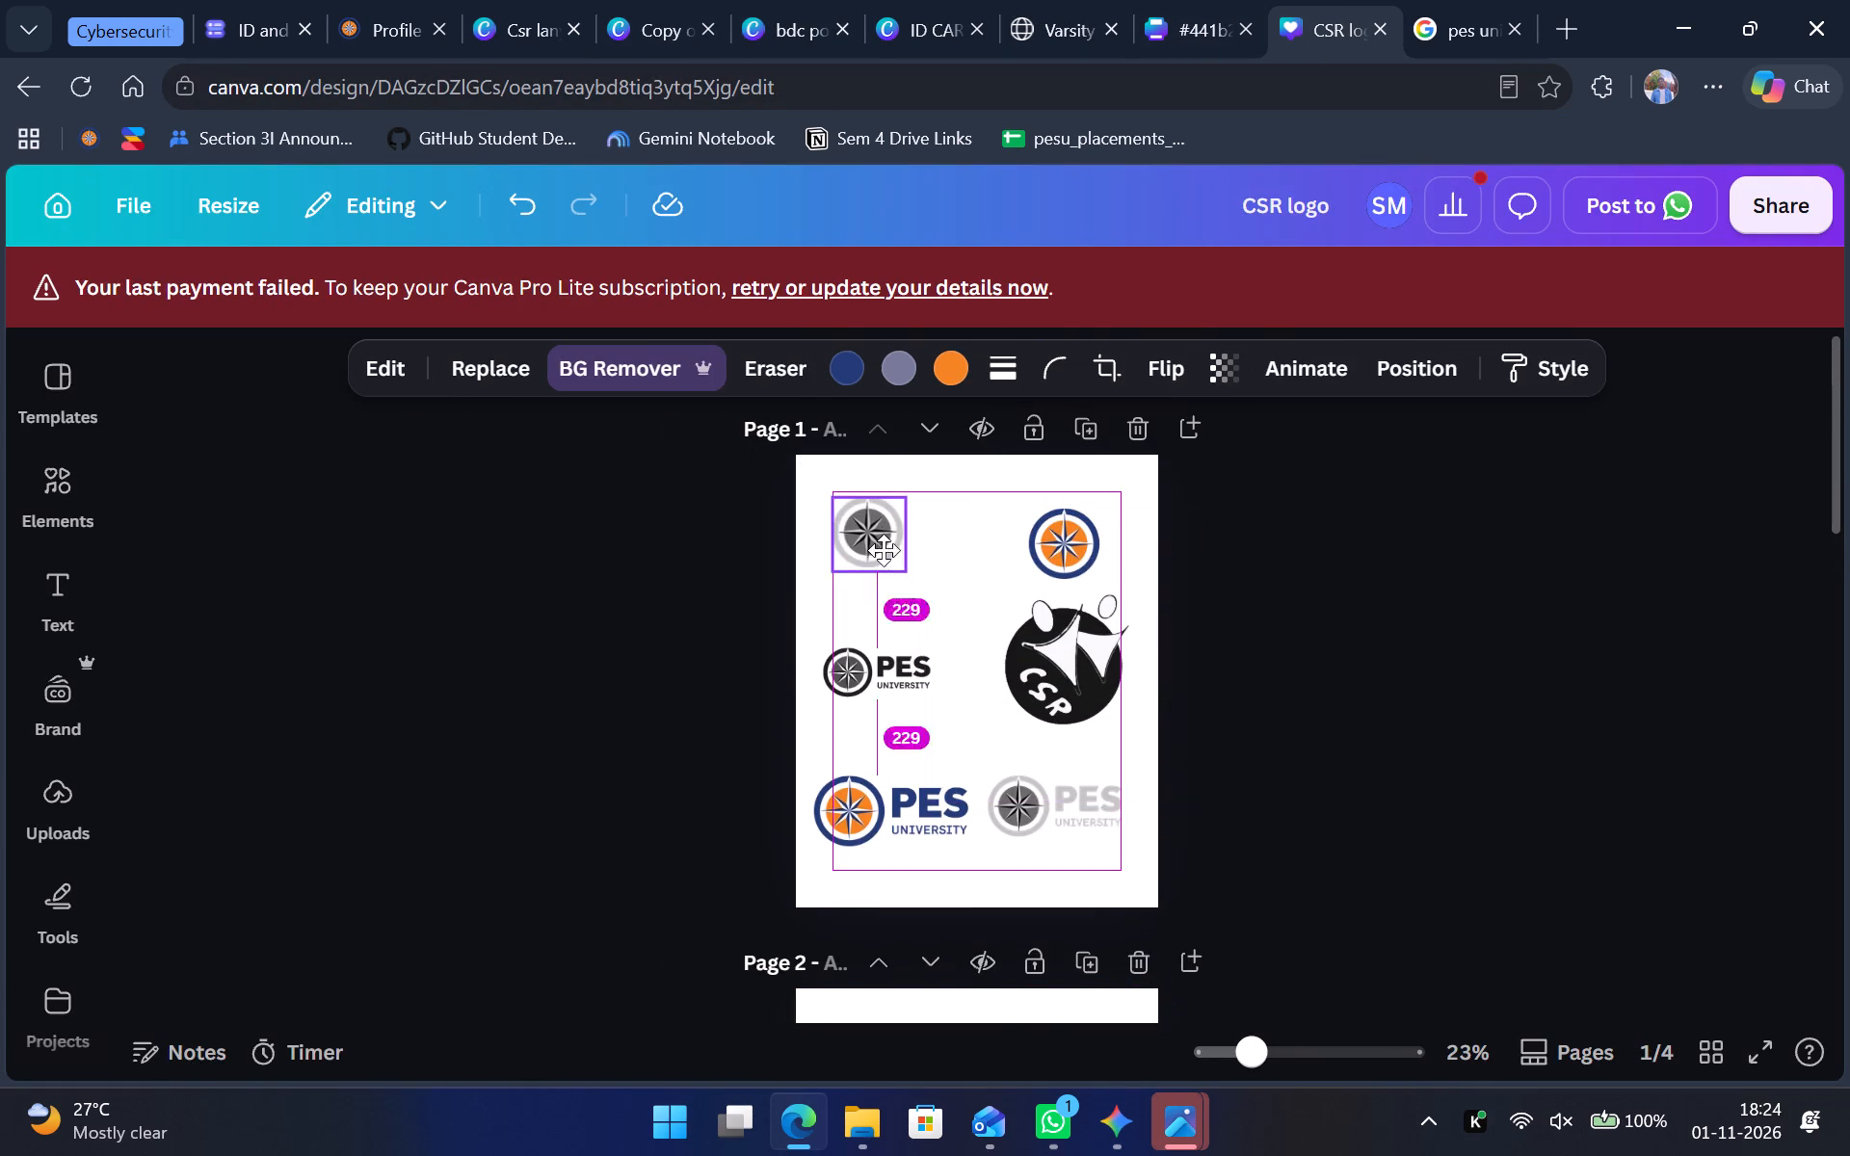
left_click_drag(884, 550, 878, 534)
left_click_drag(1065, 564, 983, 535)
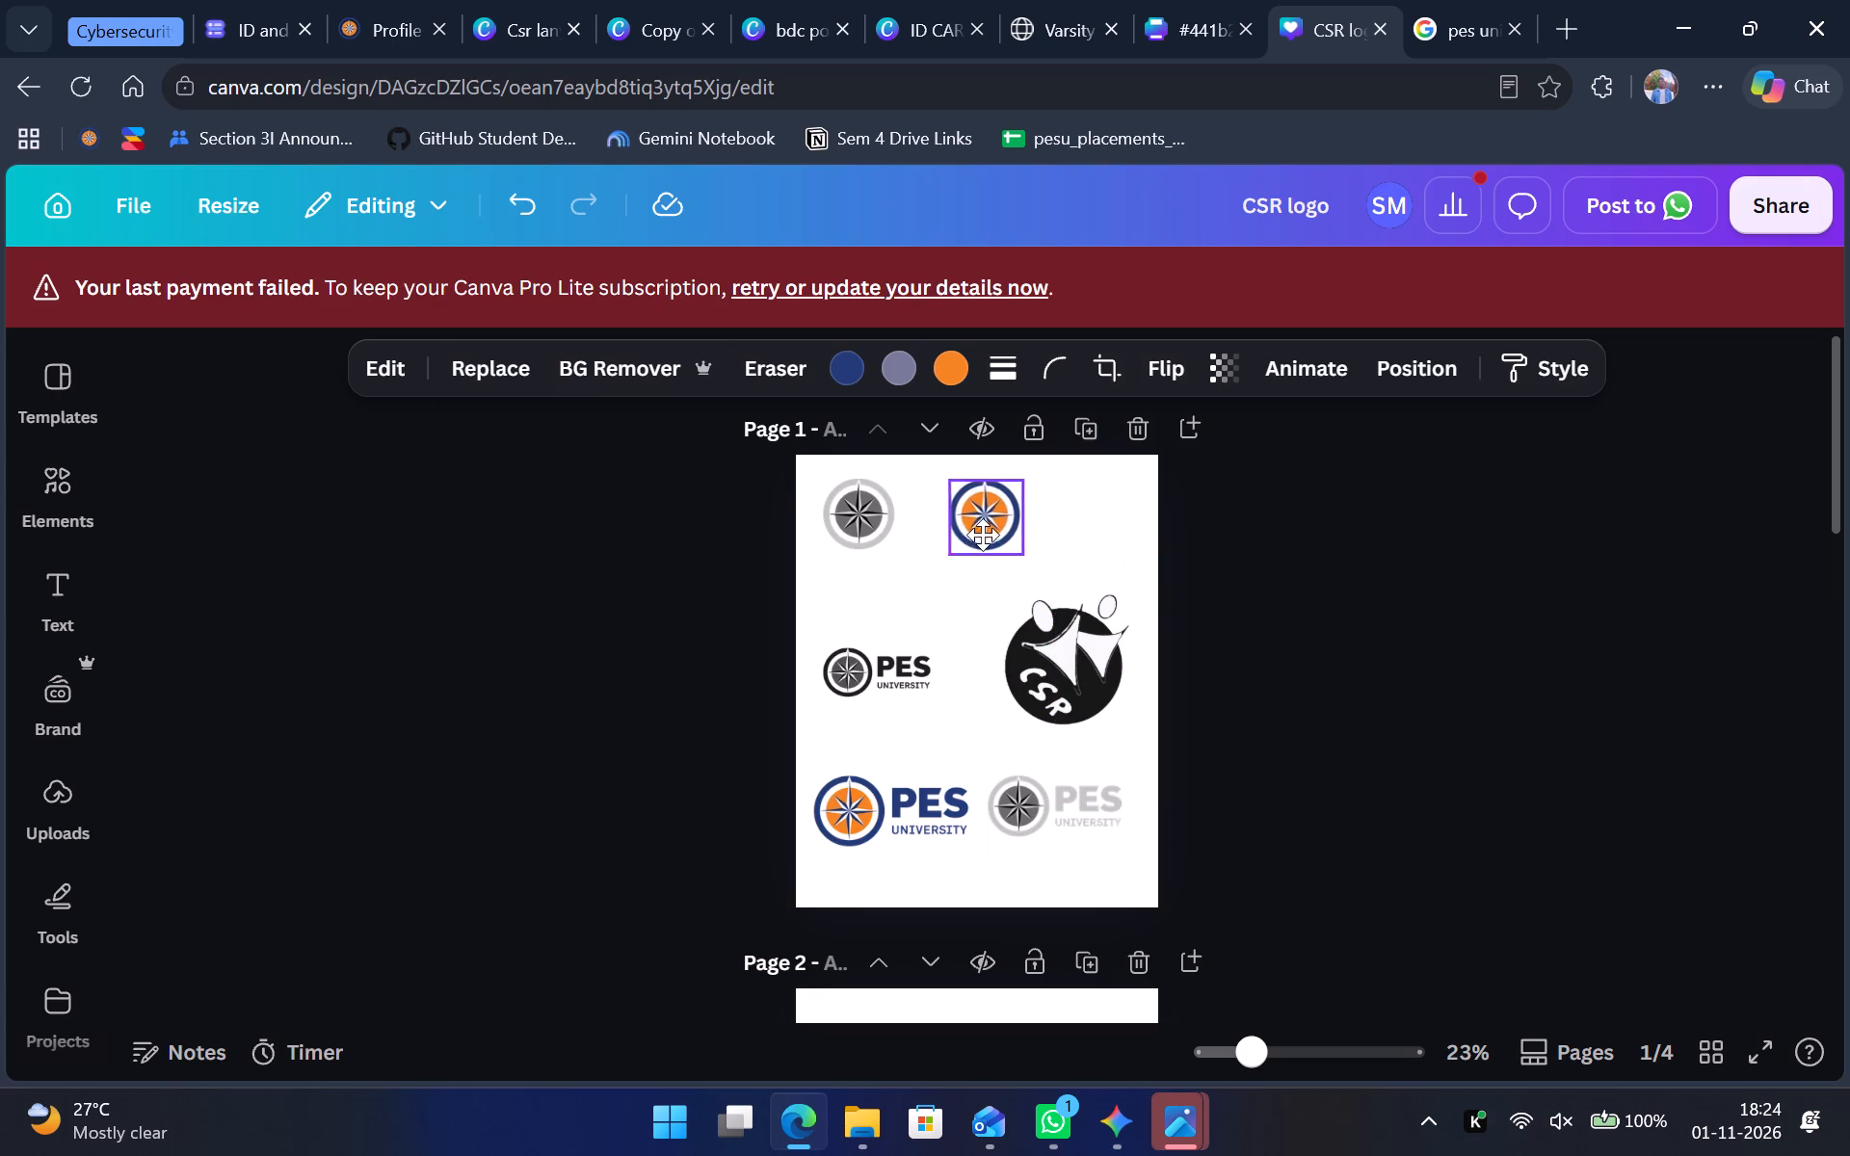
left_click_drag(983, 535, 981, 534)
Paste the white-text PES University logo on page 1, shrink it and place it just right of the orange-blue compass.
left_click(1401, 582)
key("ctrl+v")
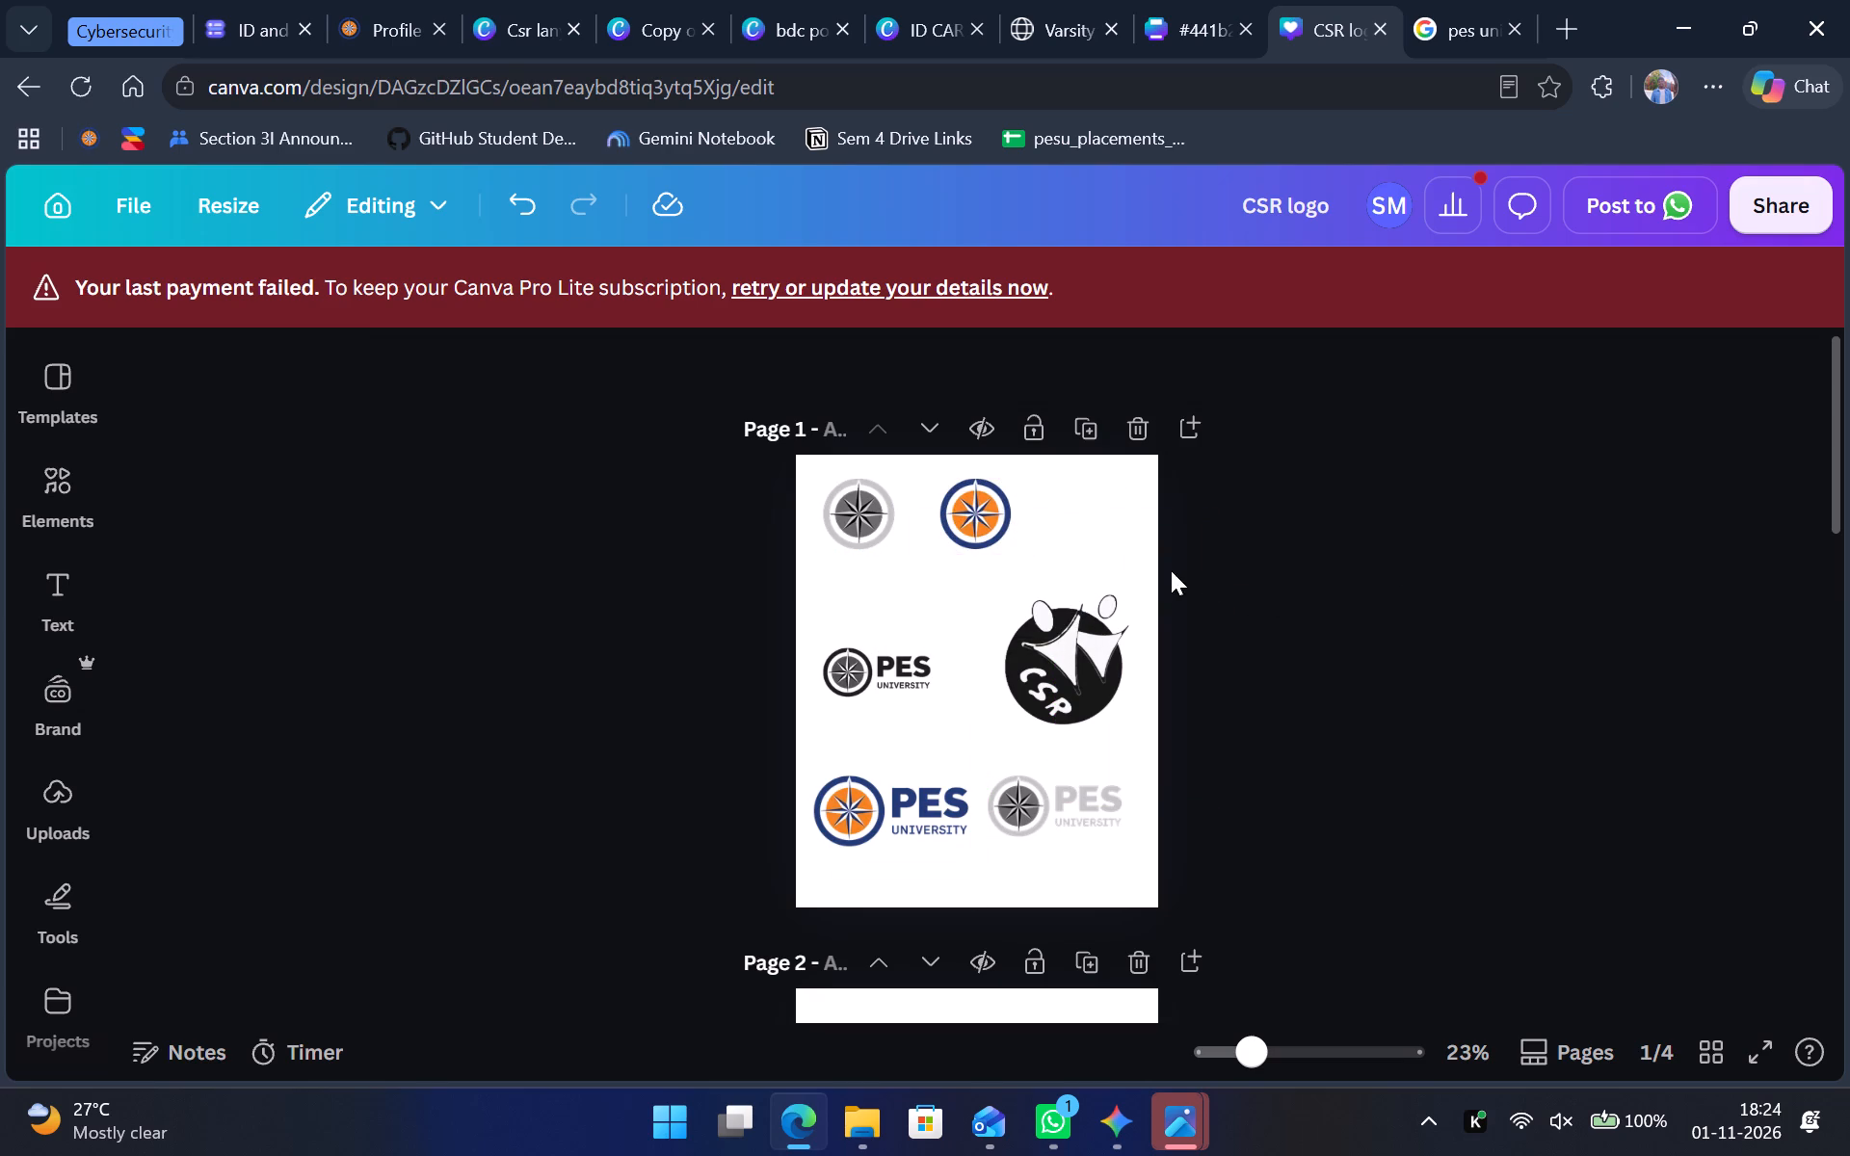
left_click_drag(1110, 741, 1032, 704)
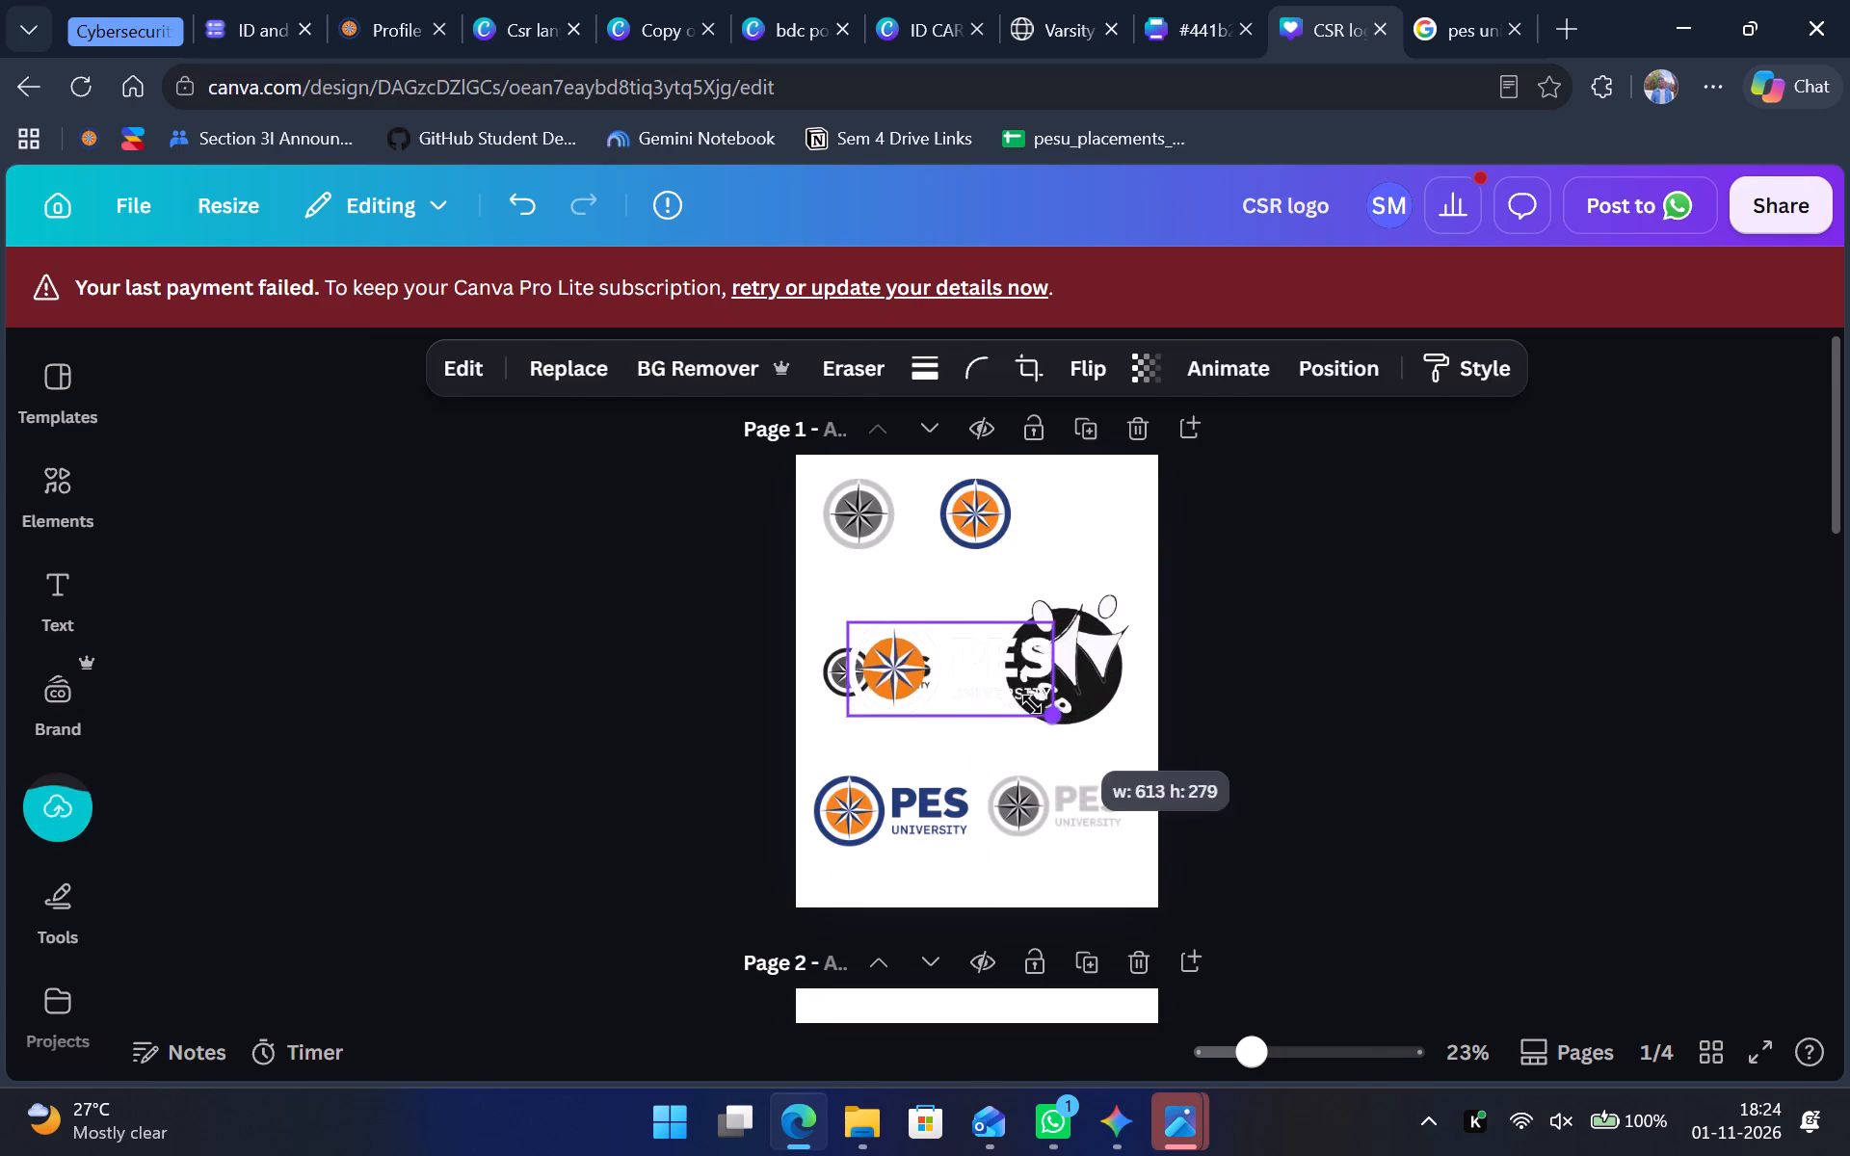
left_click_drag(1032, 704, 989, 679)
left_click_drag(929, 659, 1086, 524)
left_click_drag(1150, 555, 1136, 547)
left_click(1098, 523)
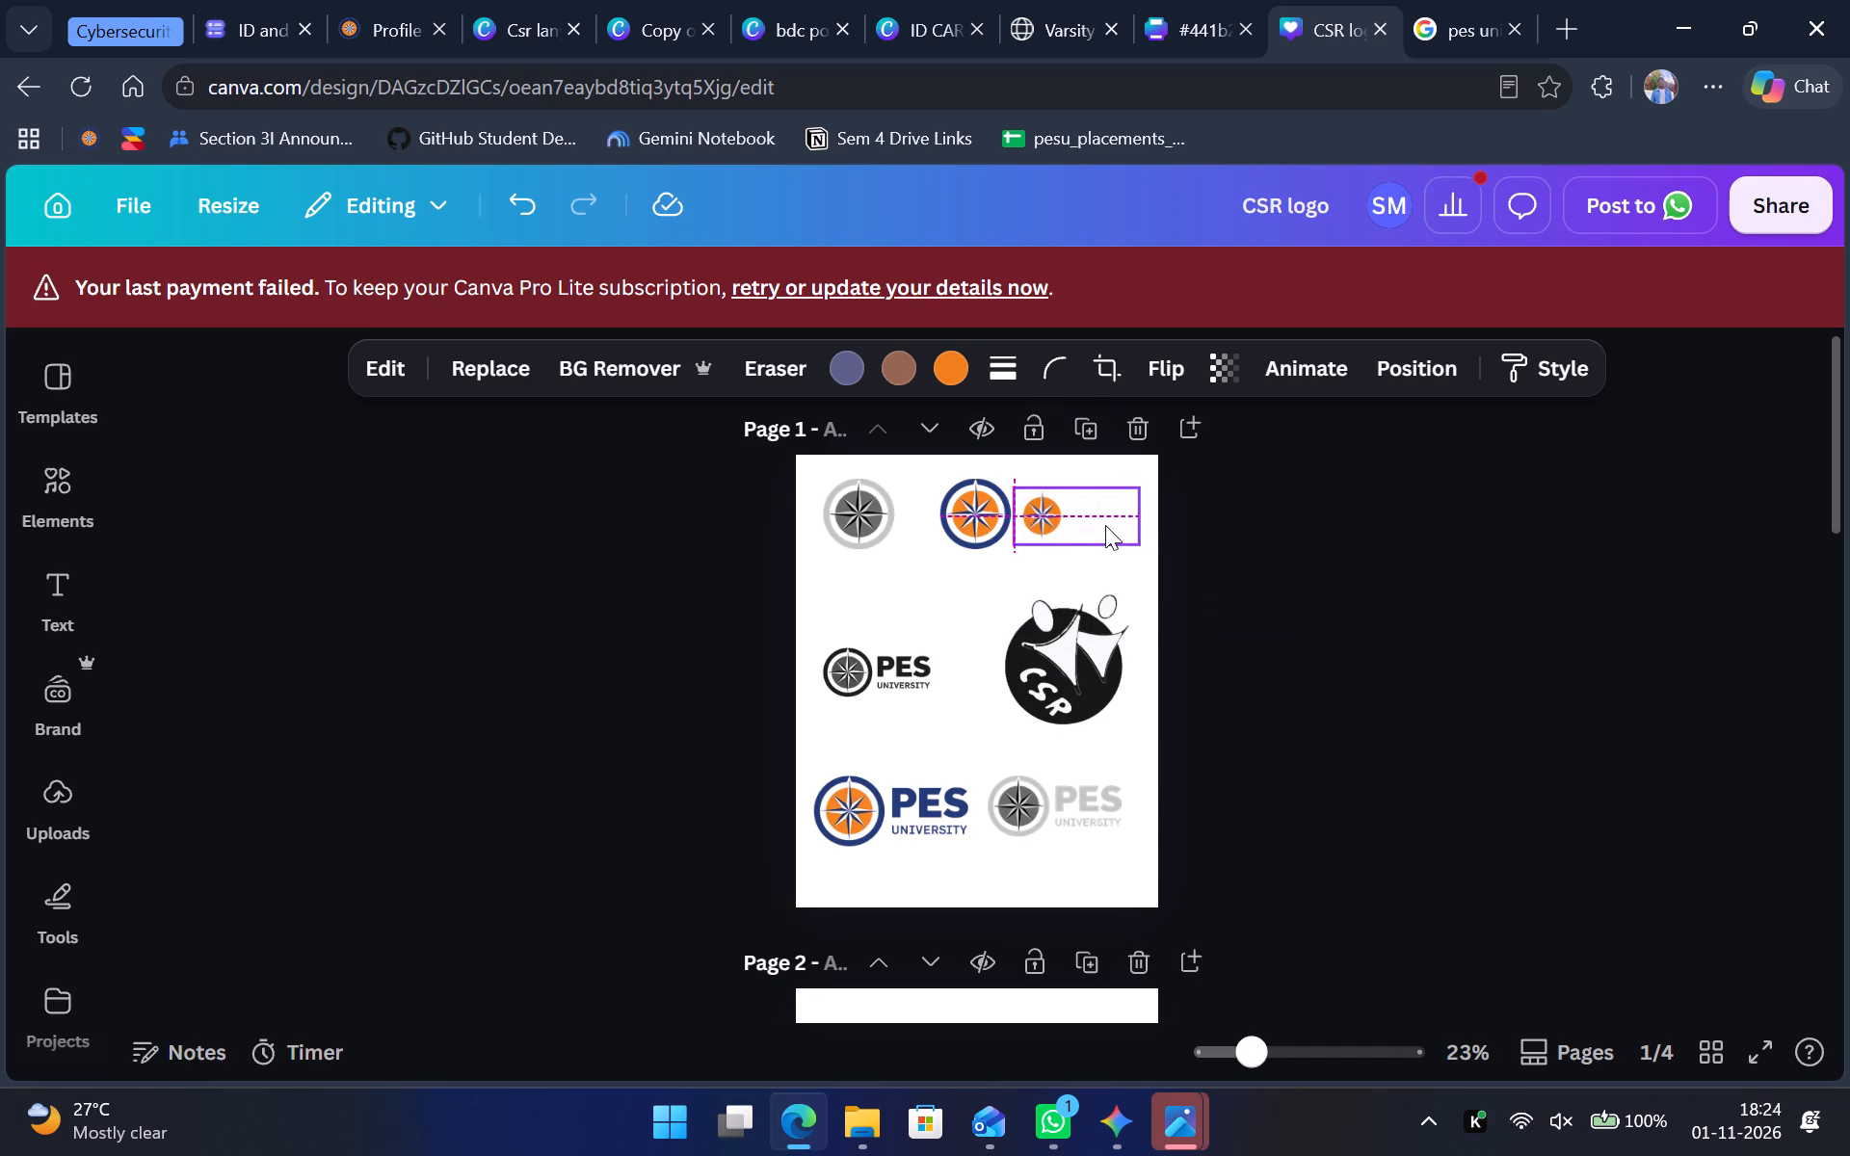
Change page 1's background in the CSR logo design to a pale yellow-green solid colour.
left_click(873, 591)
left_click(916, 366)
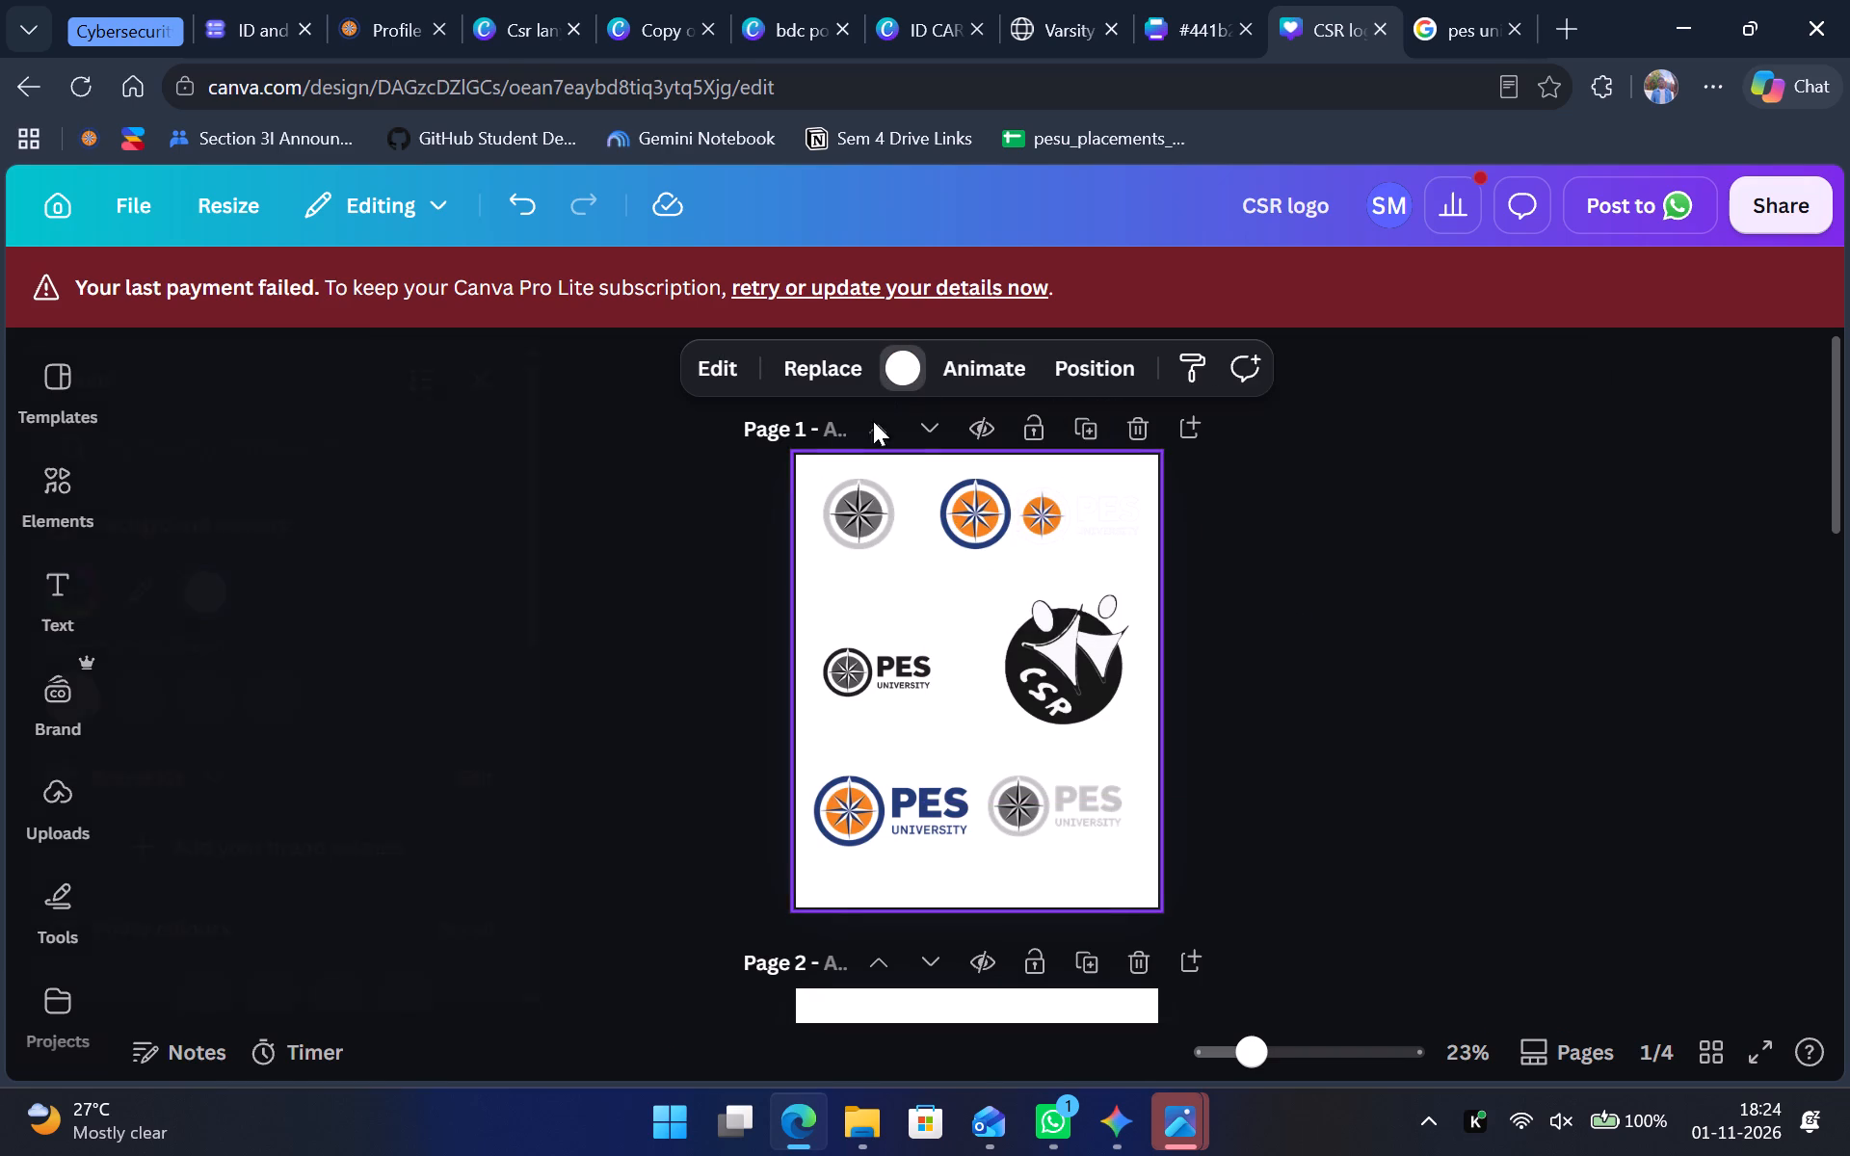
scroll(255, 727, "down", 2)
scroll(255, 729, "up", 1)
scroll(255, 729, "down", 1)
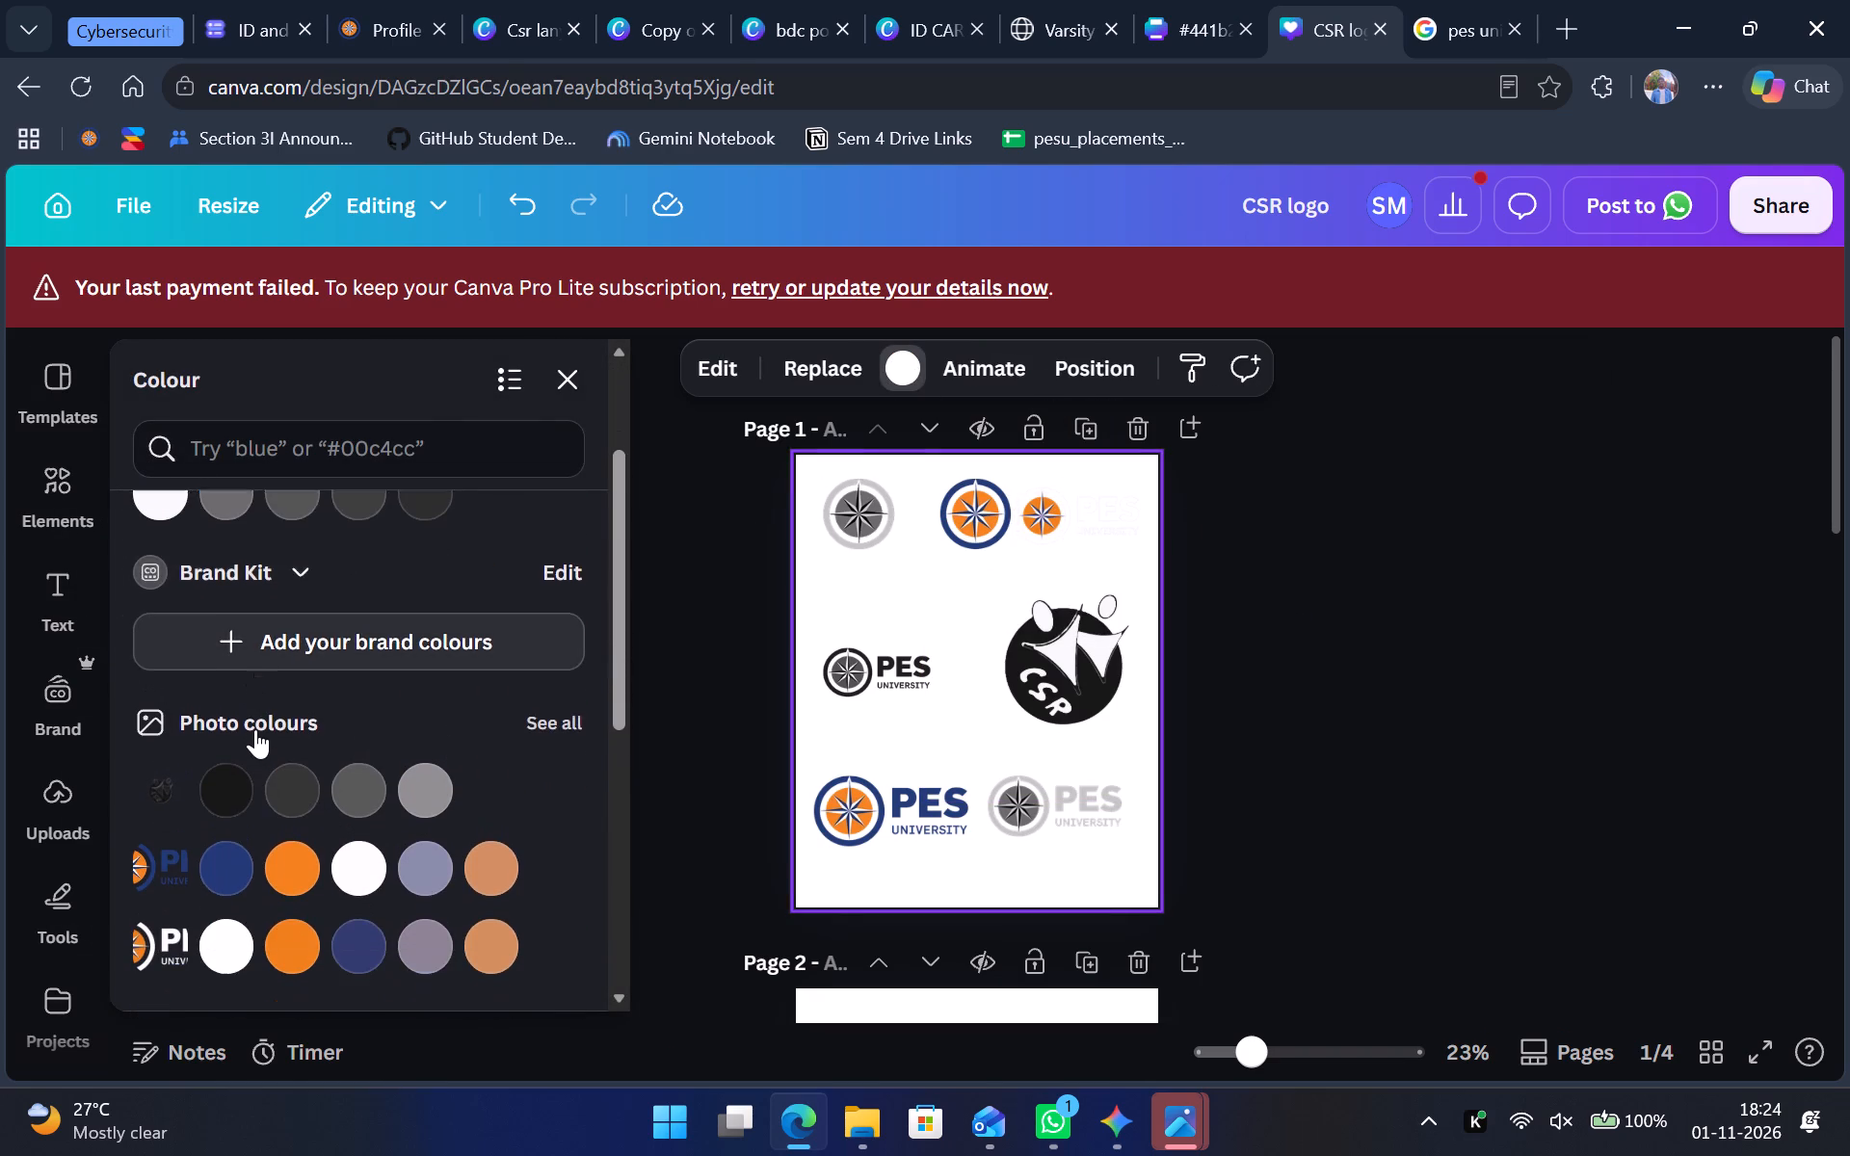
scroll(355, 737, "up", 3)
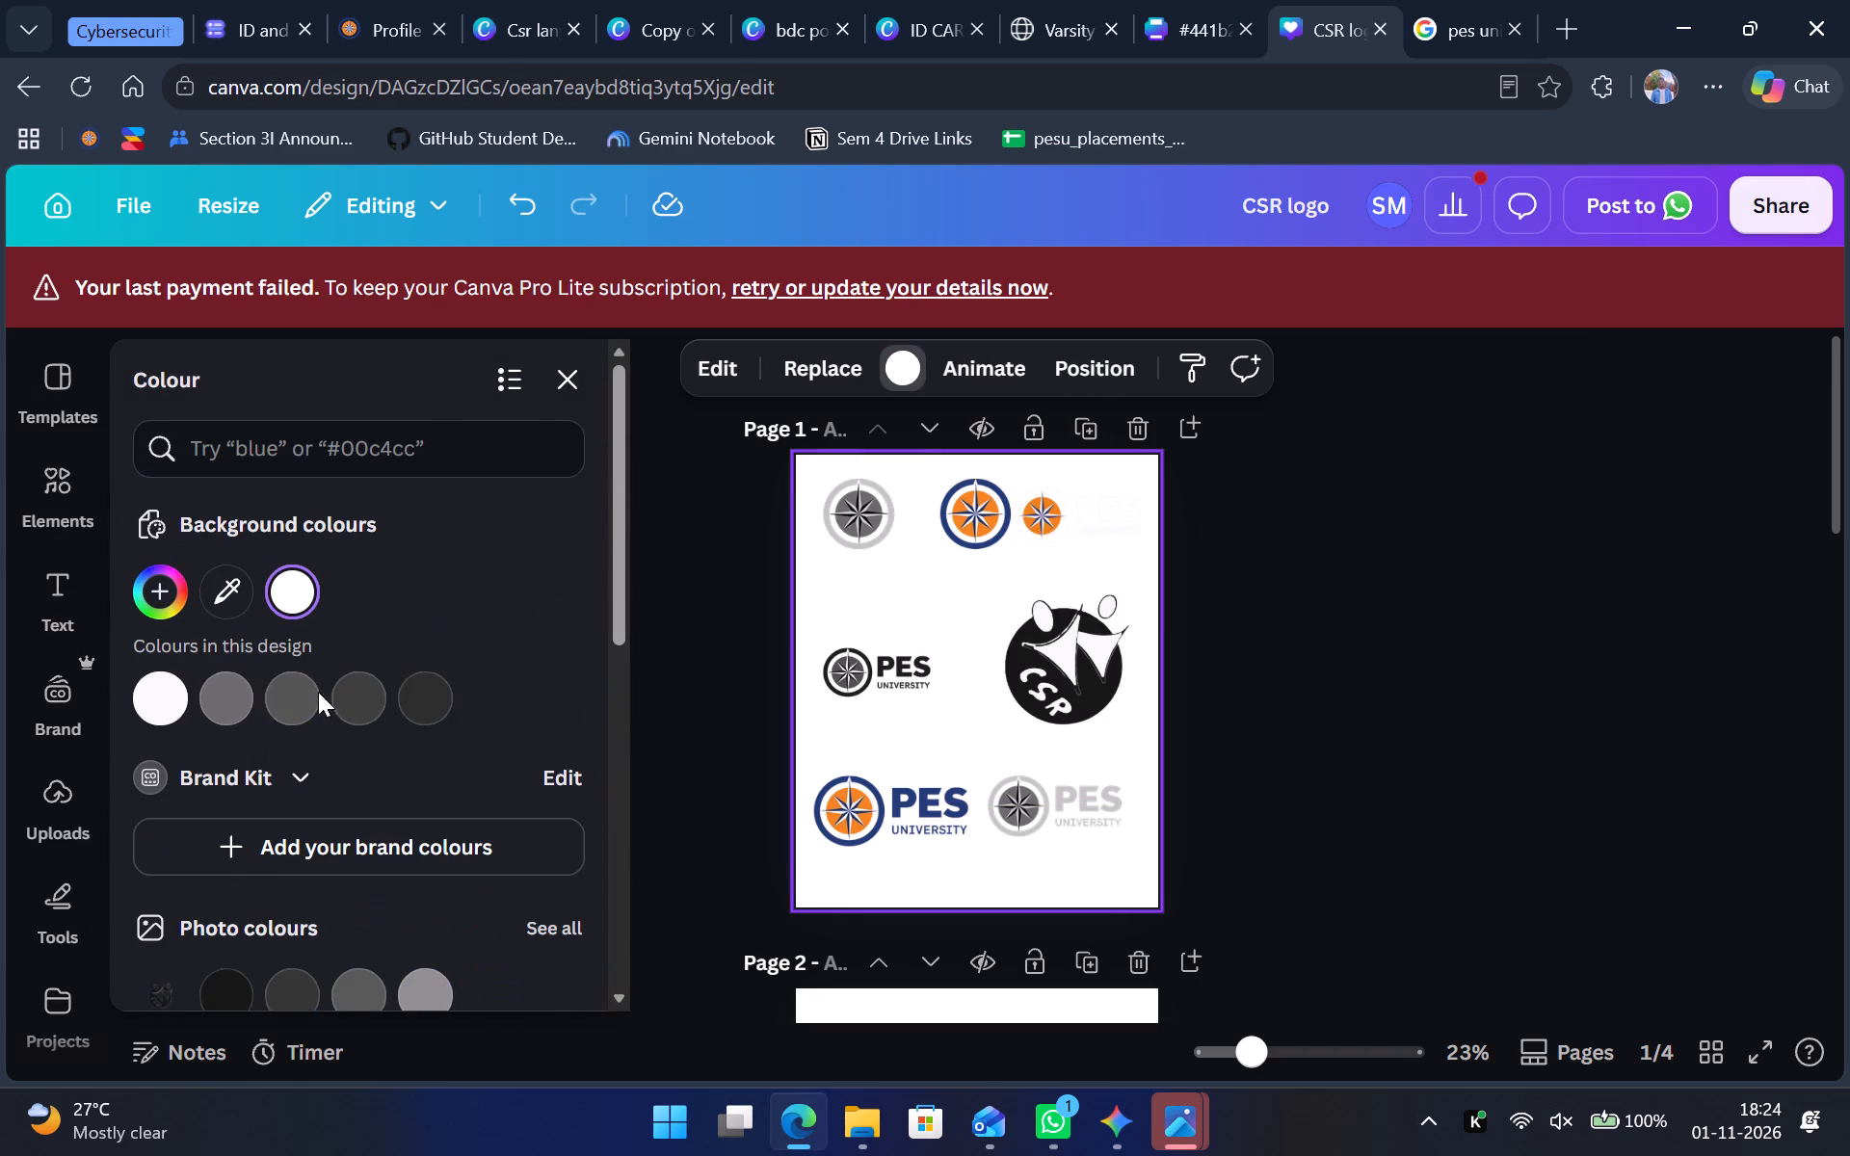
left_click(153, 591)
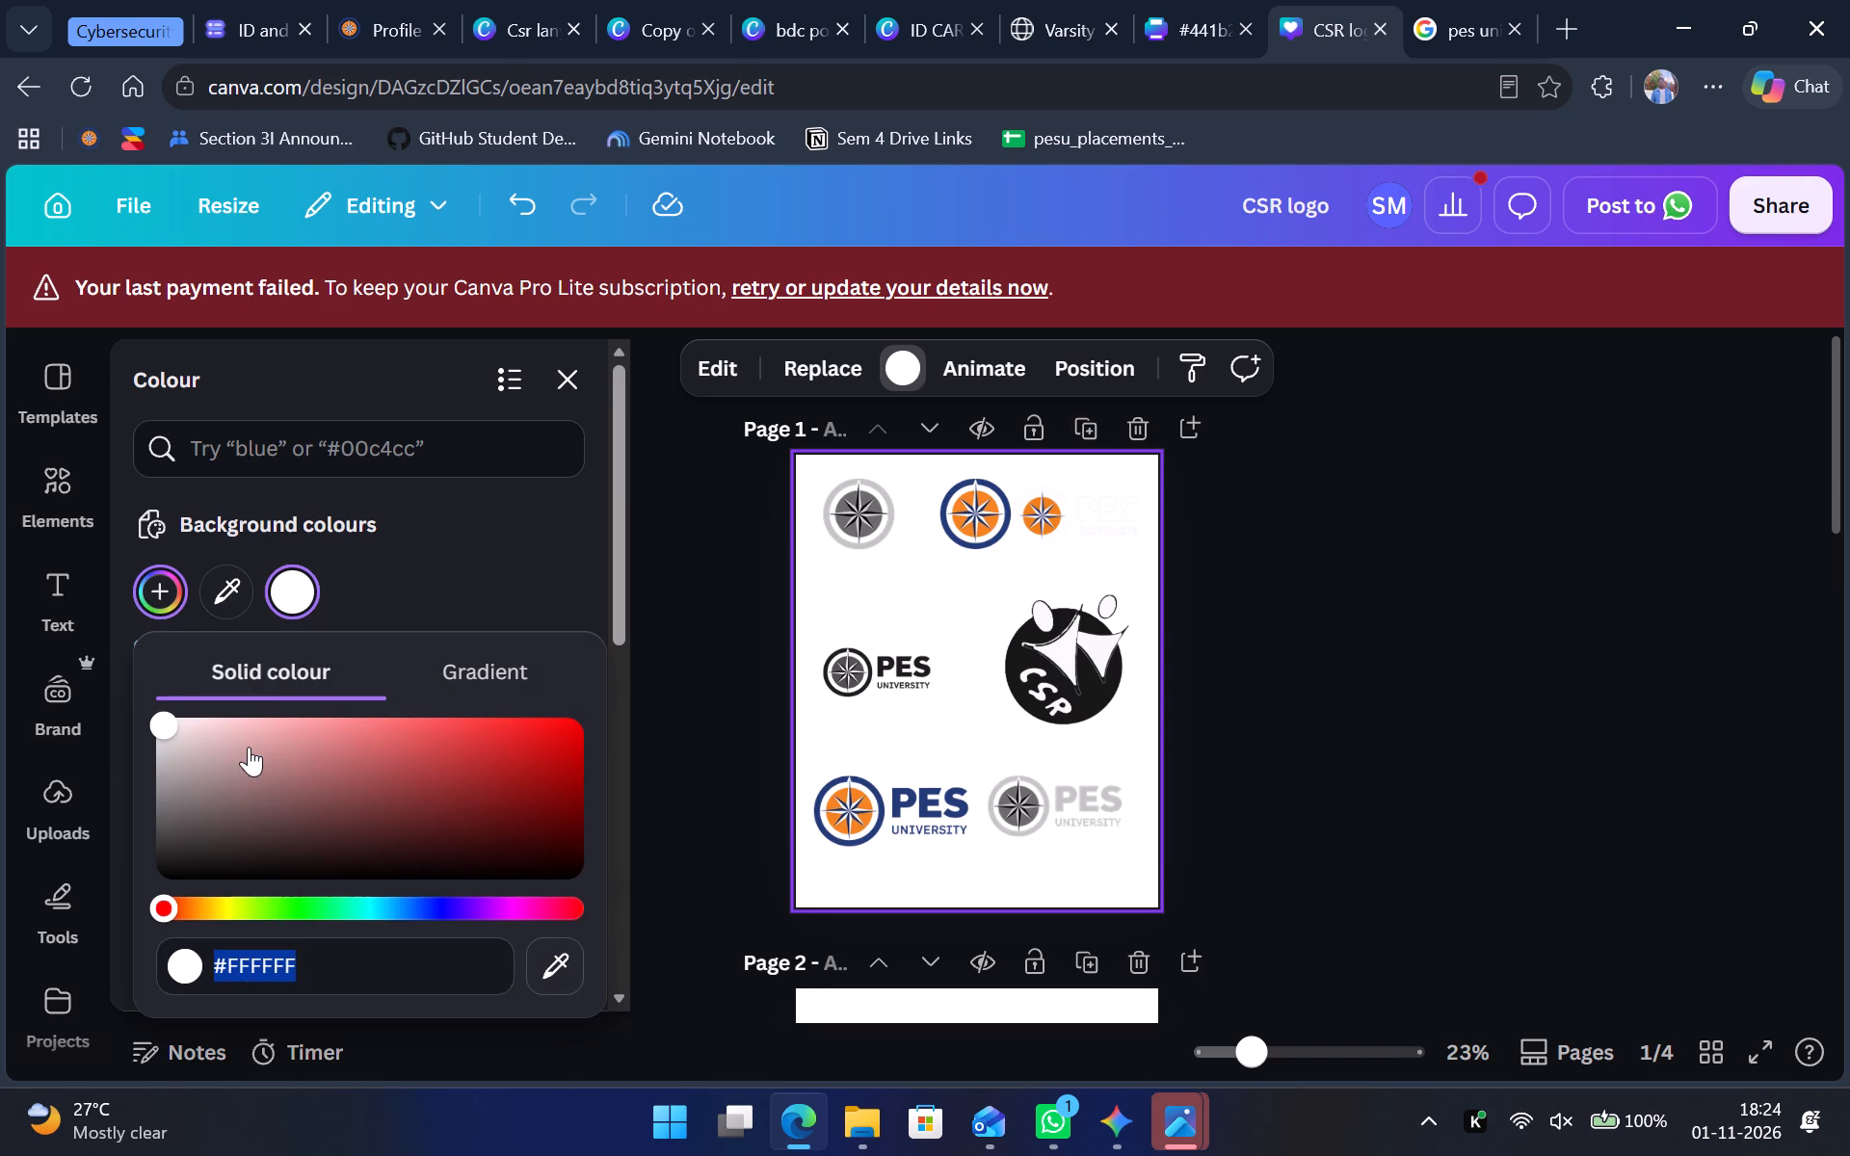
left_click_drag(212, 899, 233, 906)
left_click_drag(202, 732, 265, 736)
left_click(1434, 848)
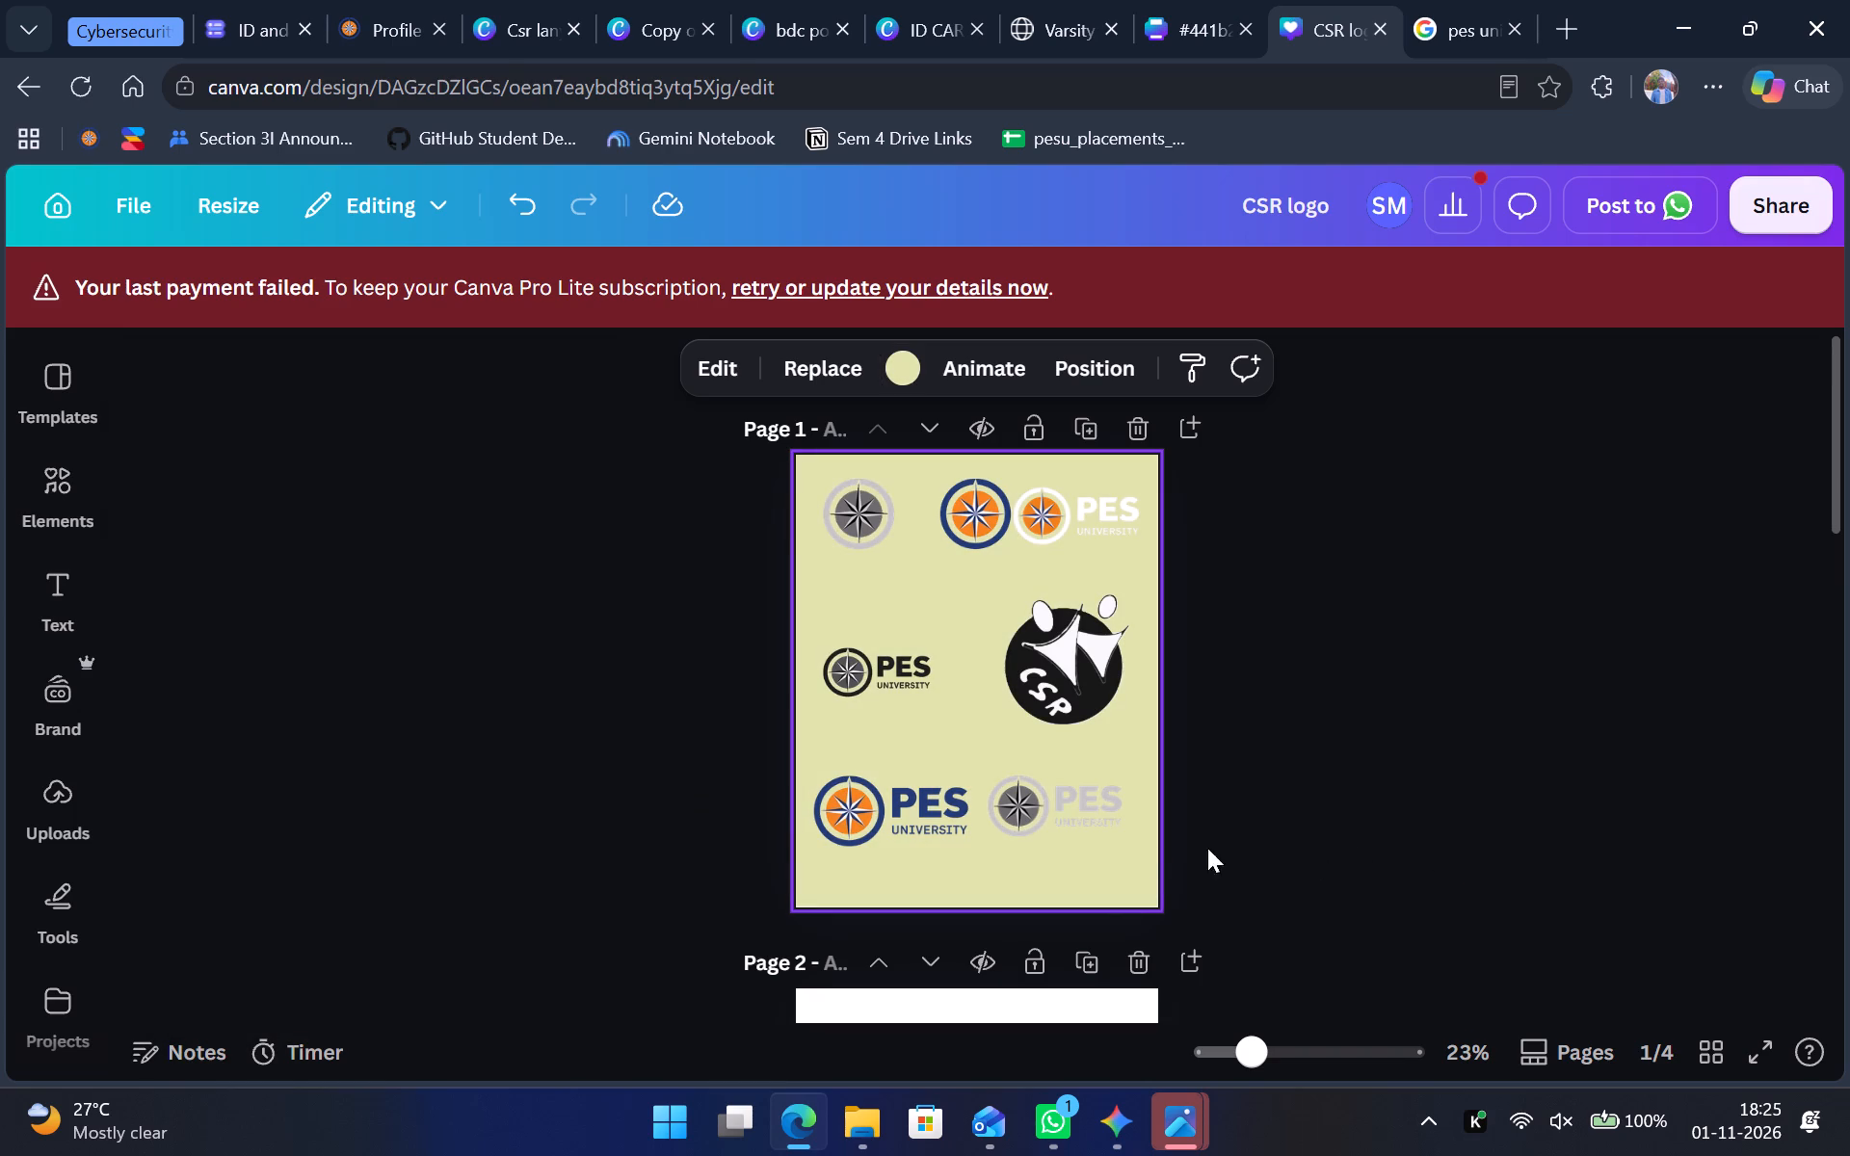
left_click(1243, 815)
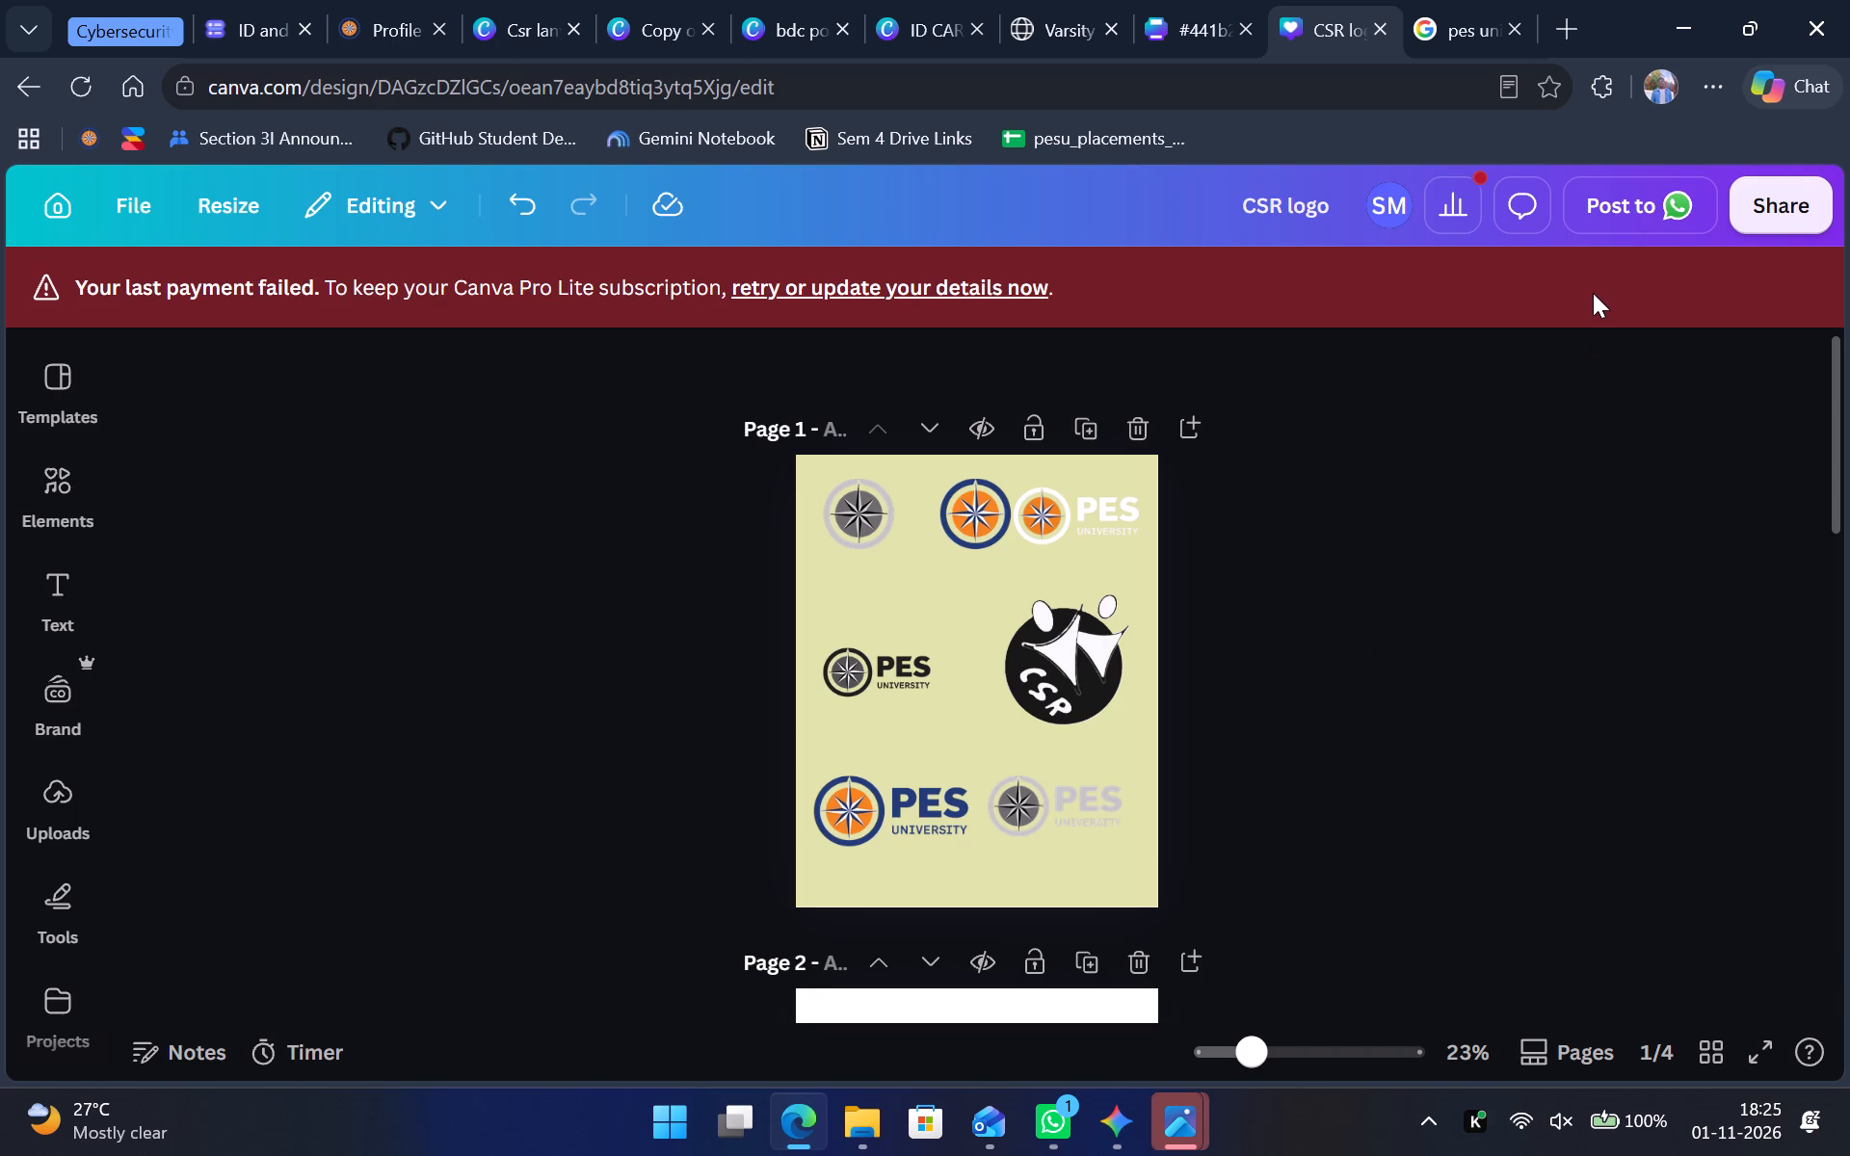
Add the downloaded pes_logo_white.png to page 1, shrink it and place it just above the black PES University logo.
key("ctrl+j")
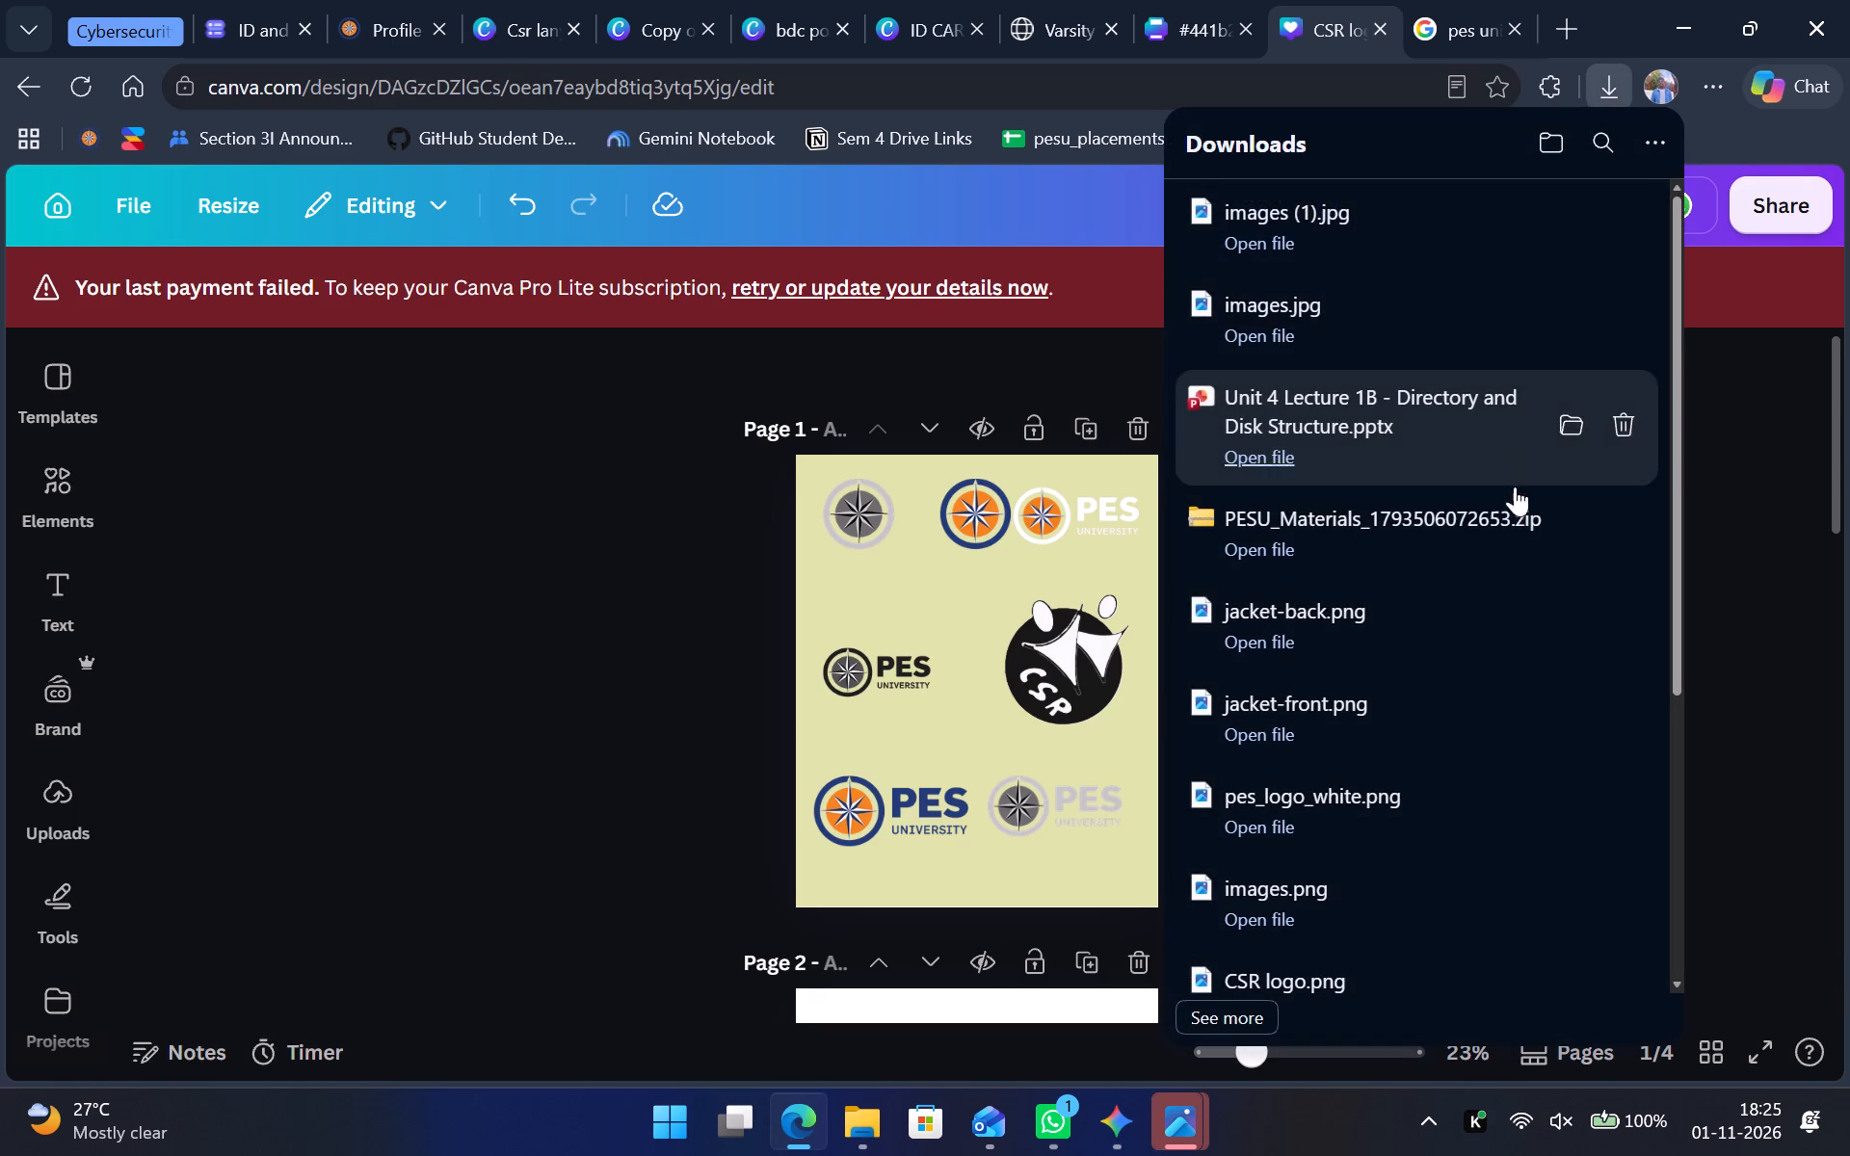
left_click_drag(1393, 792, 926, 584)
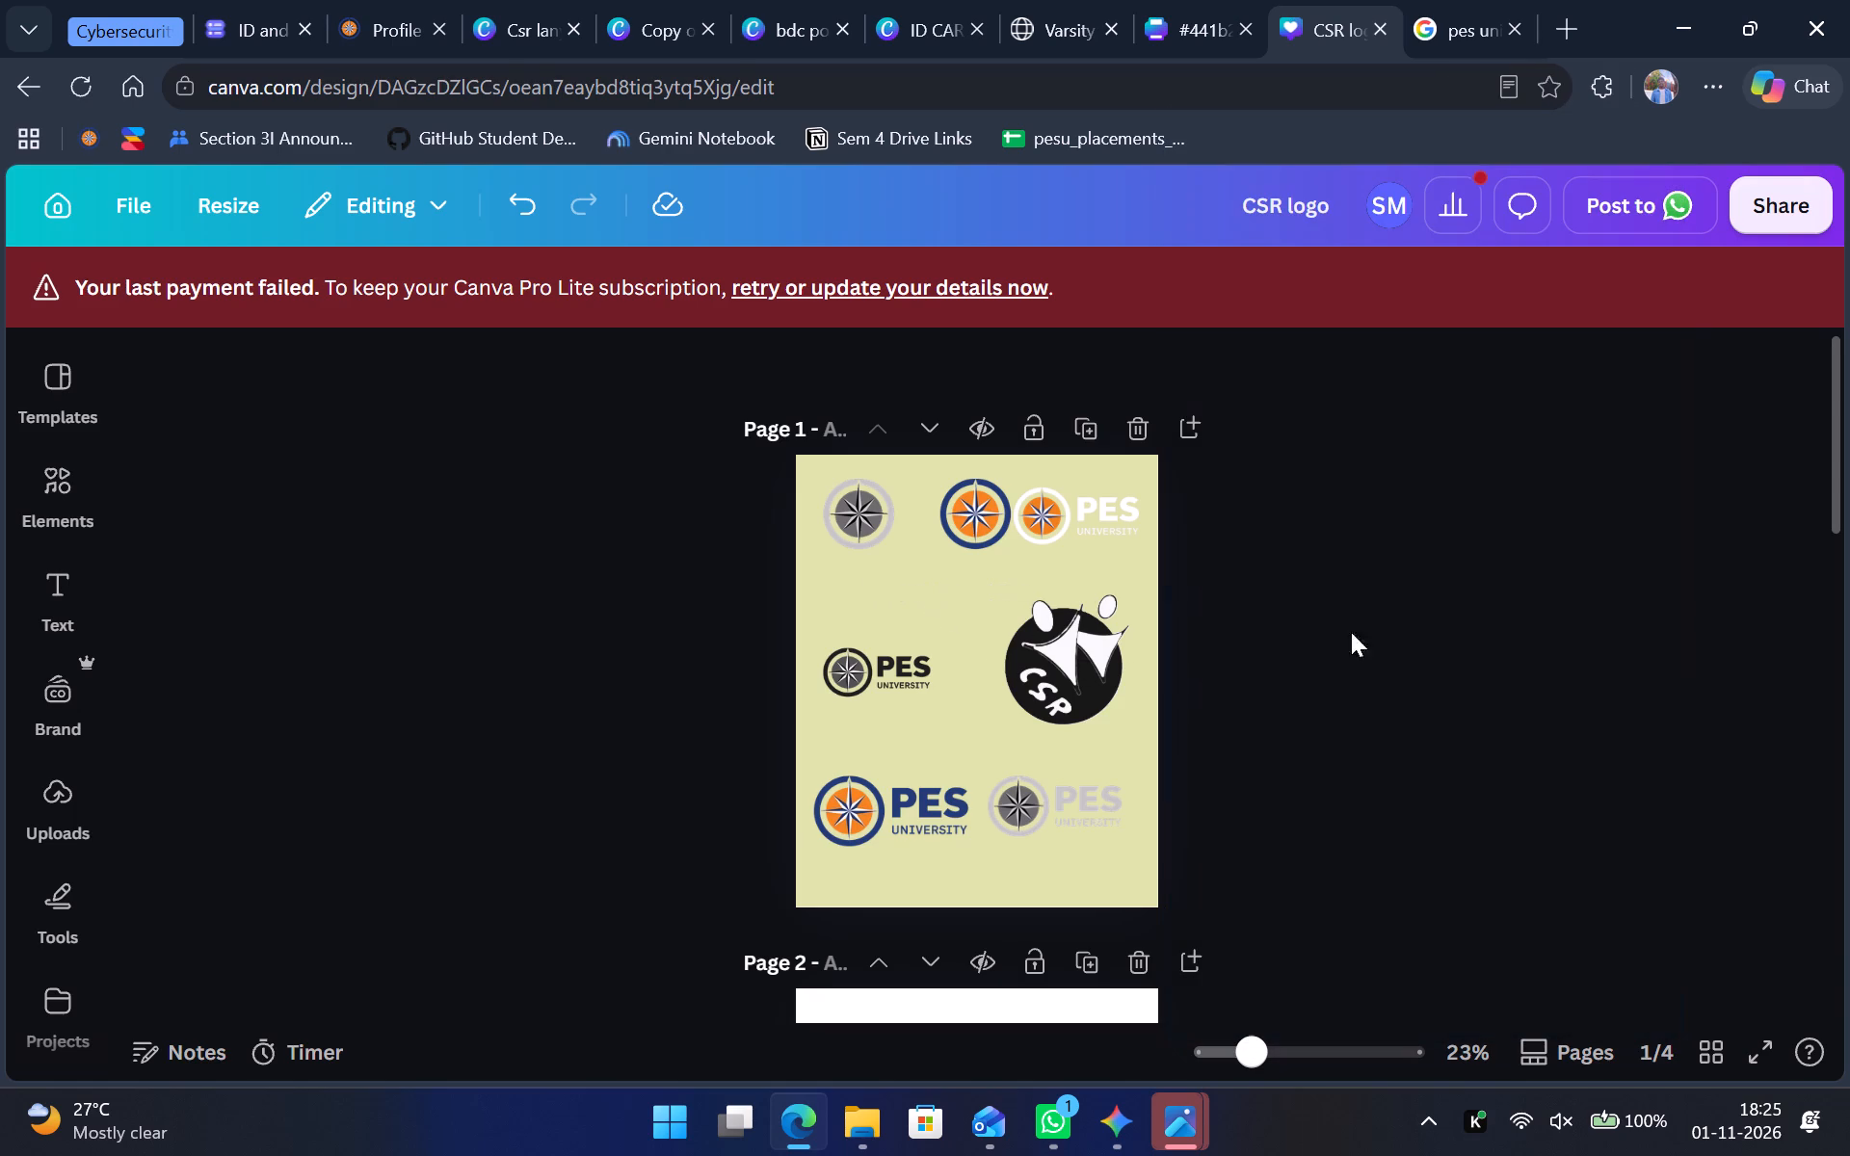
left_click_drag(1081, 735, 985, 673)
left_click_drag(932, 648, 909, 593)
left_click(1387, 610)
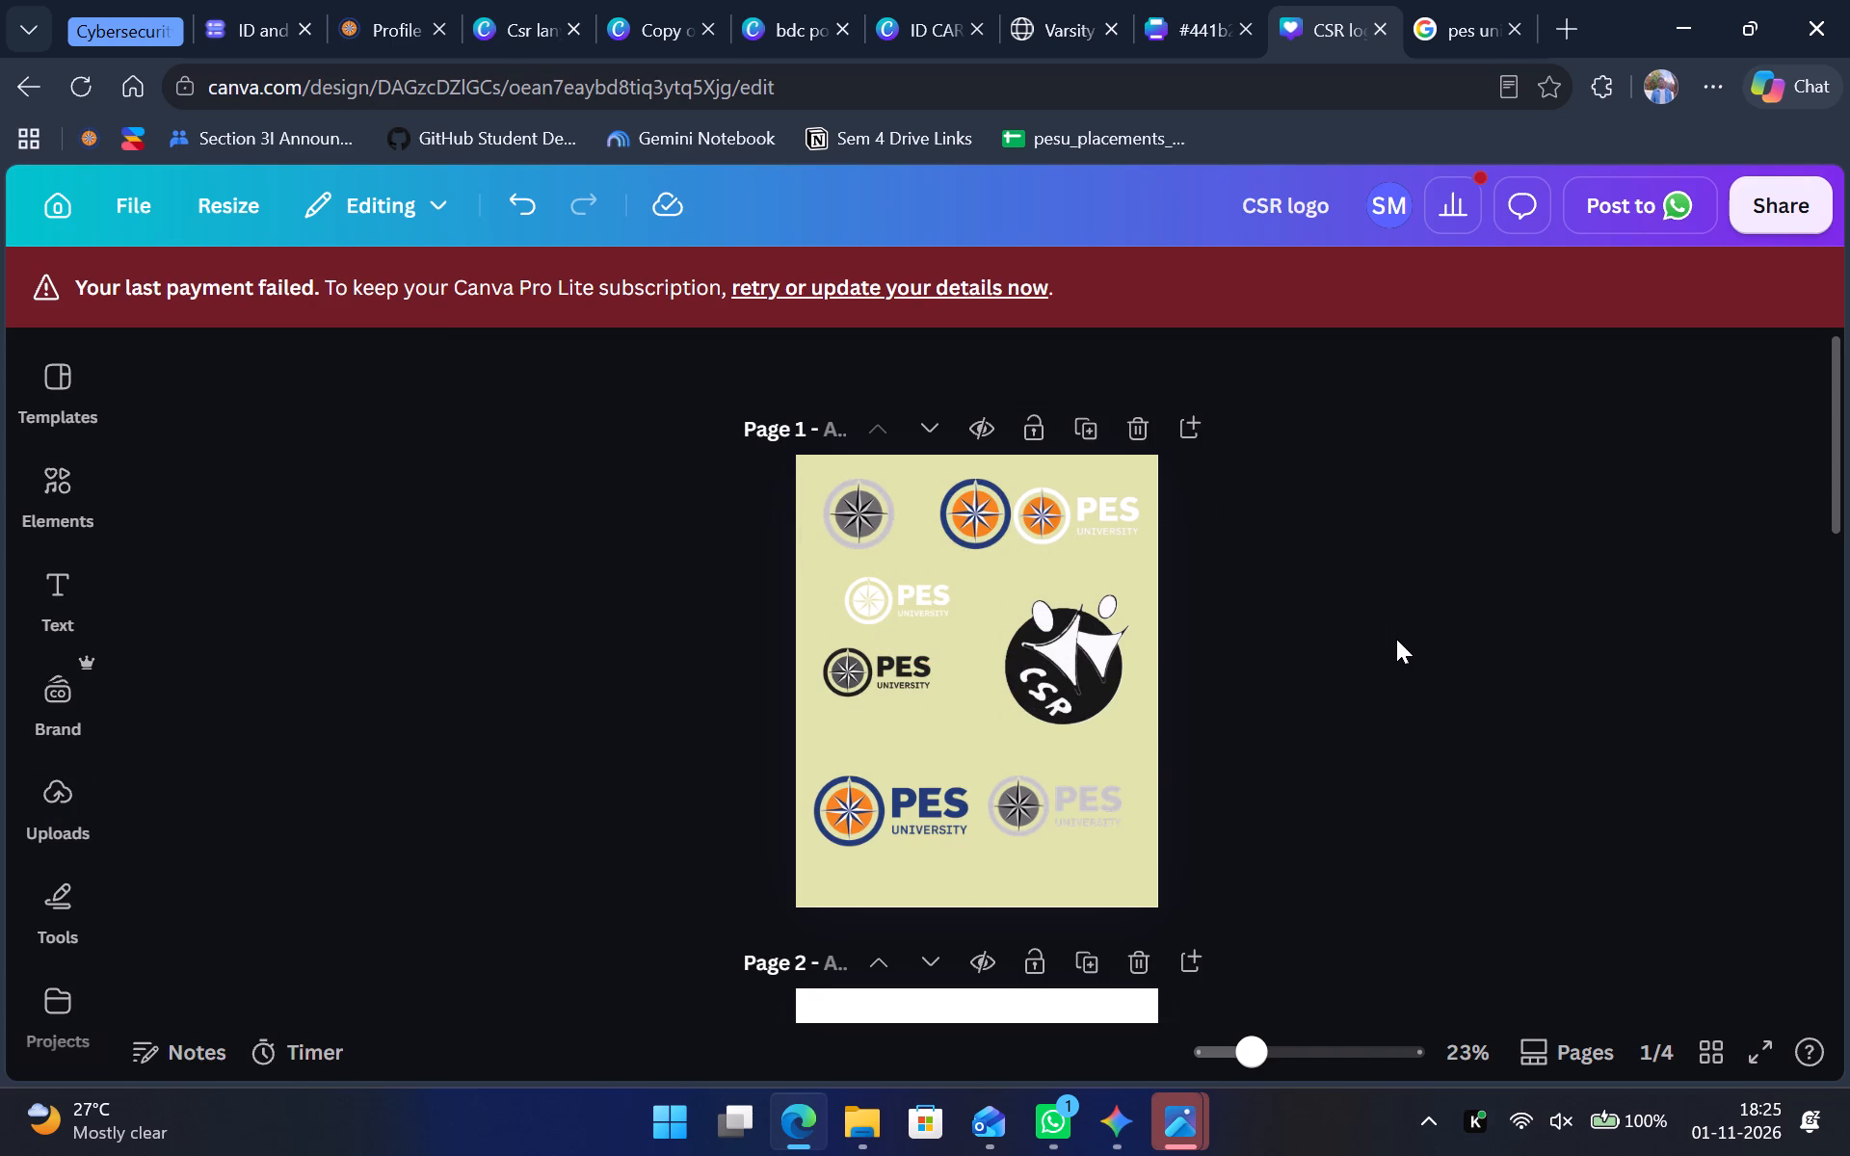
Copy the round black CSR logo, close the original Csr lanyard designs drafts, and paste the logo into Copy of Csr lanyard designs drafts.
left_click(1111, 657)
key("ctrl+c")
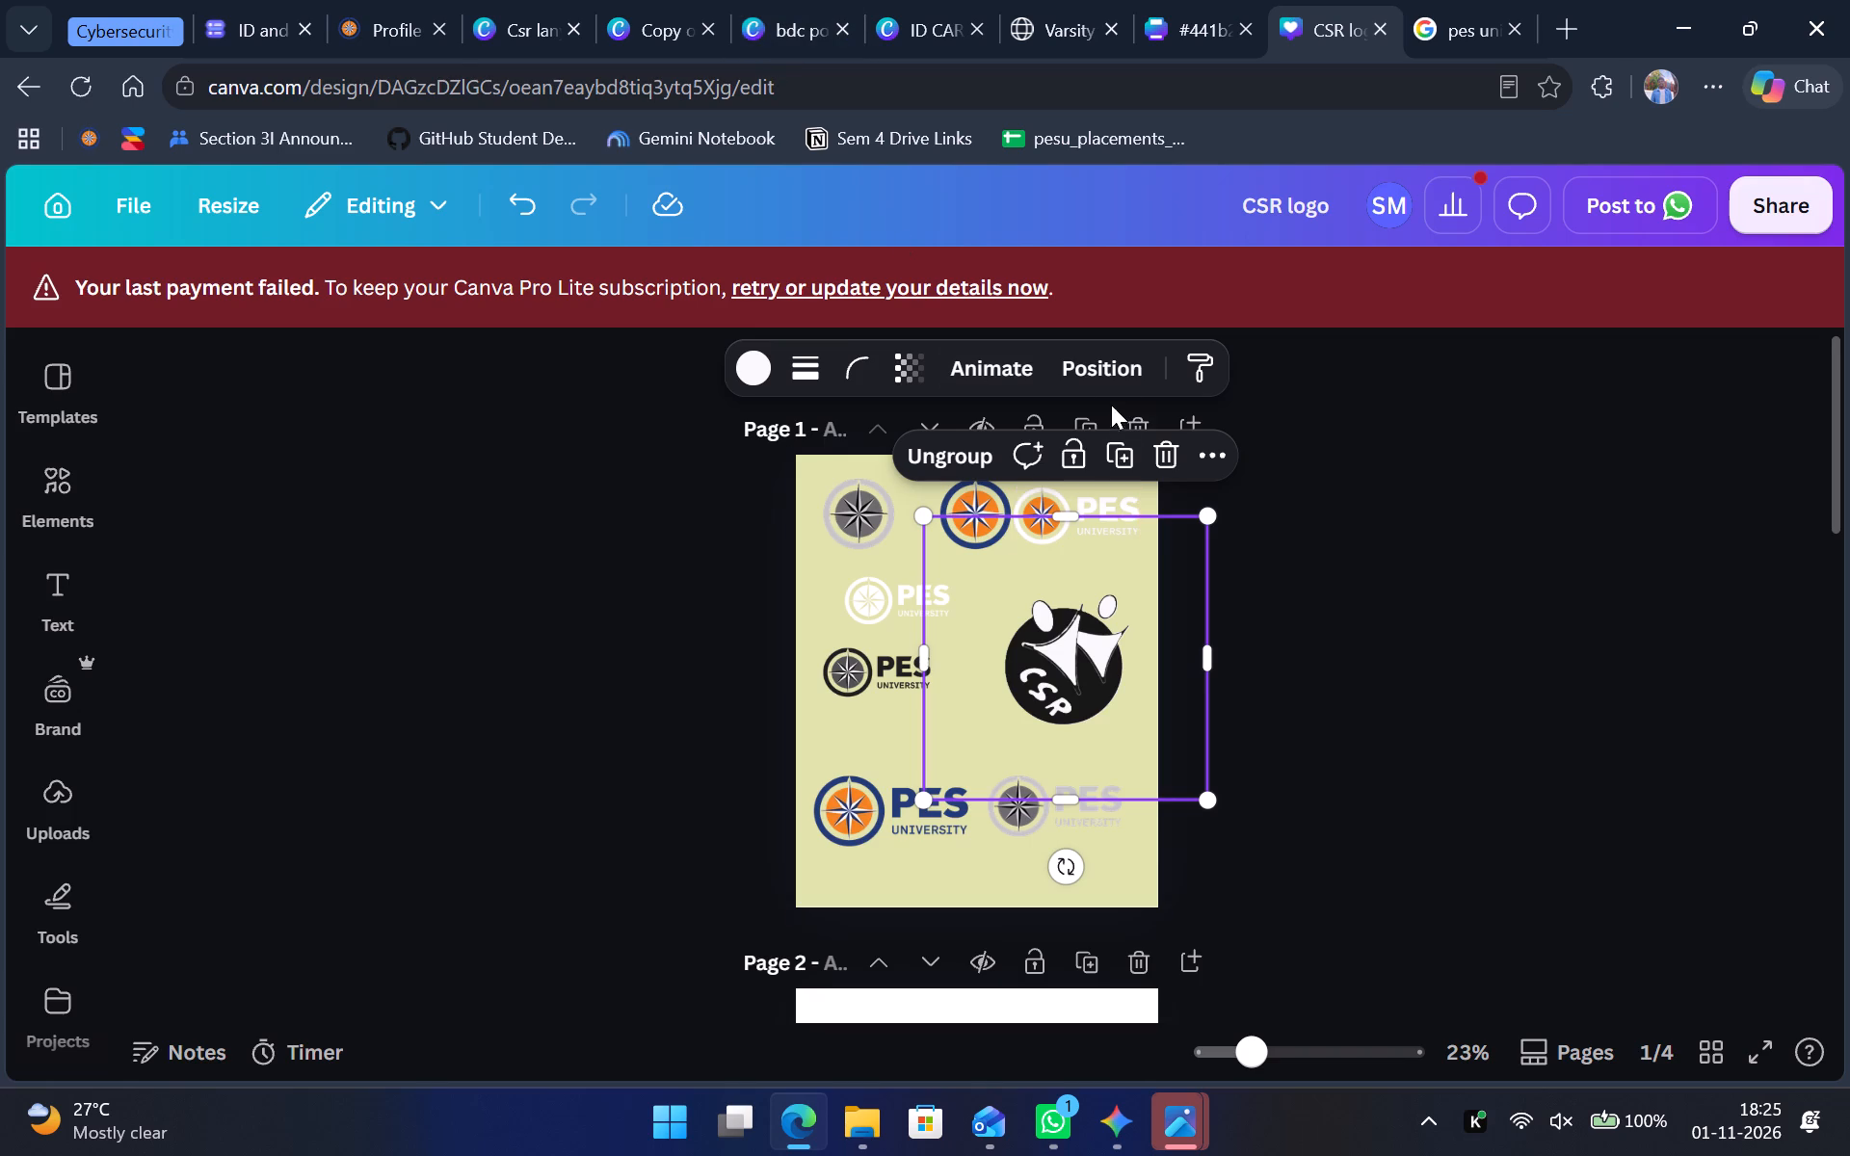
left_click(489, 0)
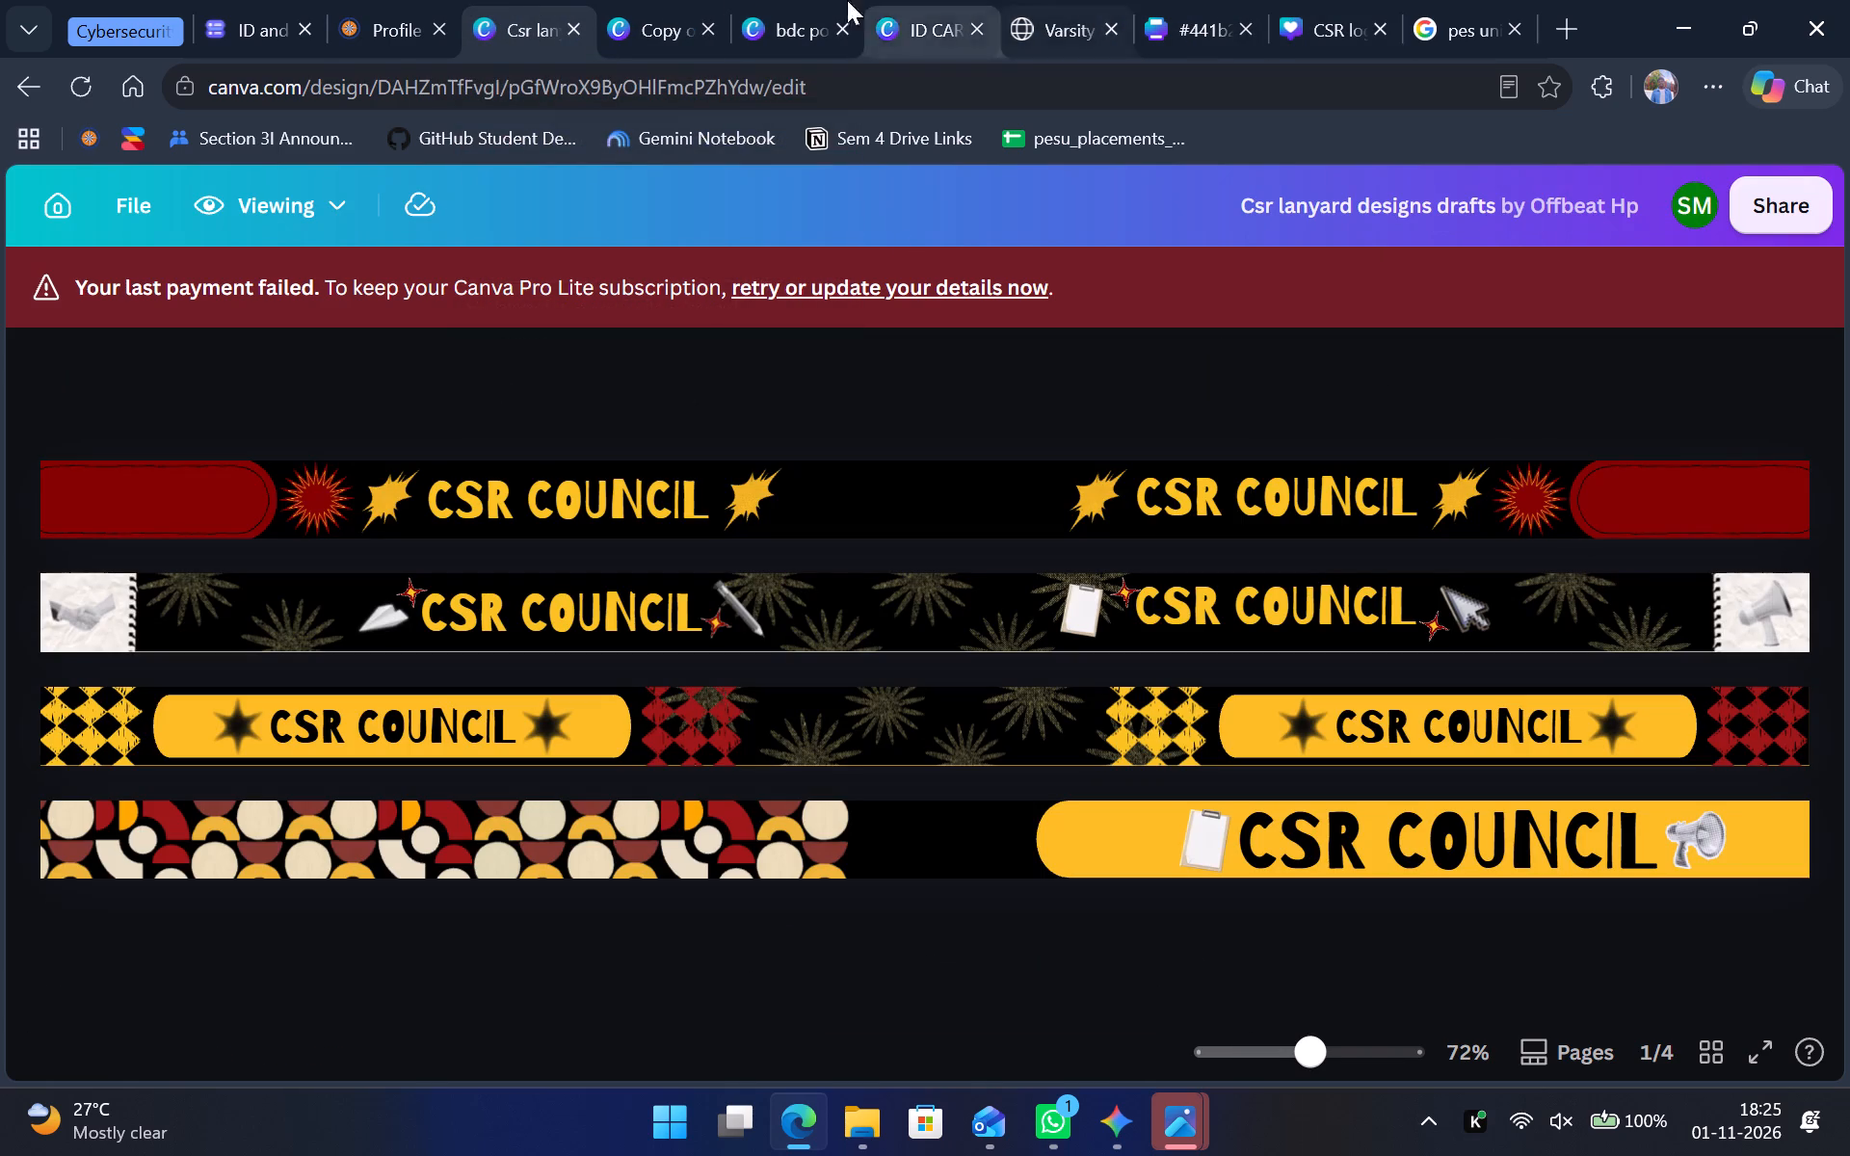
left_click(579, 21)
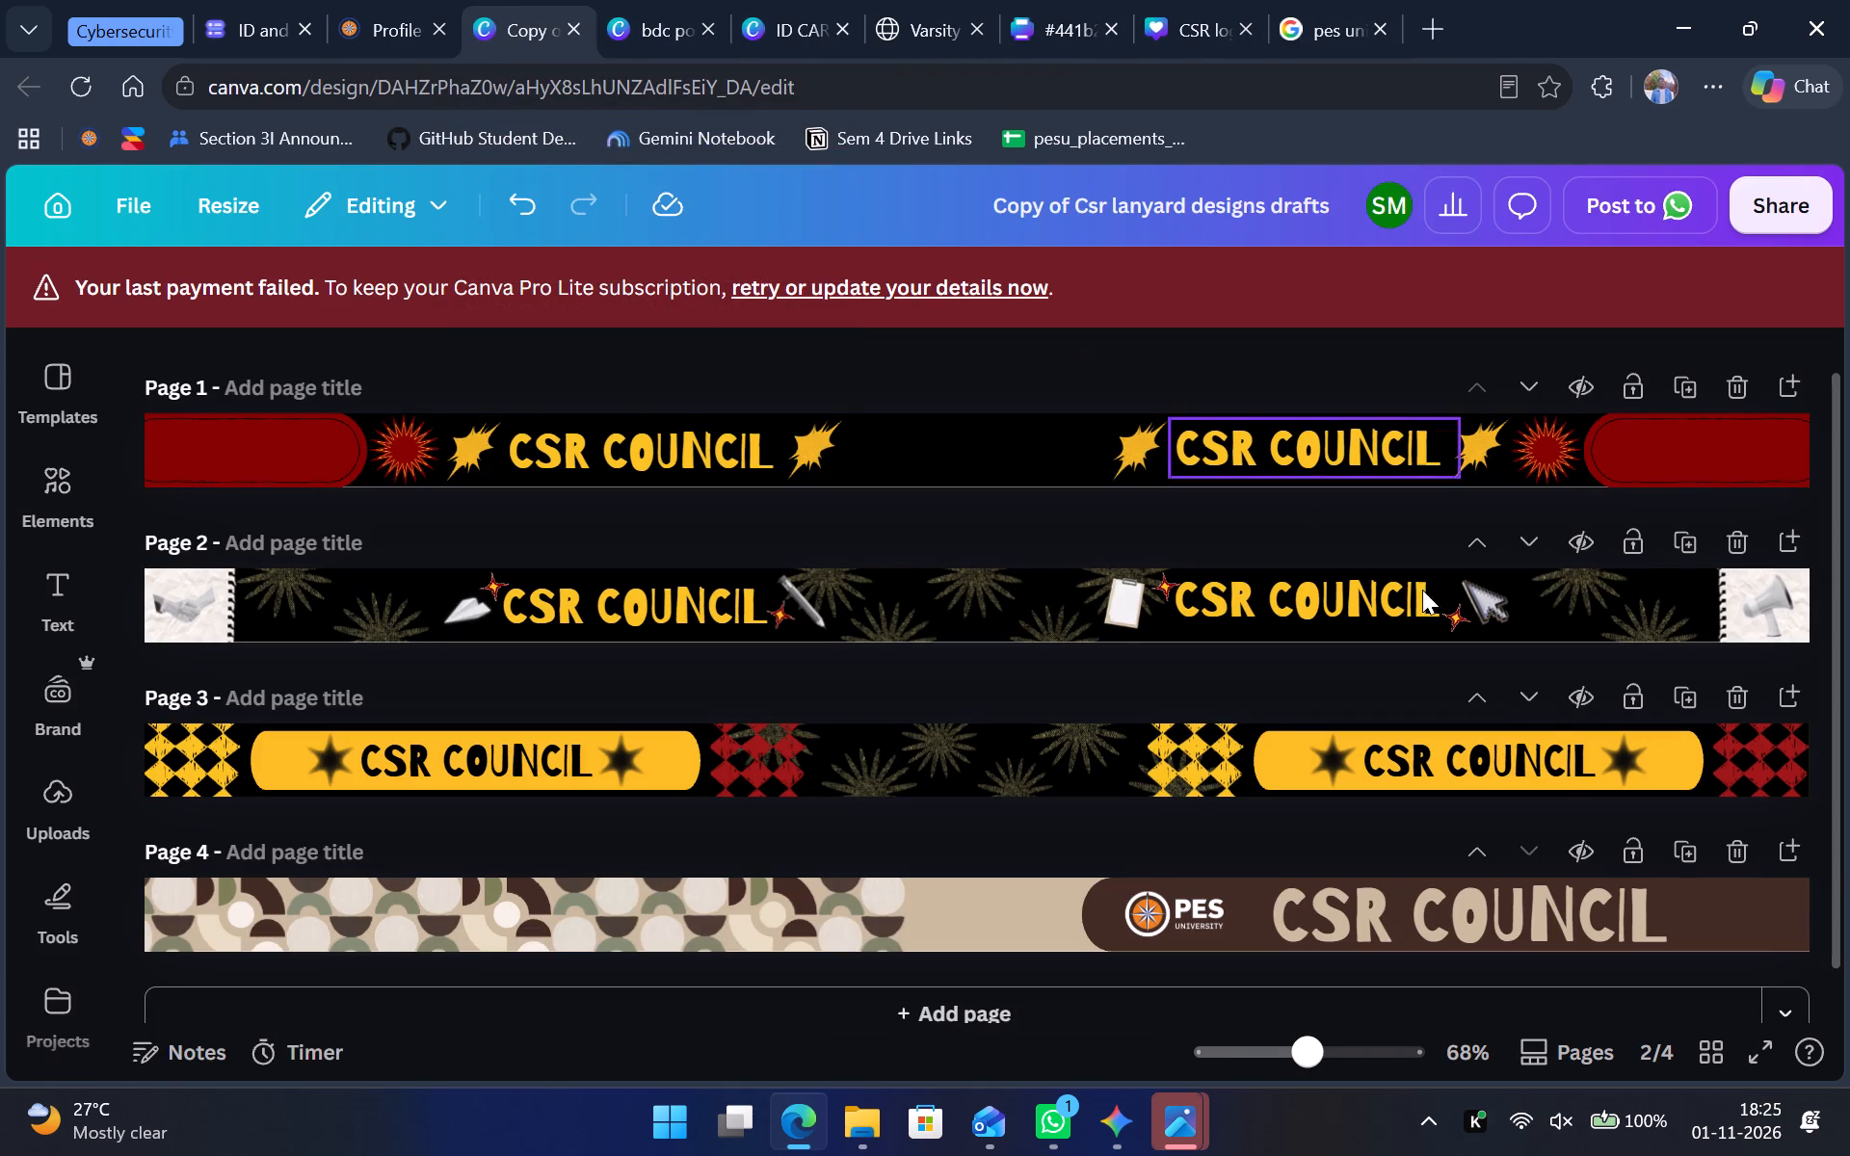
key("ctrl+v")
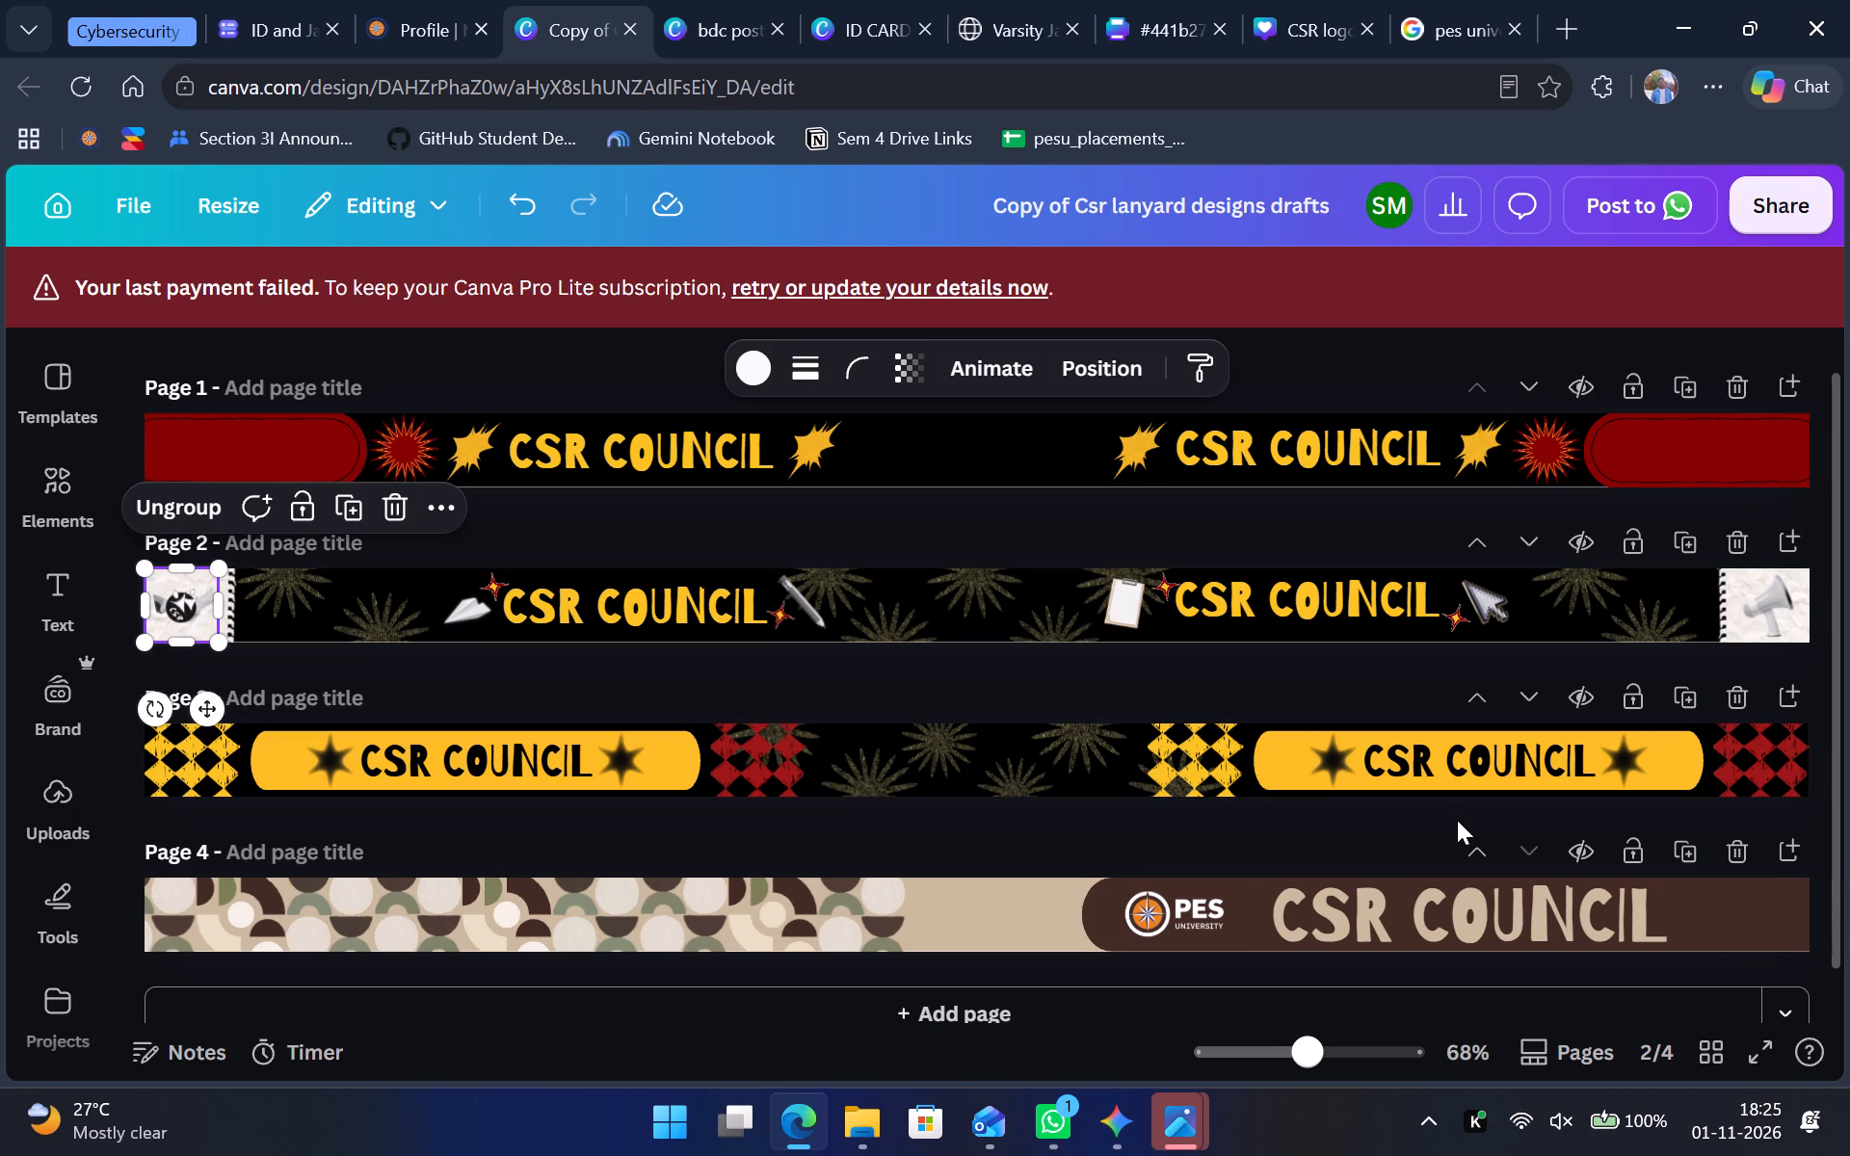
Move the pasted CSR logo to page 4's brown band after the CSR COUNCIL text, enlarge it and centre it vertically.
left_click_drag(177, 604, 1500, 887)
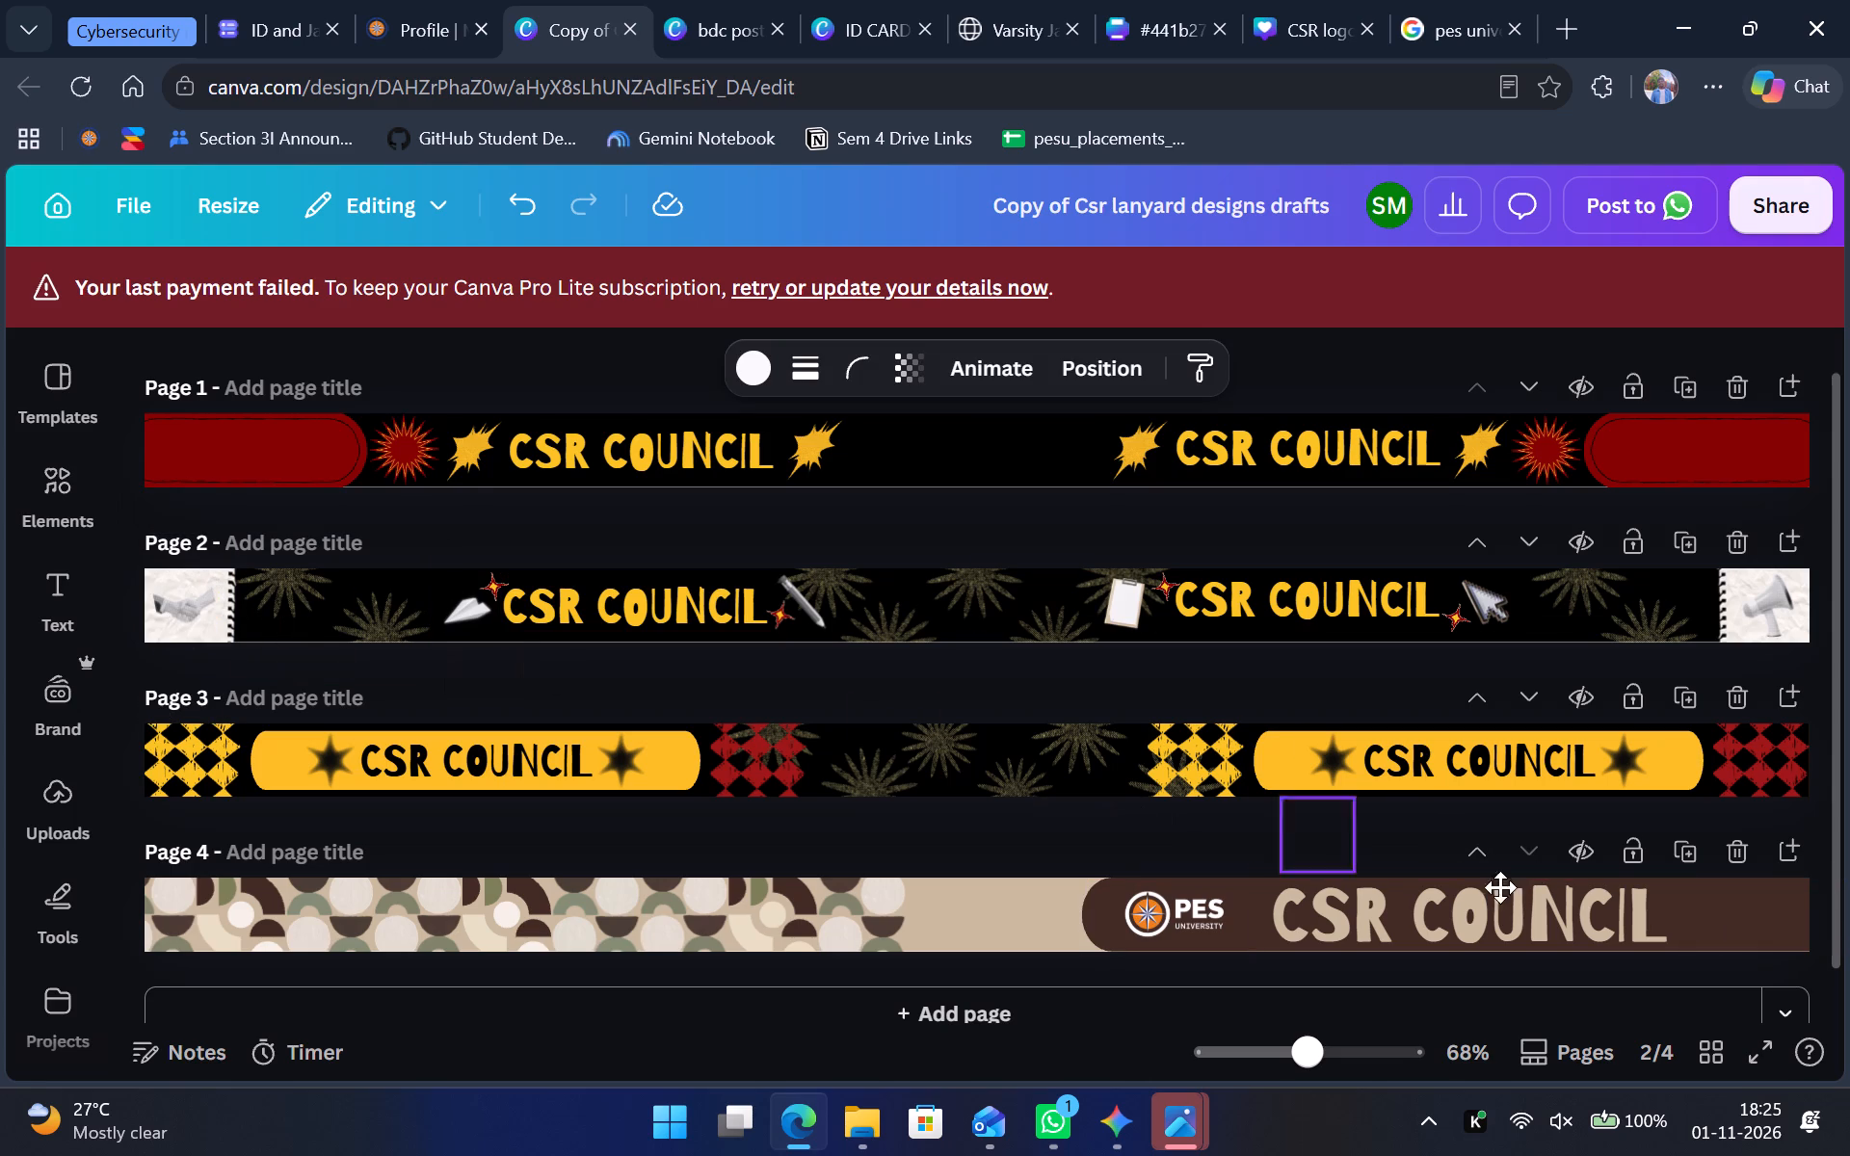
left_click_drag(1500, 887, 1734, 913)
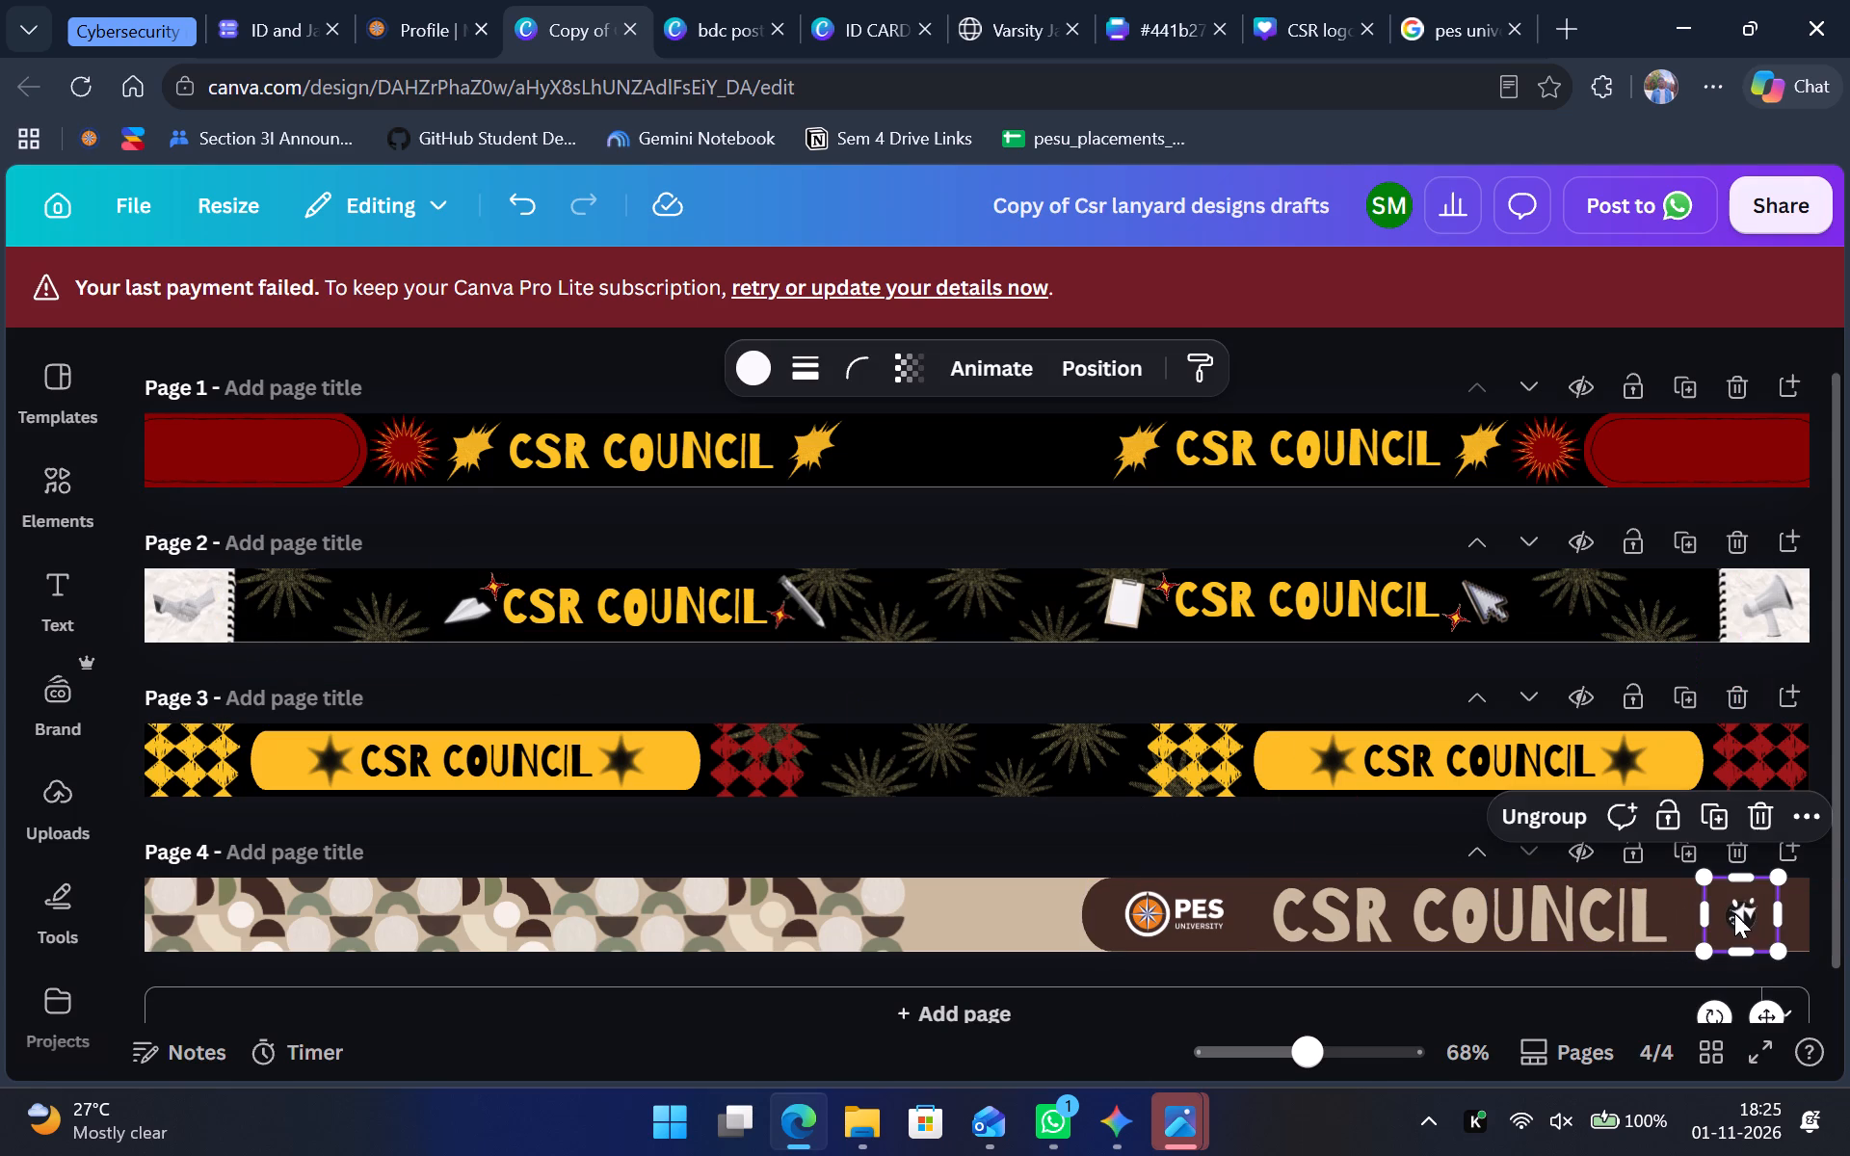
left_click_drag(1711, 956, 1710, 957)
left_click_drag(1710, 957, 1679, 979)
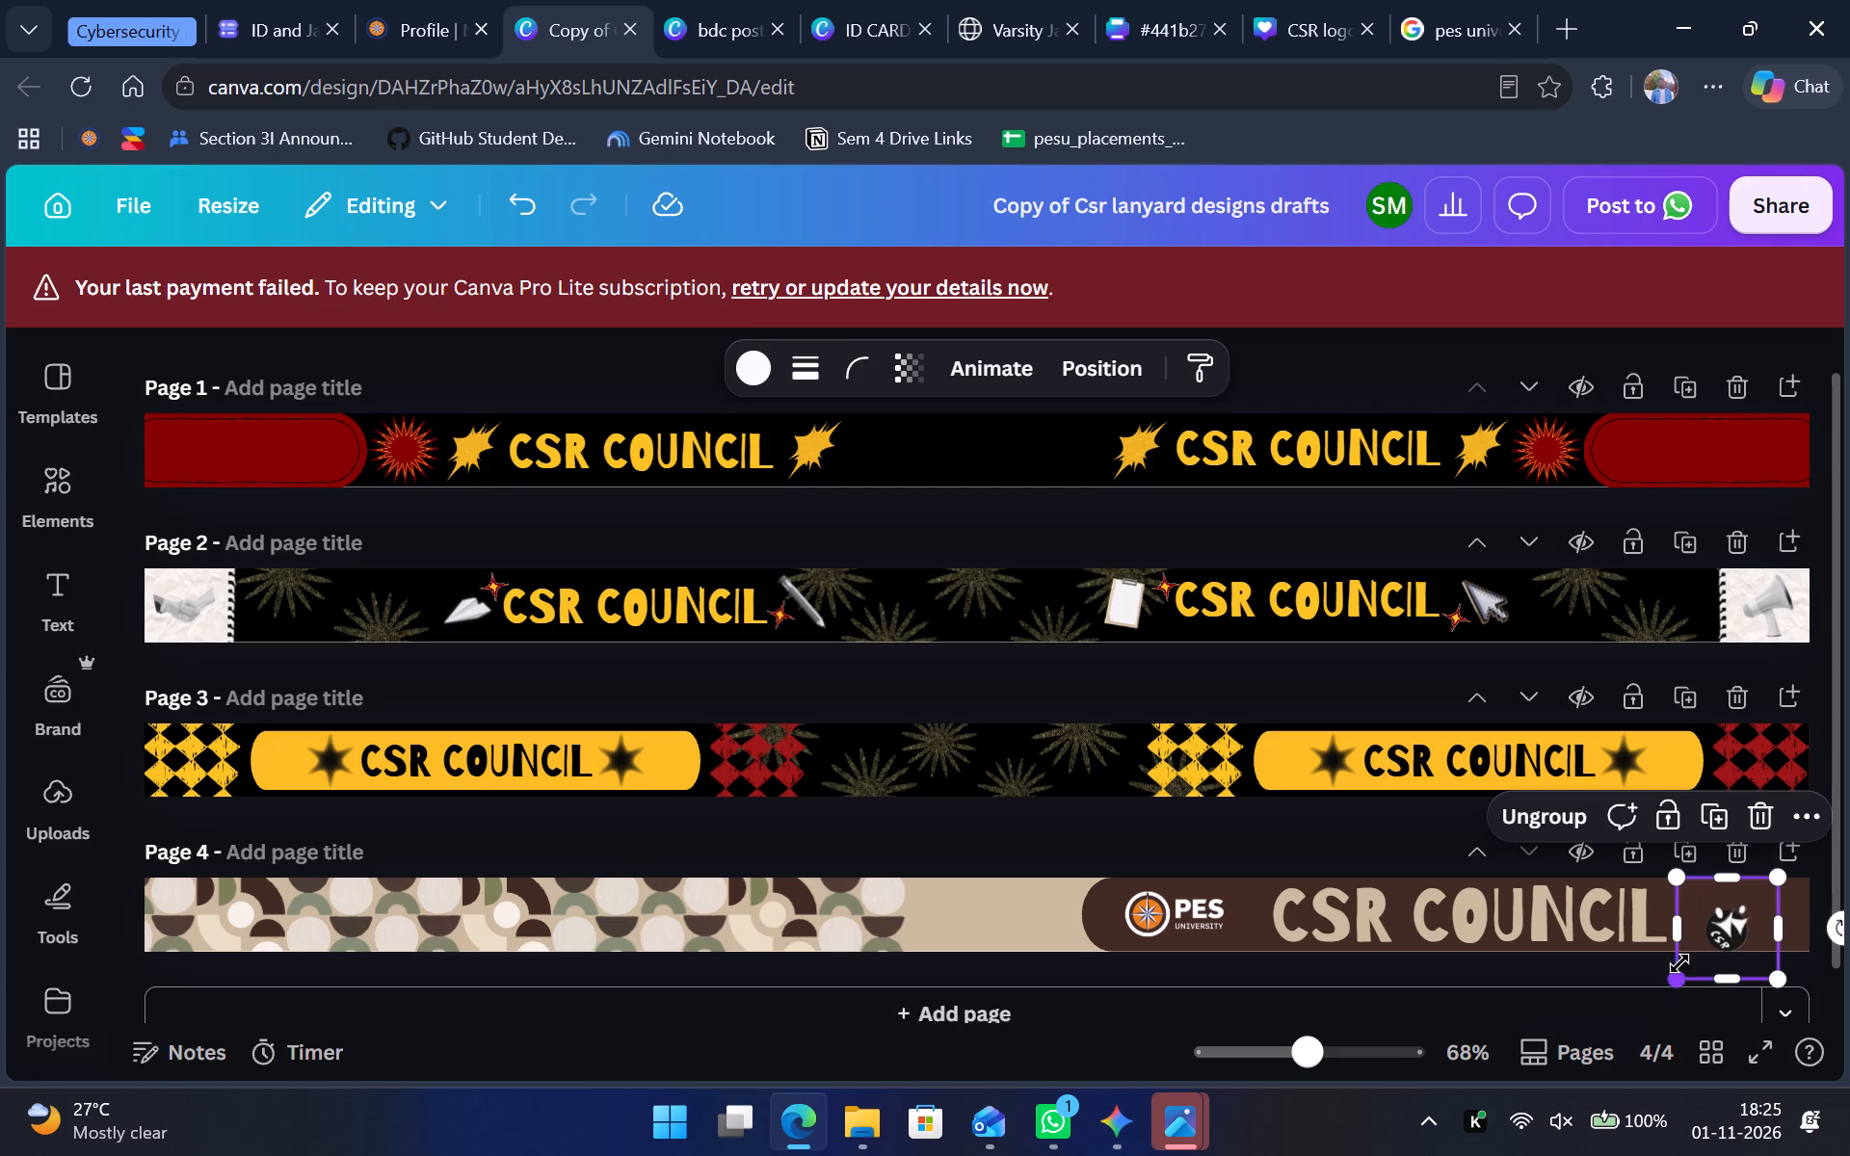
left_click_drag(1778, 882, 1795, 870)
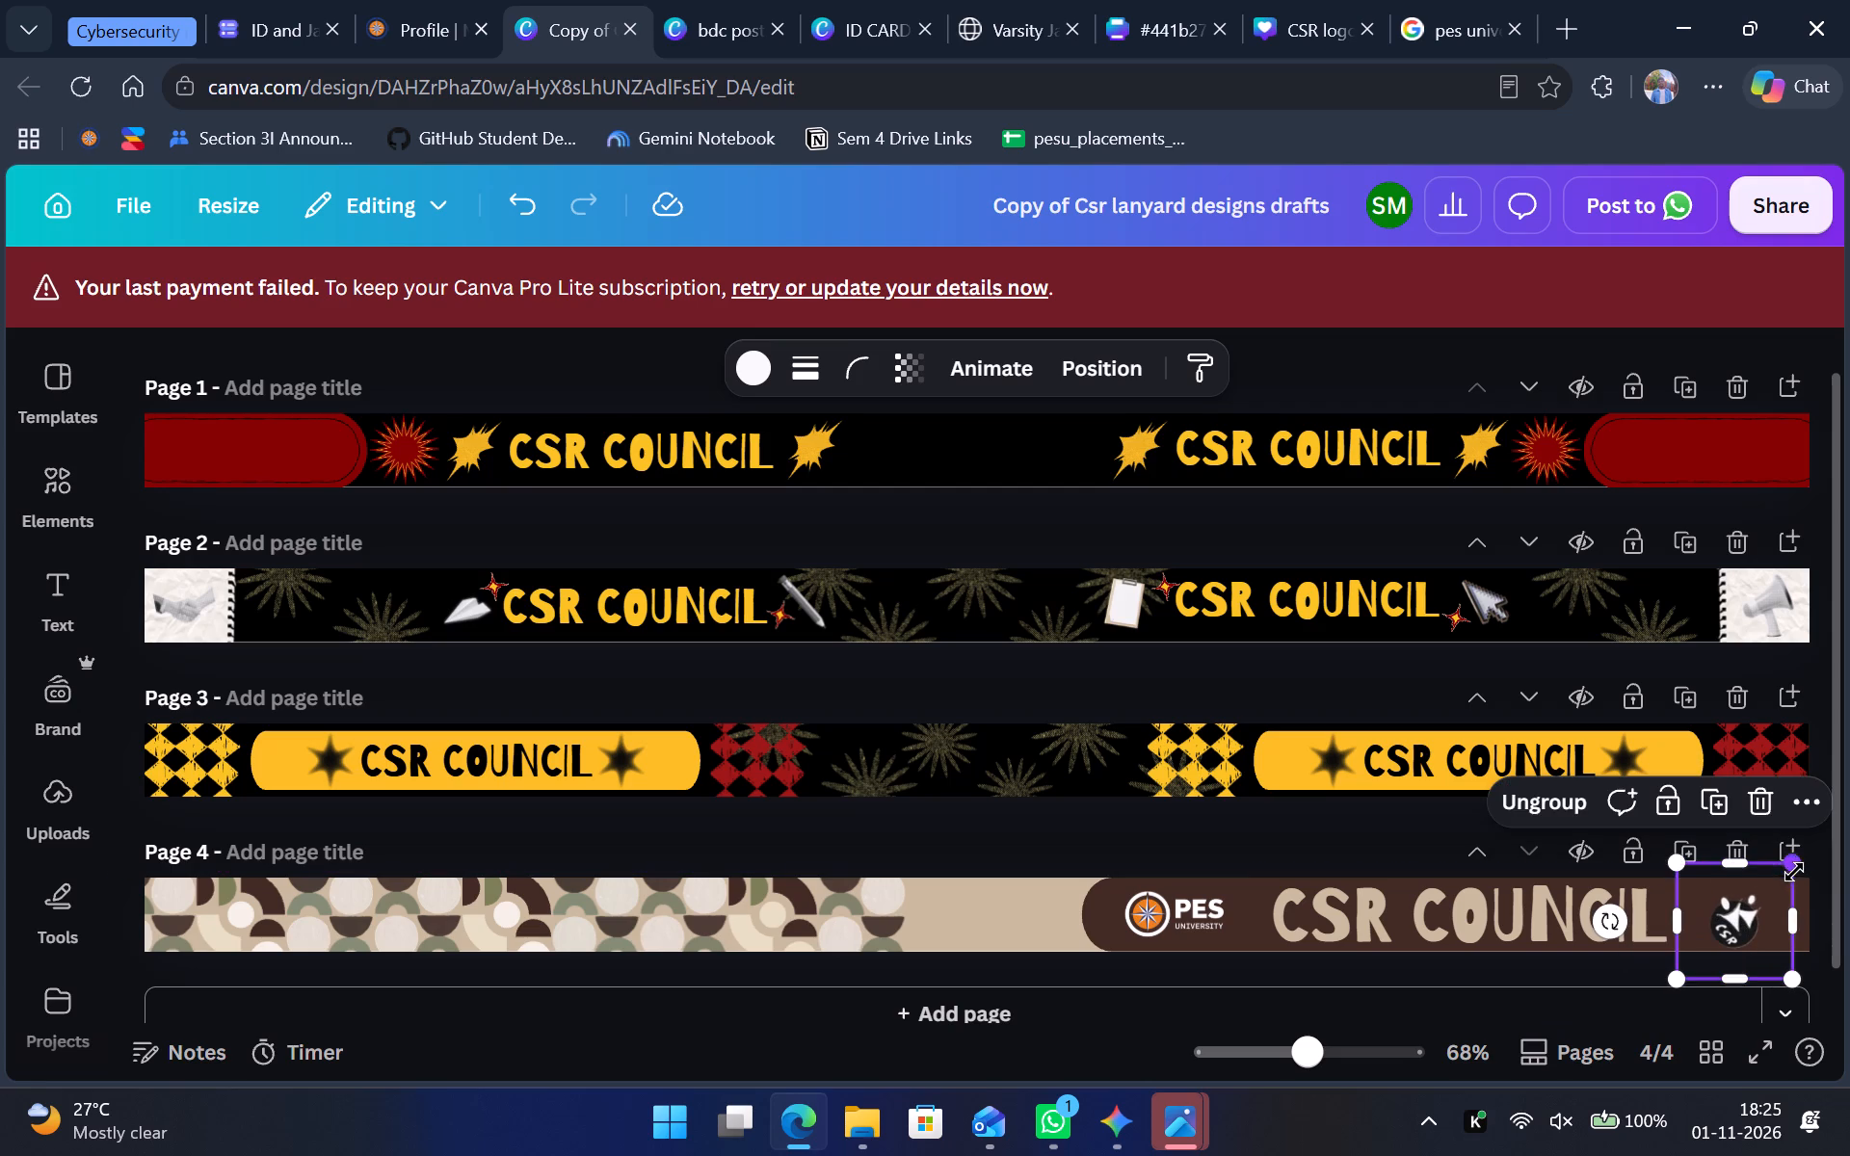
left_click_drag(1757, 911, 1768, 901)
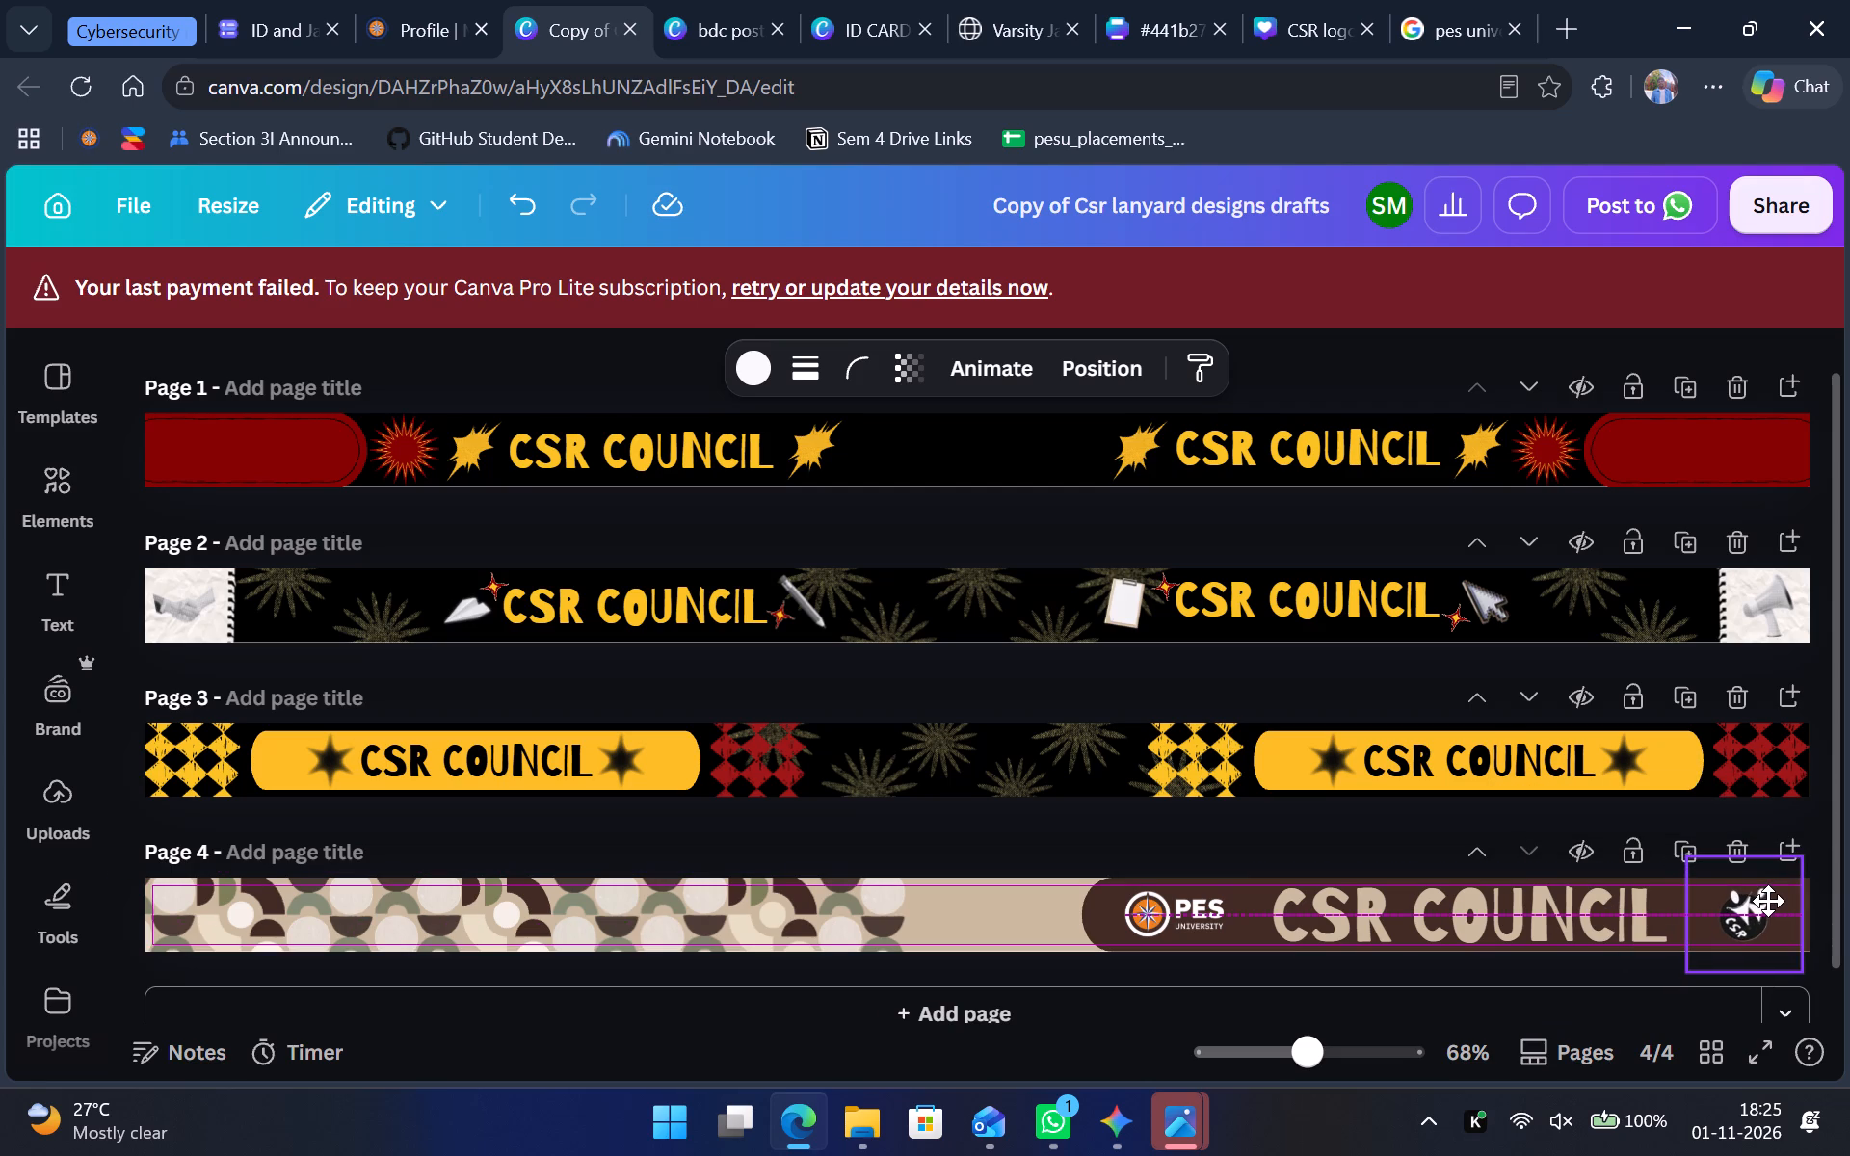
left_click_drag(1768, 901, 1770, 901)
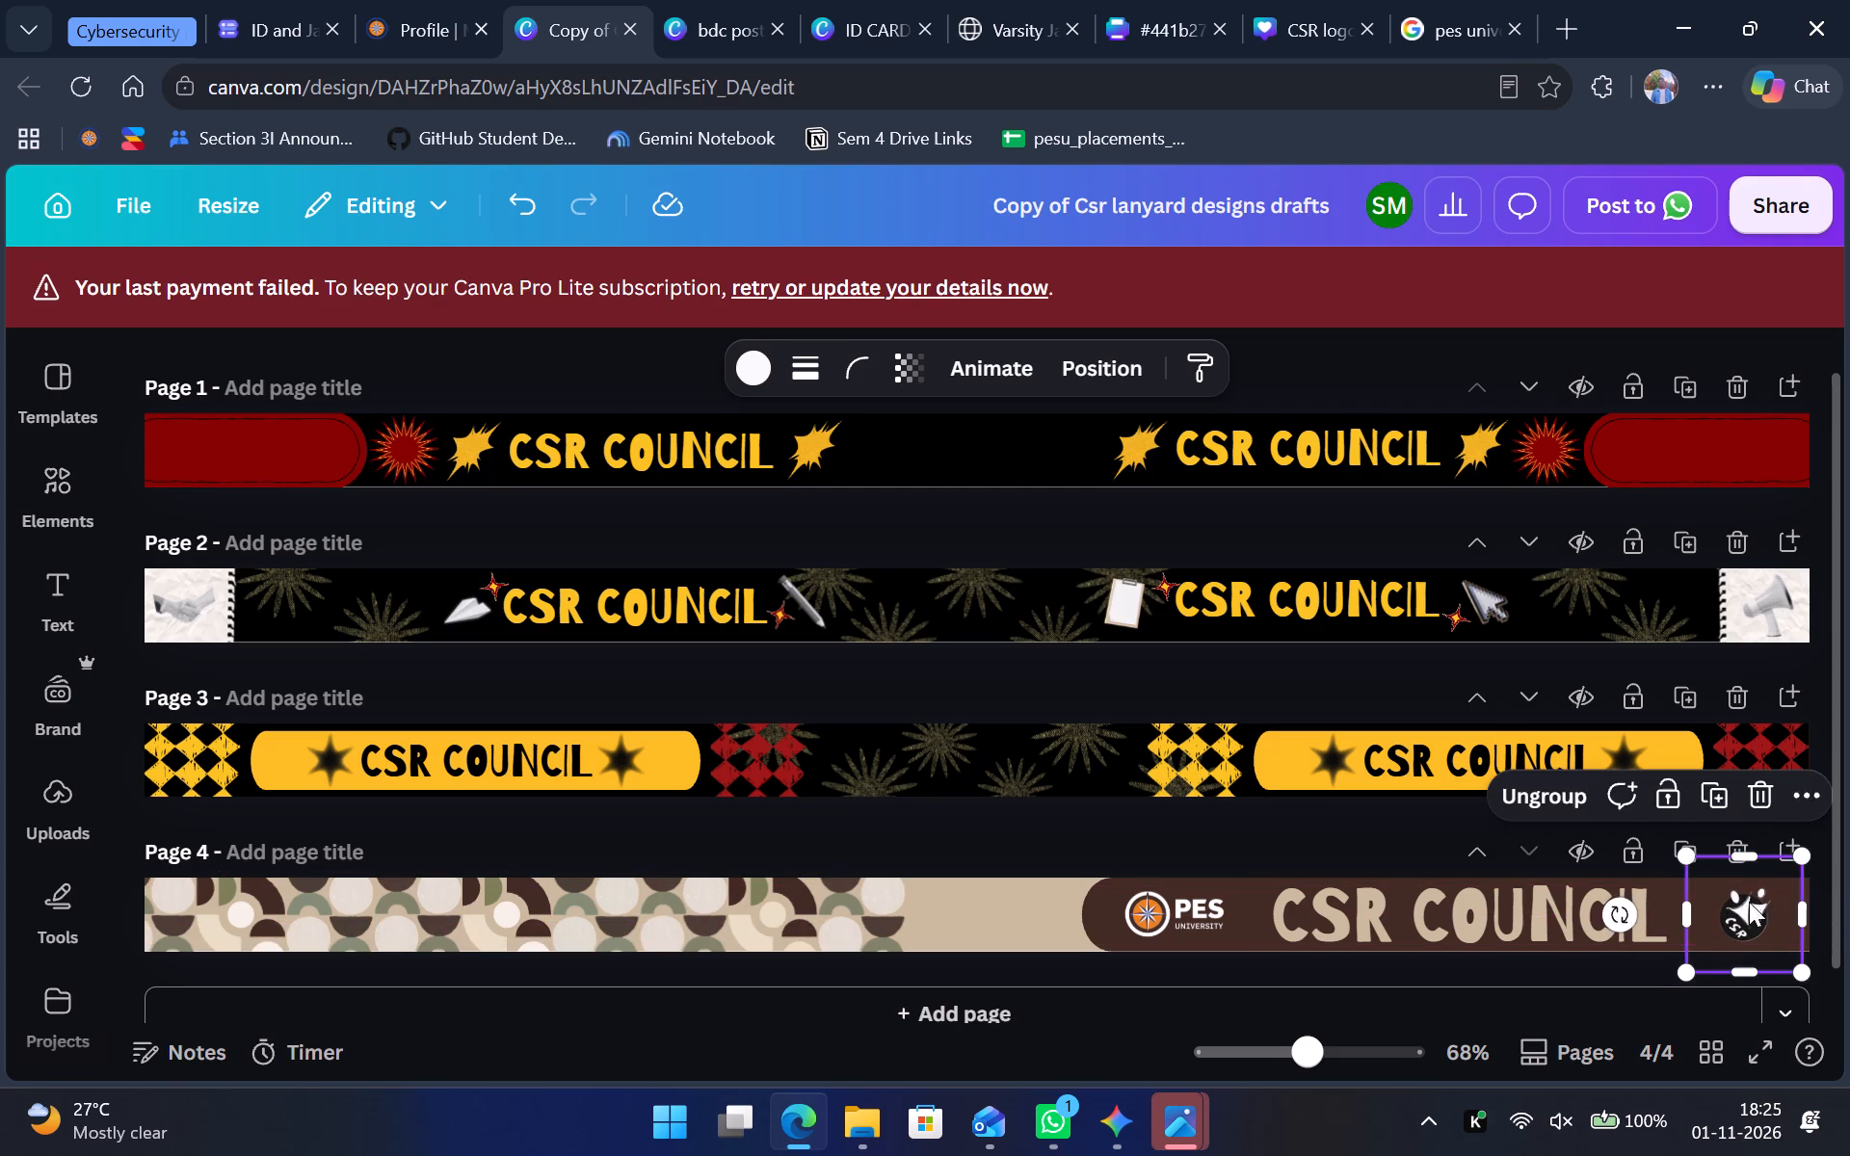
Shift page 4's CSR COUNCIL text slightly right towards the CSR logo.
left_click(1546, 898)
left_click_drag(1513, 905, 1530, 906)
Enlarge page 4's PES University logo slightly and move it right, vertically centred on the brown band.
left_click(1184, 908)
left_click_drag(1222, 929, 1230, 932)
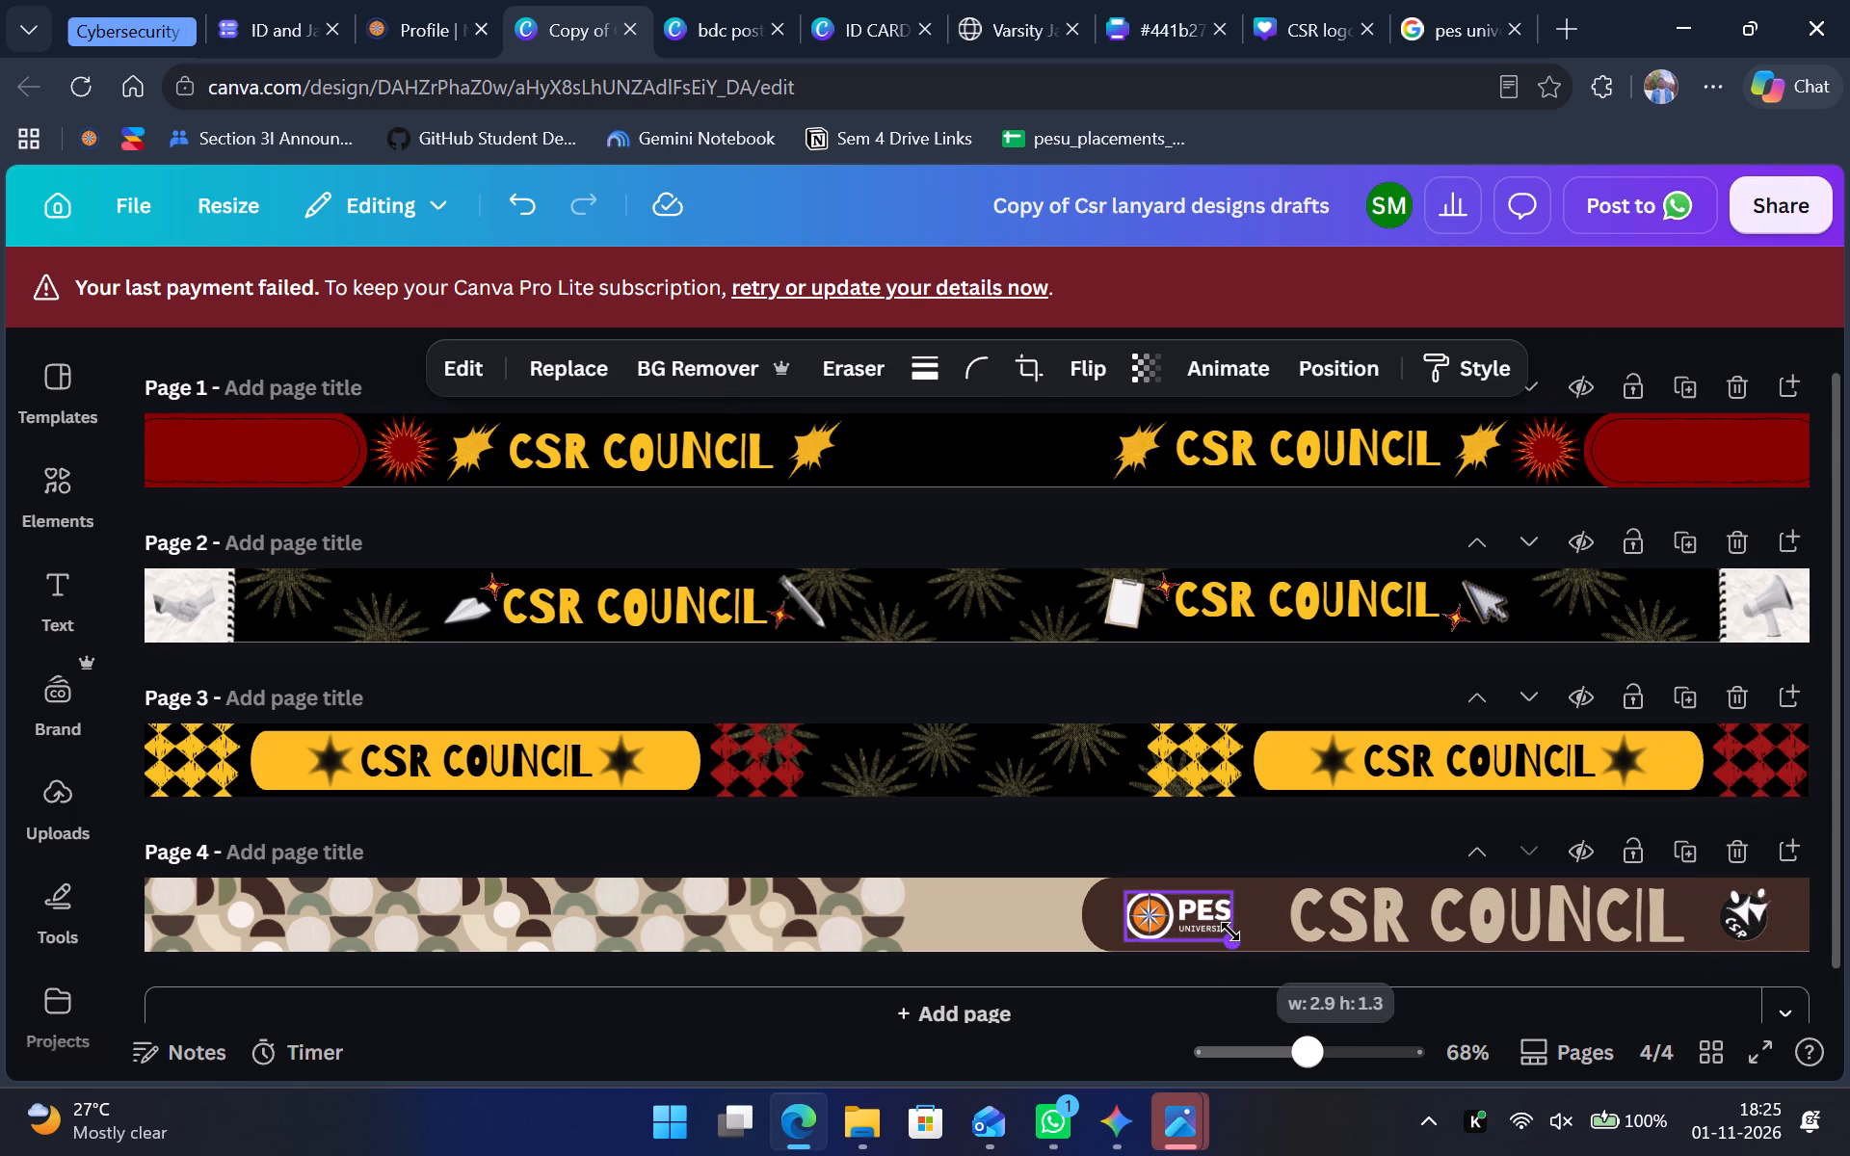
left_click_drag(1230, 932, 1232, 933)
left_click(1232, 933)
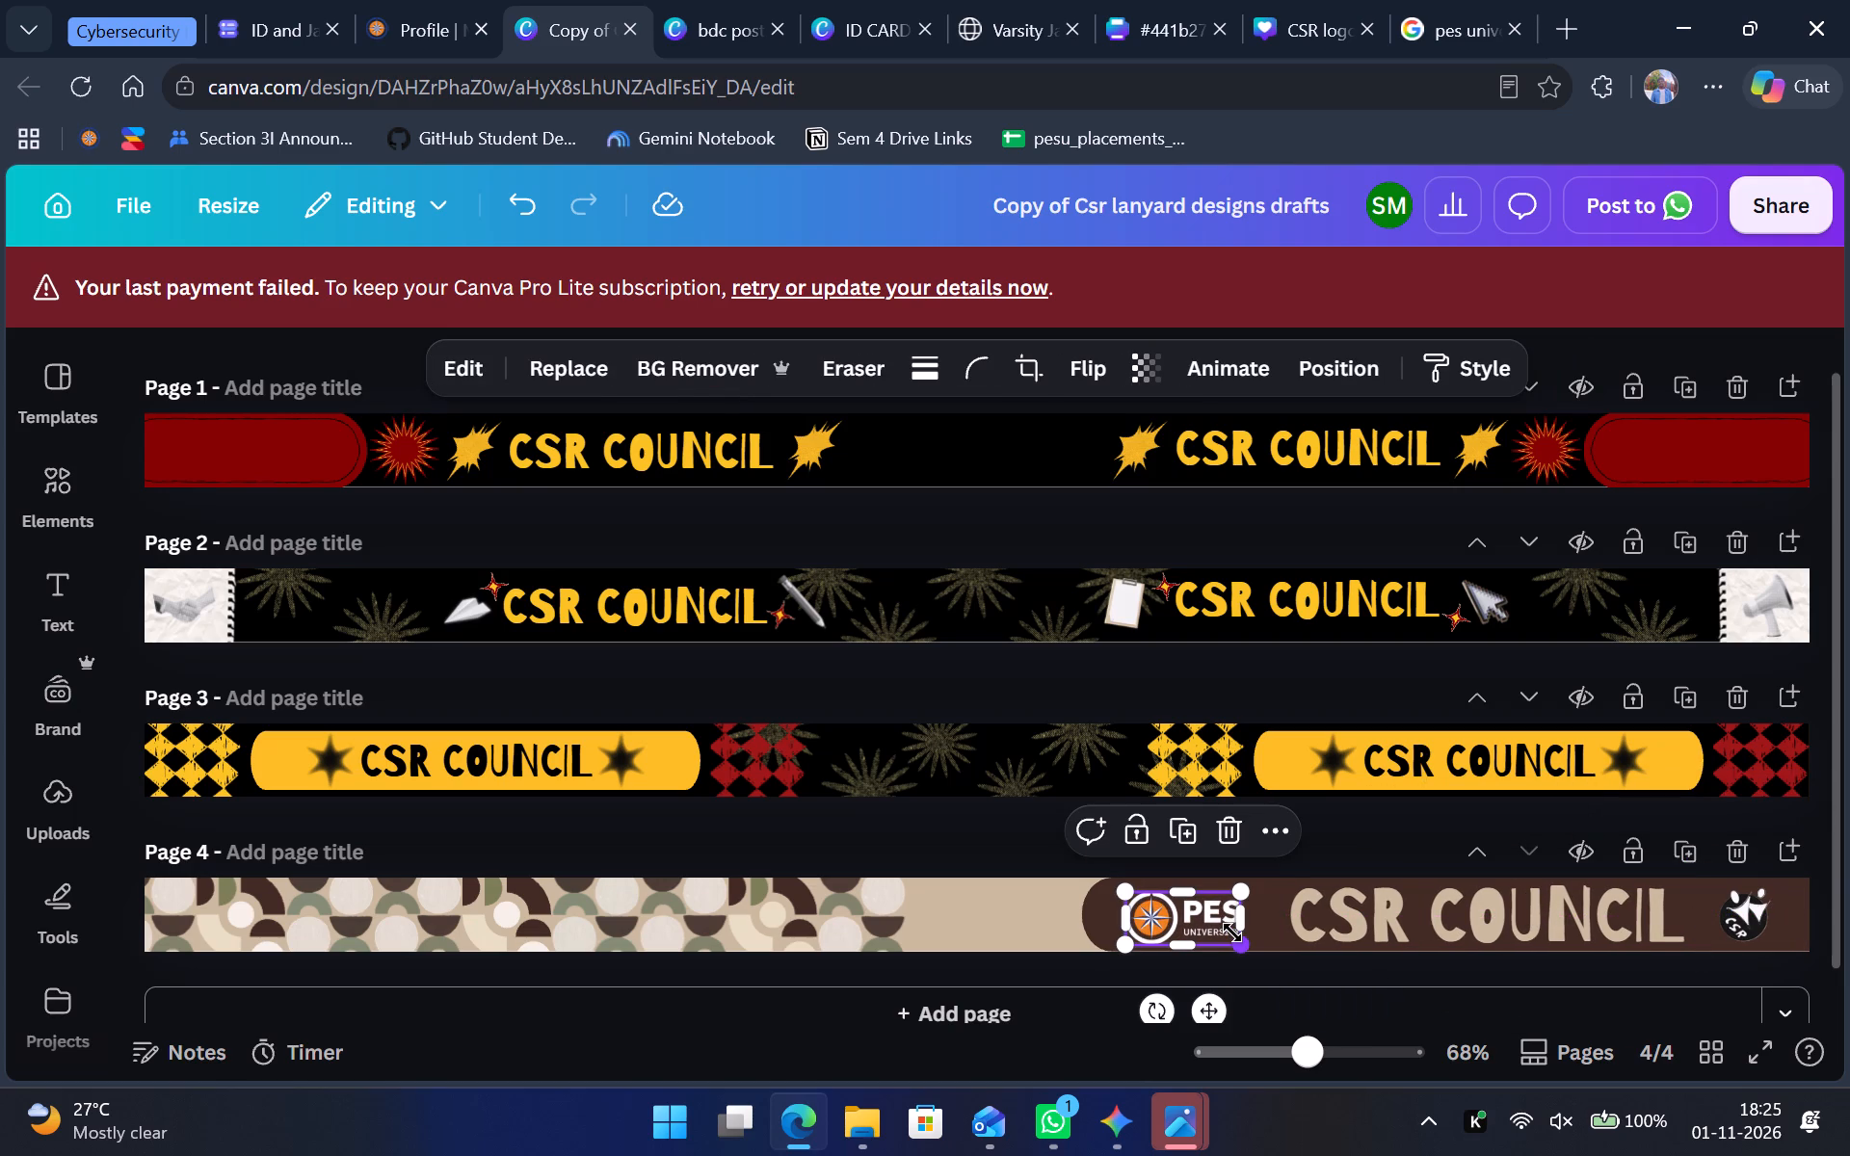
left_click(1234, 937)
left_click_drag(1200, 918, 1201, 917)
left_click_drag(1201, 917, 1207, 914)
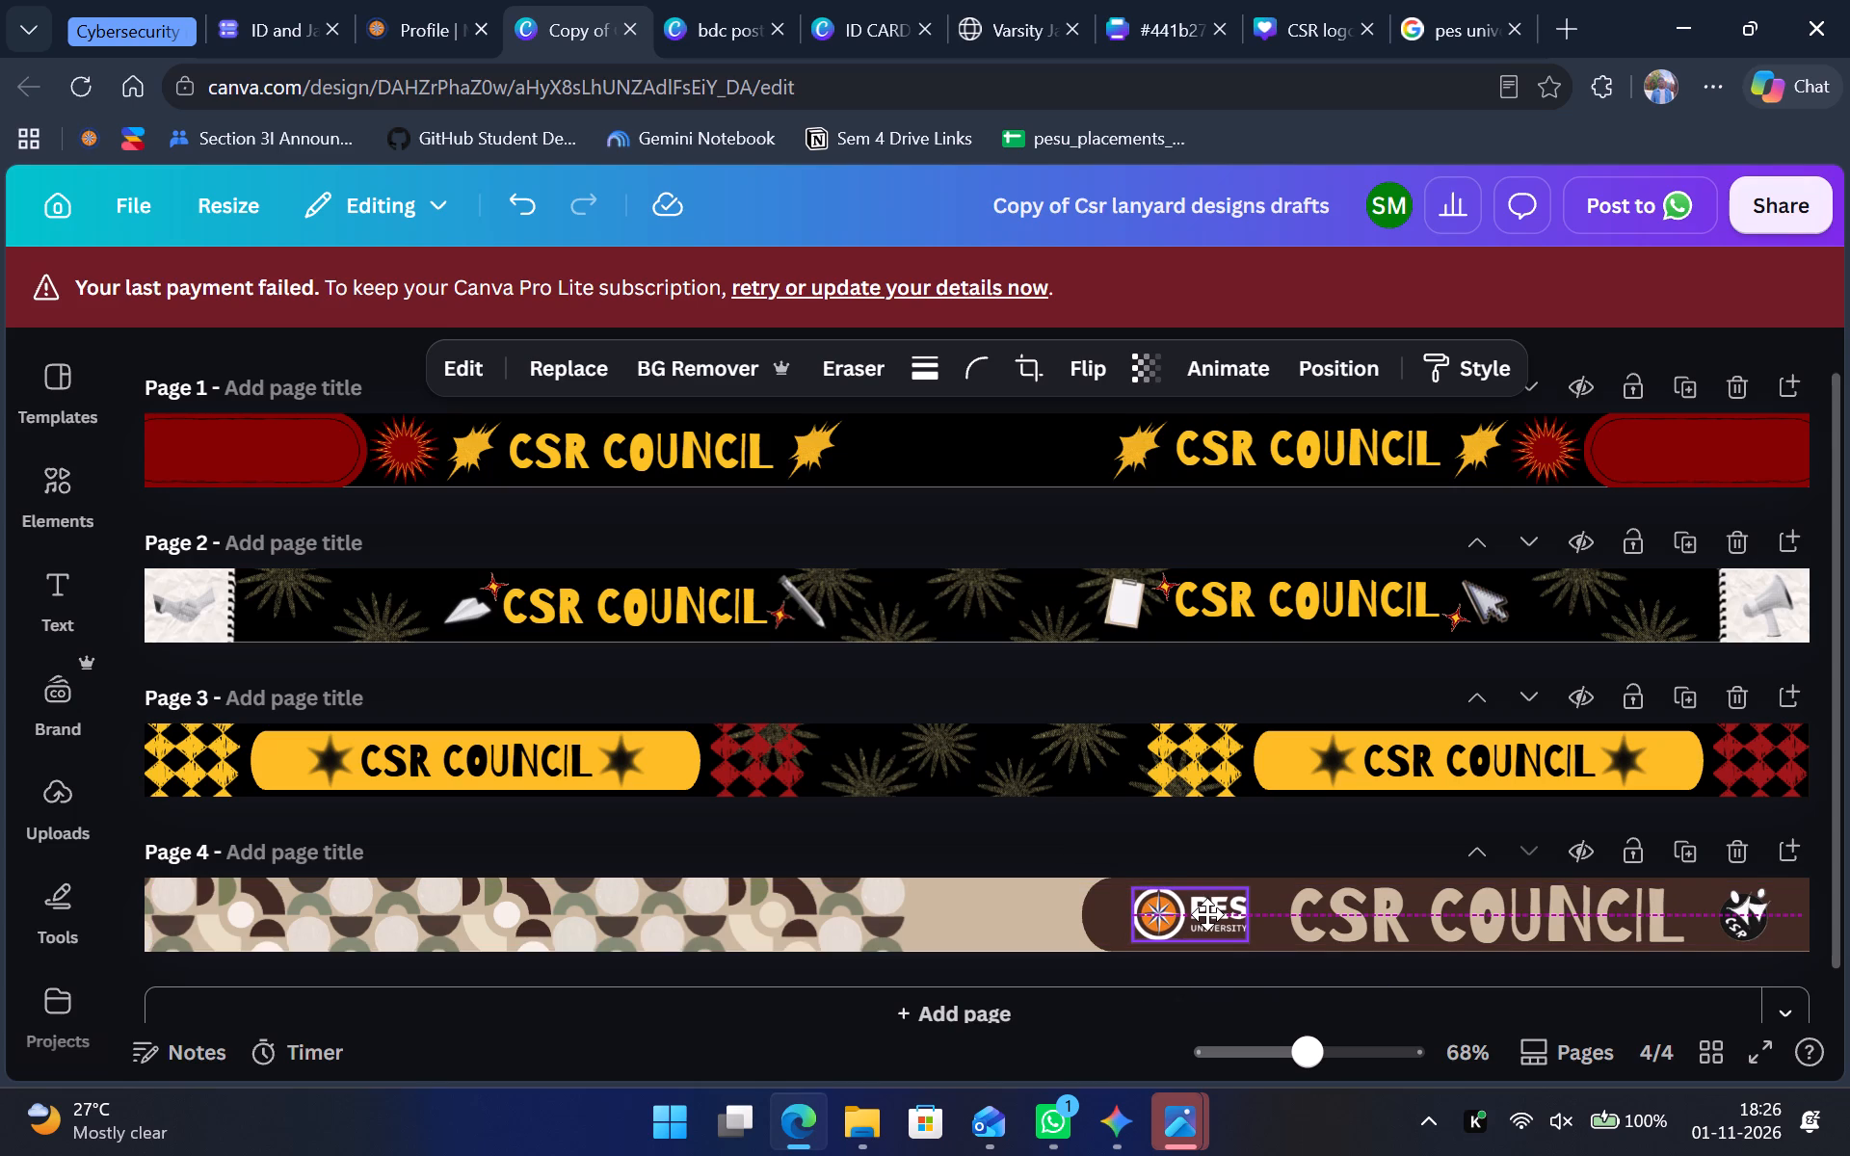
left_click_drag(1207, 914, 1211, 912)
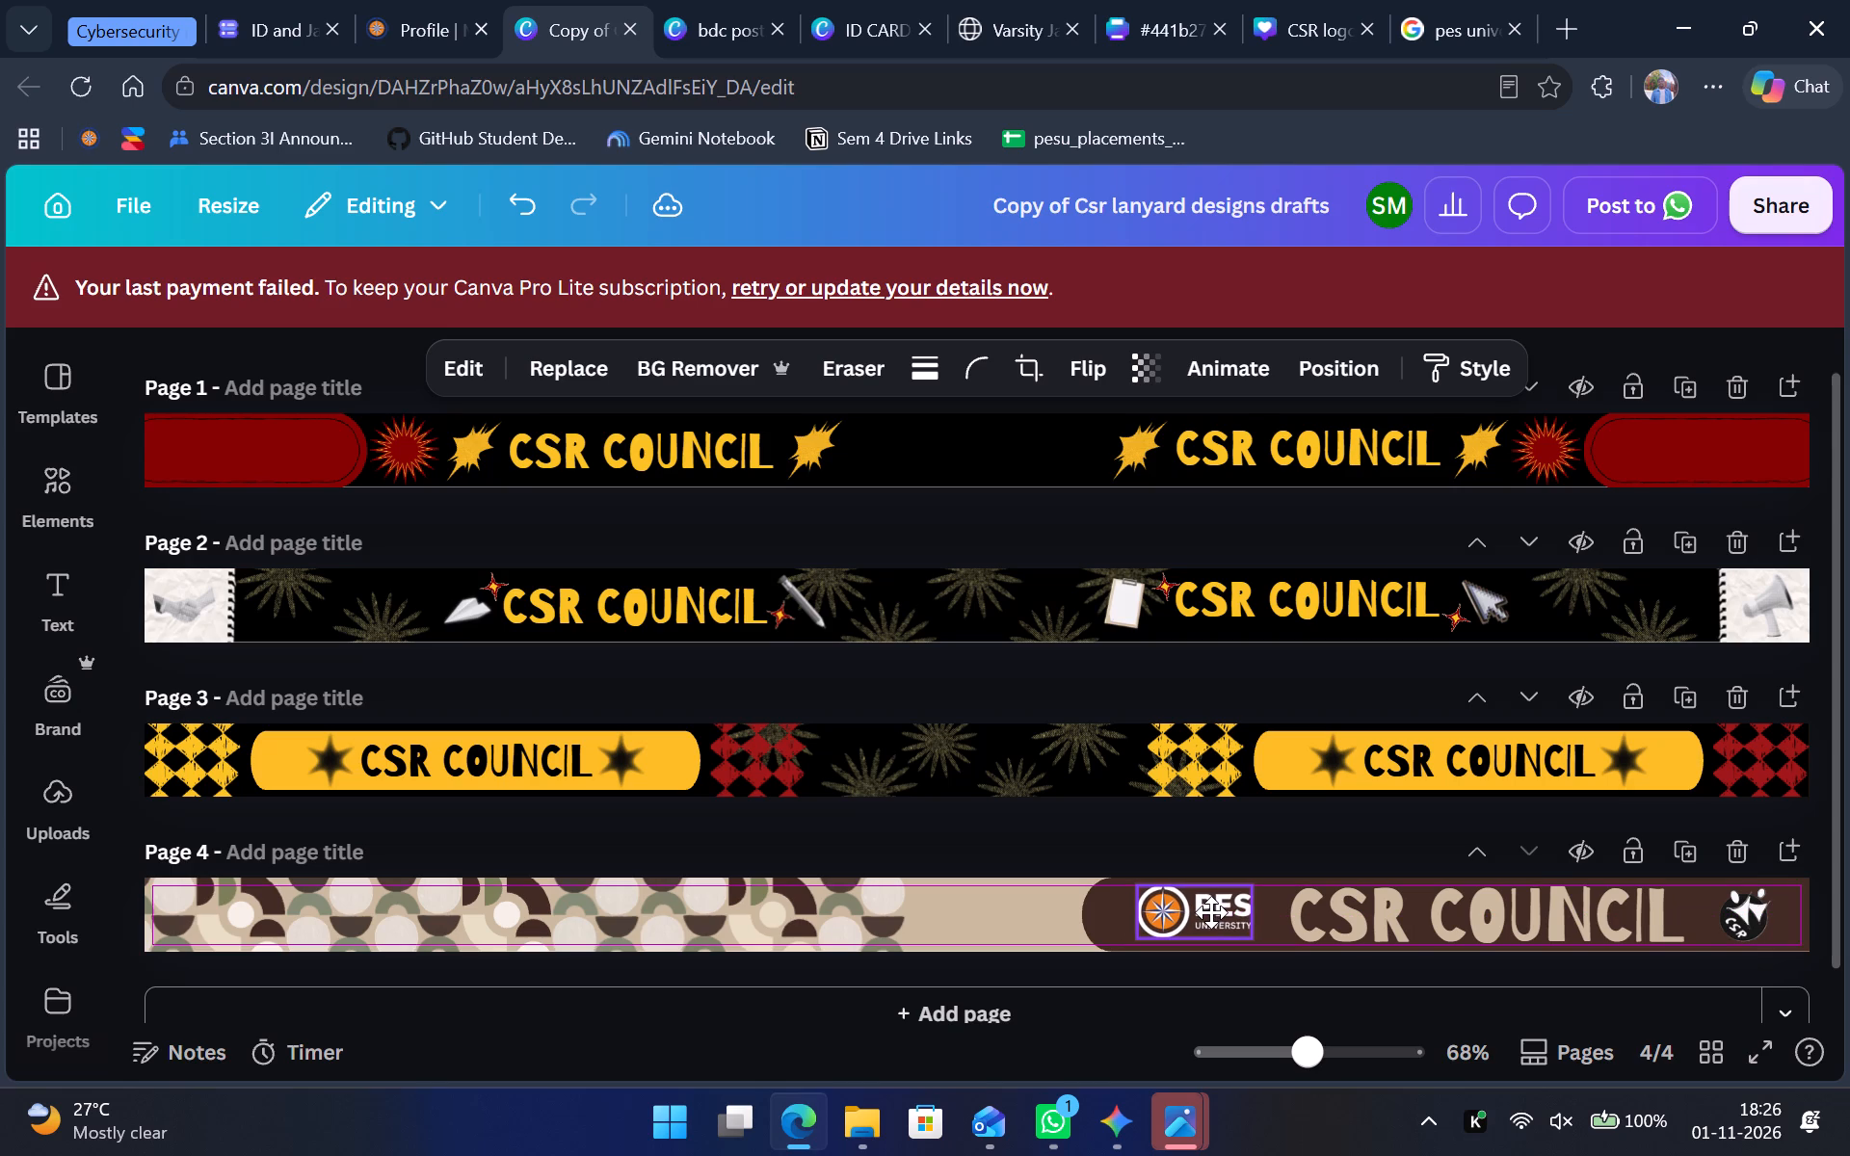
left_click_drag(1211, 912, 1211, 915)
Shorten page 4's brown band by pulling its rounded left end closer to the PES University logo.
left_click(1109, 915)
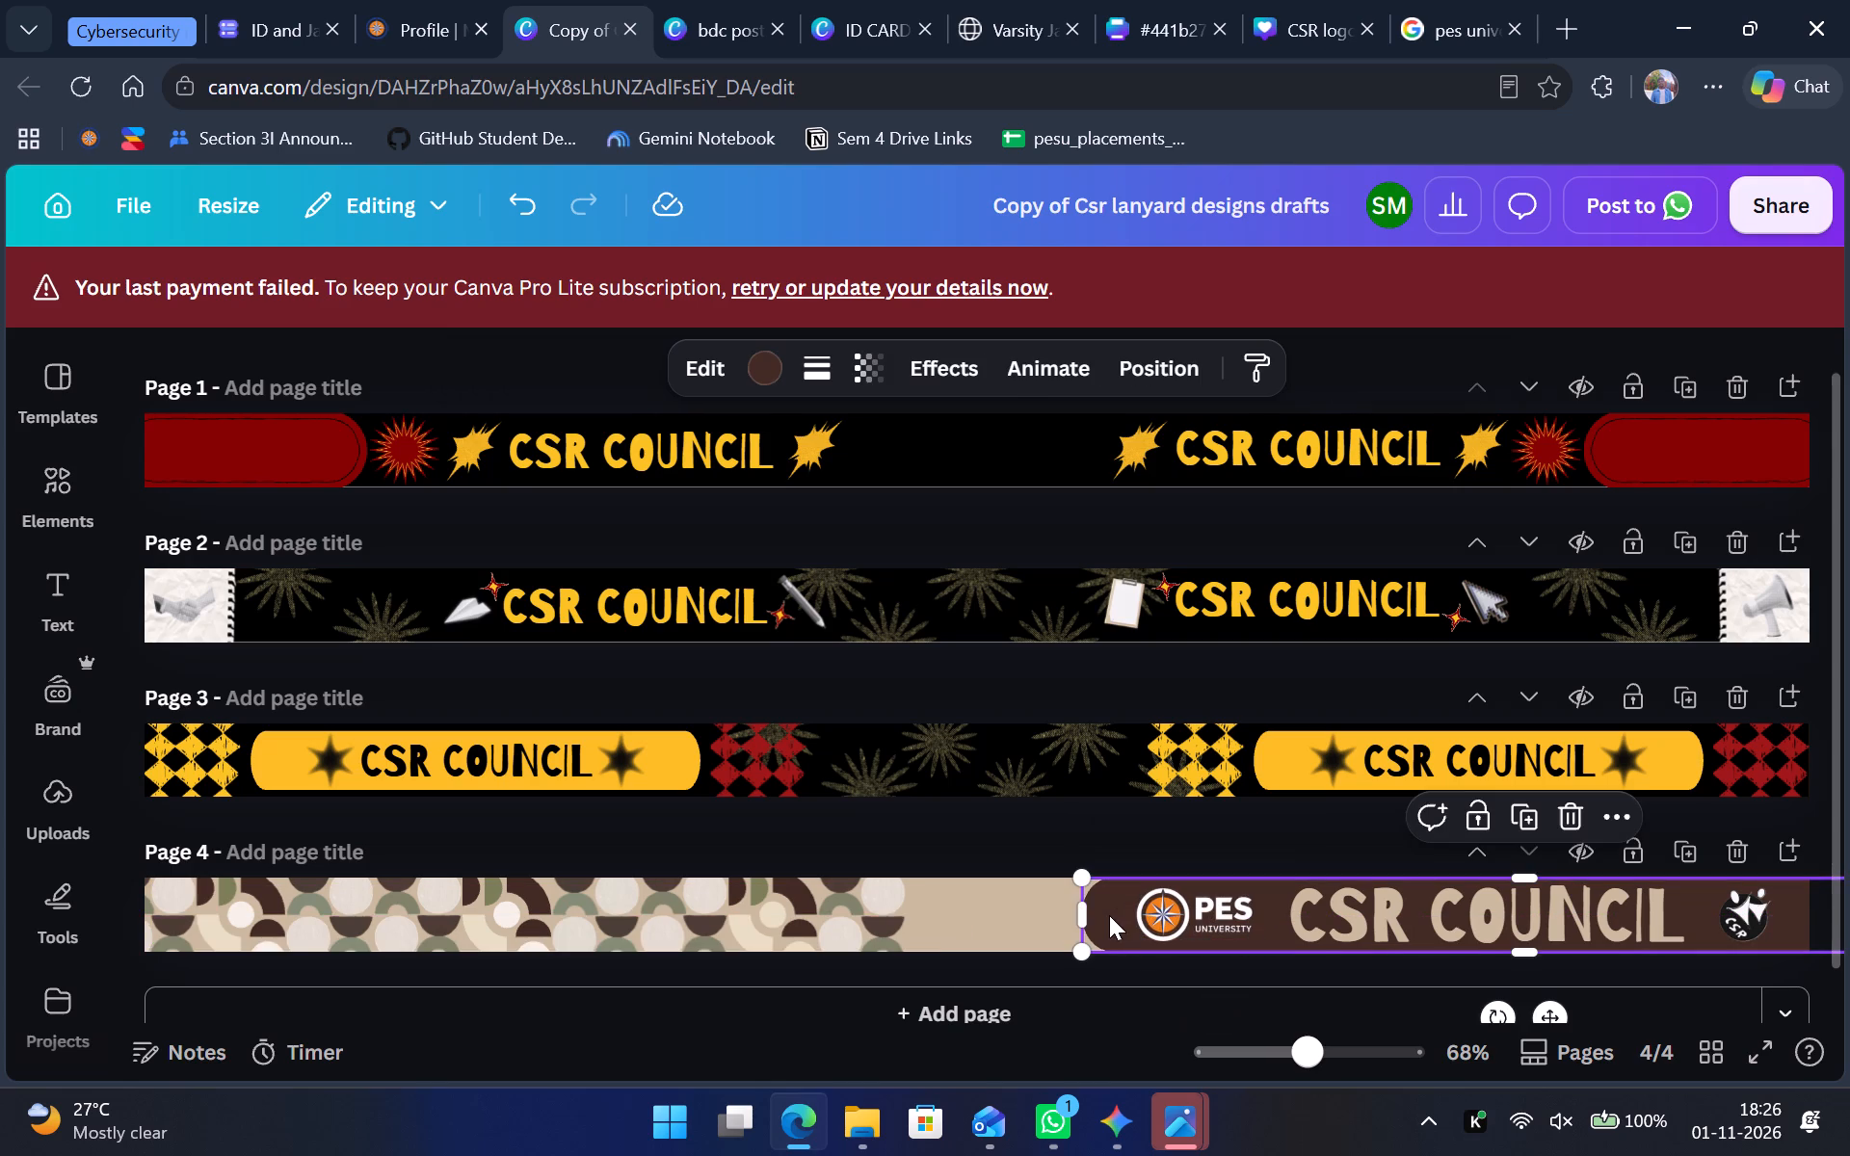
left_click_drag(1081, 913, 1111, 915)
Nudge the PES University logo, CSR COUNCIL text and CSR logo slightly right to even out their spacing on page 4's band.
left_click(1163, 916)
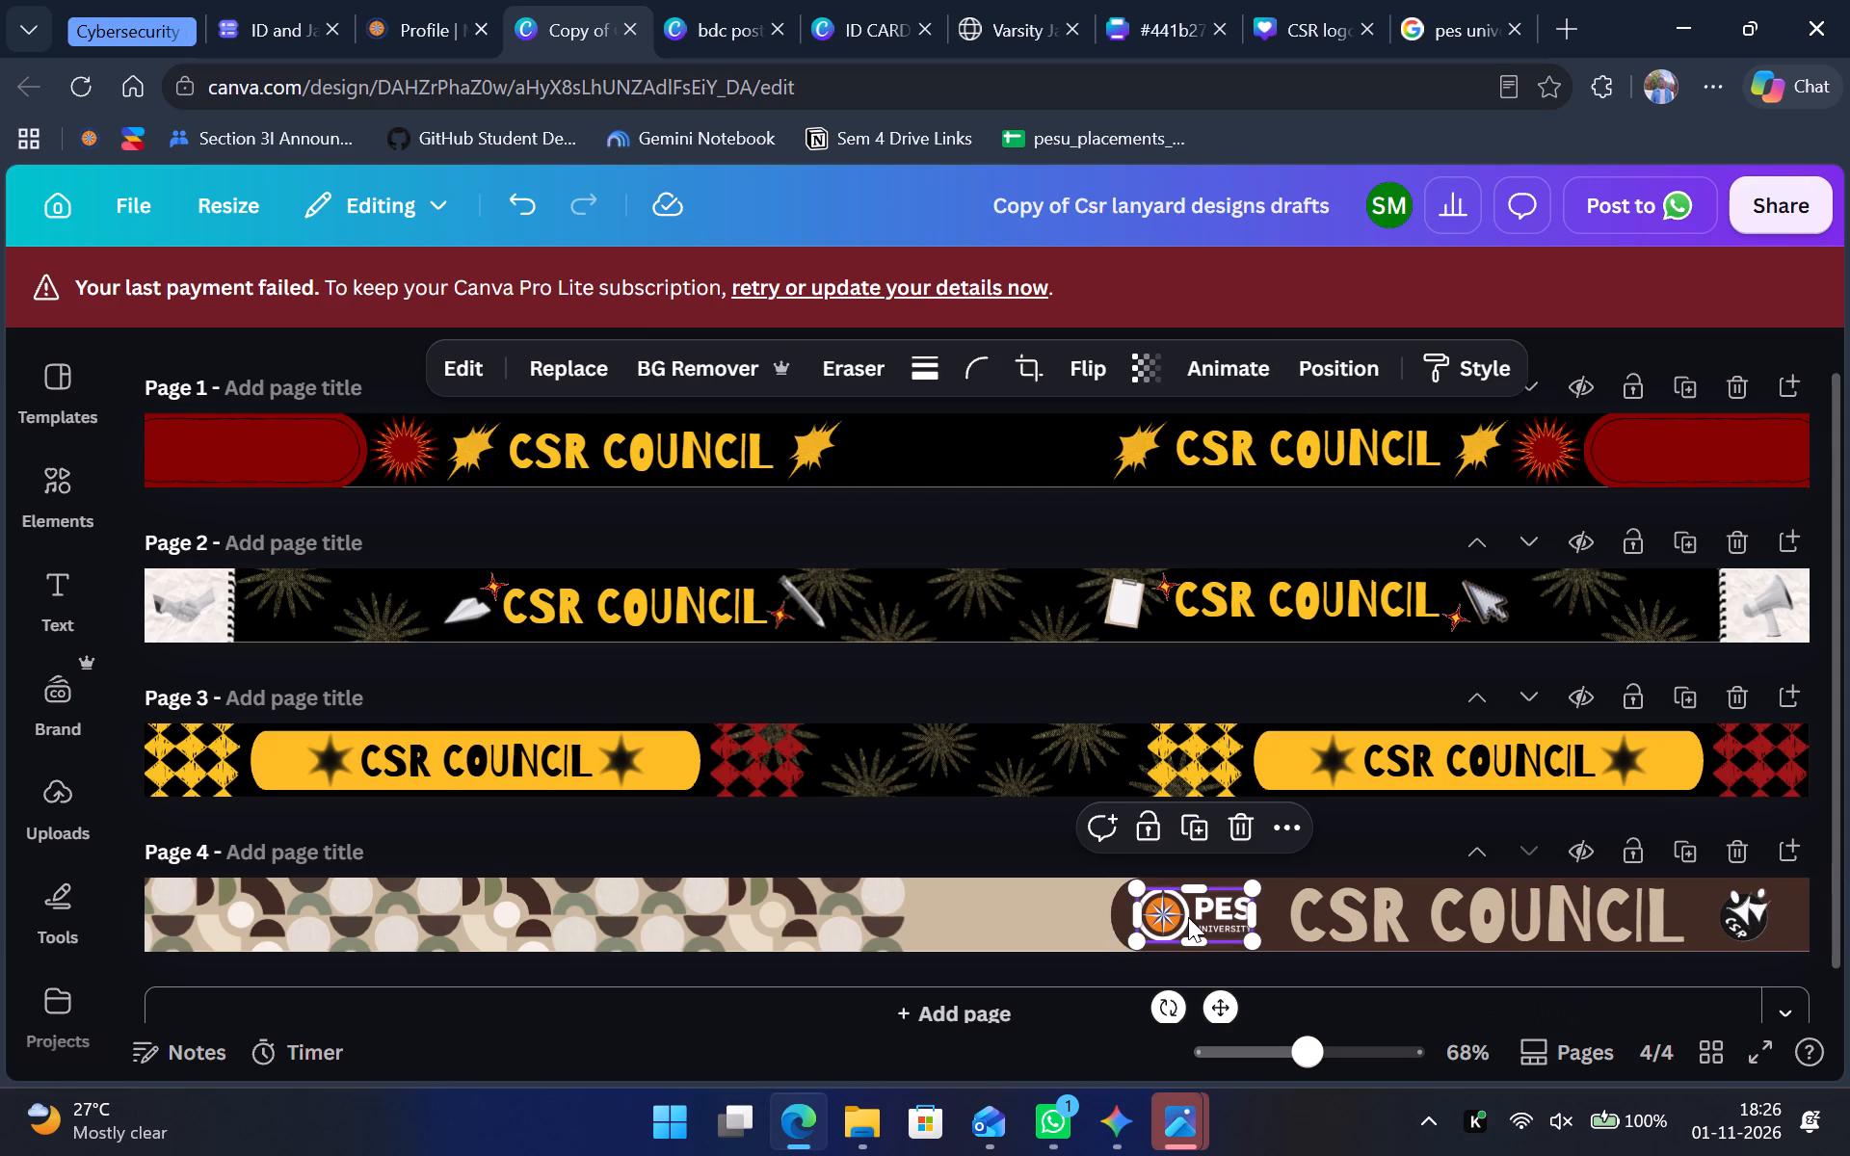
key("Right")
key("Right")
key("Right")
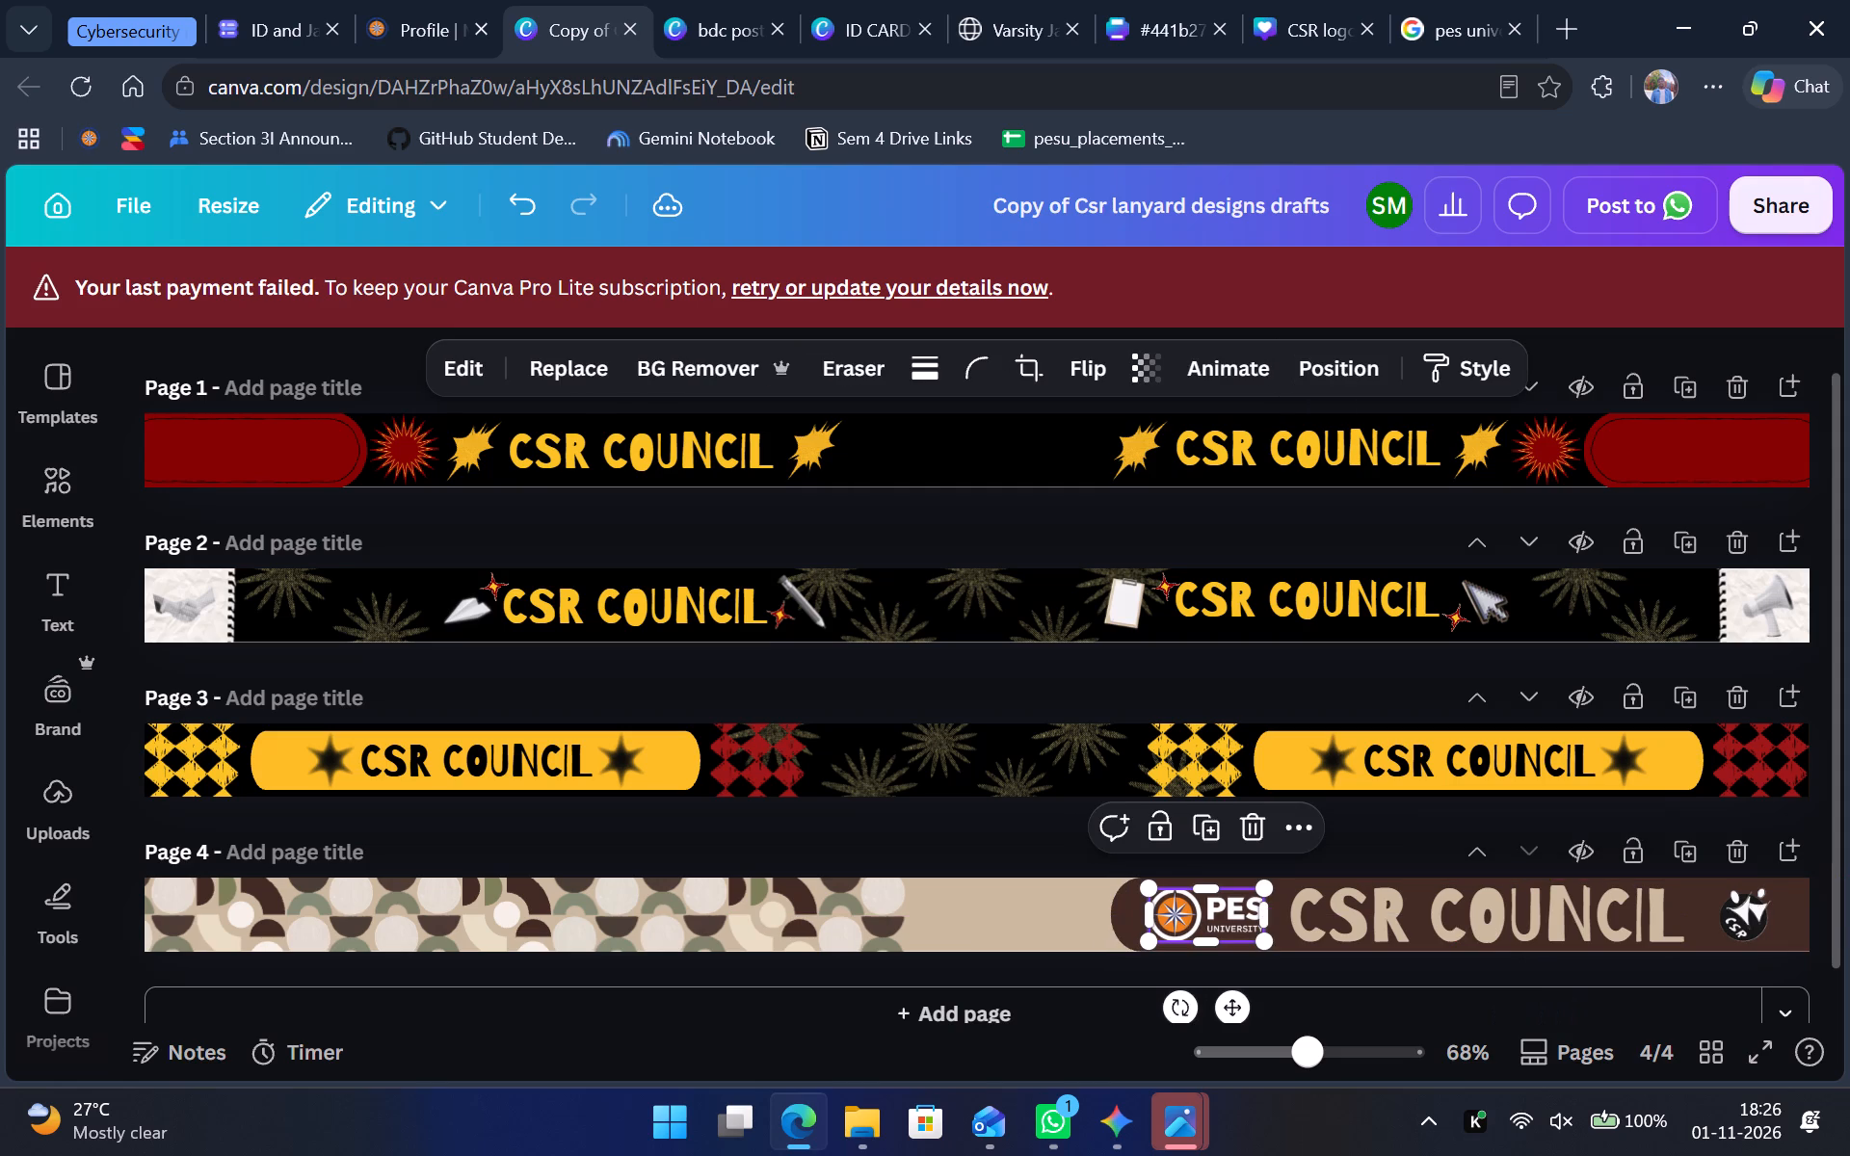
left_click(1579, 920)
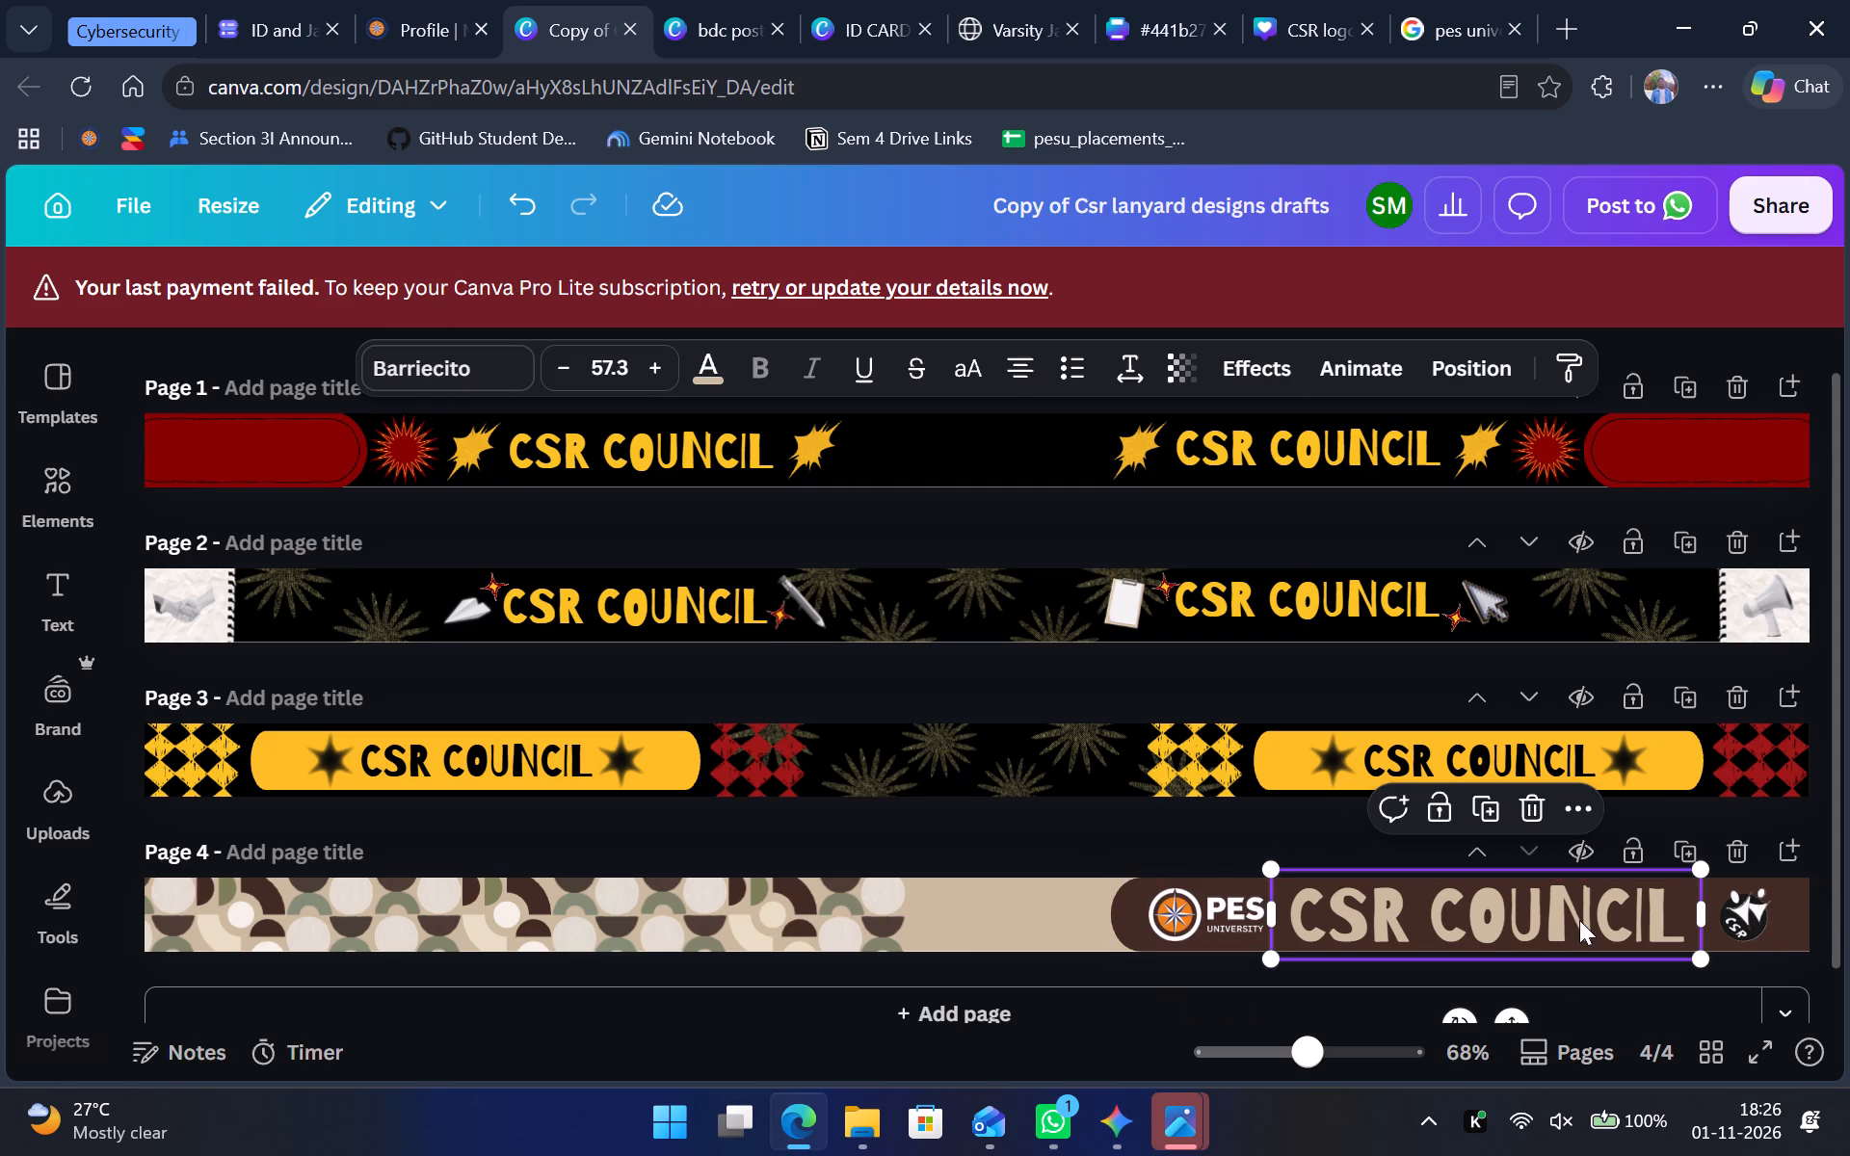
key("Right")
key("Right")
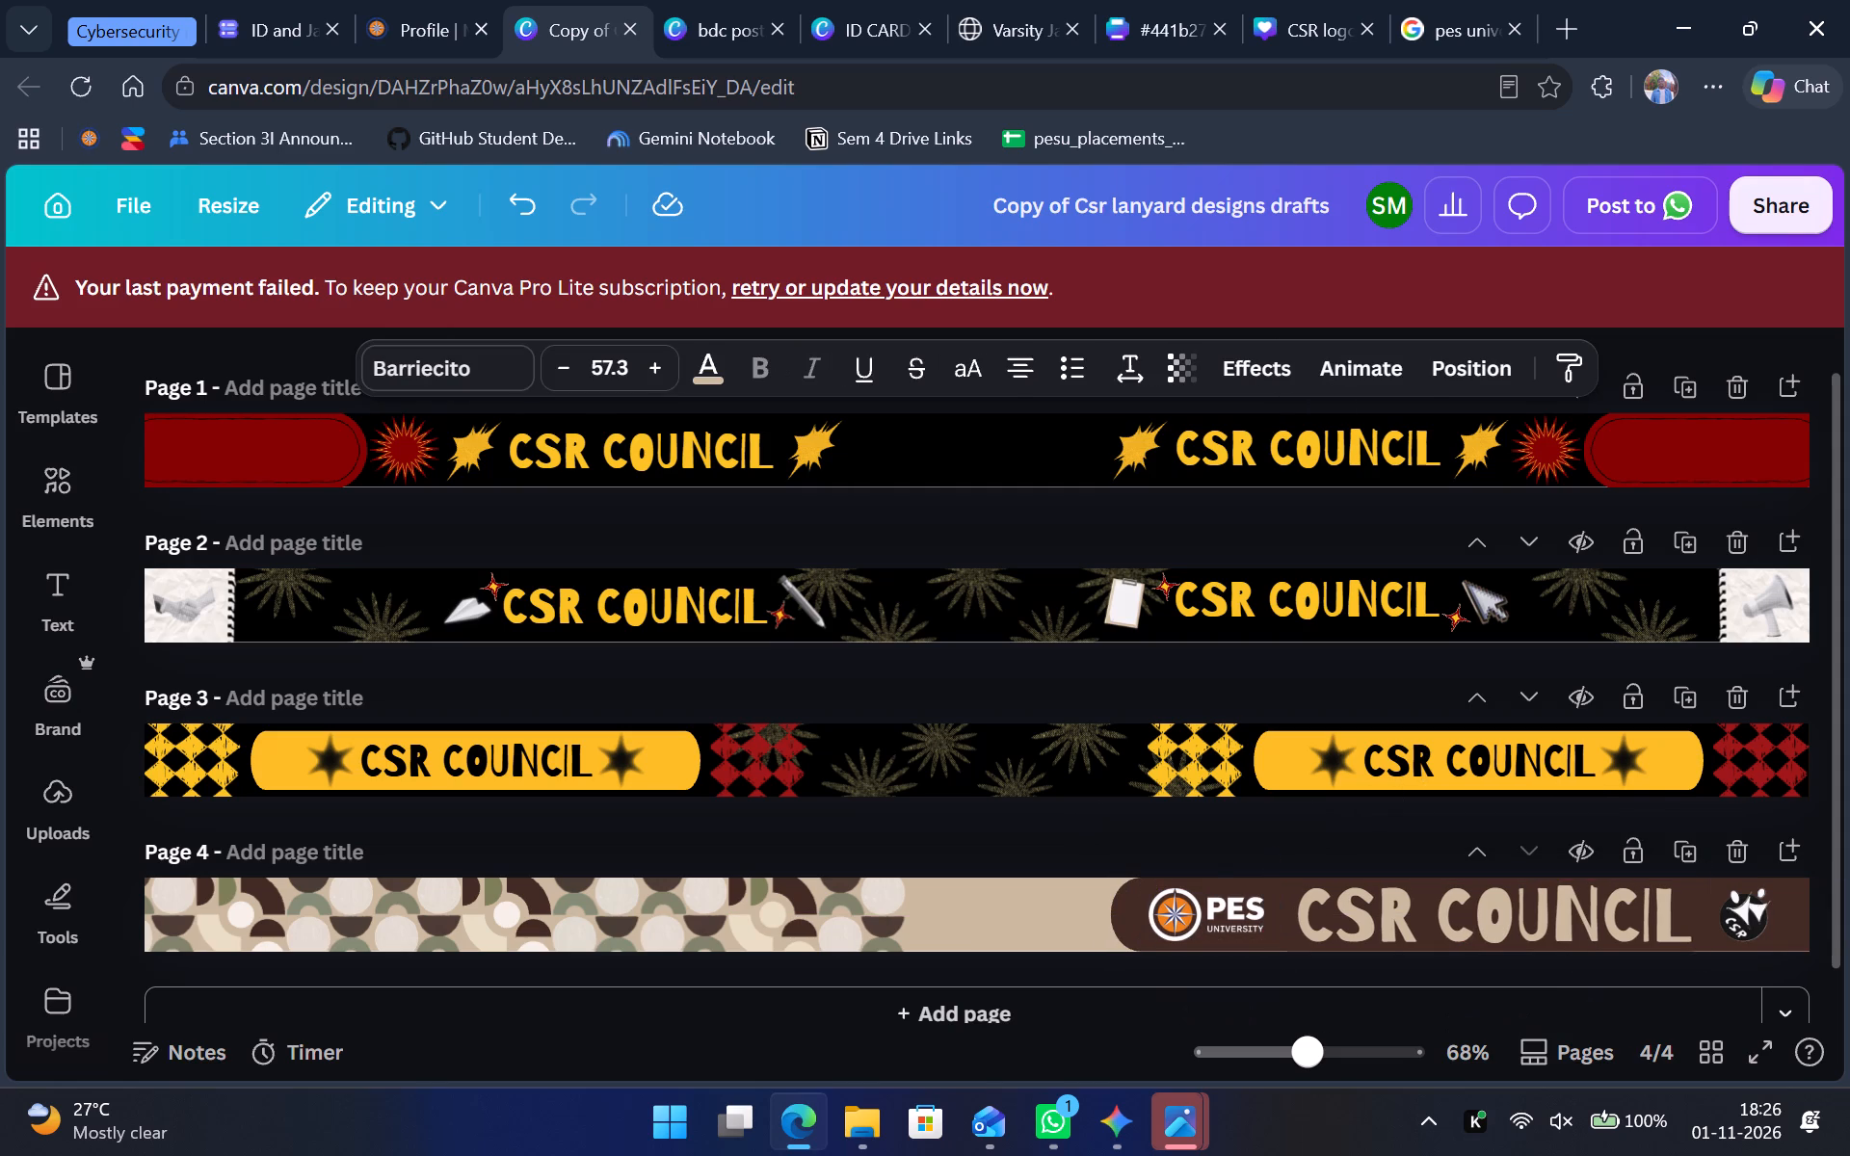
left_click(1748, 920)
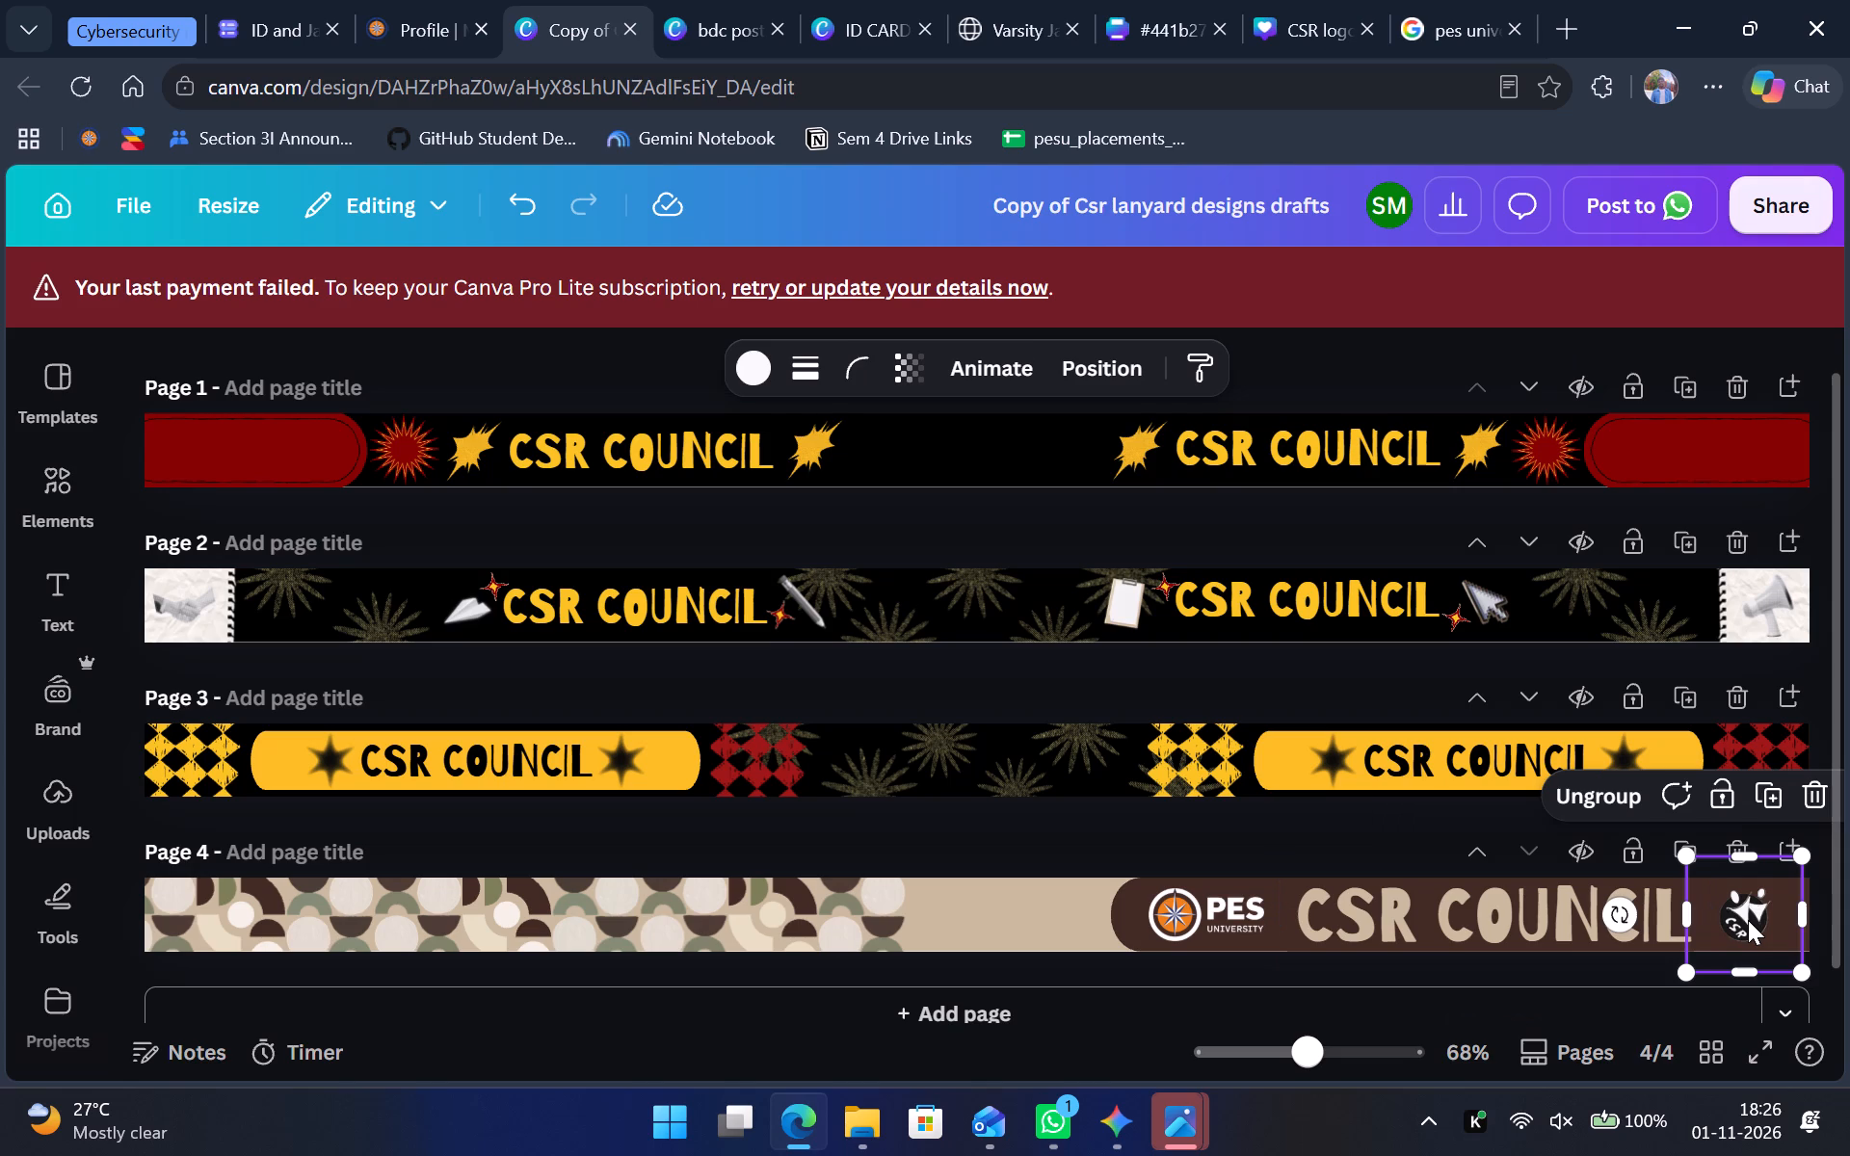
key("Right")
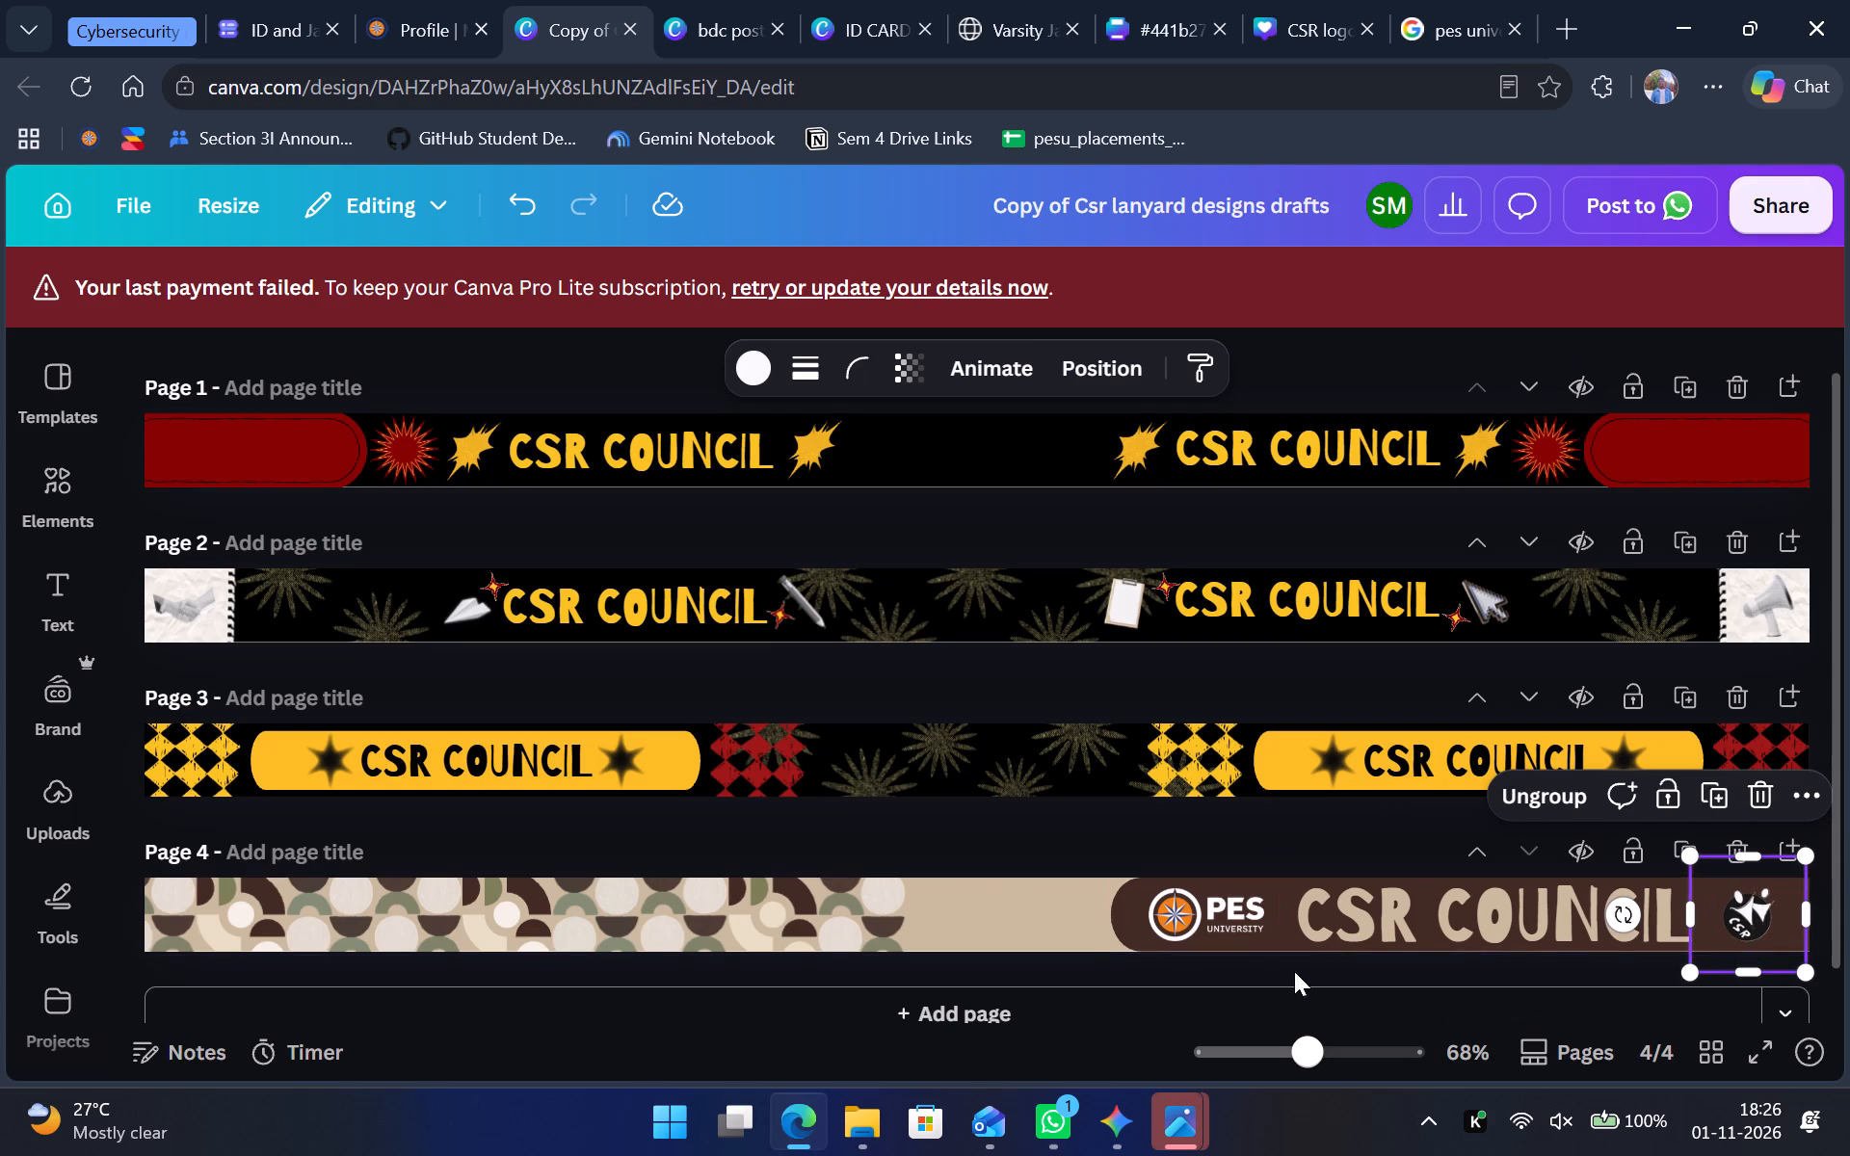
left_click(1093, 973)
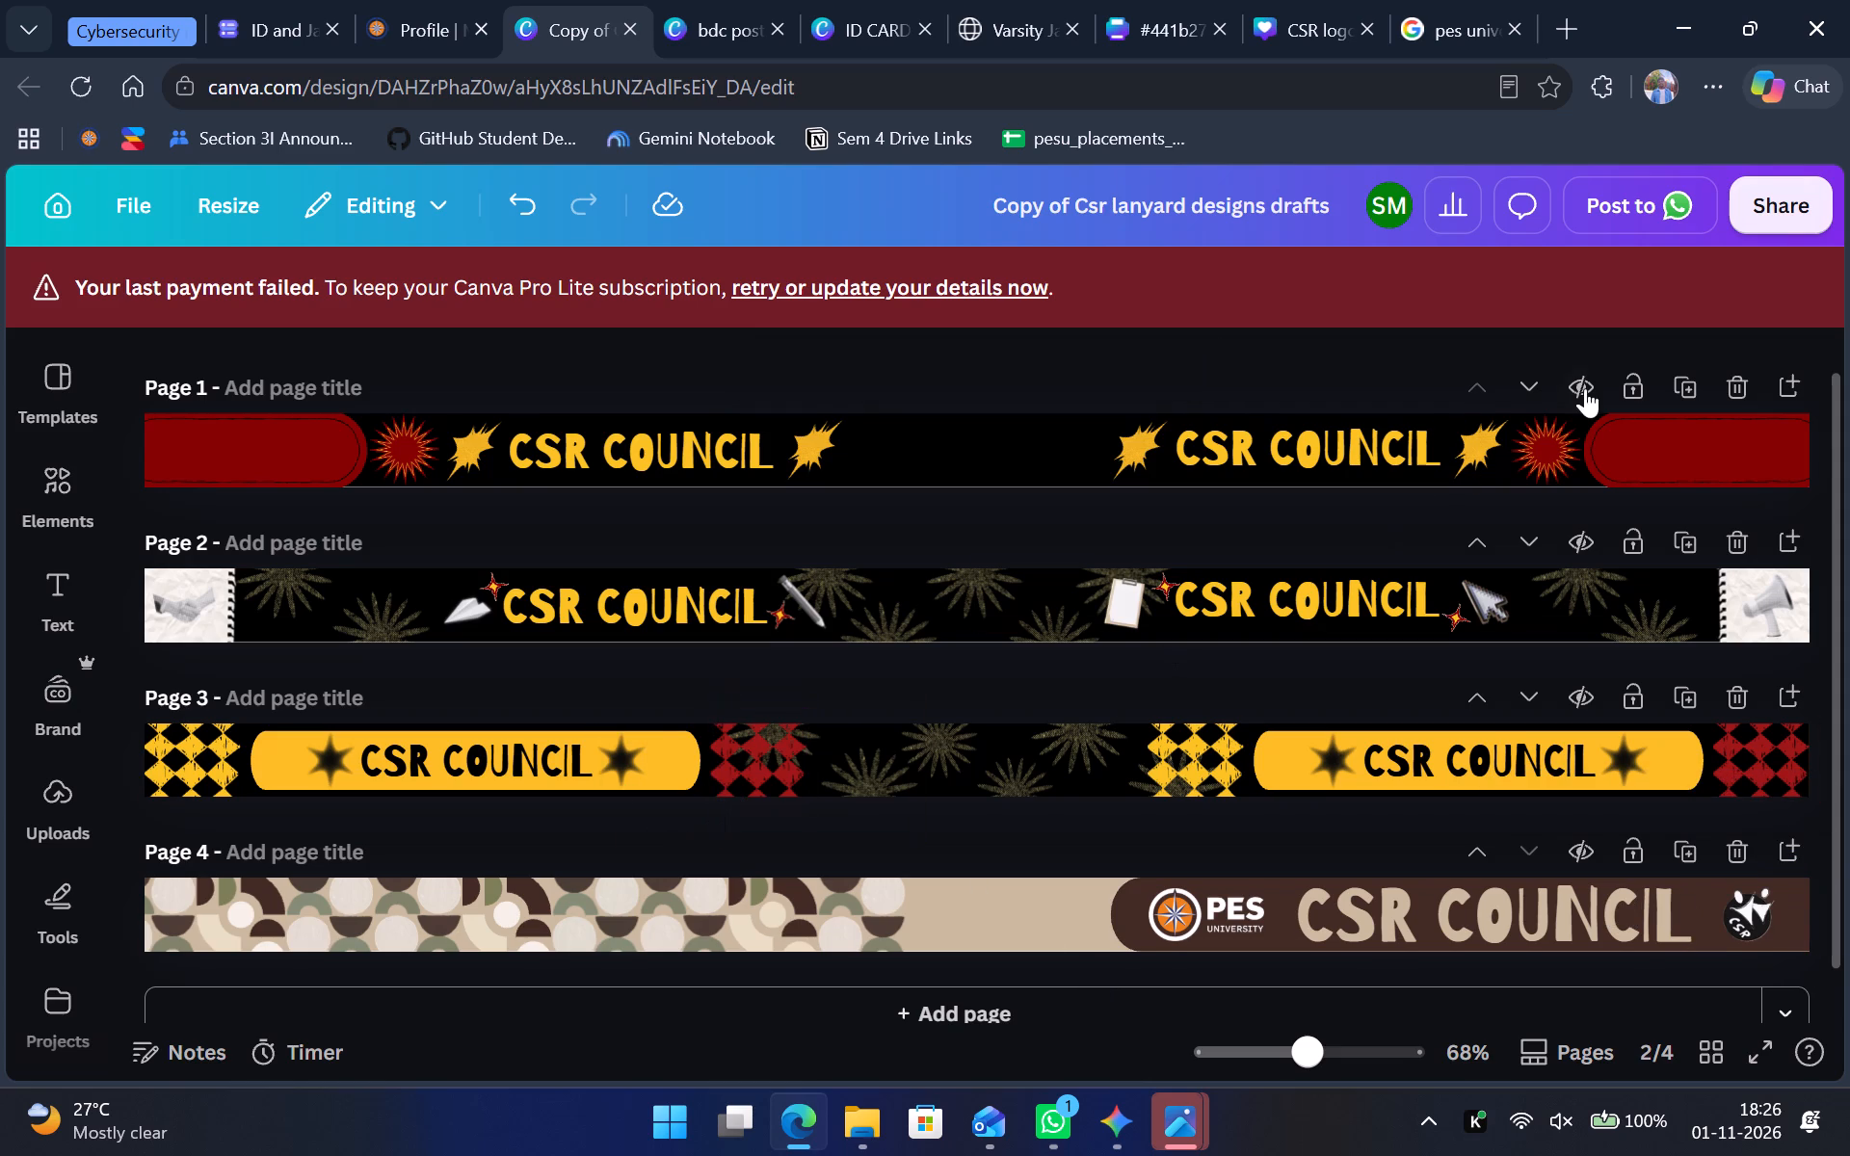
Delete the first three lanyard pages, keeping only the beige and brown design.
left_click(1749, 377)
left_click(1749, 460)
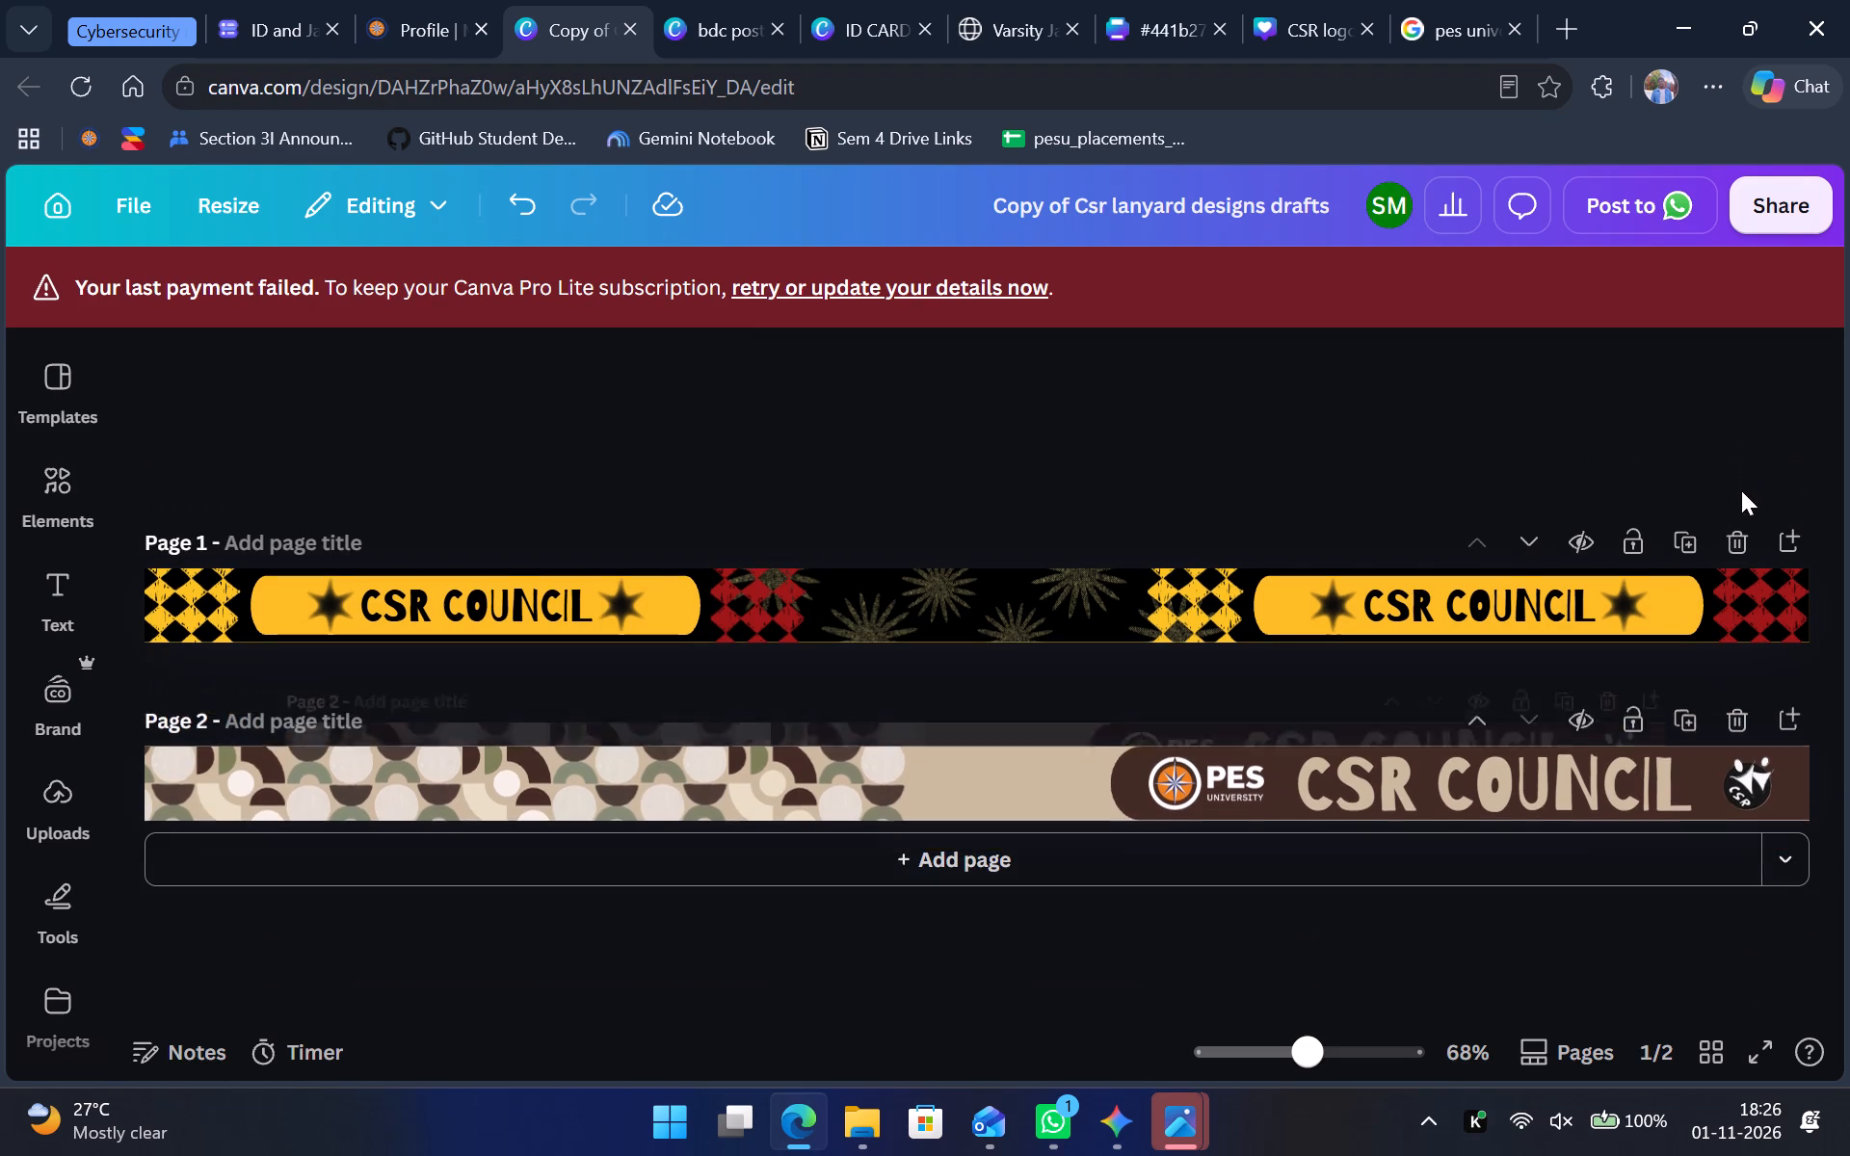
left_click(1731, 542)
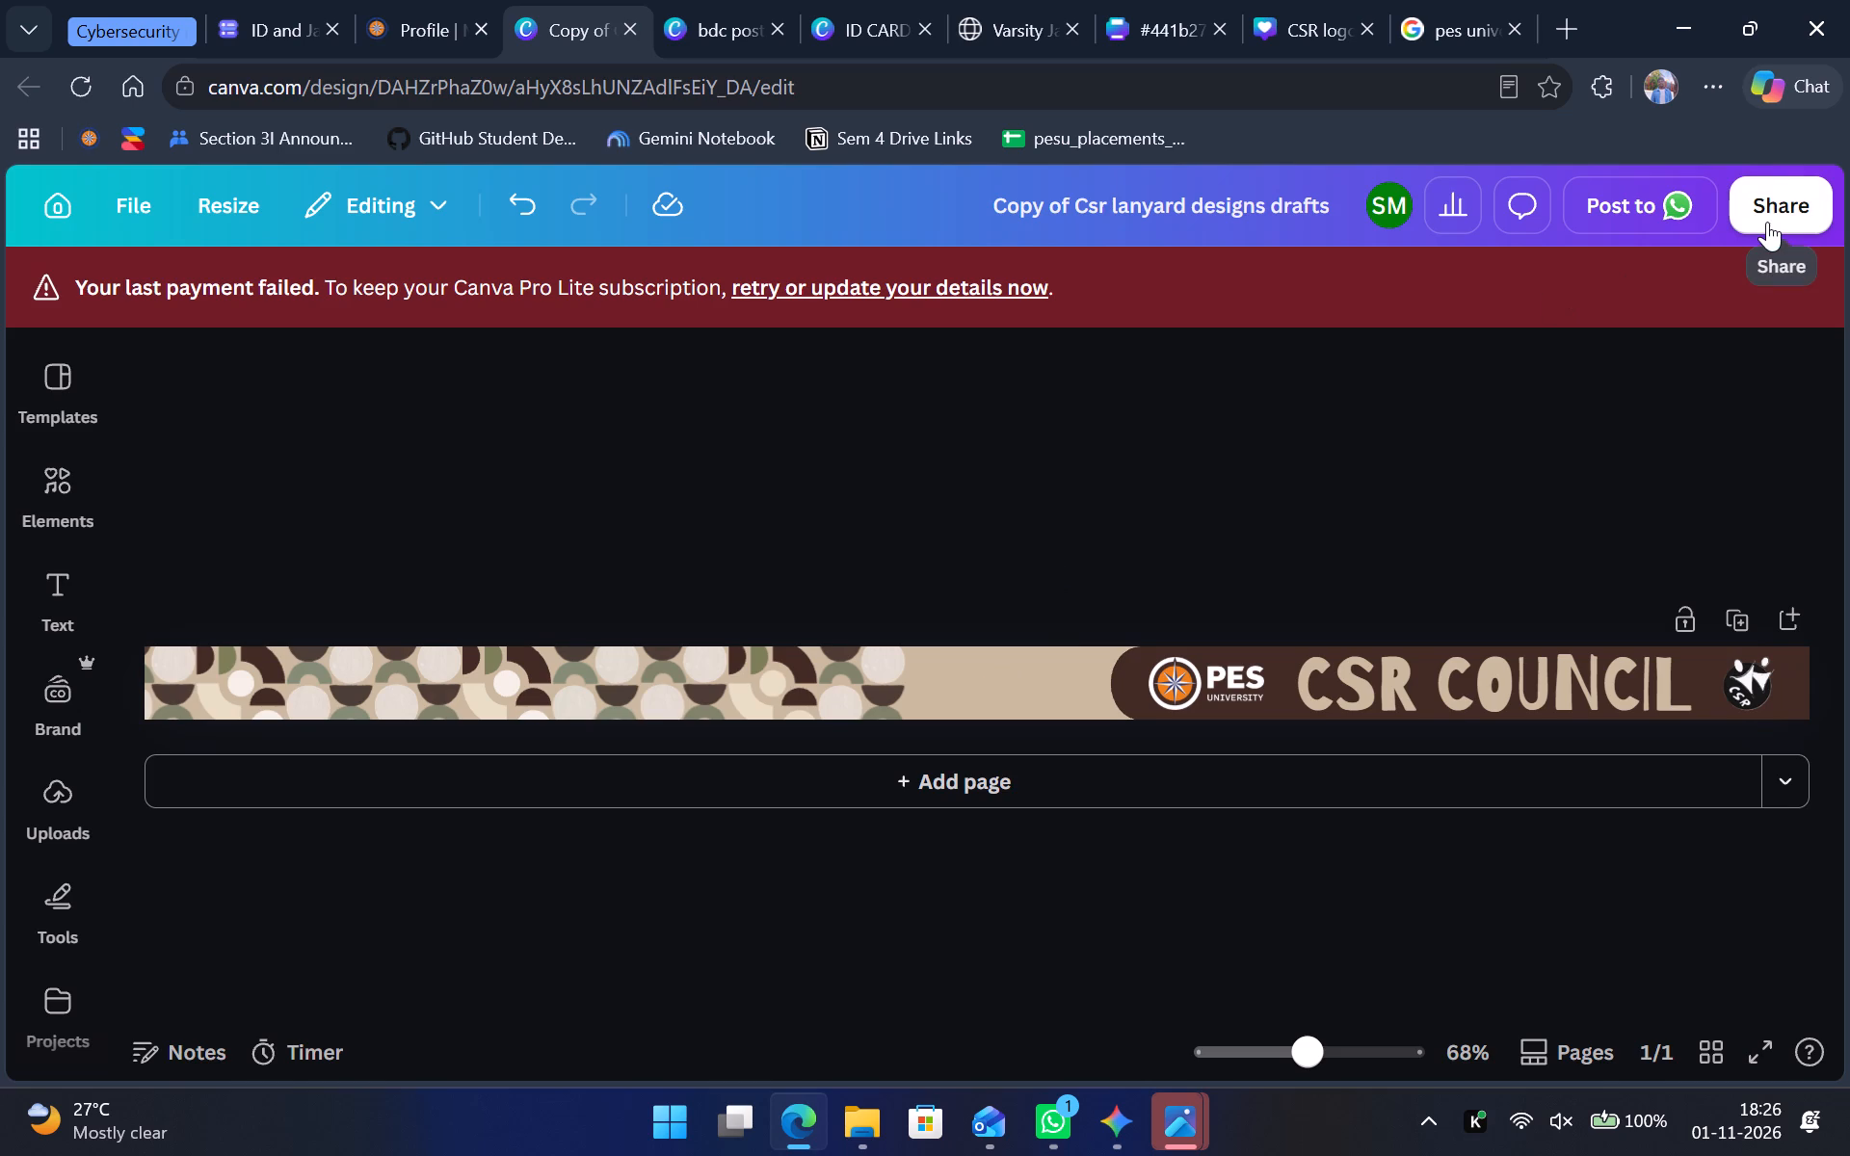
Close the images (1).jpg photo window and try to close the images.jpg window as well.
left_click(1192, 1117)
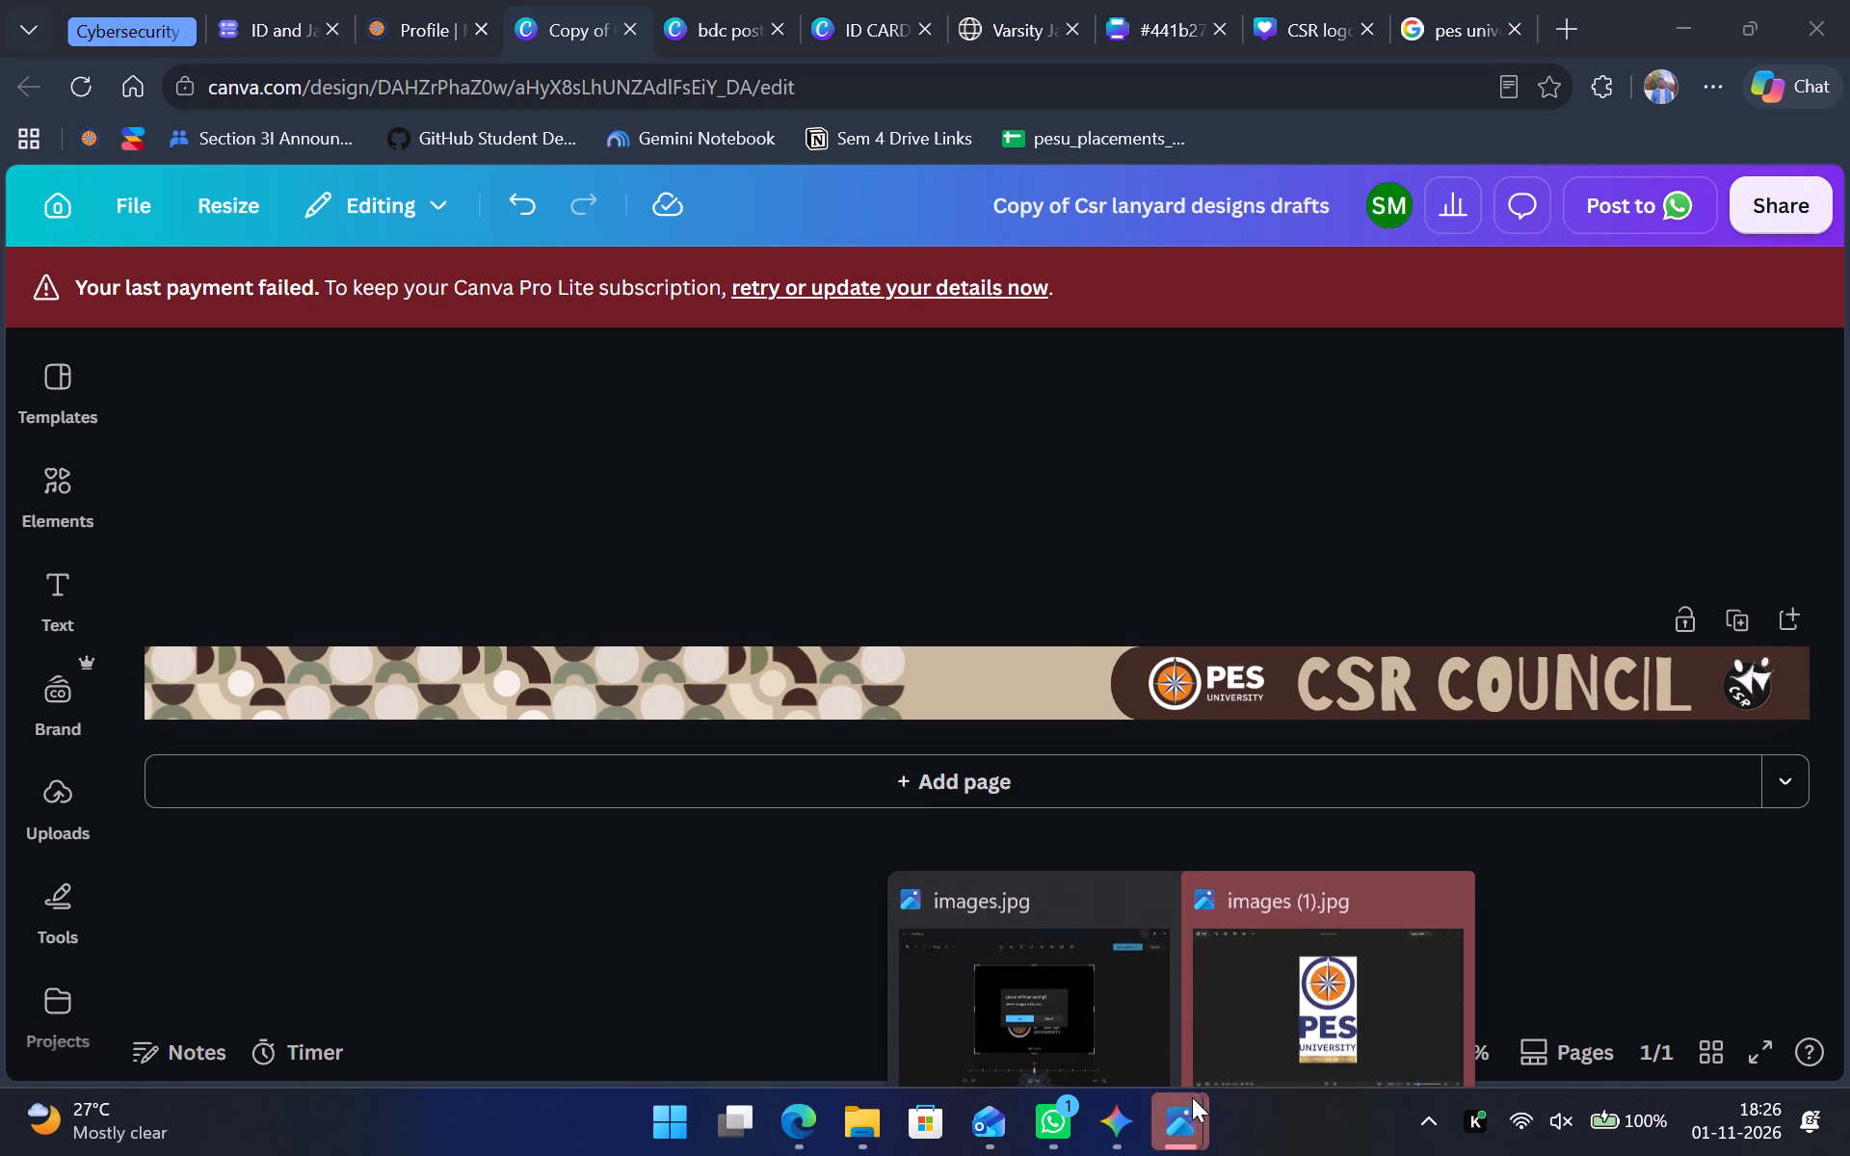
left_click(1444, 854)
left_click(1293, 867)
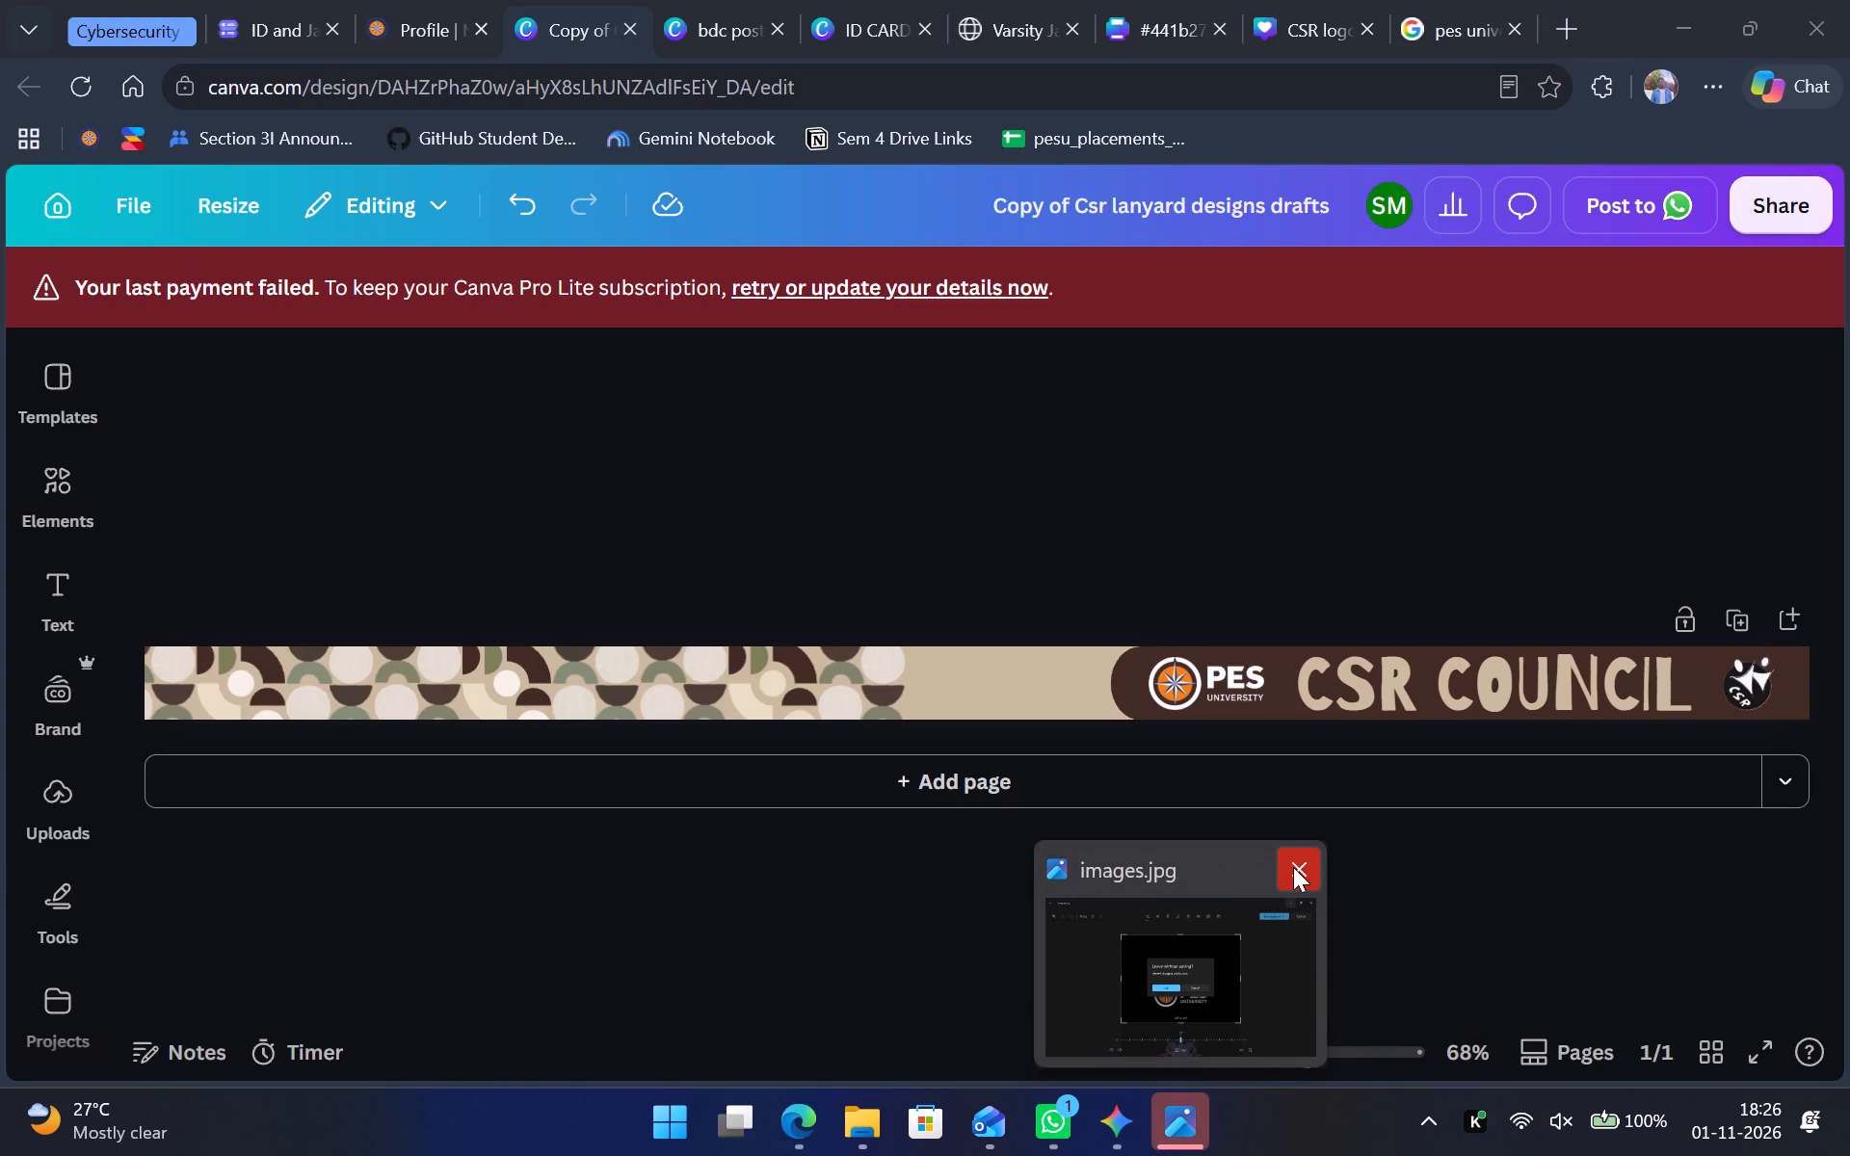
left_click(1284, 867)
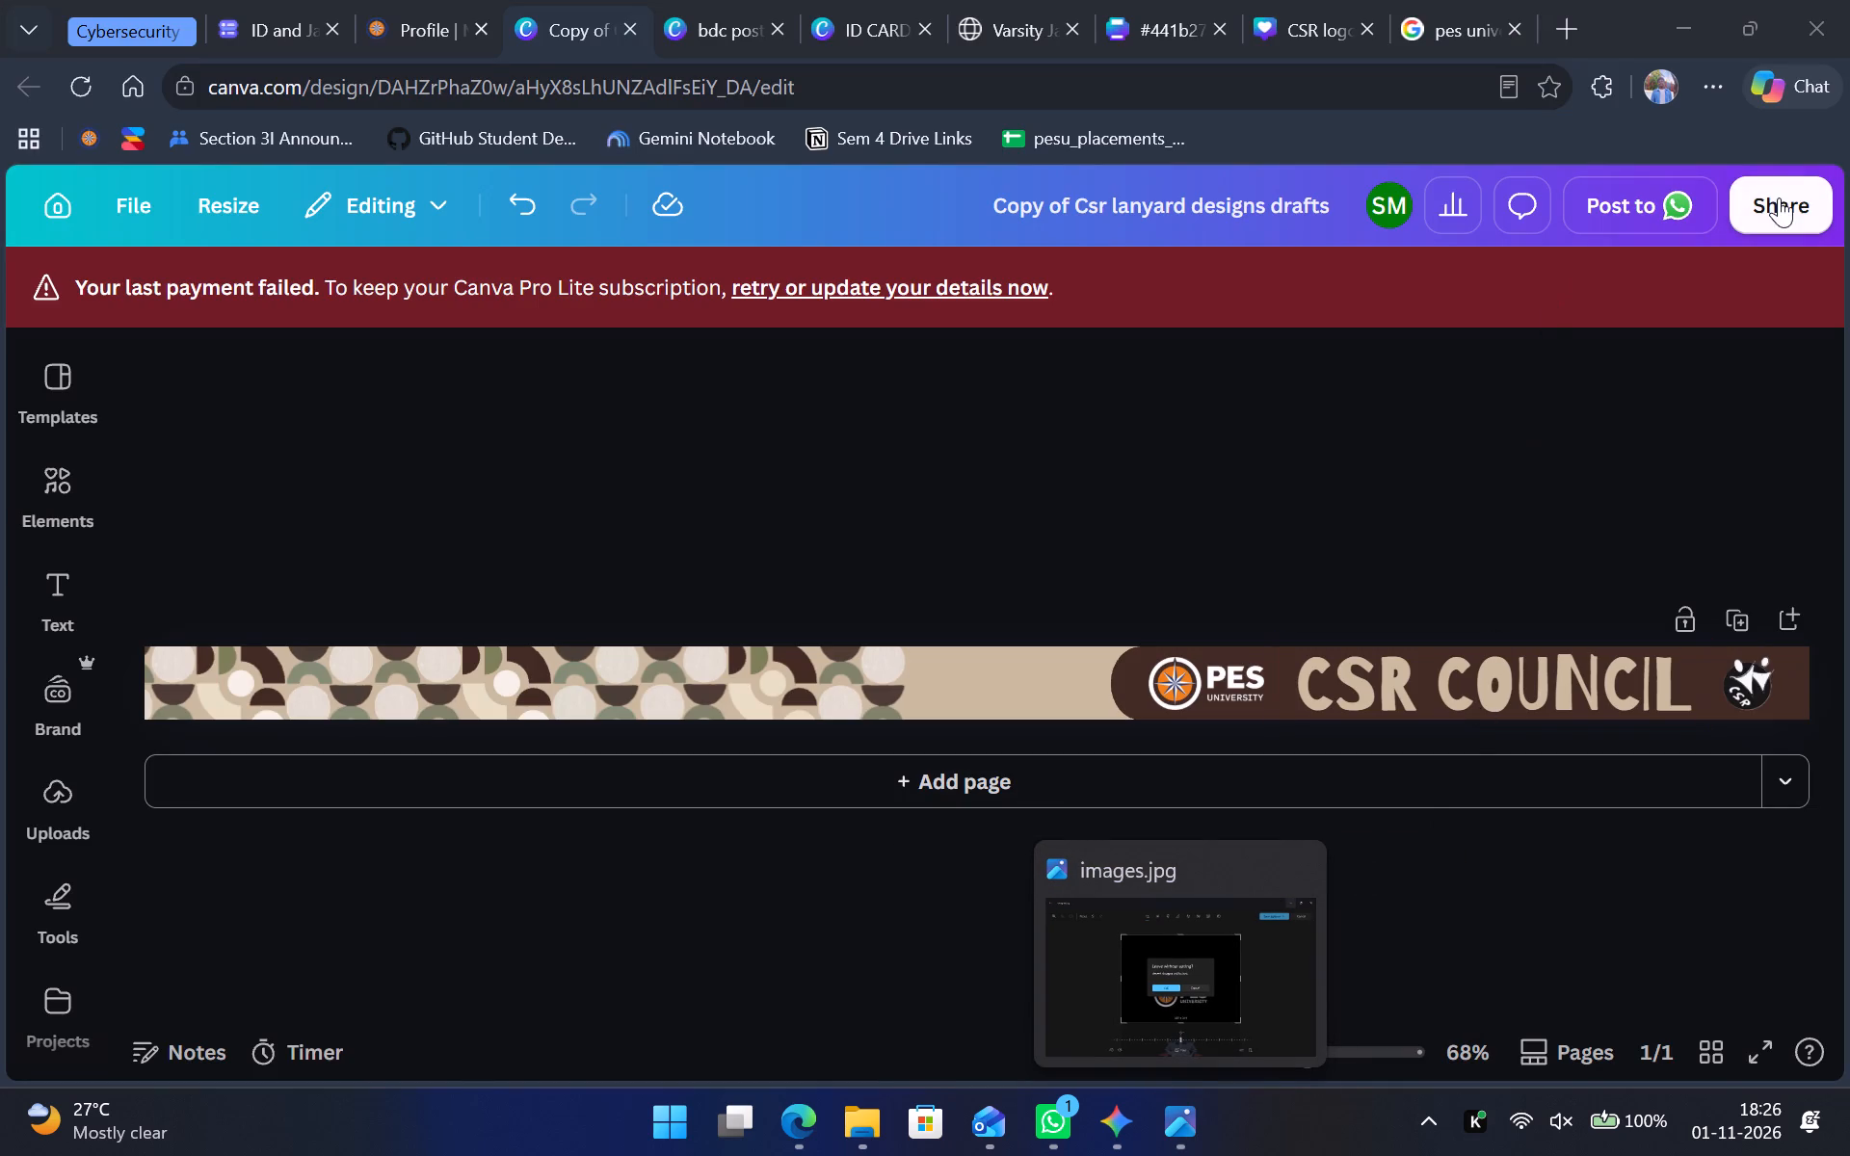
Share the lanyard design with anyone with the link, set to Can view, and copy its link.
left_click(1779, 197)
left_click(1567, 574)
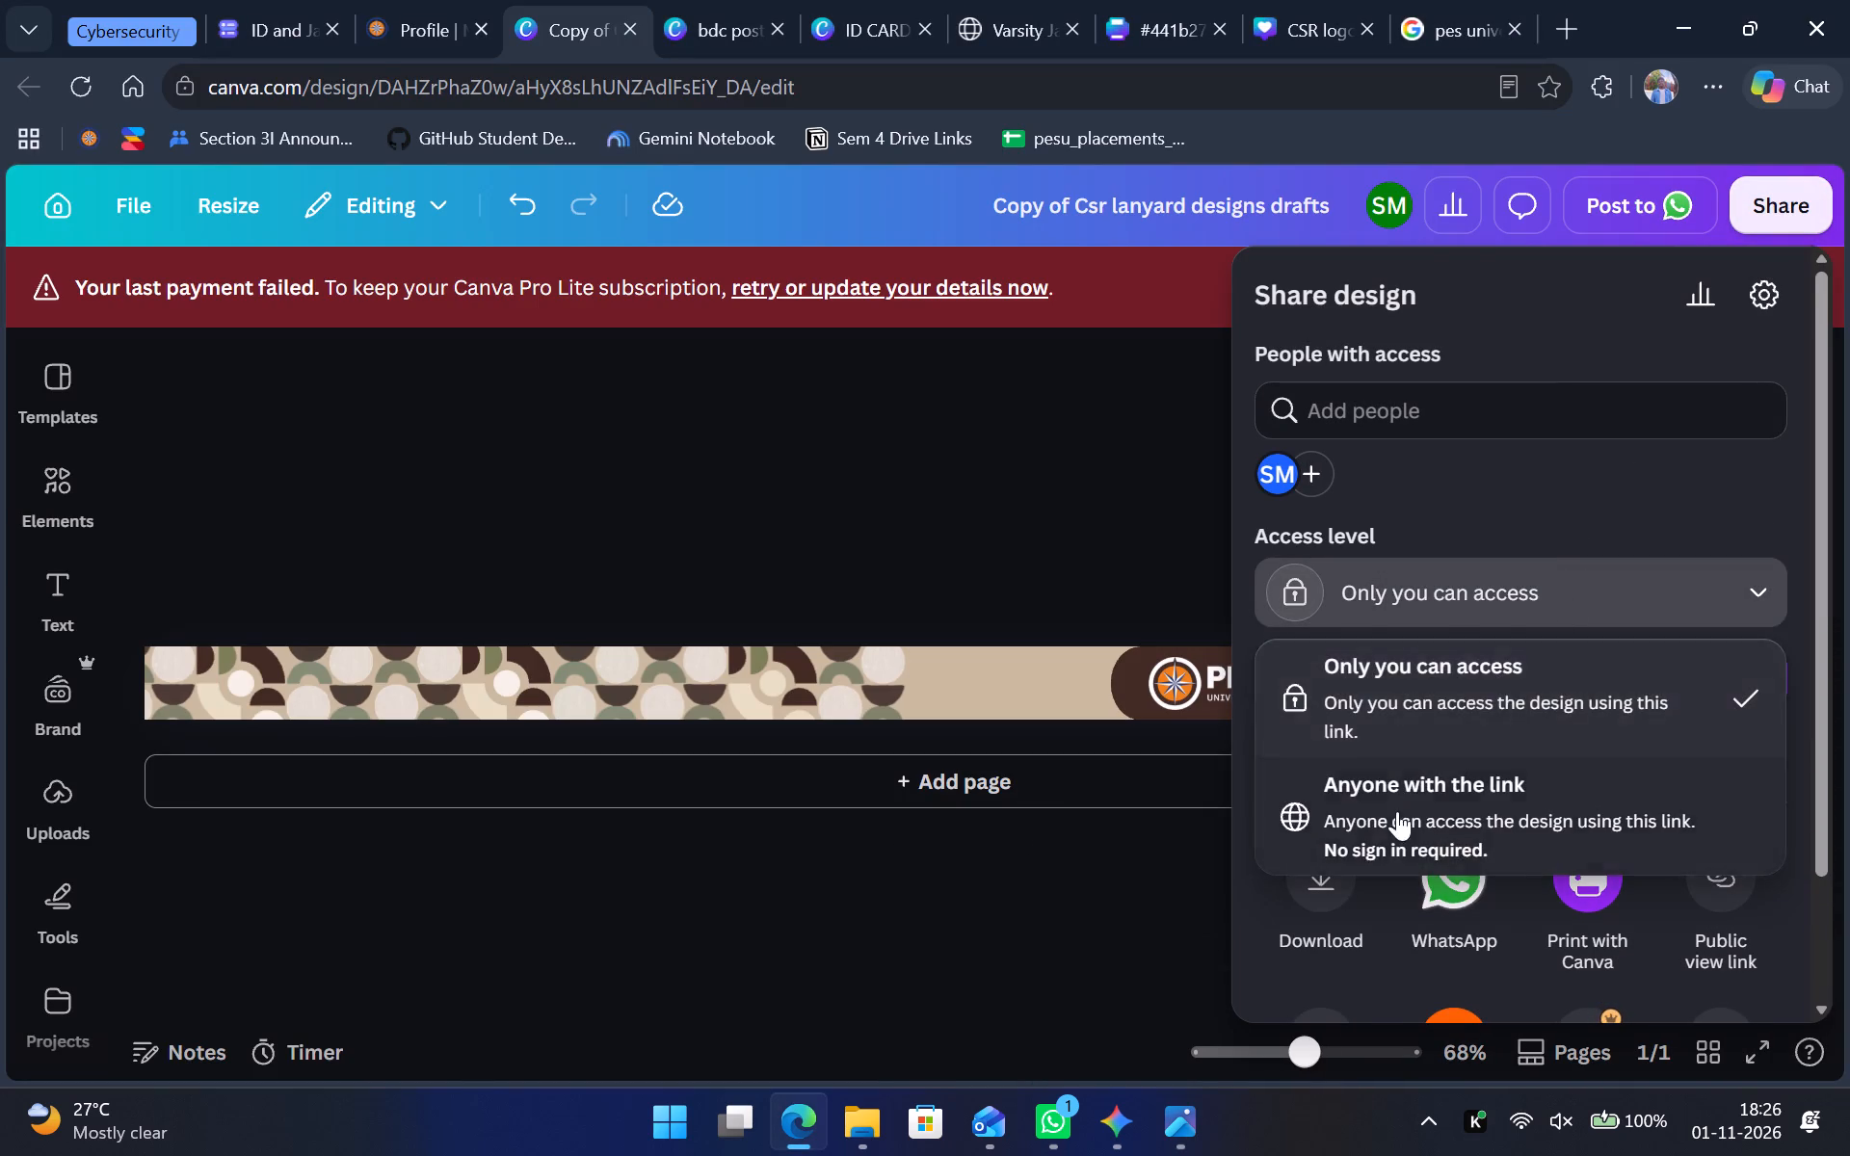
left_click(1393, 818)
left_click(1749, 591)
left_click(1656, 776)
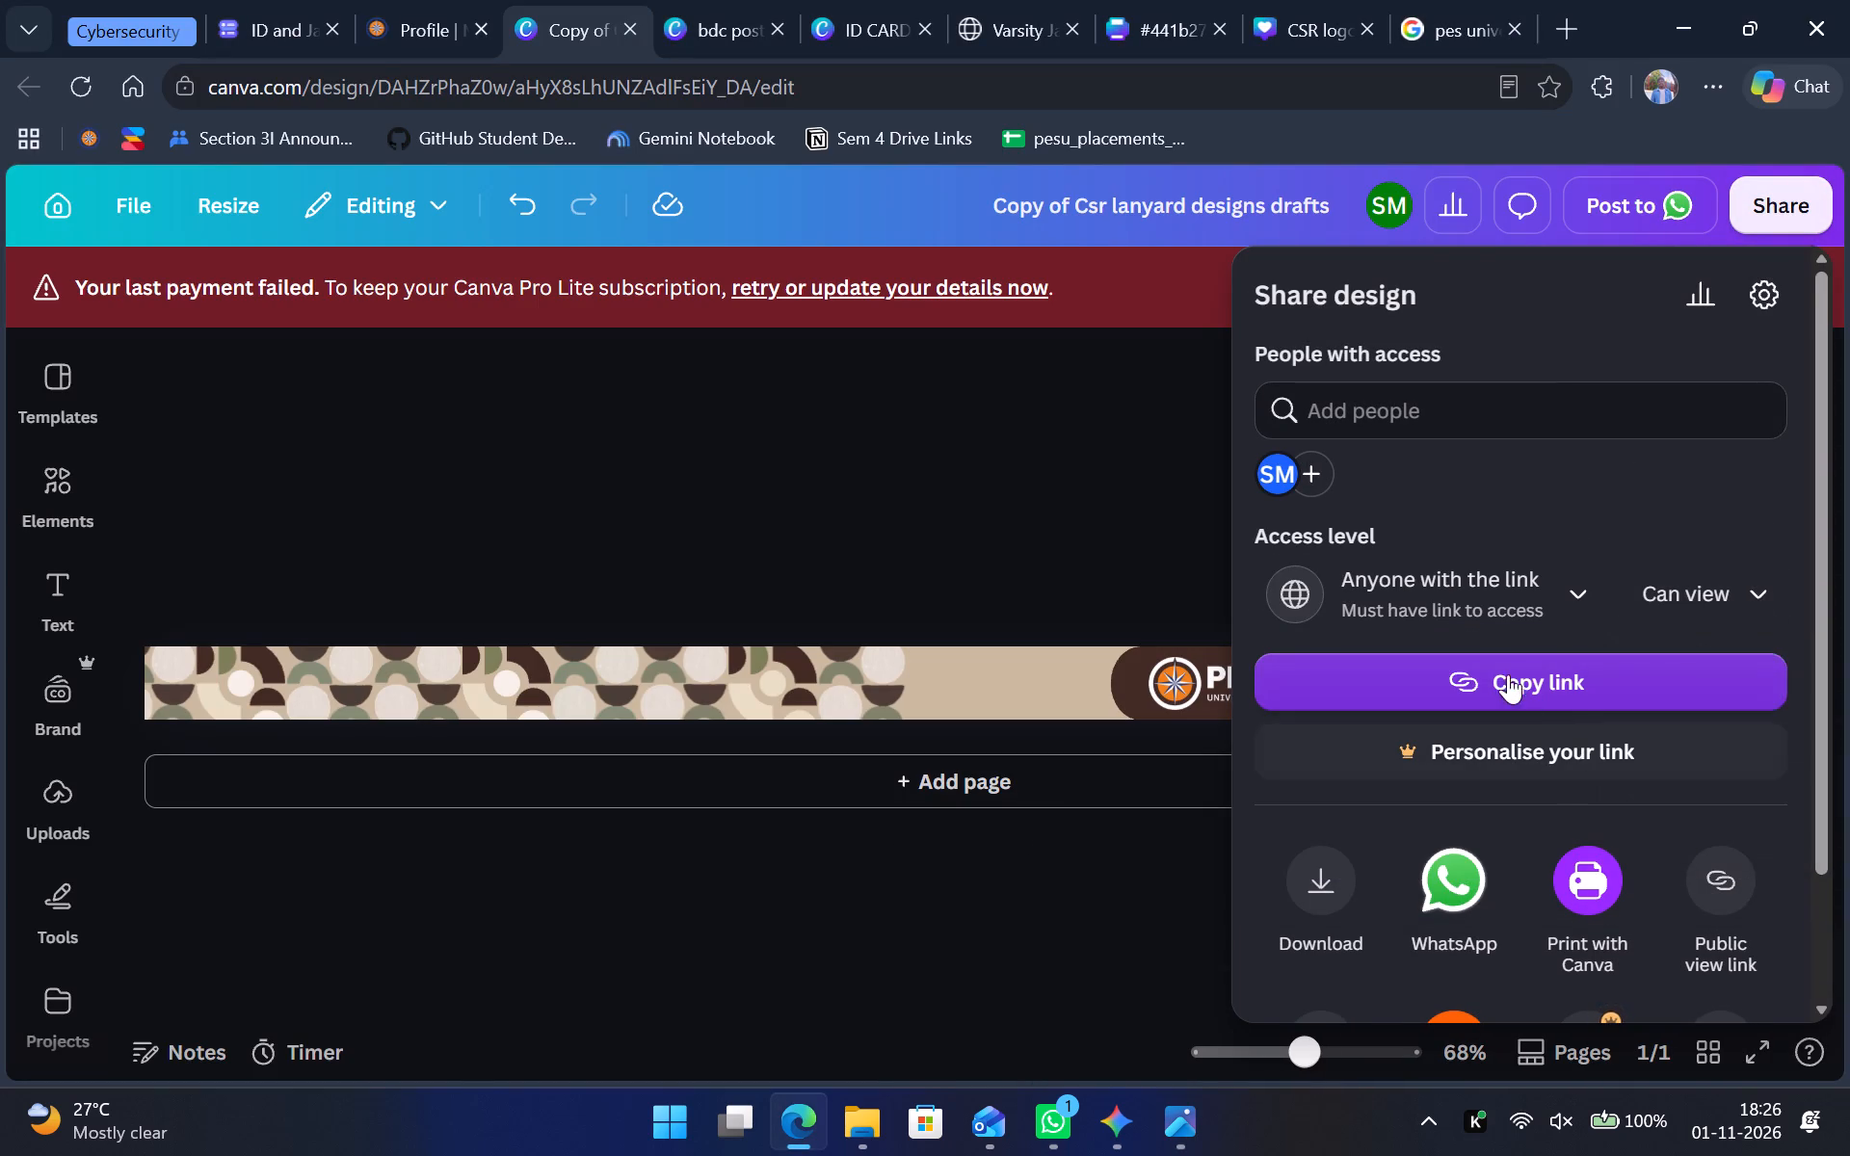
left_click(1504, 671)
left_click(992, 539)
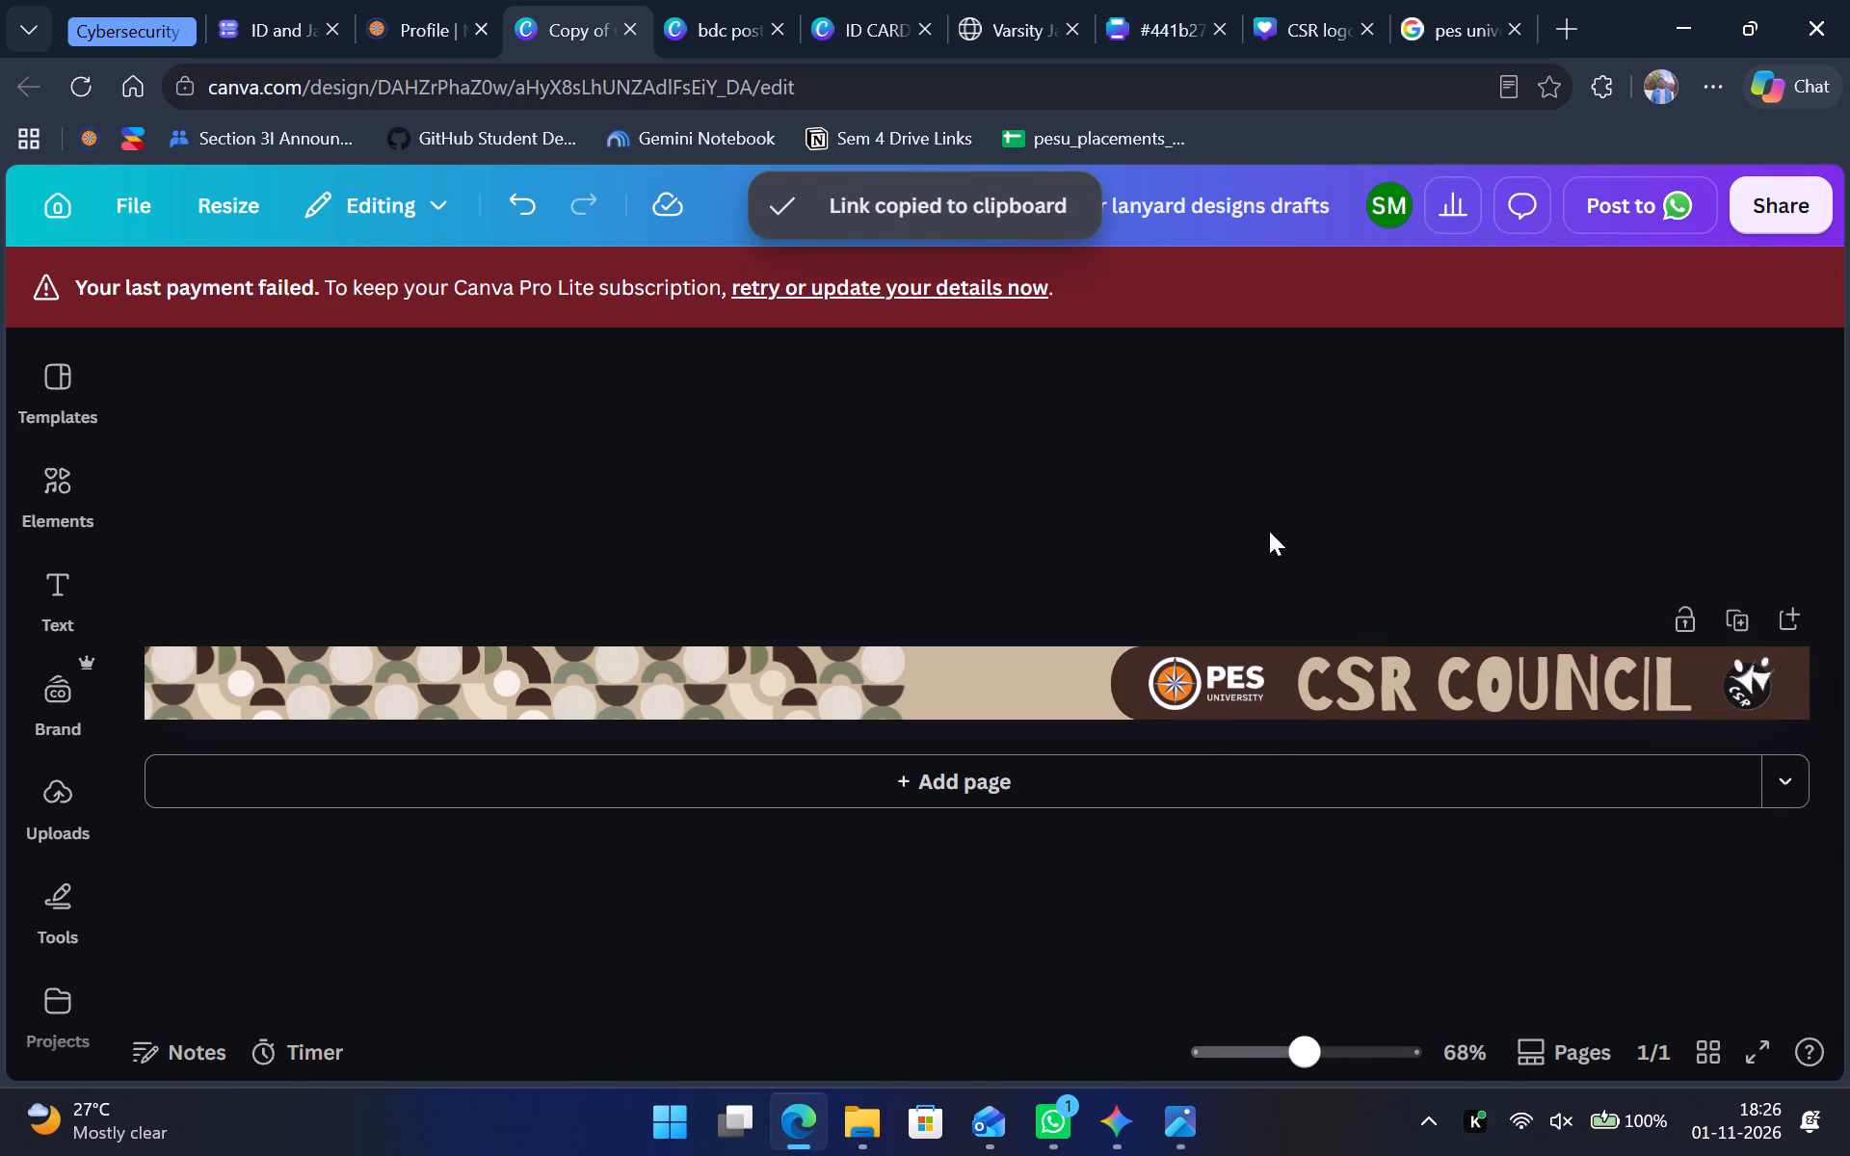
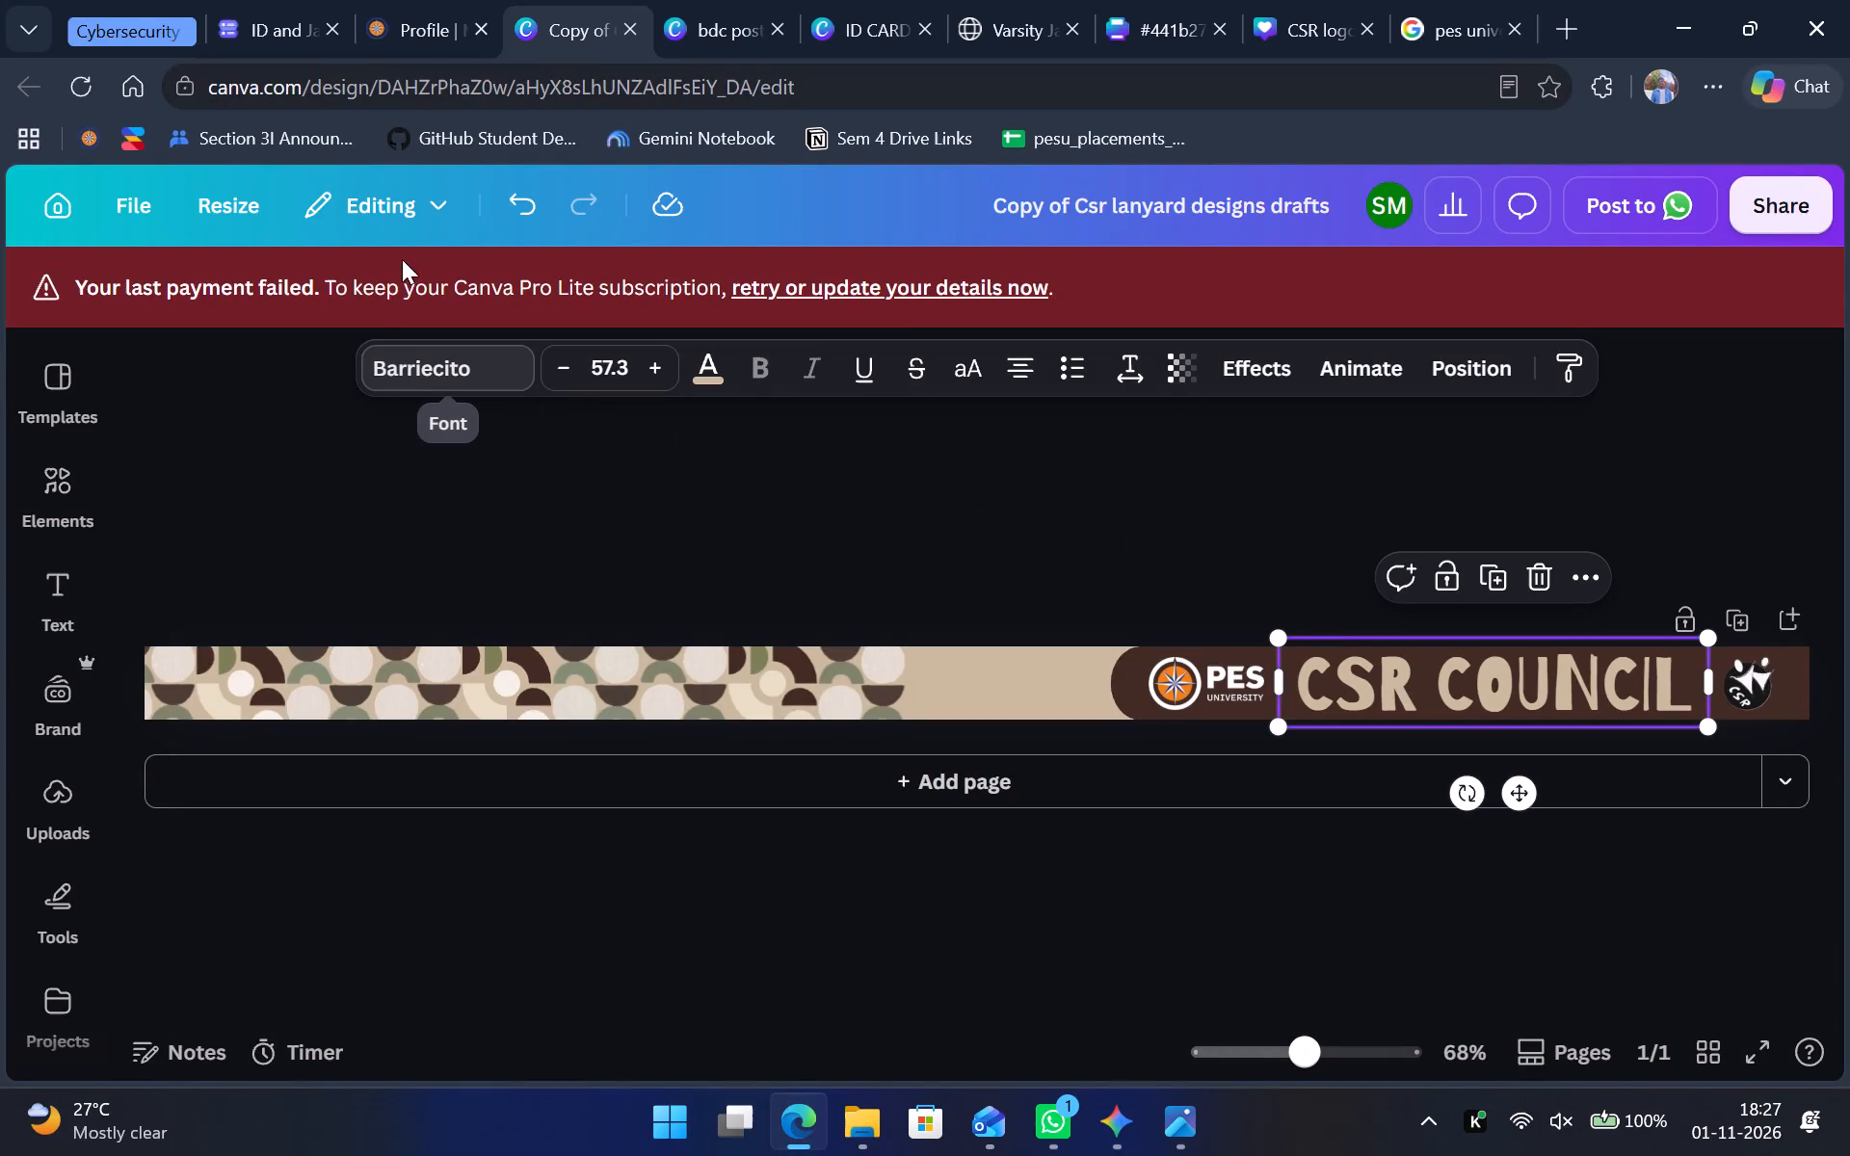
Check the NAME text's font on page 6 of the ID CARD BDC design and search for Horizon for the lanyard's CSR COUNCIL text.
left_click(816, 0)
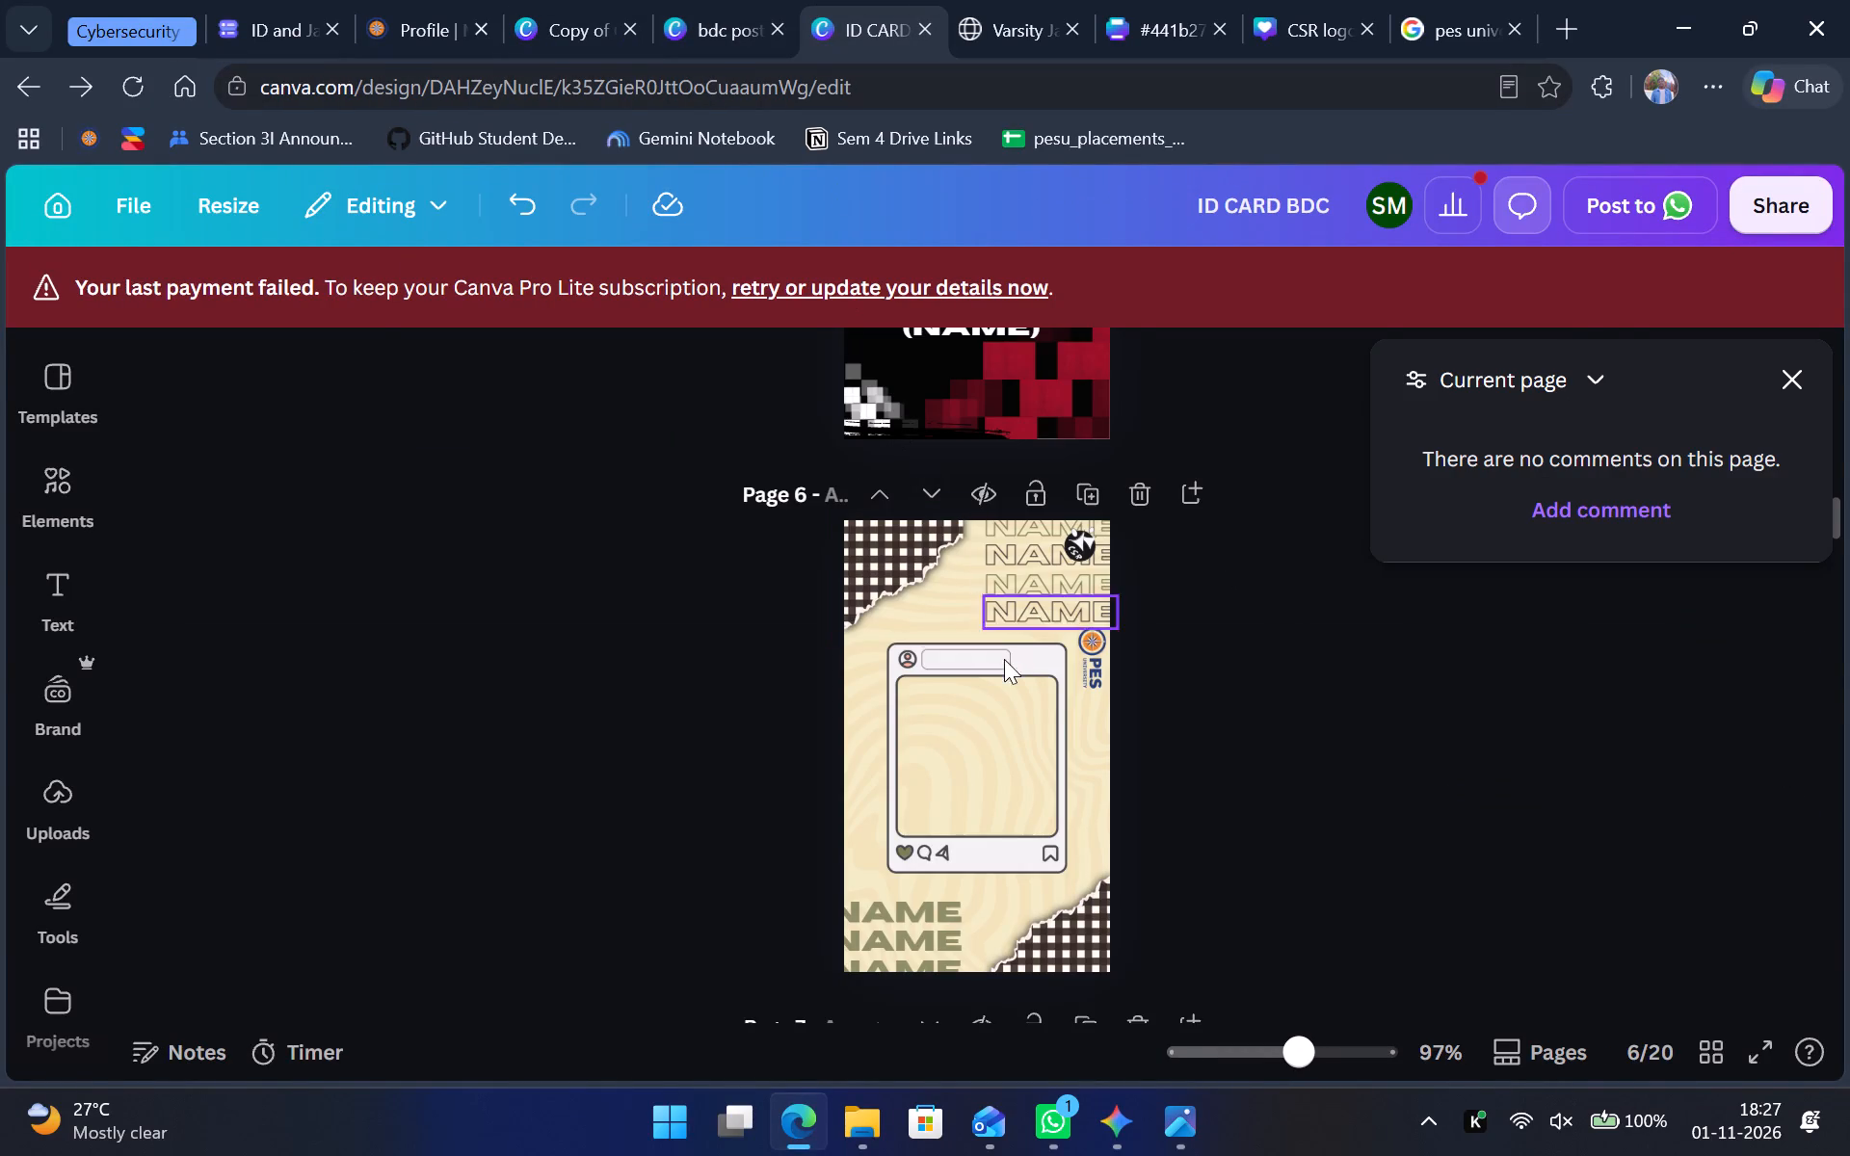
left_click(1028, 627)
left_click(720, 32)
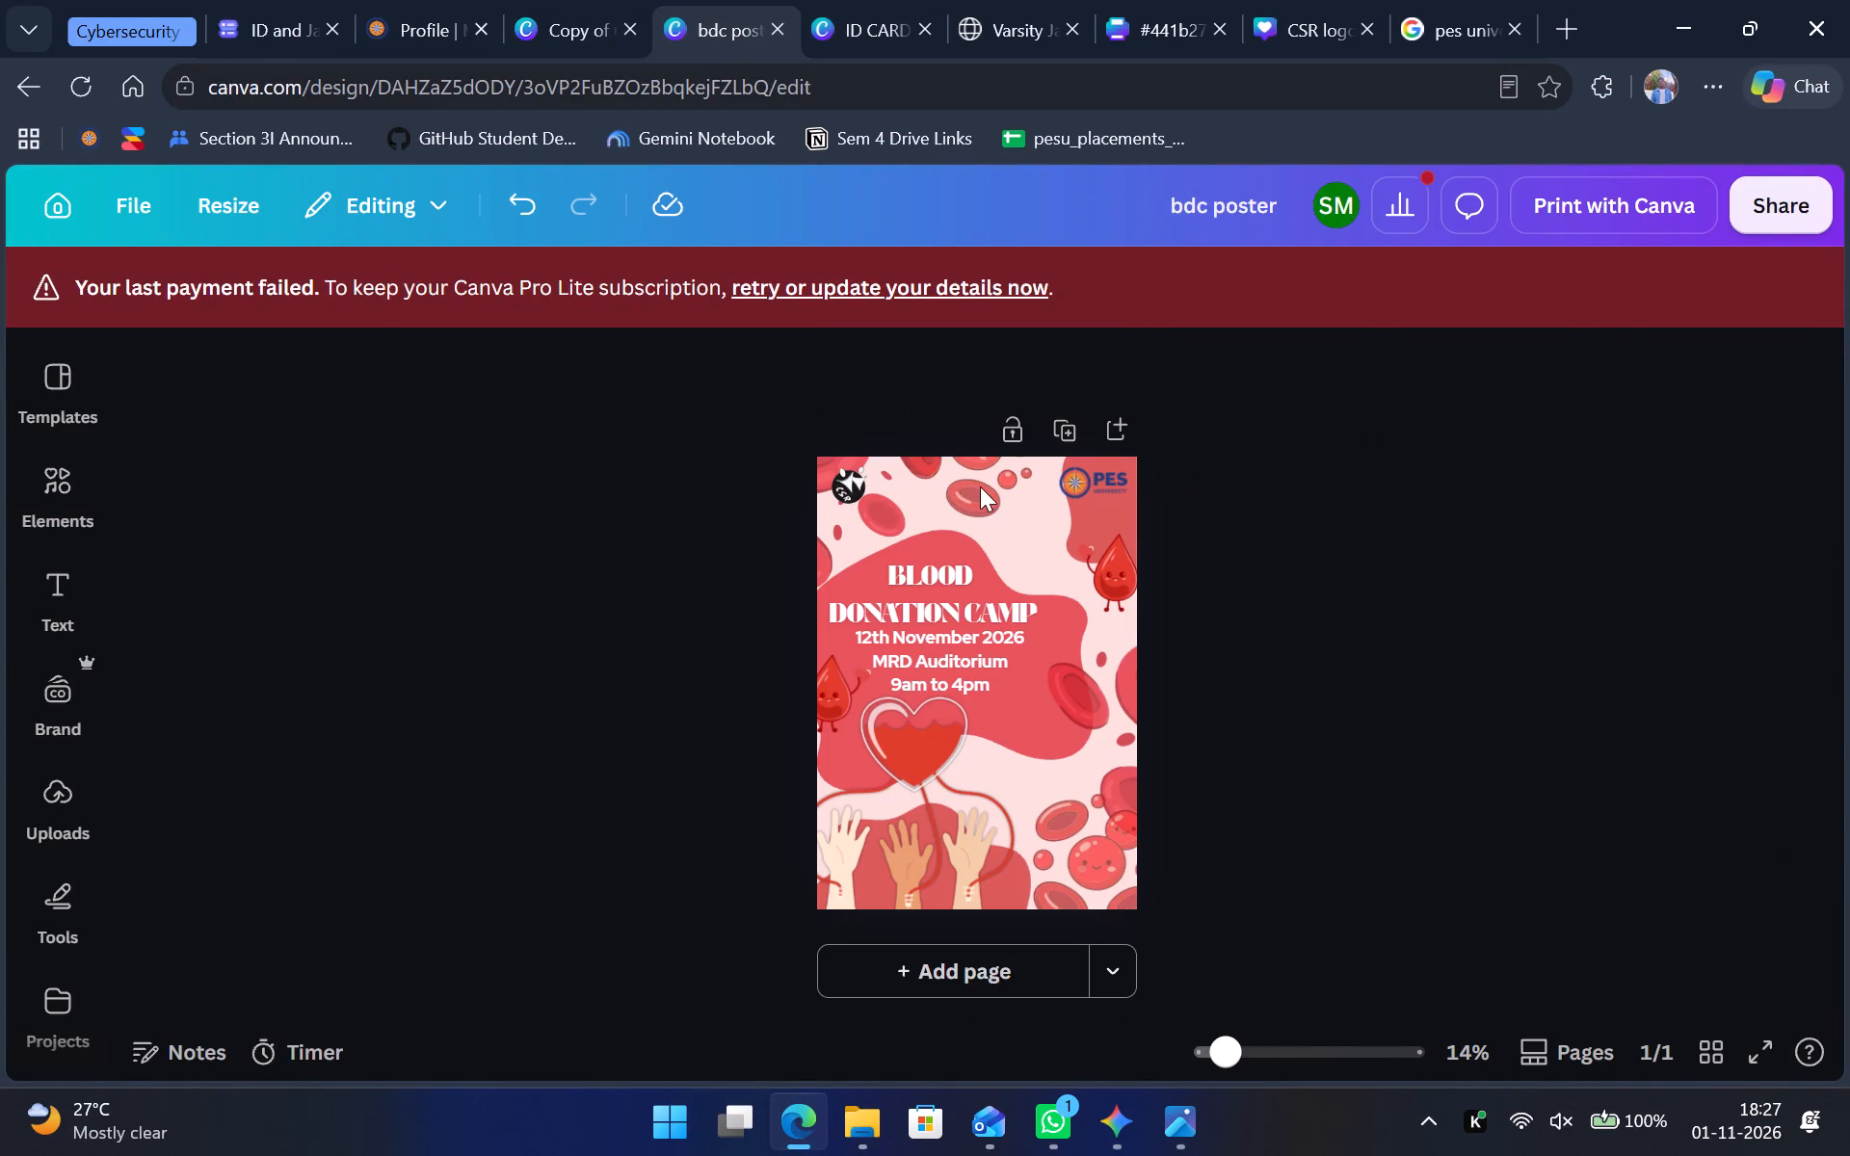
left_click(584, 64)
left_click(565, 29)
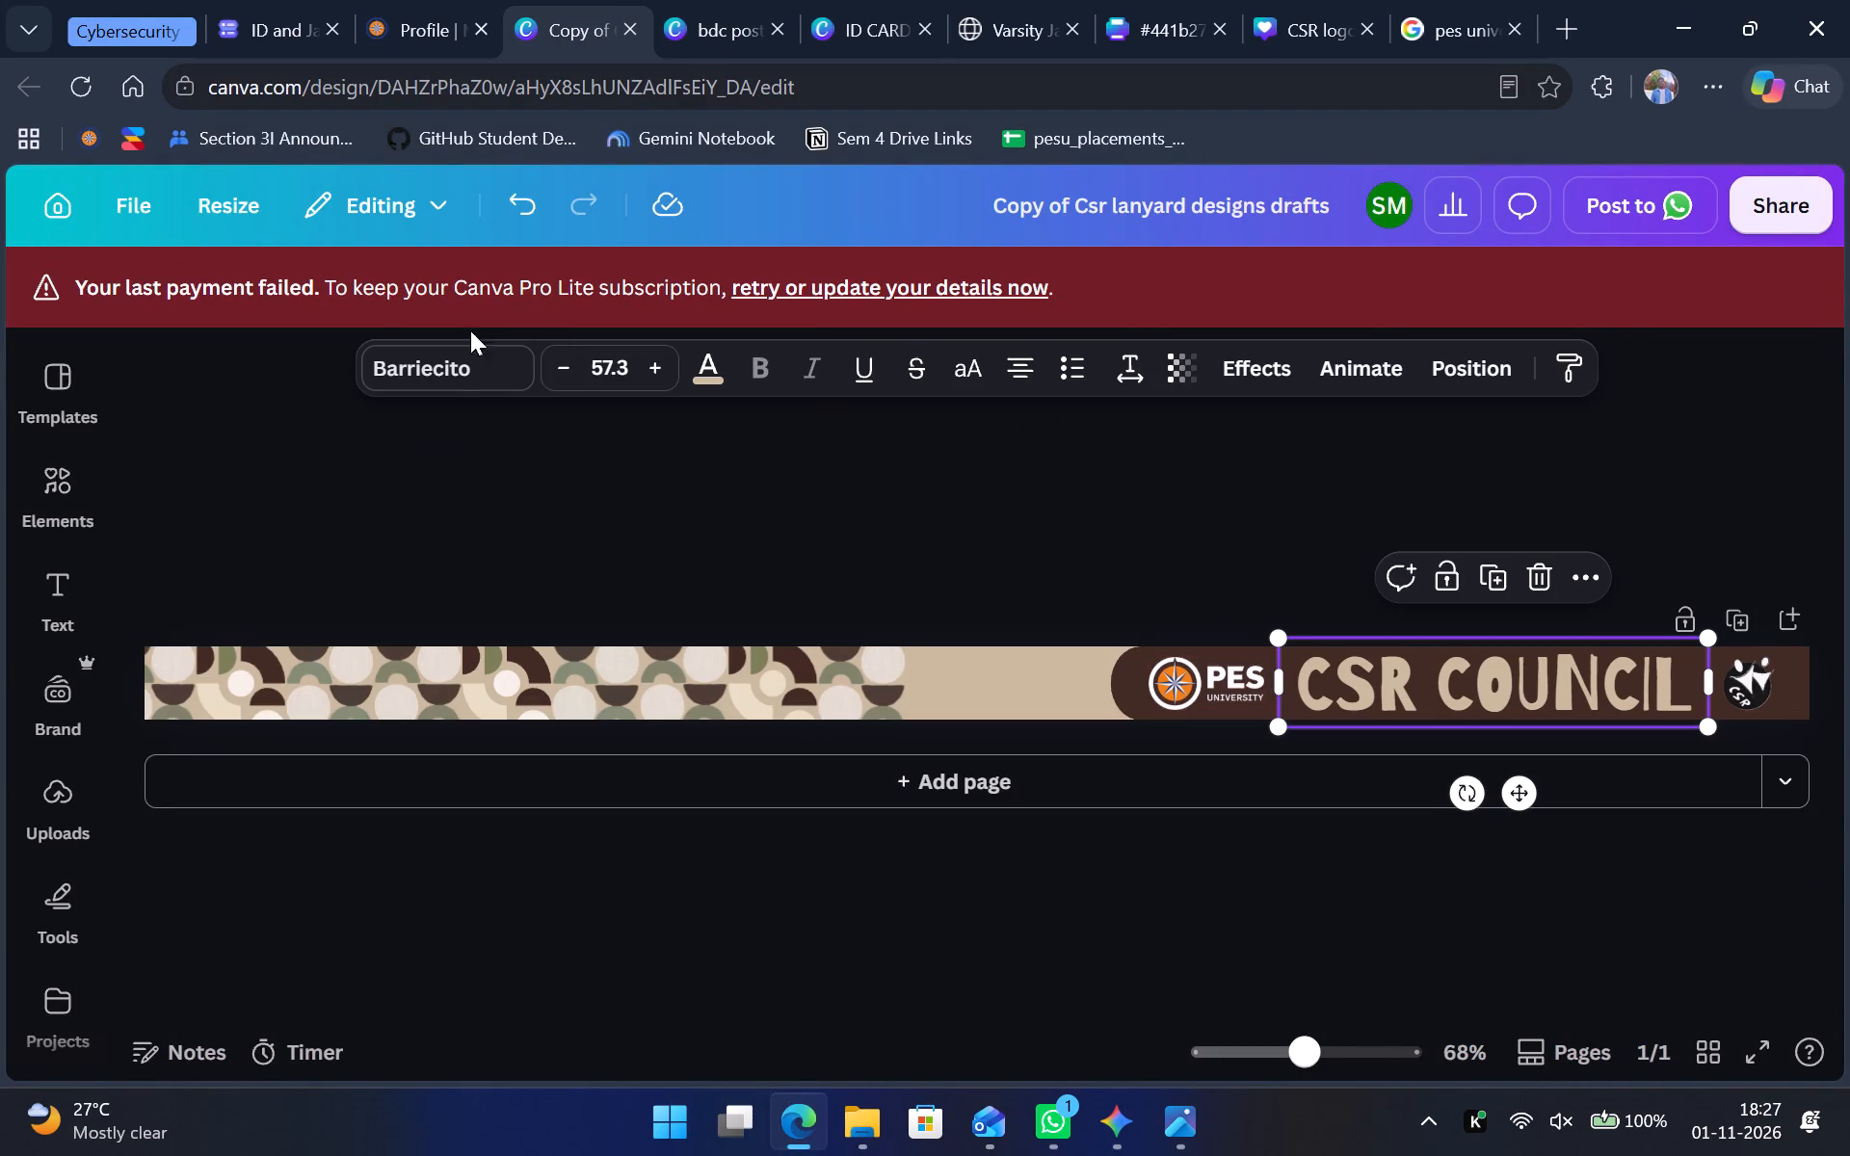
left_click(450, 366)
left_click(311, 579)
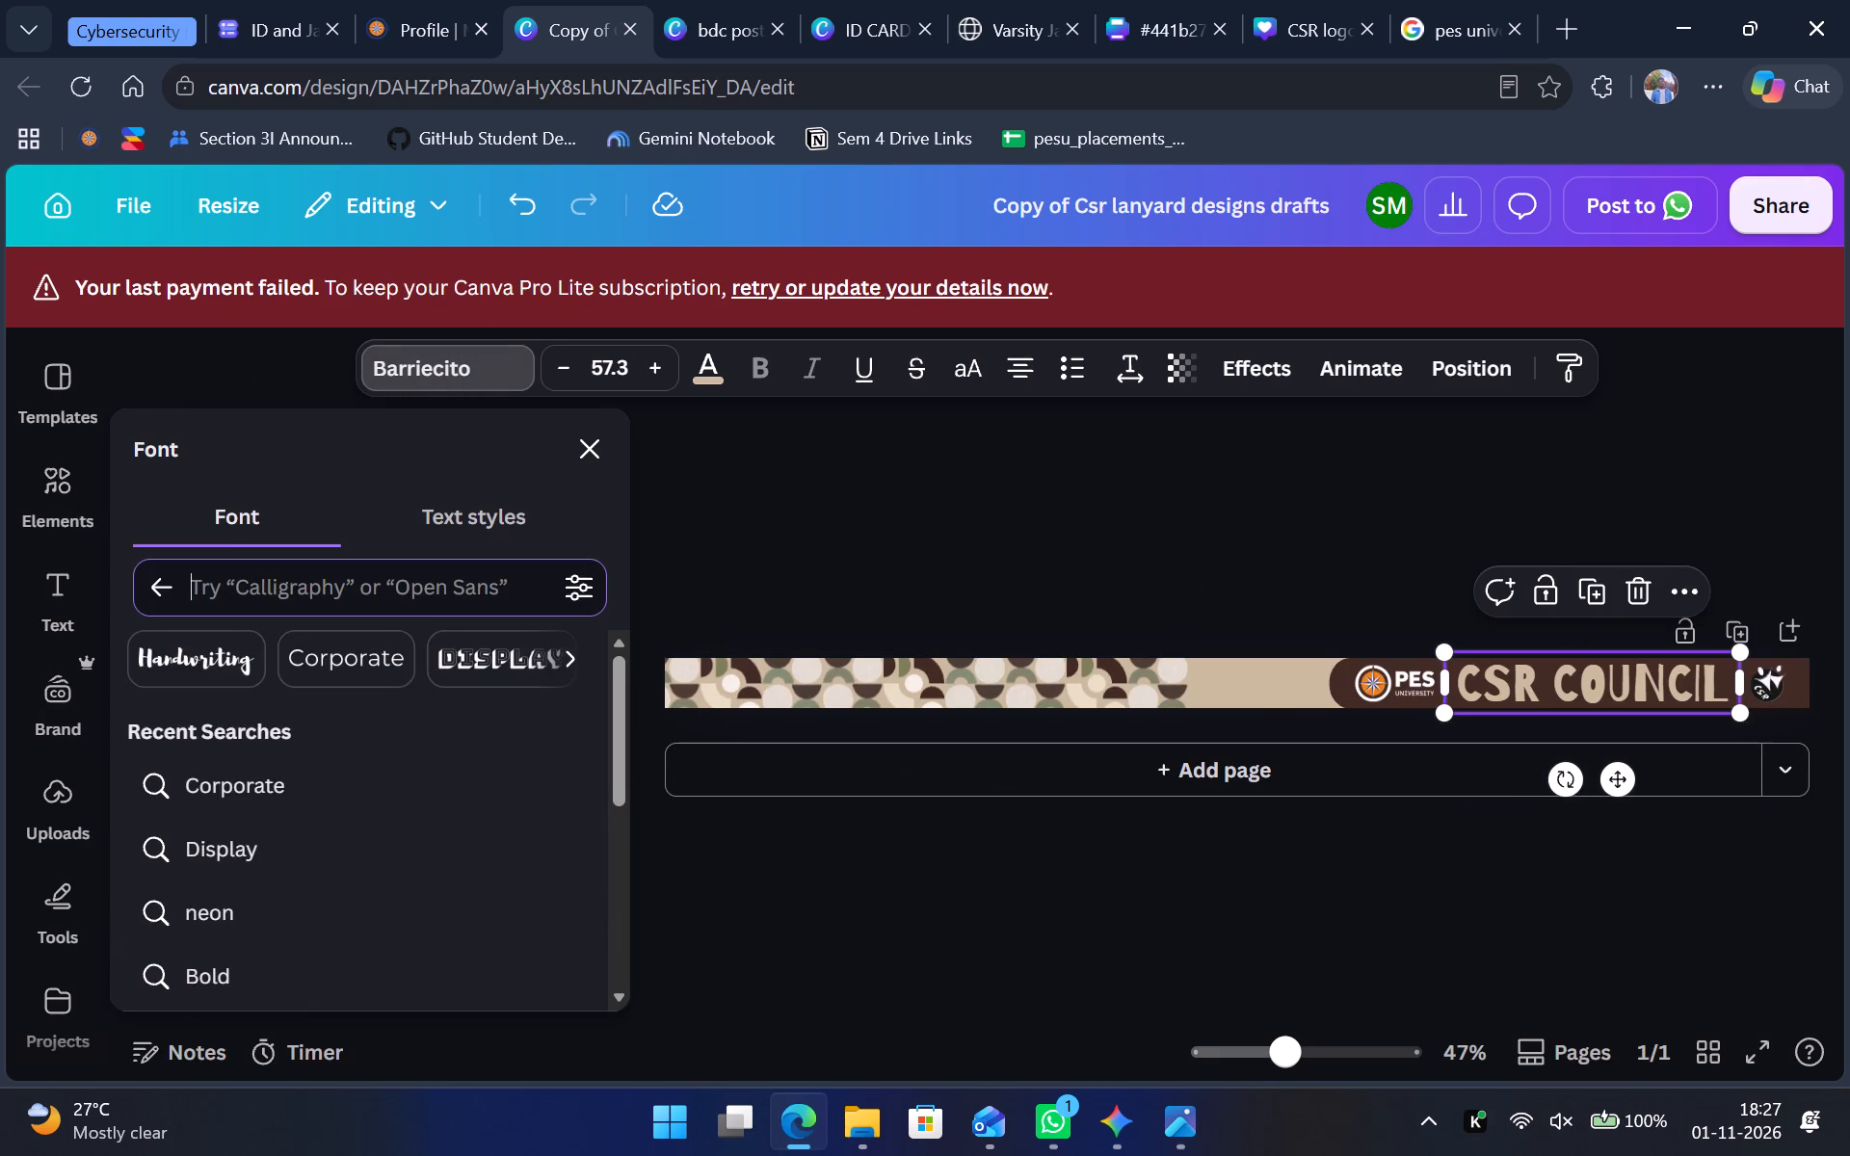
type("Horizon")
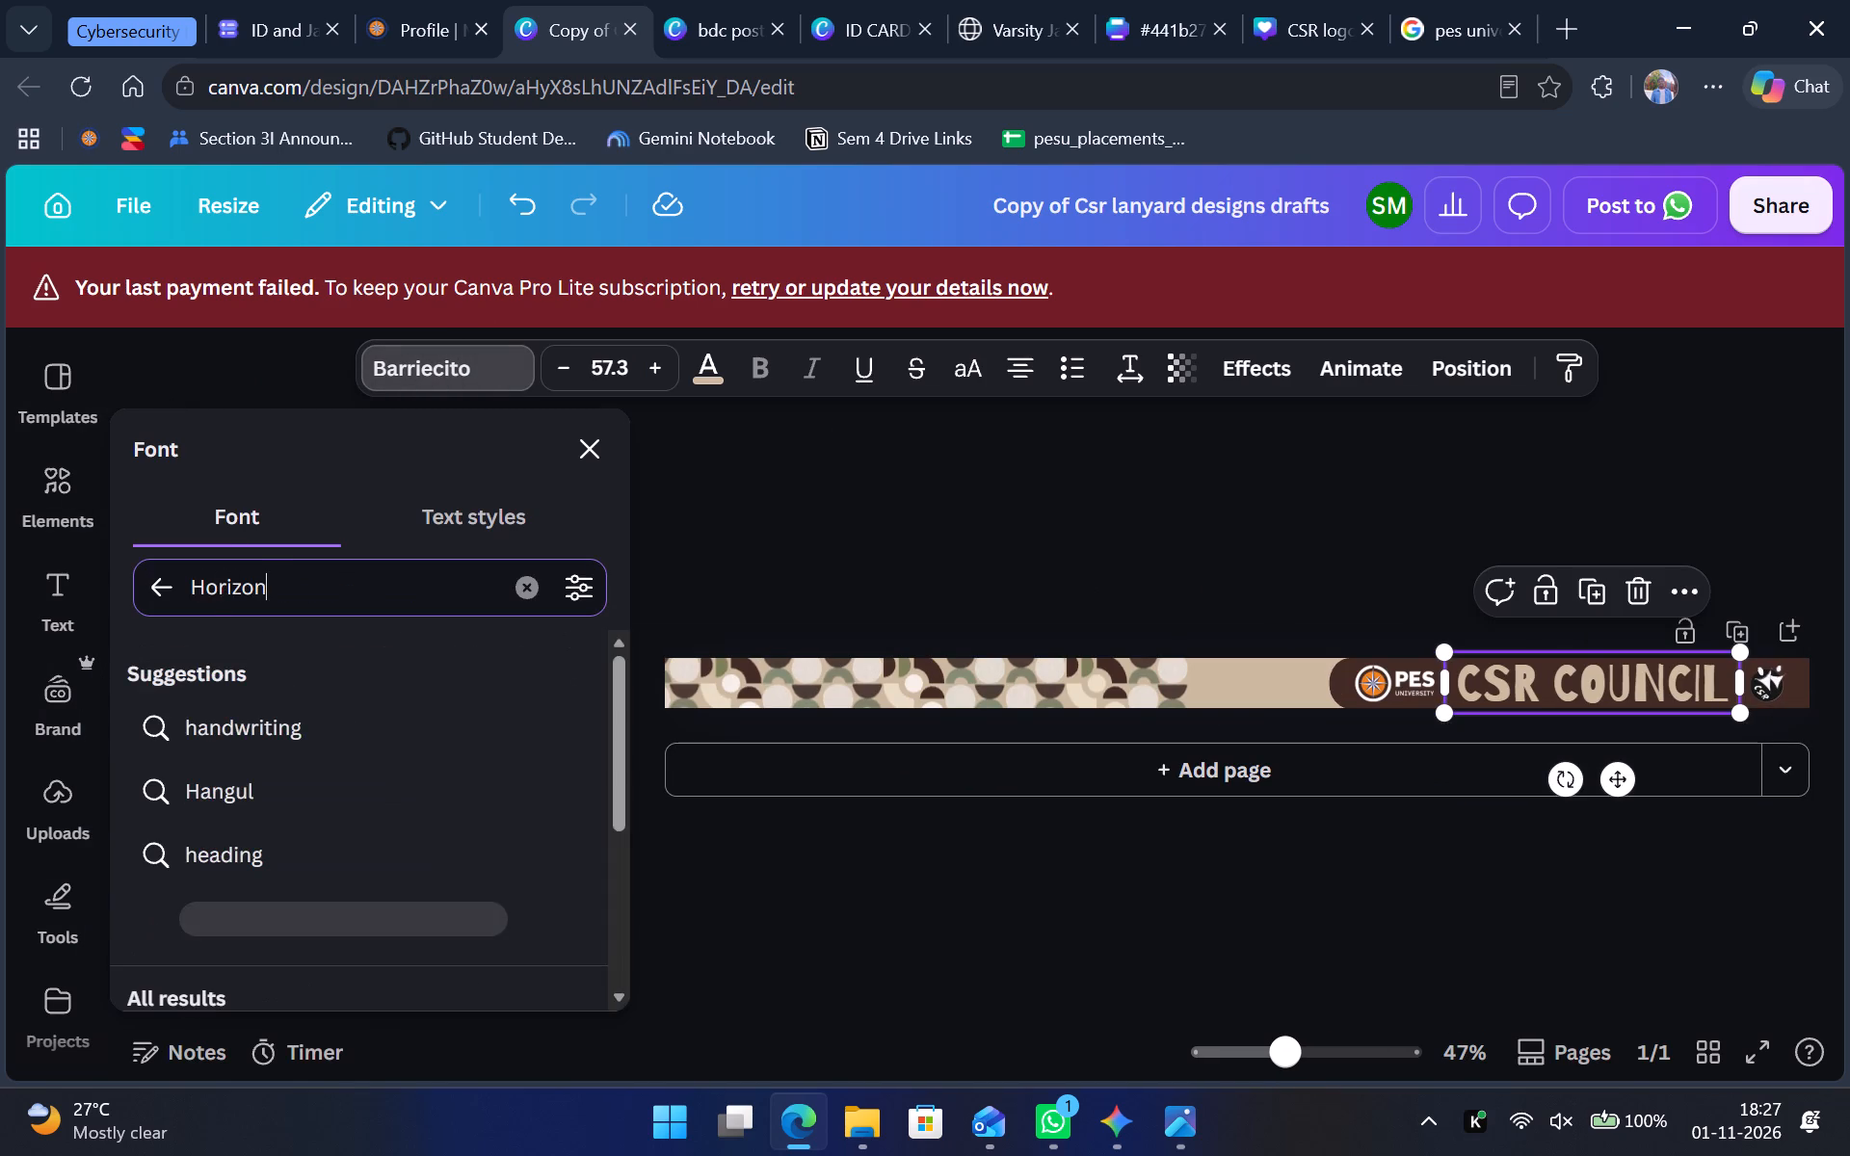
Change the font of the CSR COUNCIL text on the brown band to Horizon.
left_click(355, 714)
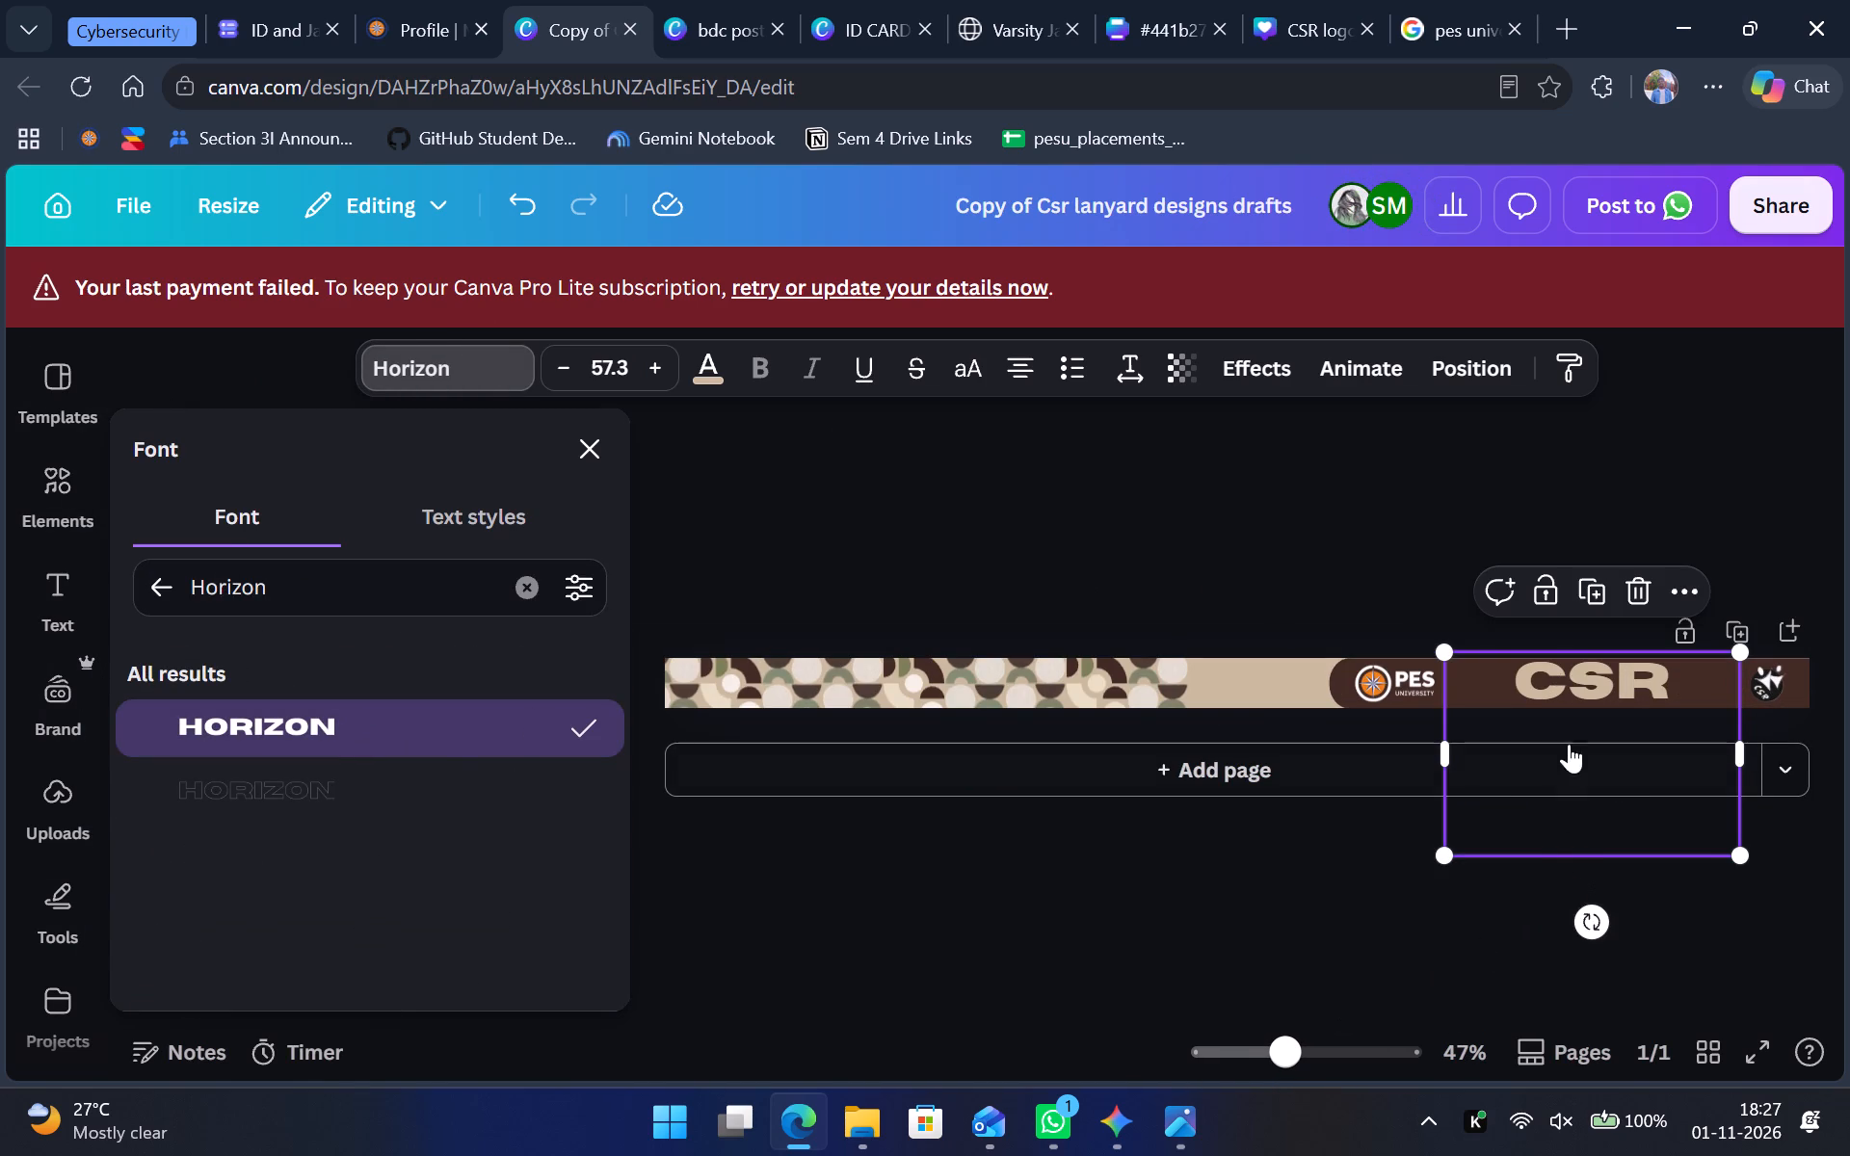
key("ctrl+a")
left_click(1559, 690)
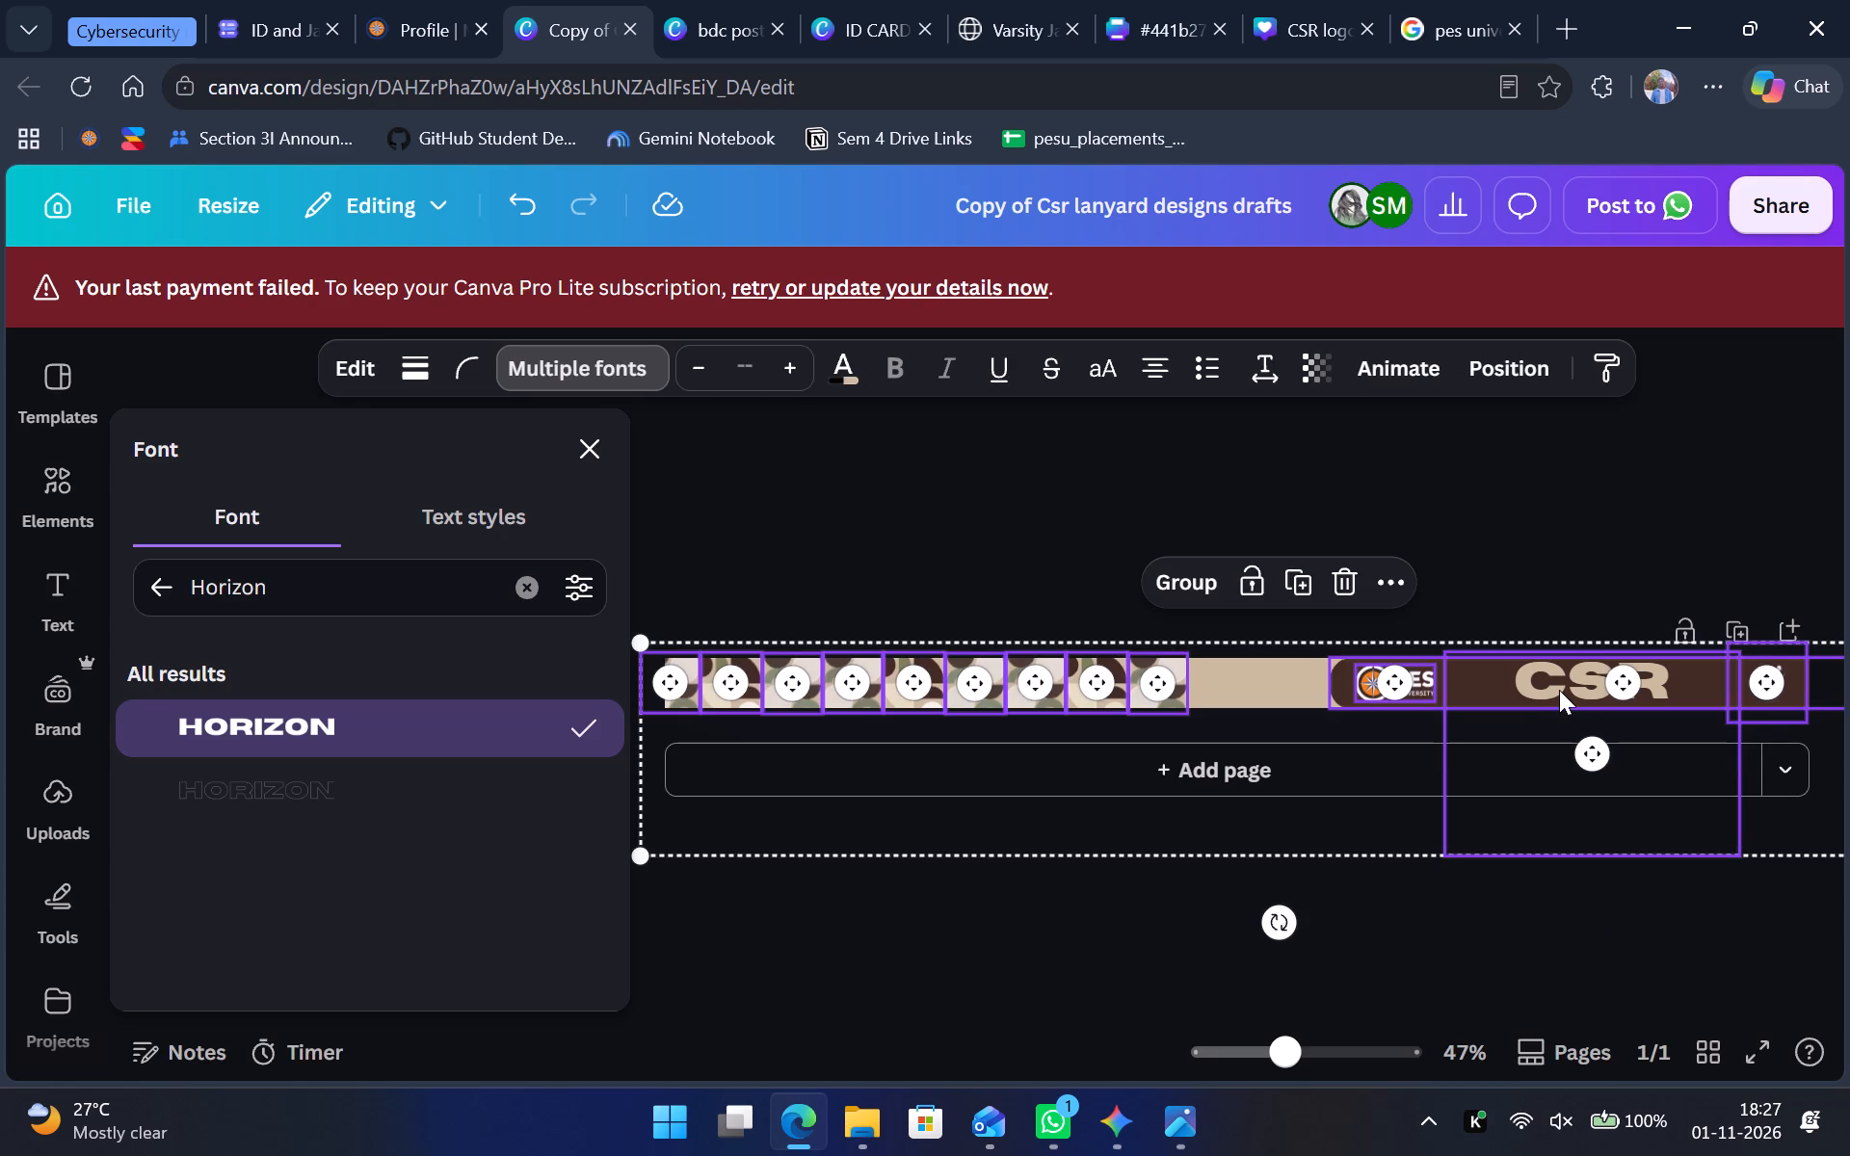
left_click(1491, 546)
left_click(1367, 554)
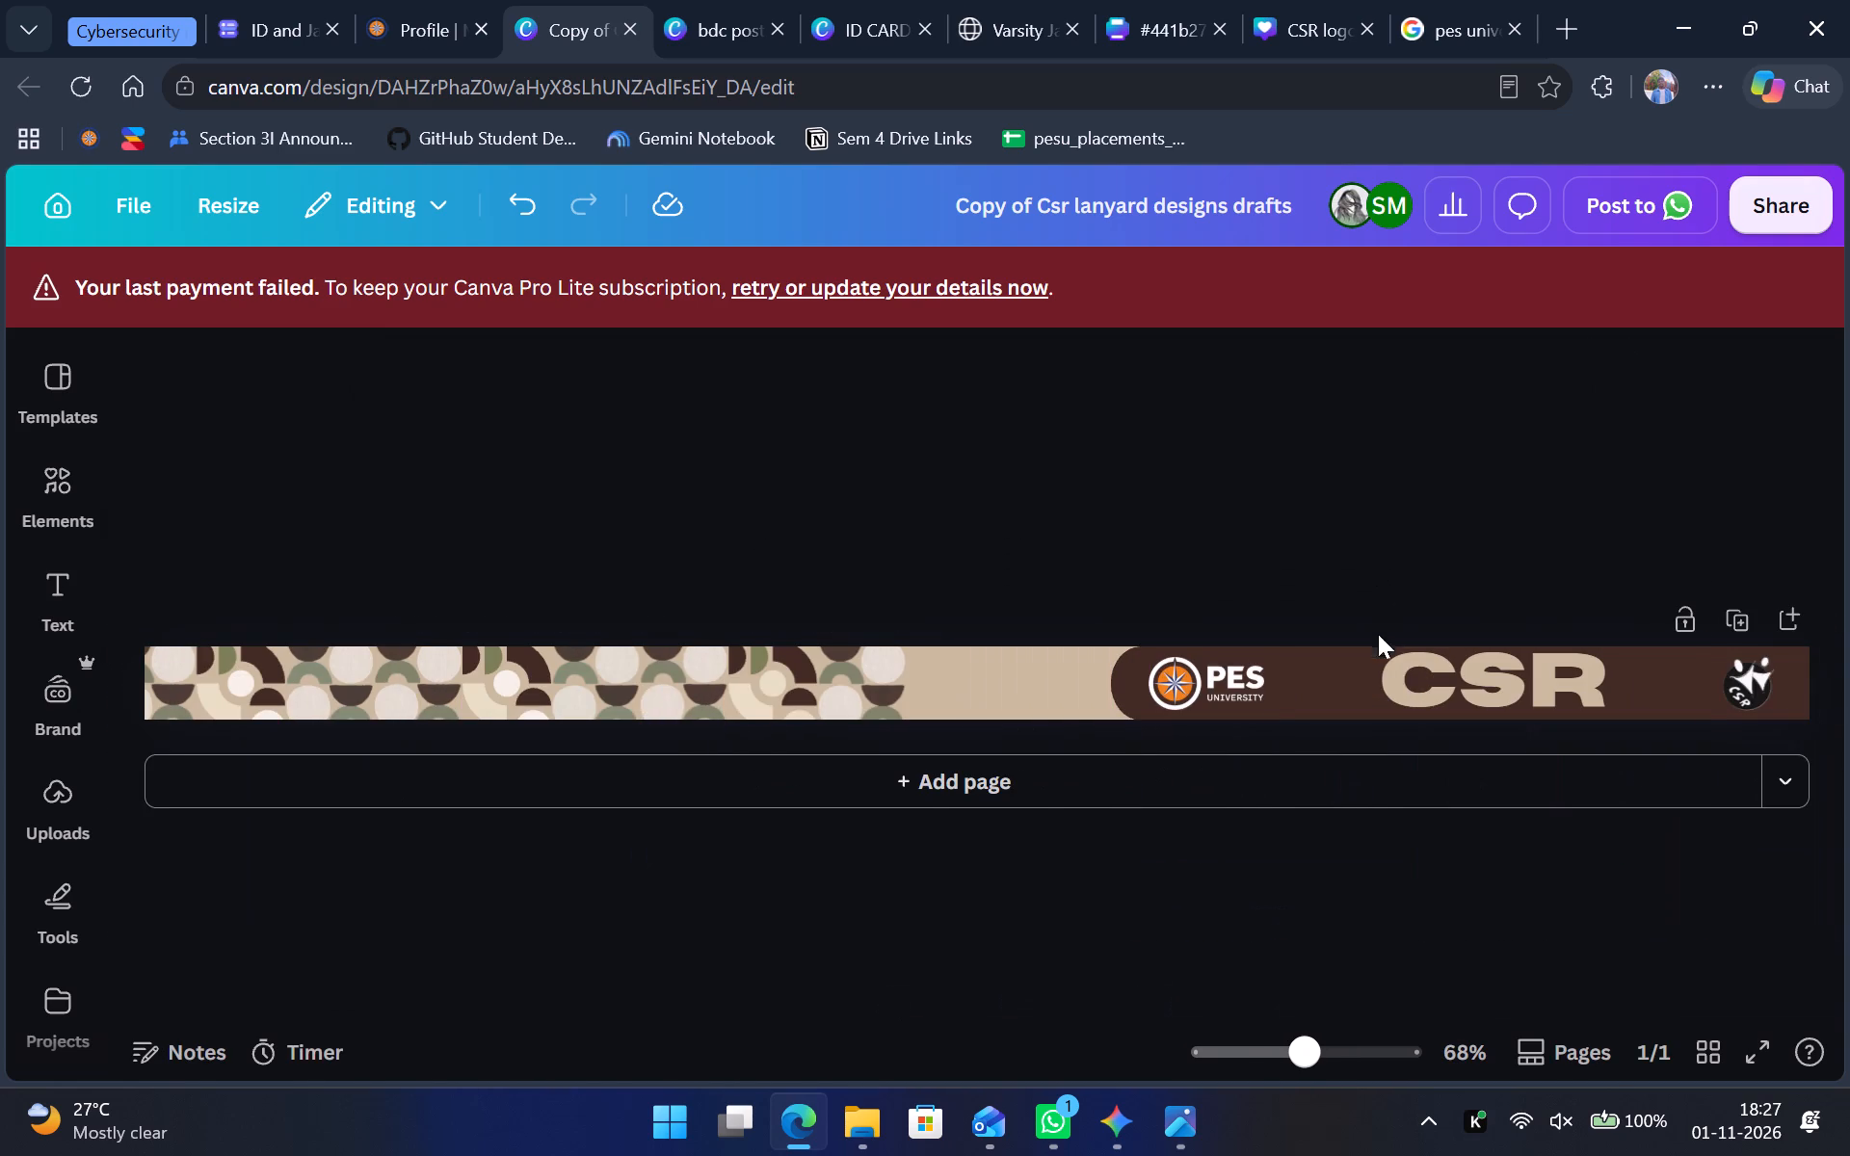
Reduce the CSR COUNCIL text size to 29.3 and move it down to the vertical centre of the brown band.
left_click(1424, 687)
left_click(568, 365)
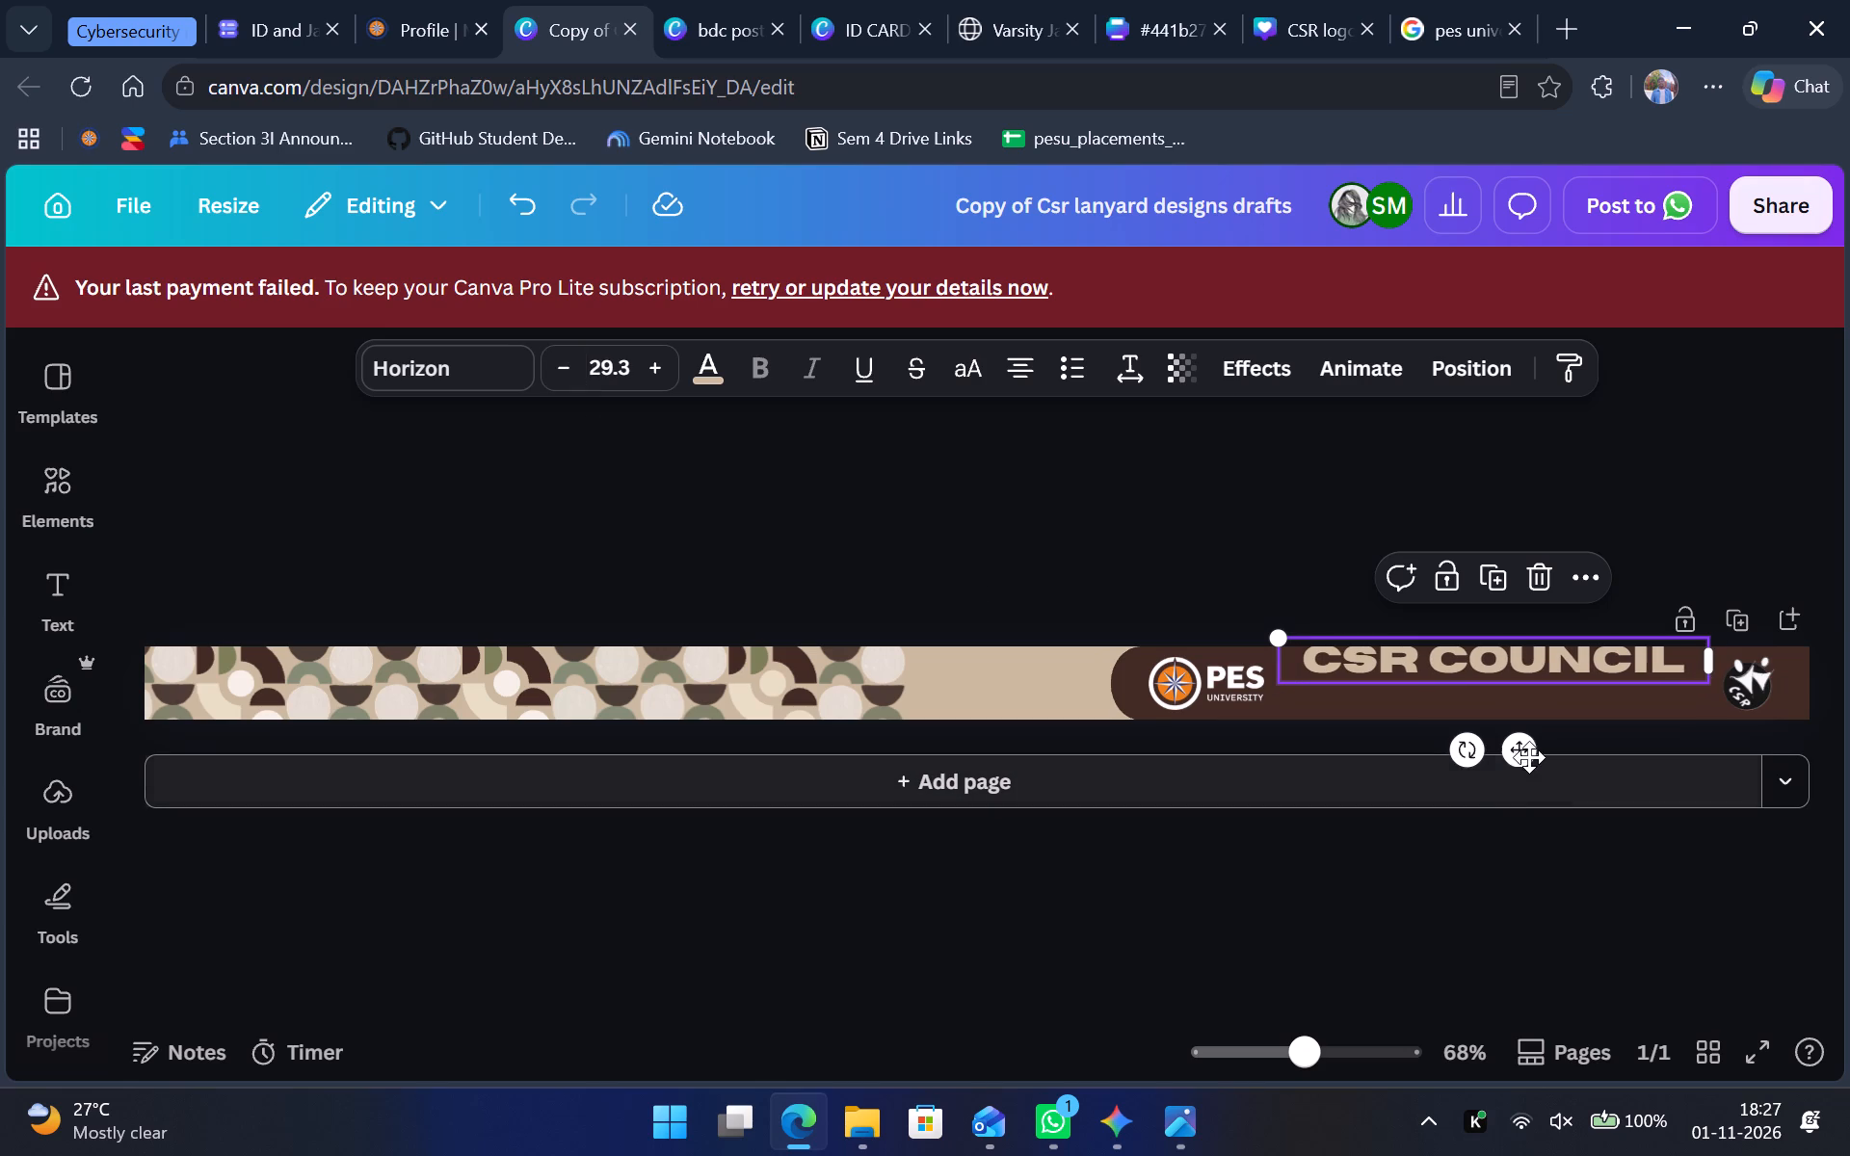
left_click(1529, 749)
left_click_drag(1529, 749, 1532, 777)
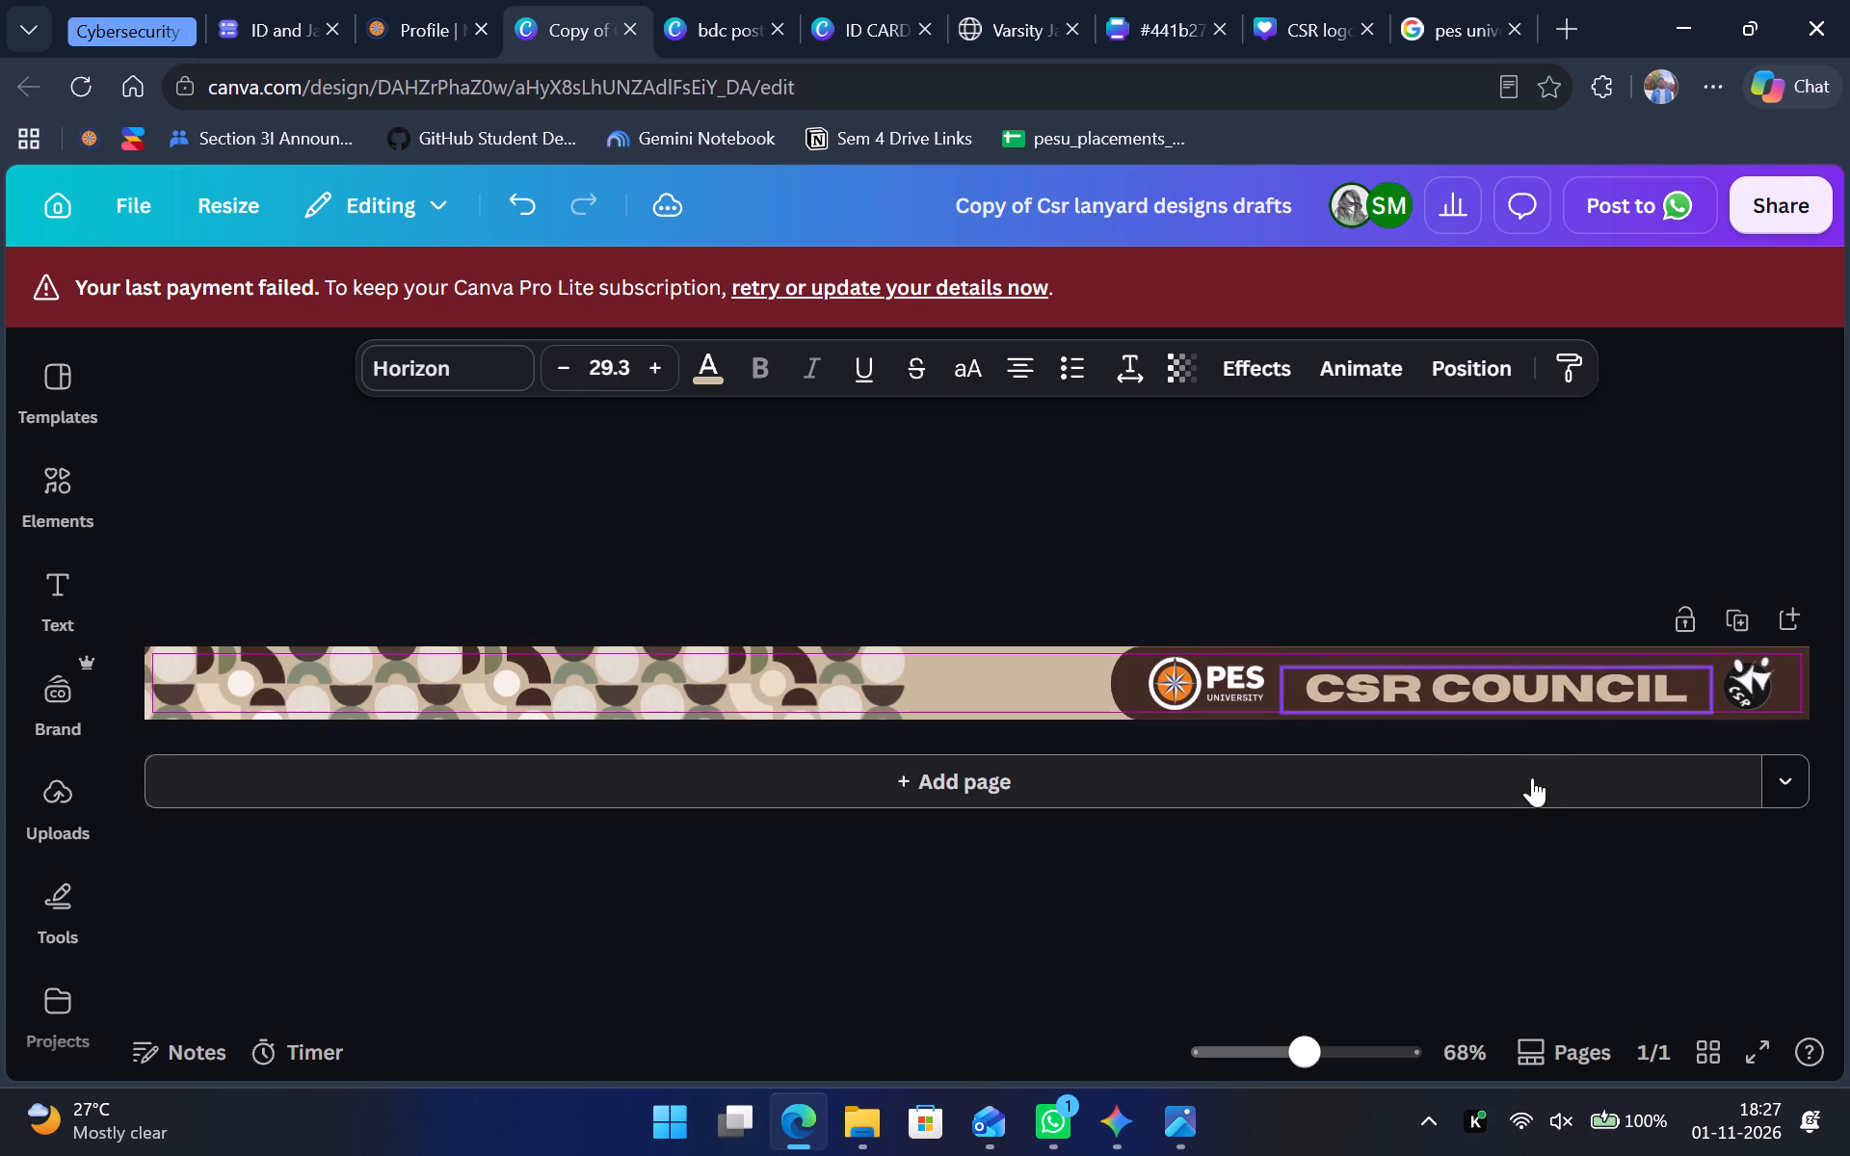
left_click_drag(1532, 777, 1529, 772)
Enlarge the CSR COUNCIL text to size 32.3, keeping it on a single line between the two logos.
left_click(661, 366)
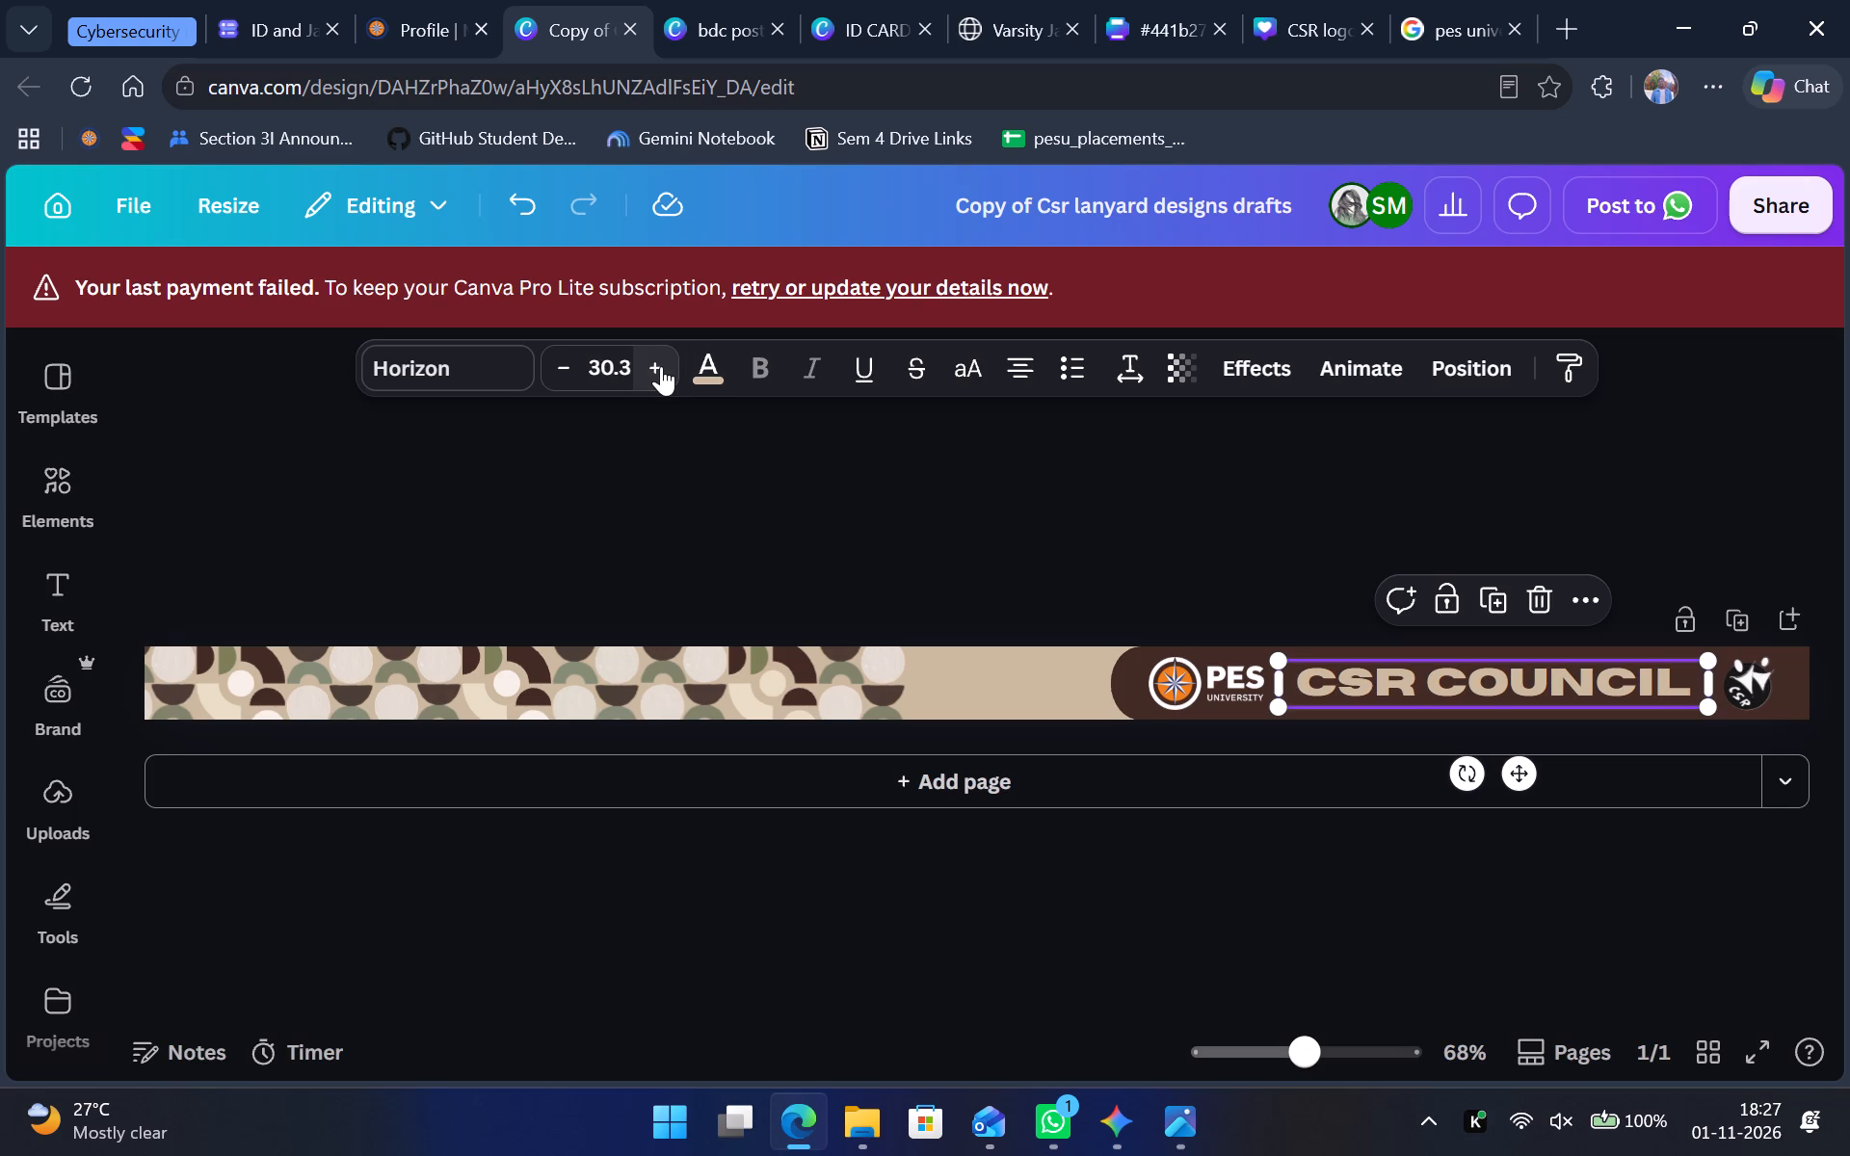
left_click(661, 366)
left_click(661, 366)
left_click(661, 366)
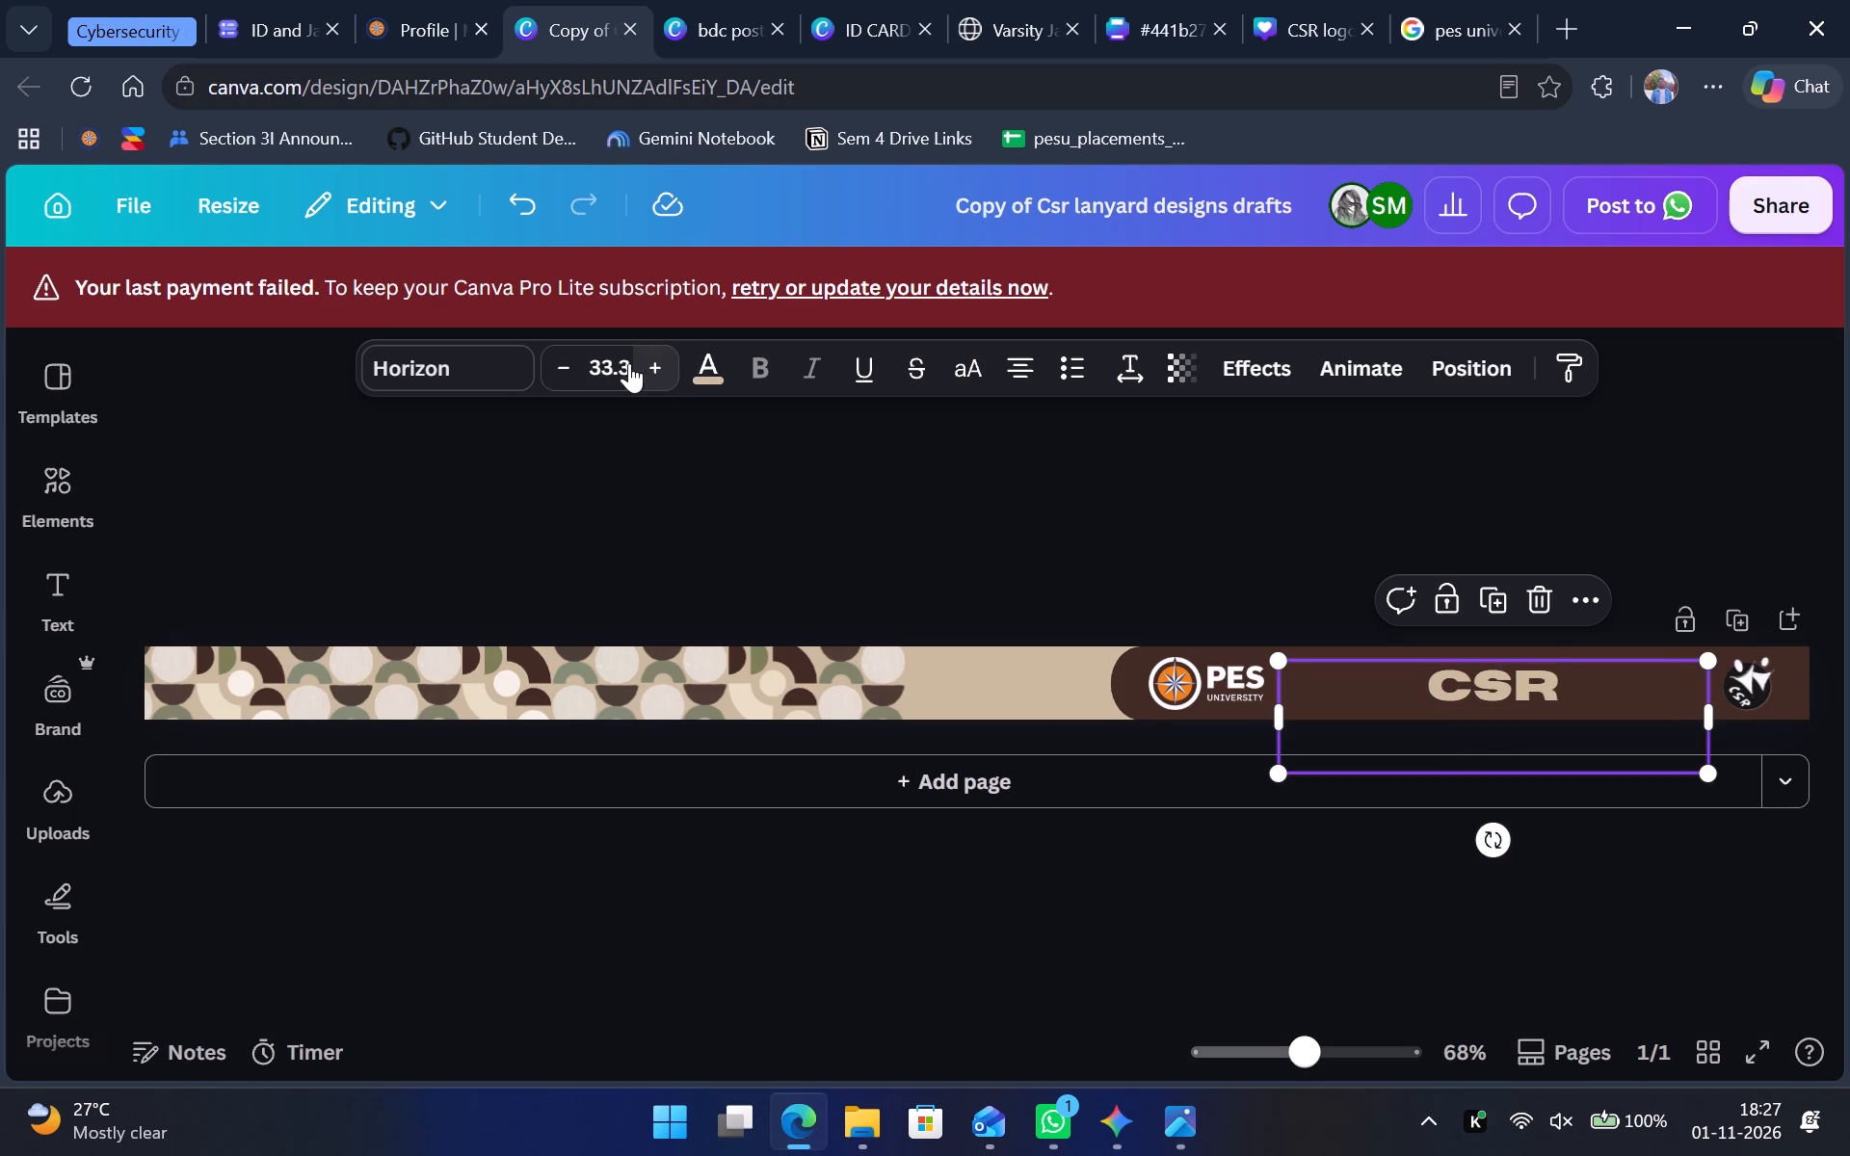
left_click(573, 364)
Align the CSR COUNCIL text to the vertical middle of the page.
left_click(1515, 774)
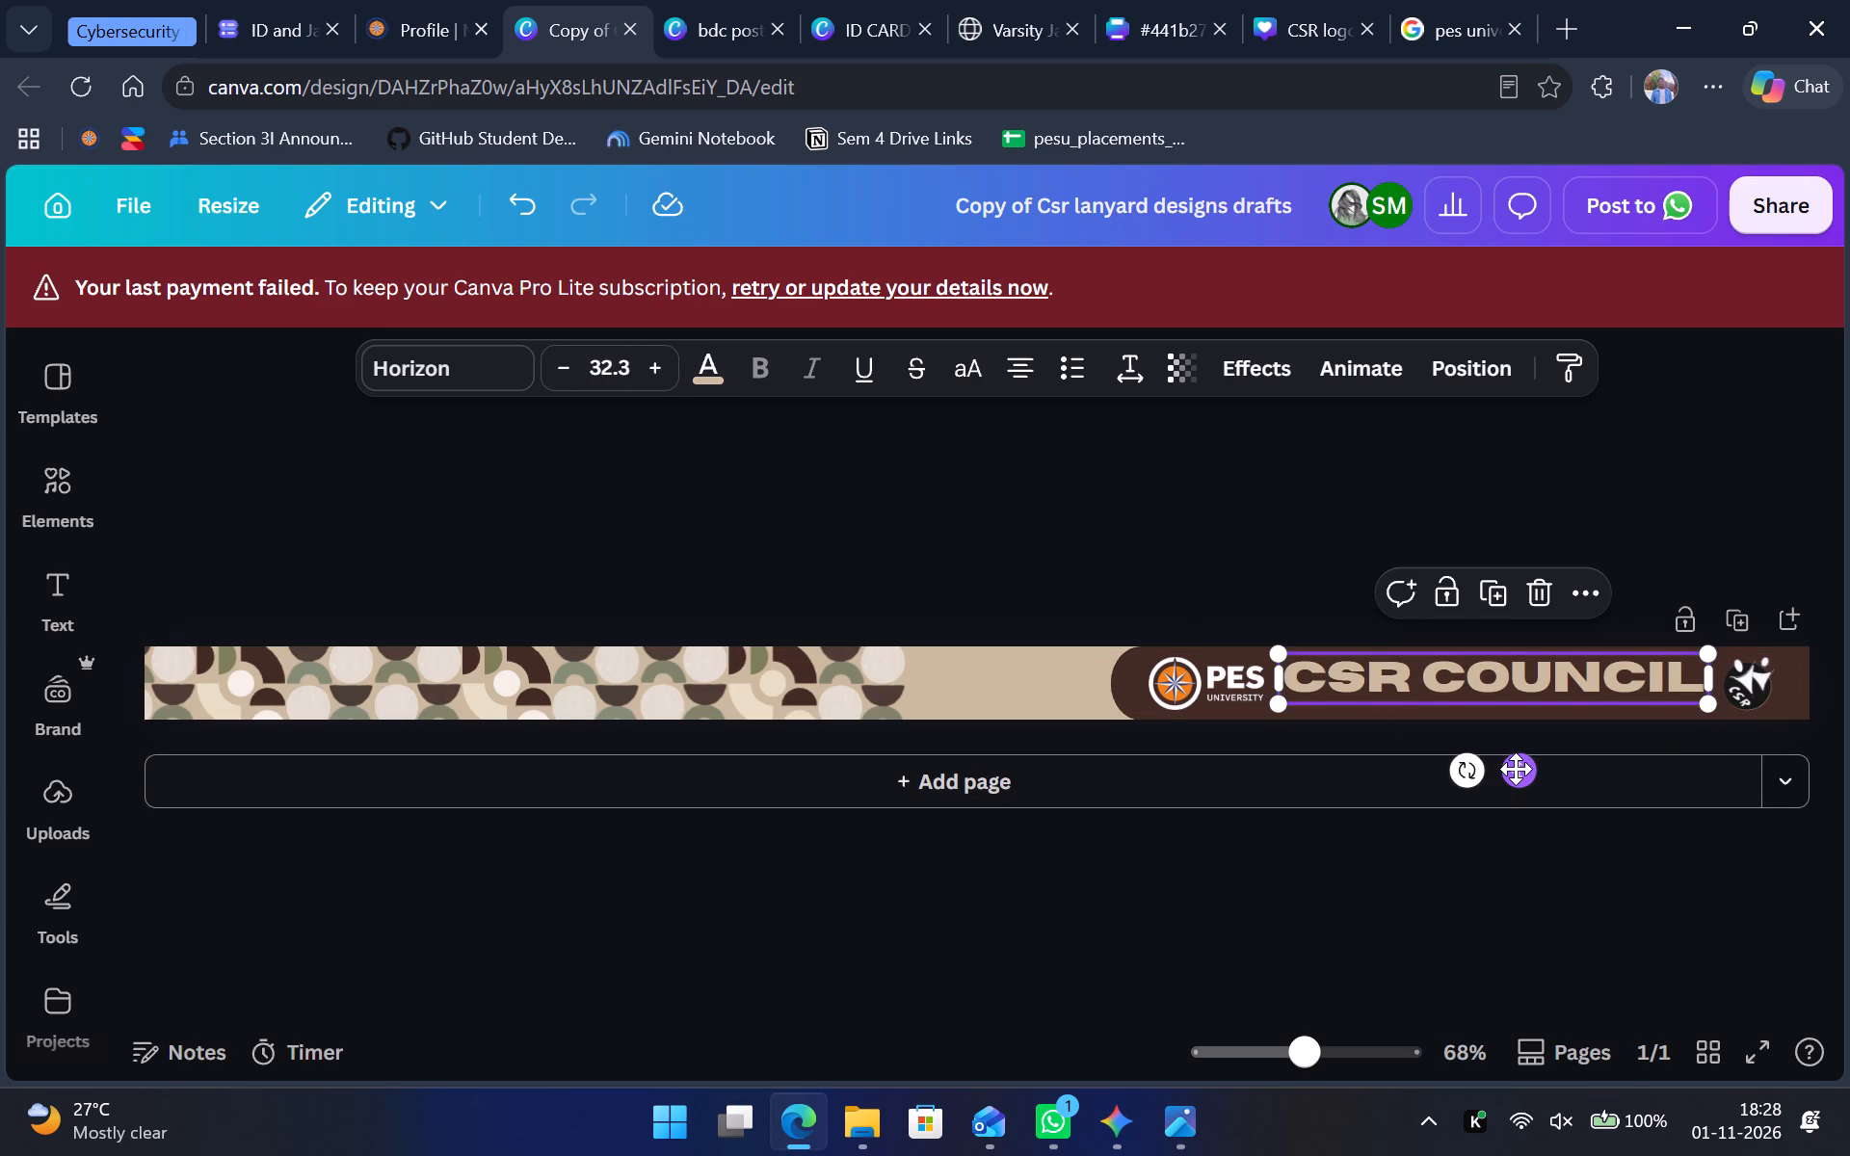
key("Down")
right_click(1378, 670)
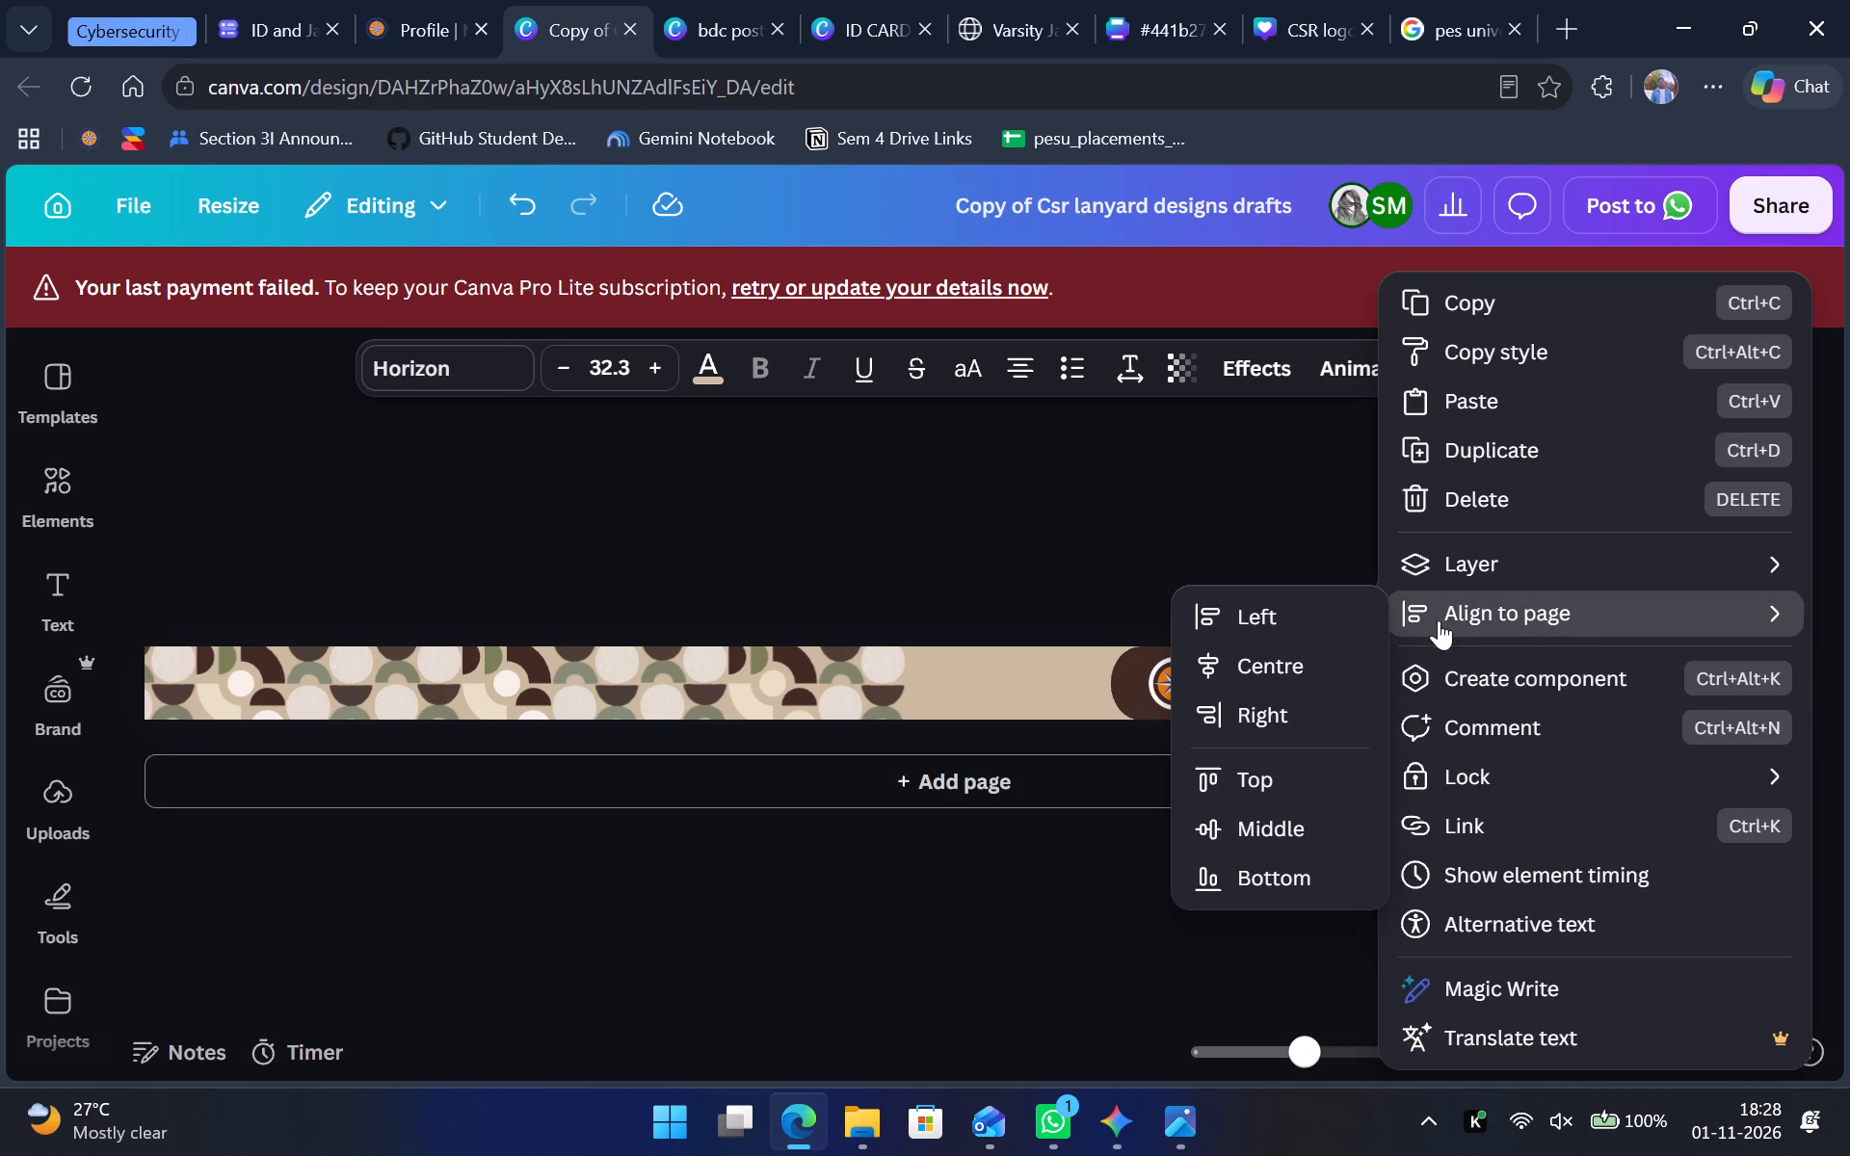
left_click(1272, 814)
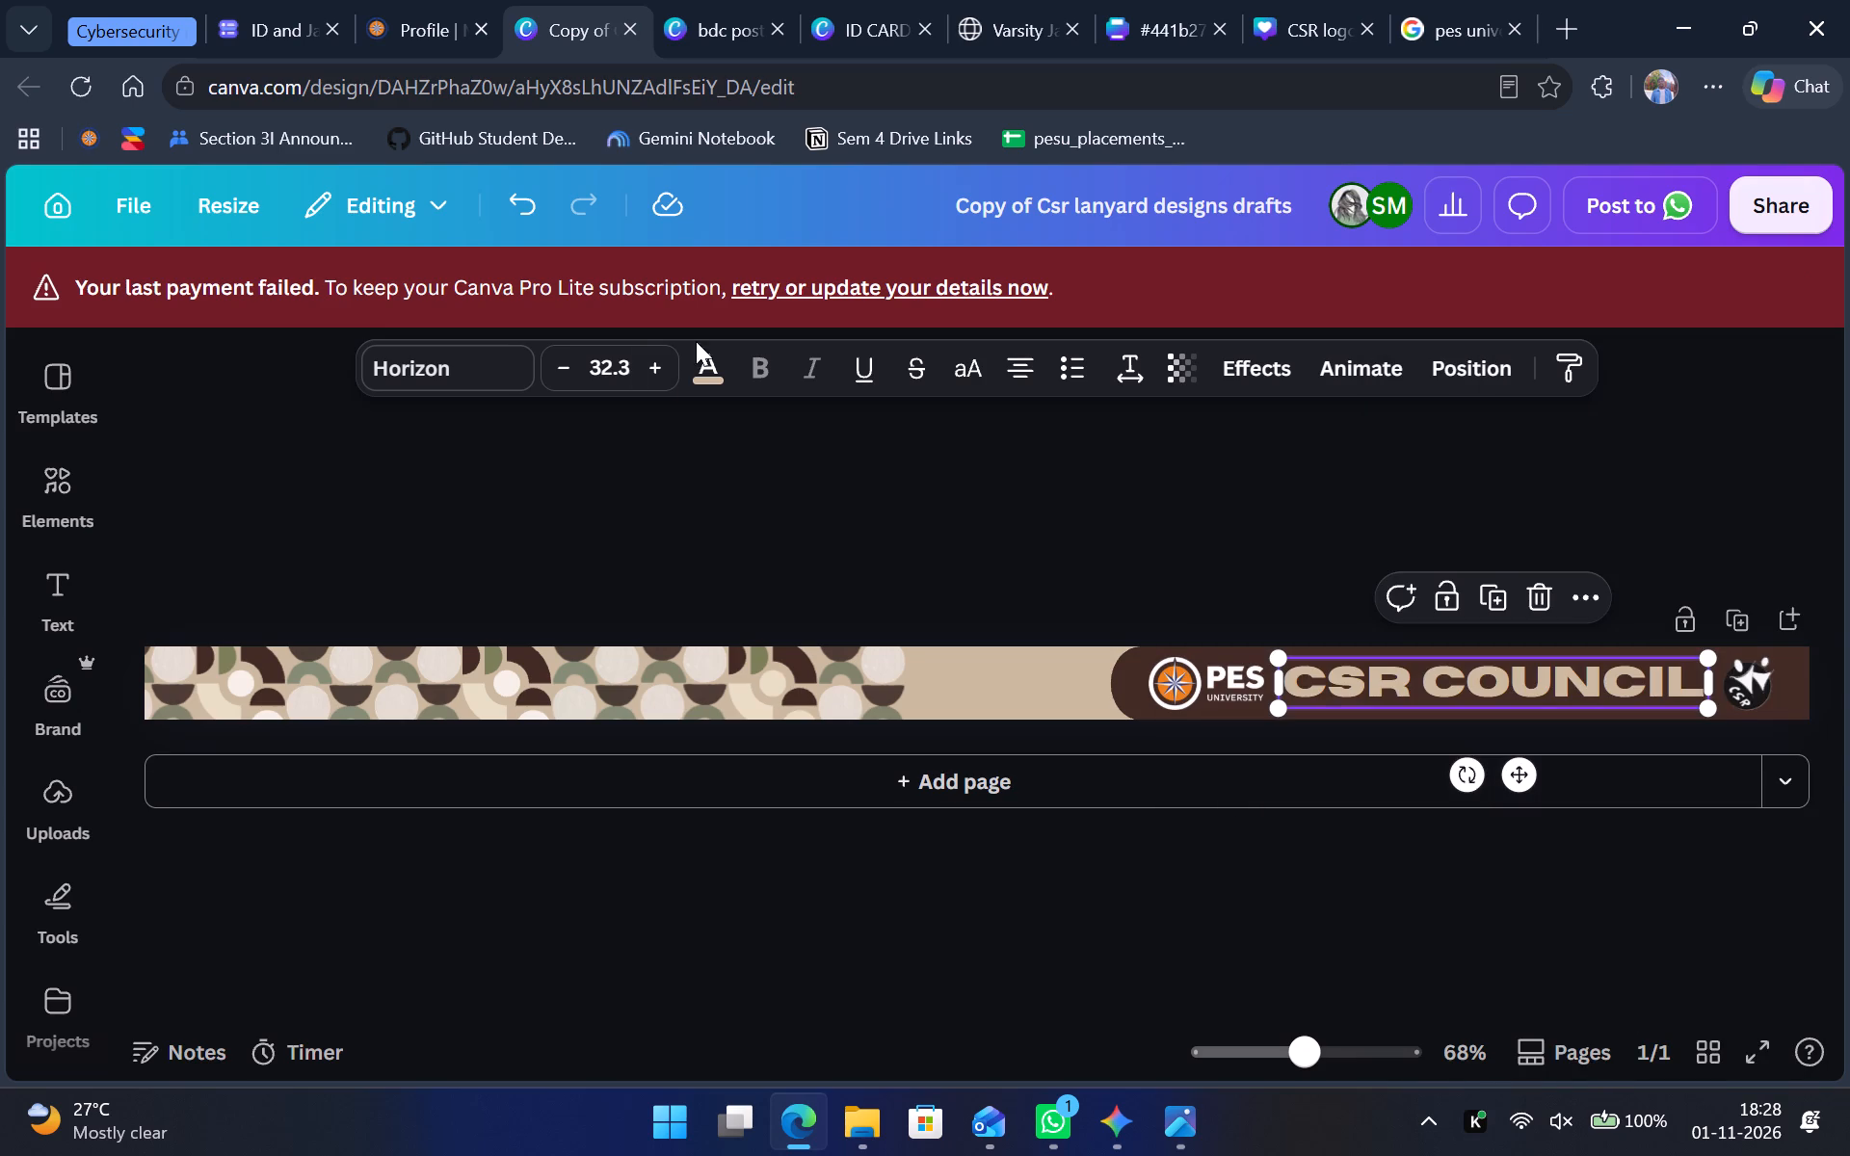
left_click(883, 458)
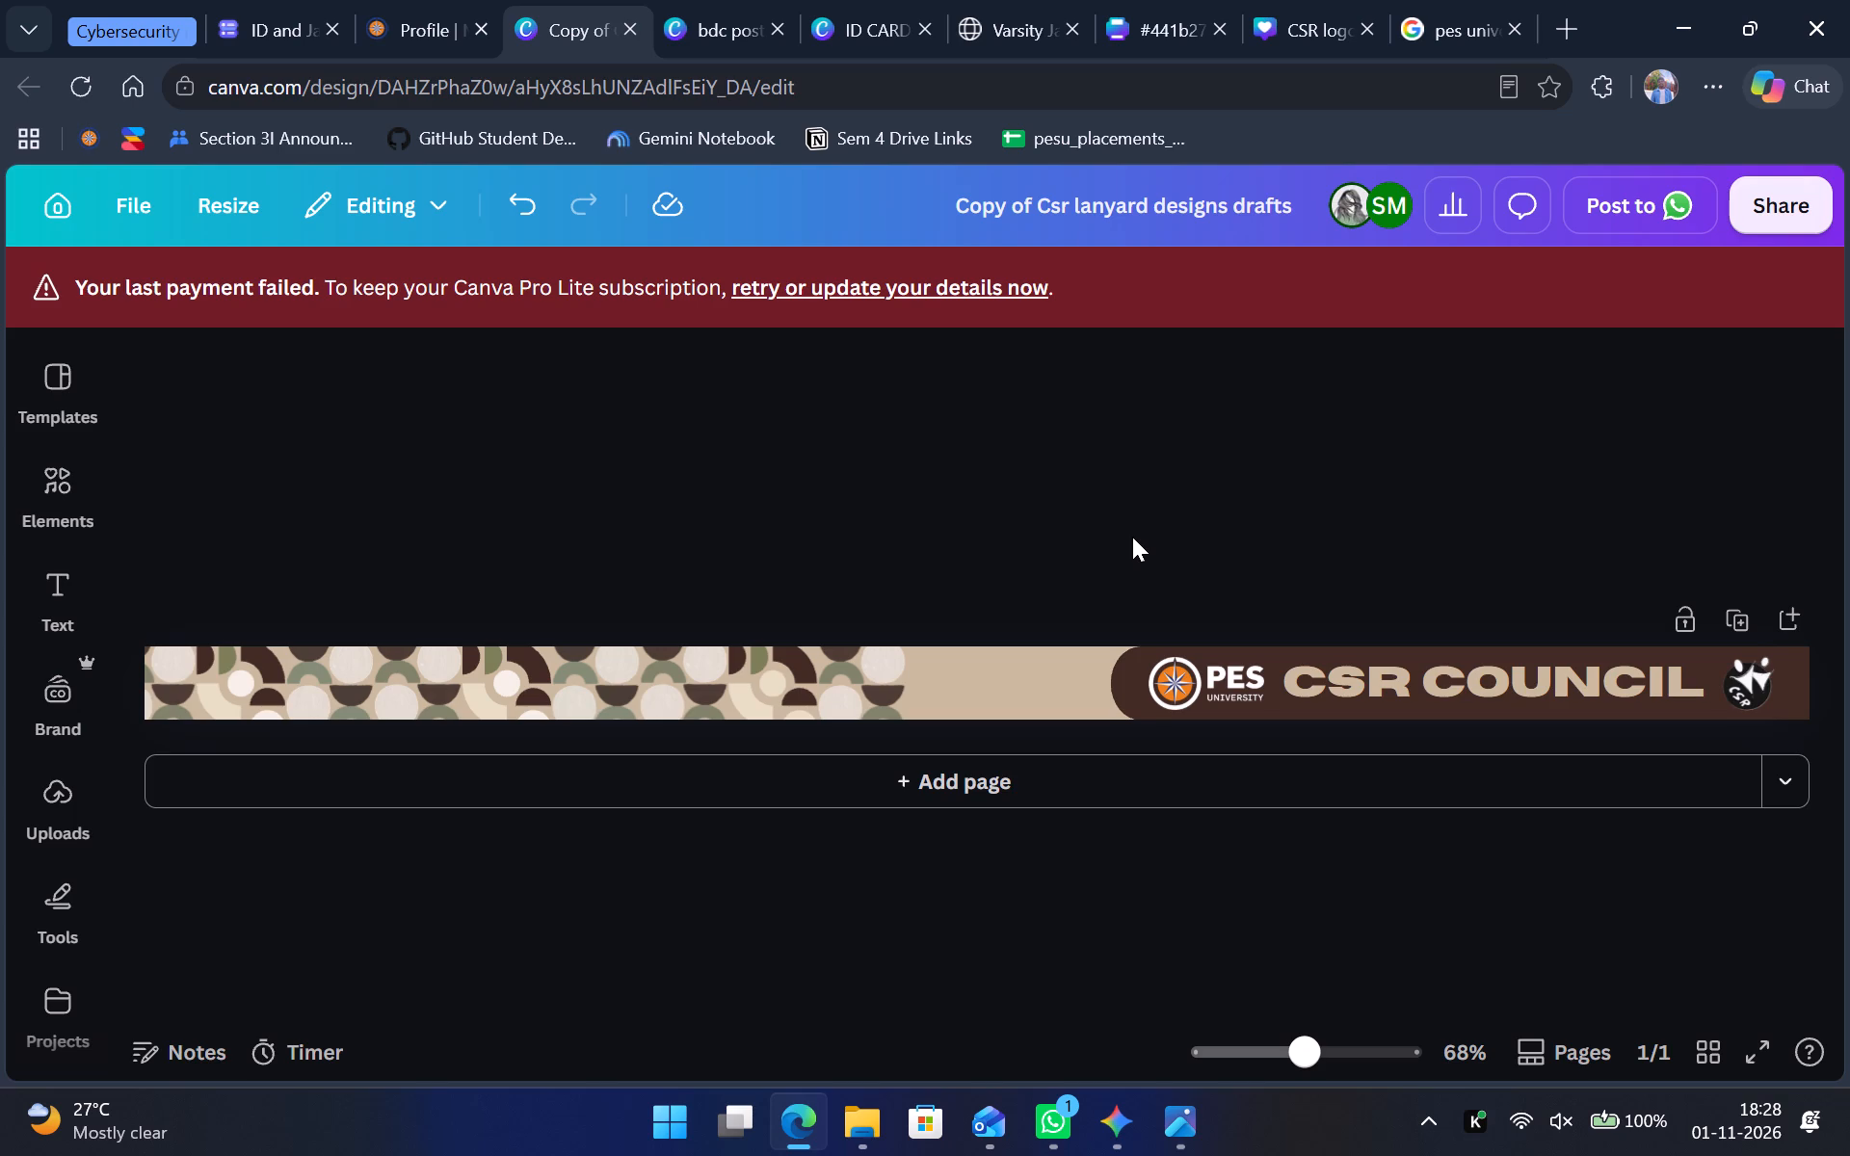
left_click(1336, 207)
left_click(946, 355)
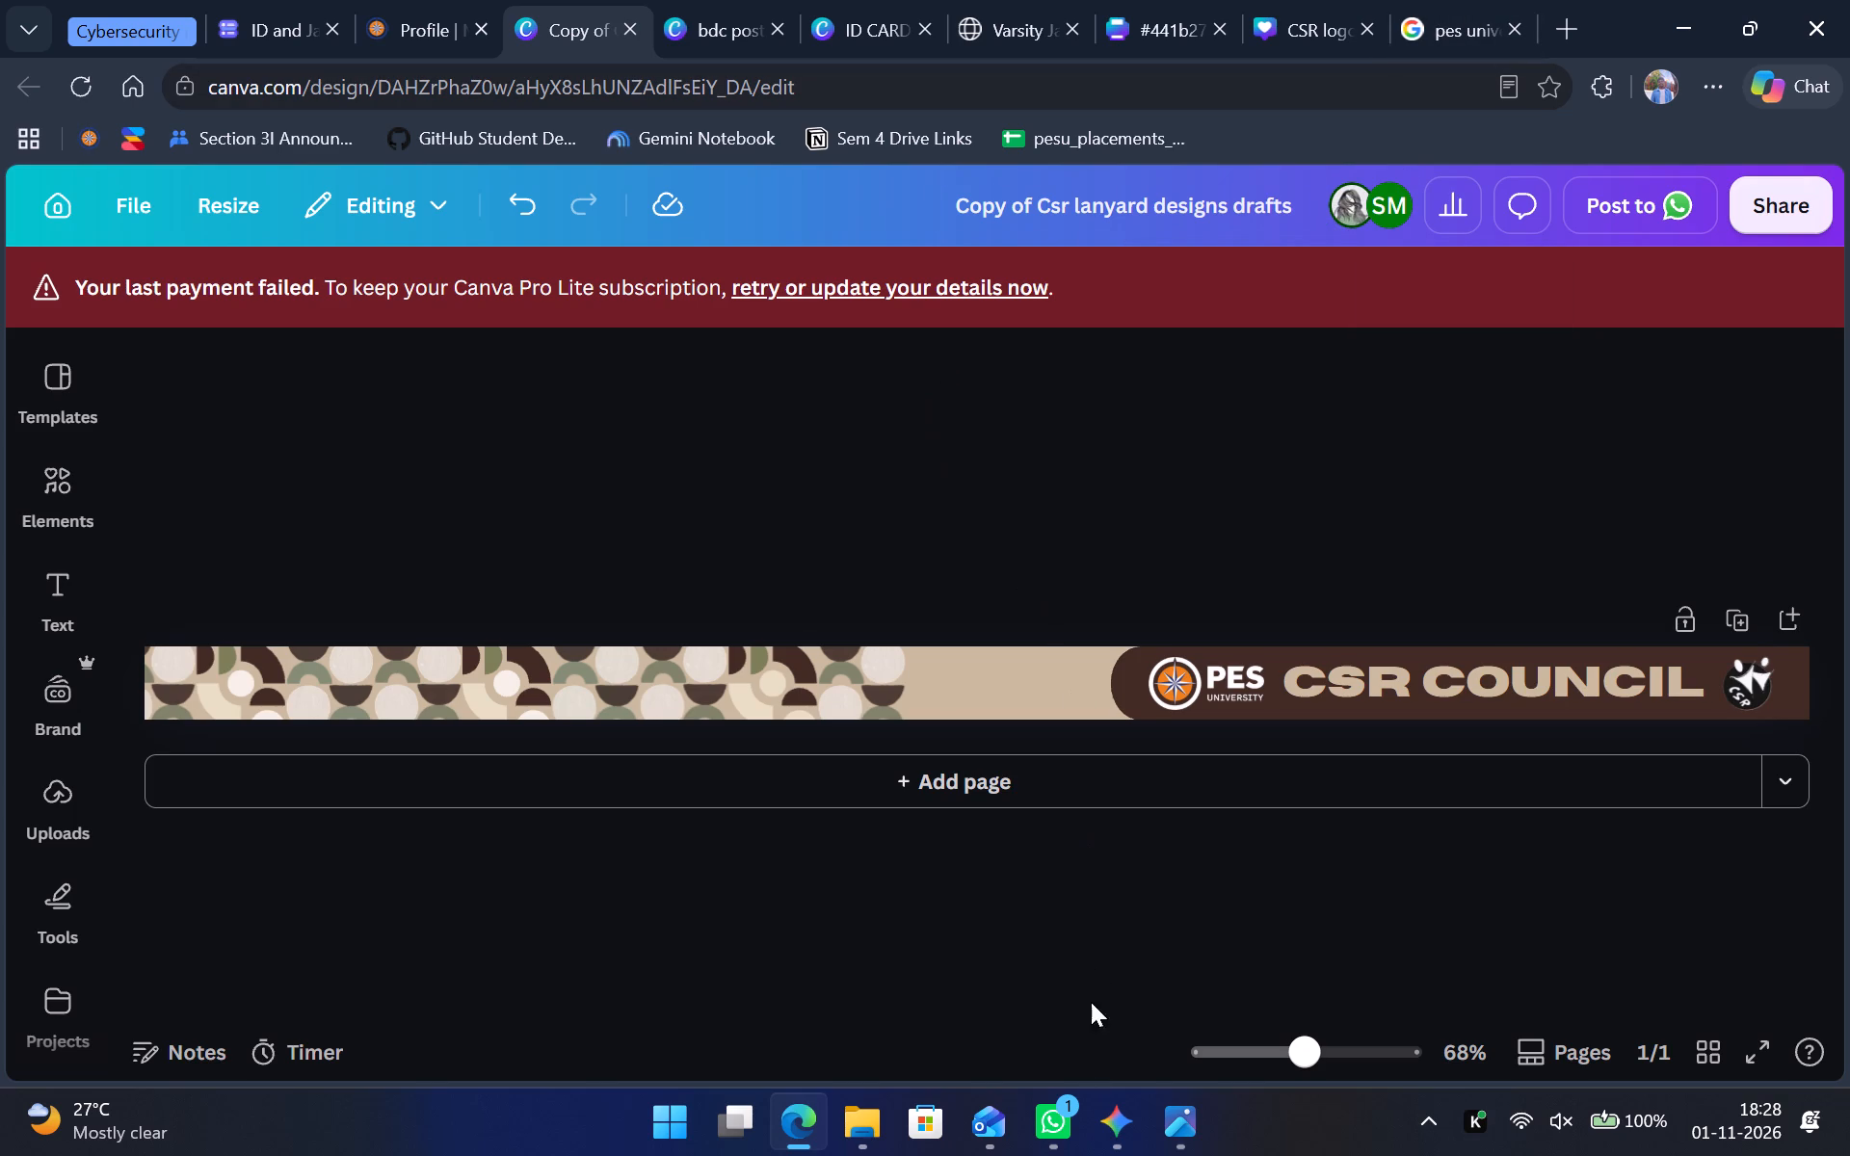
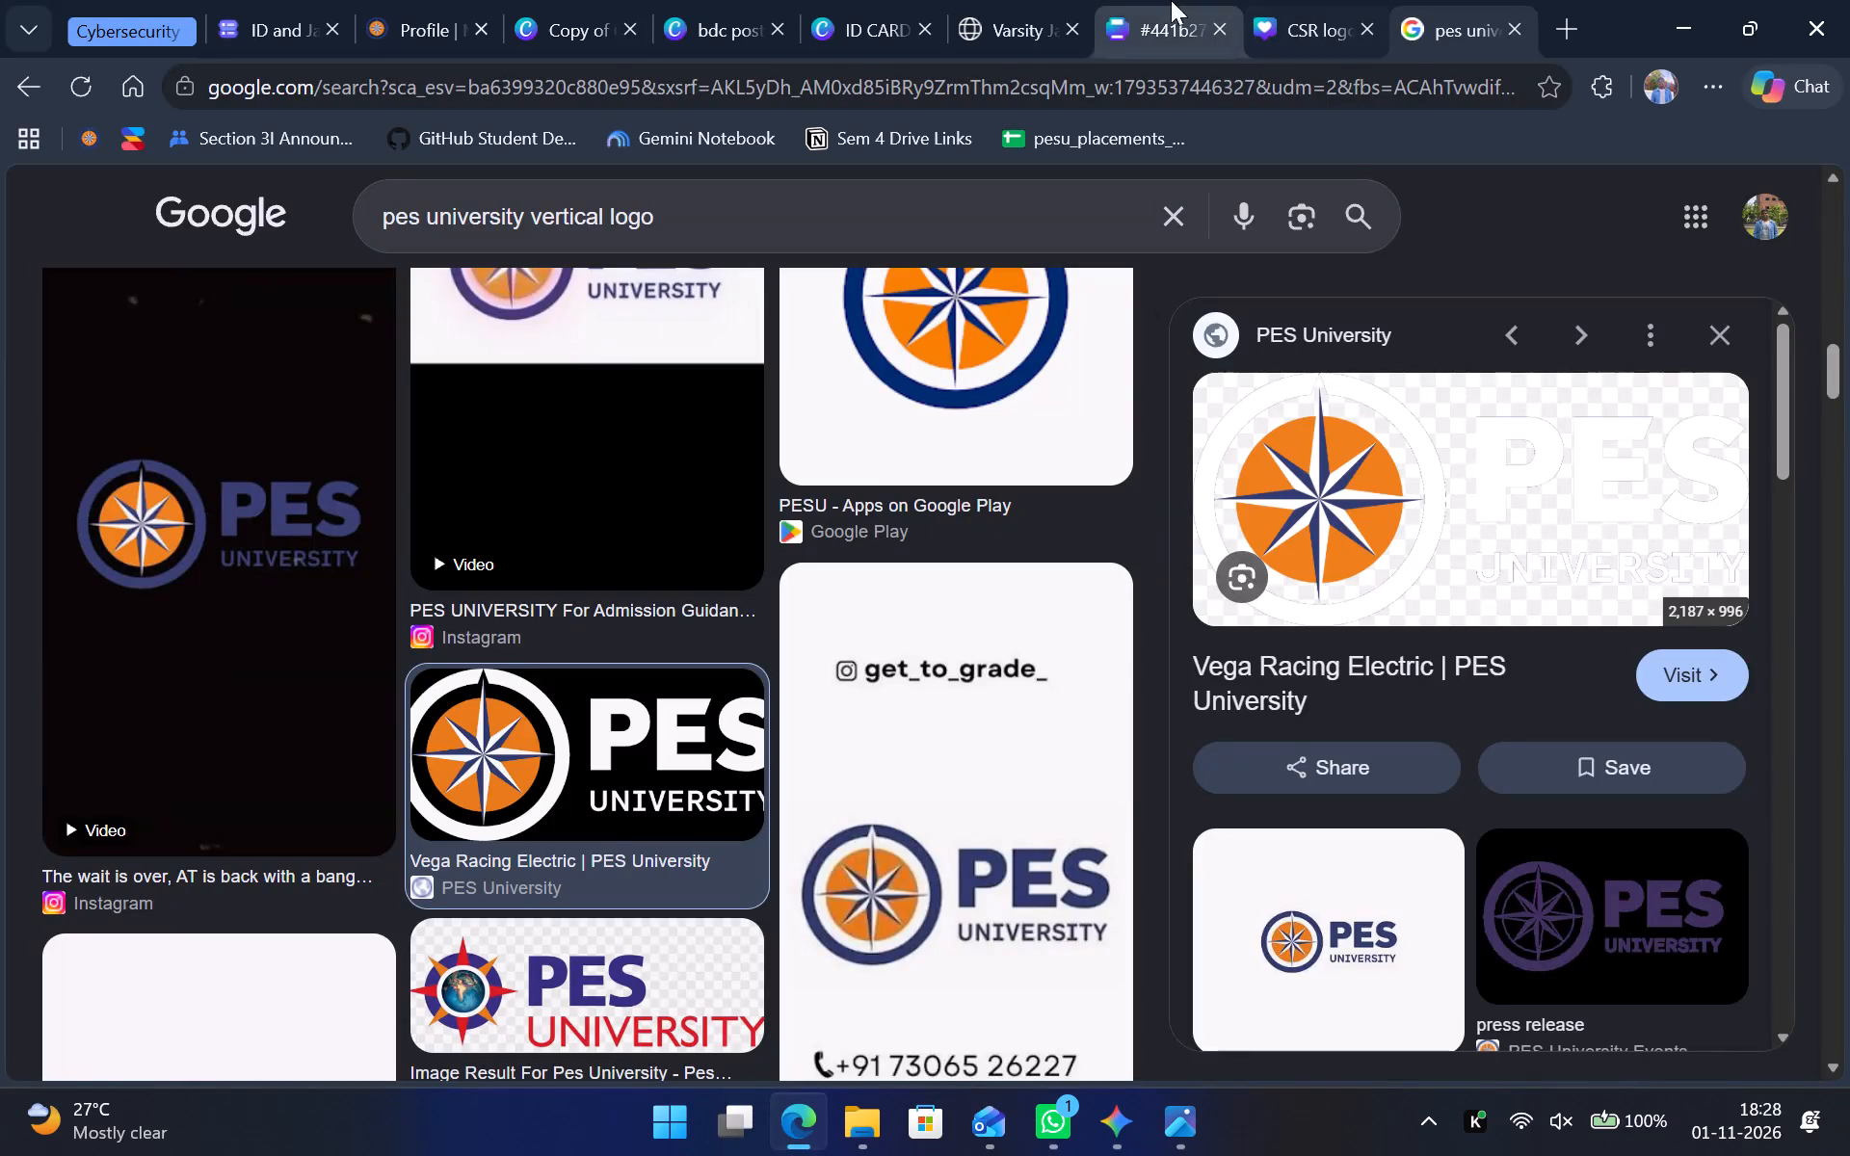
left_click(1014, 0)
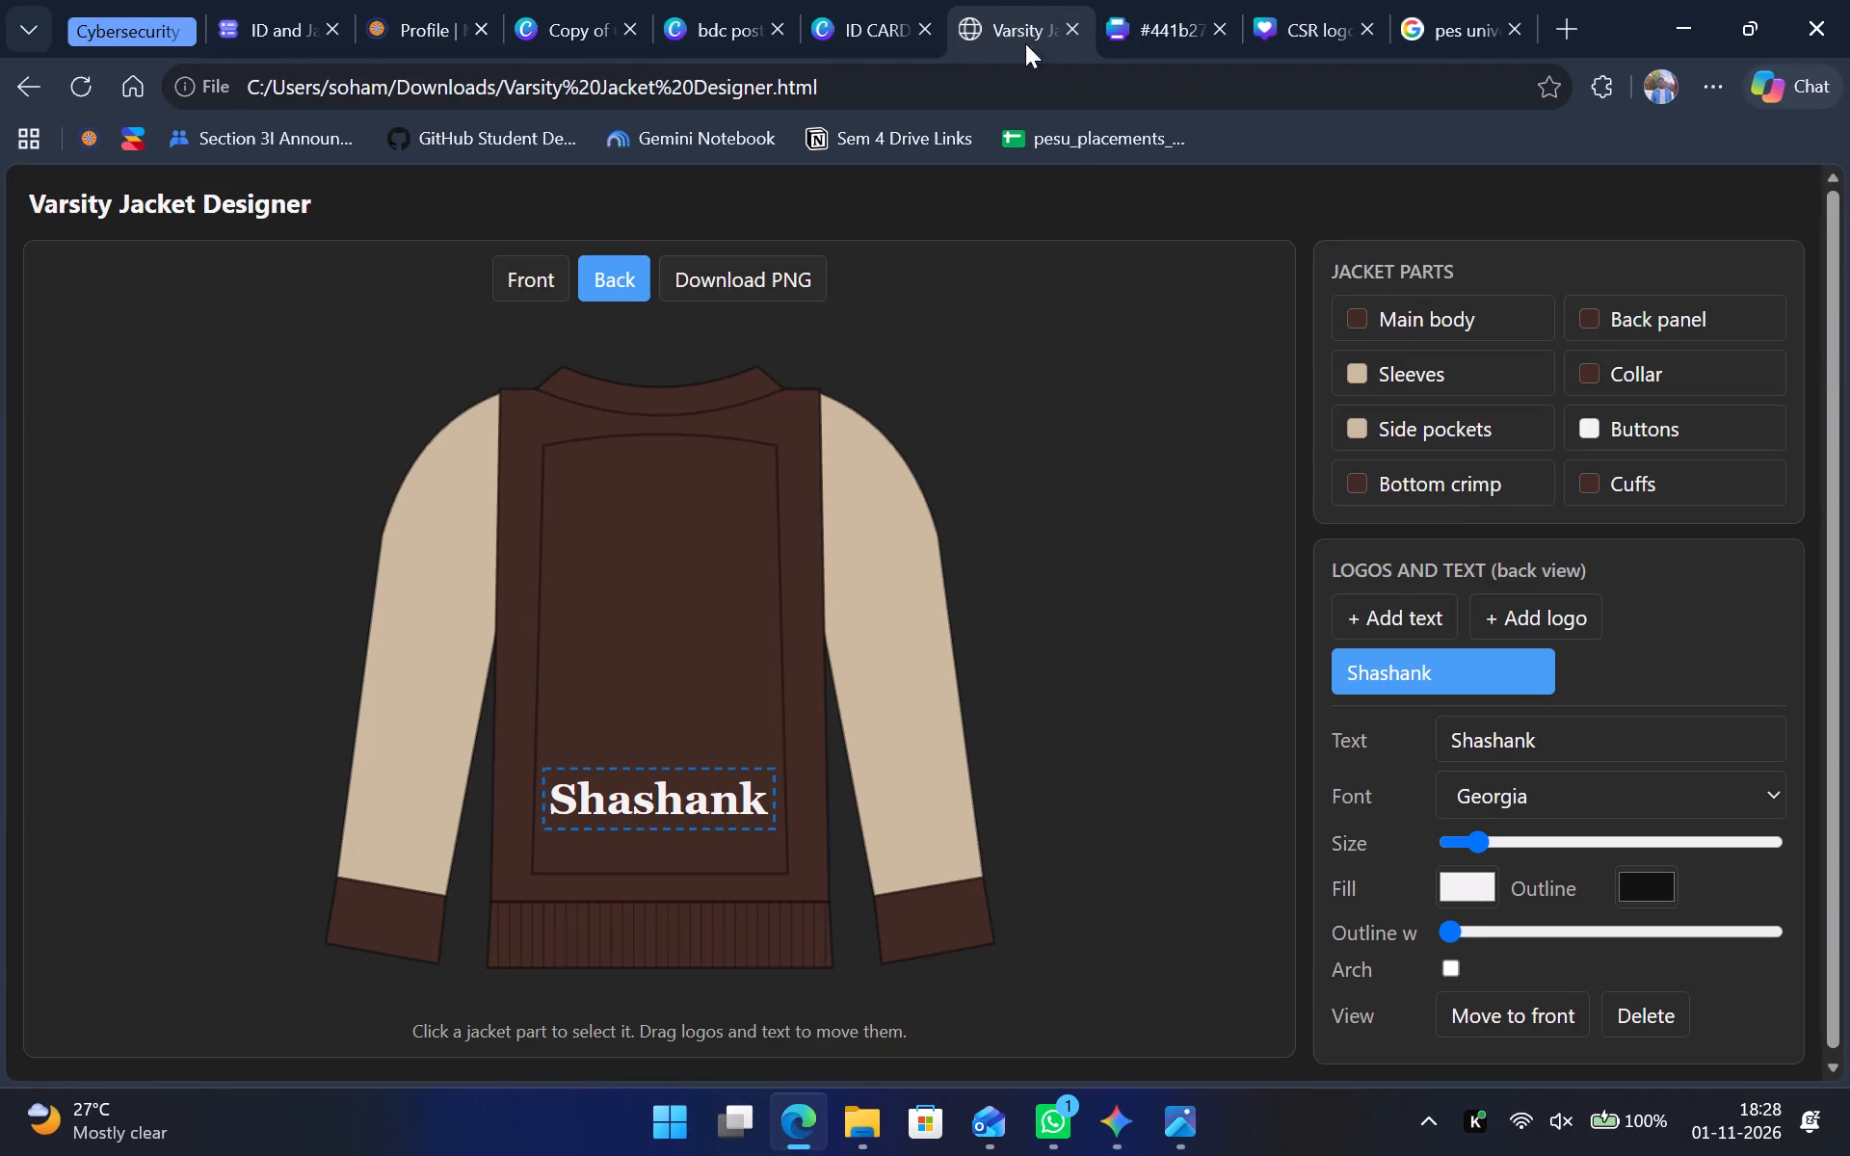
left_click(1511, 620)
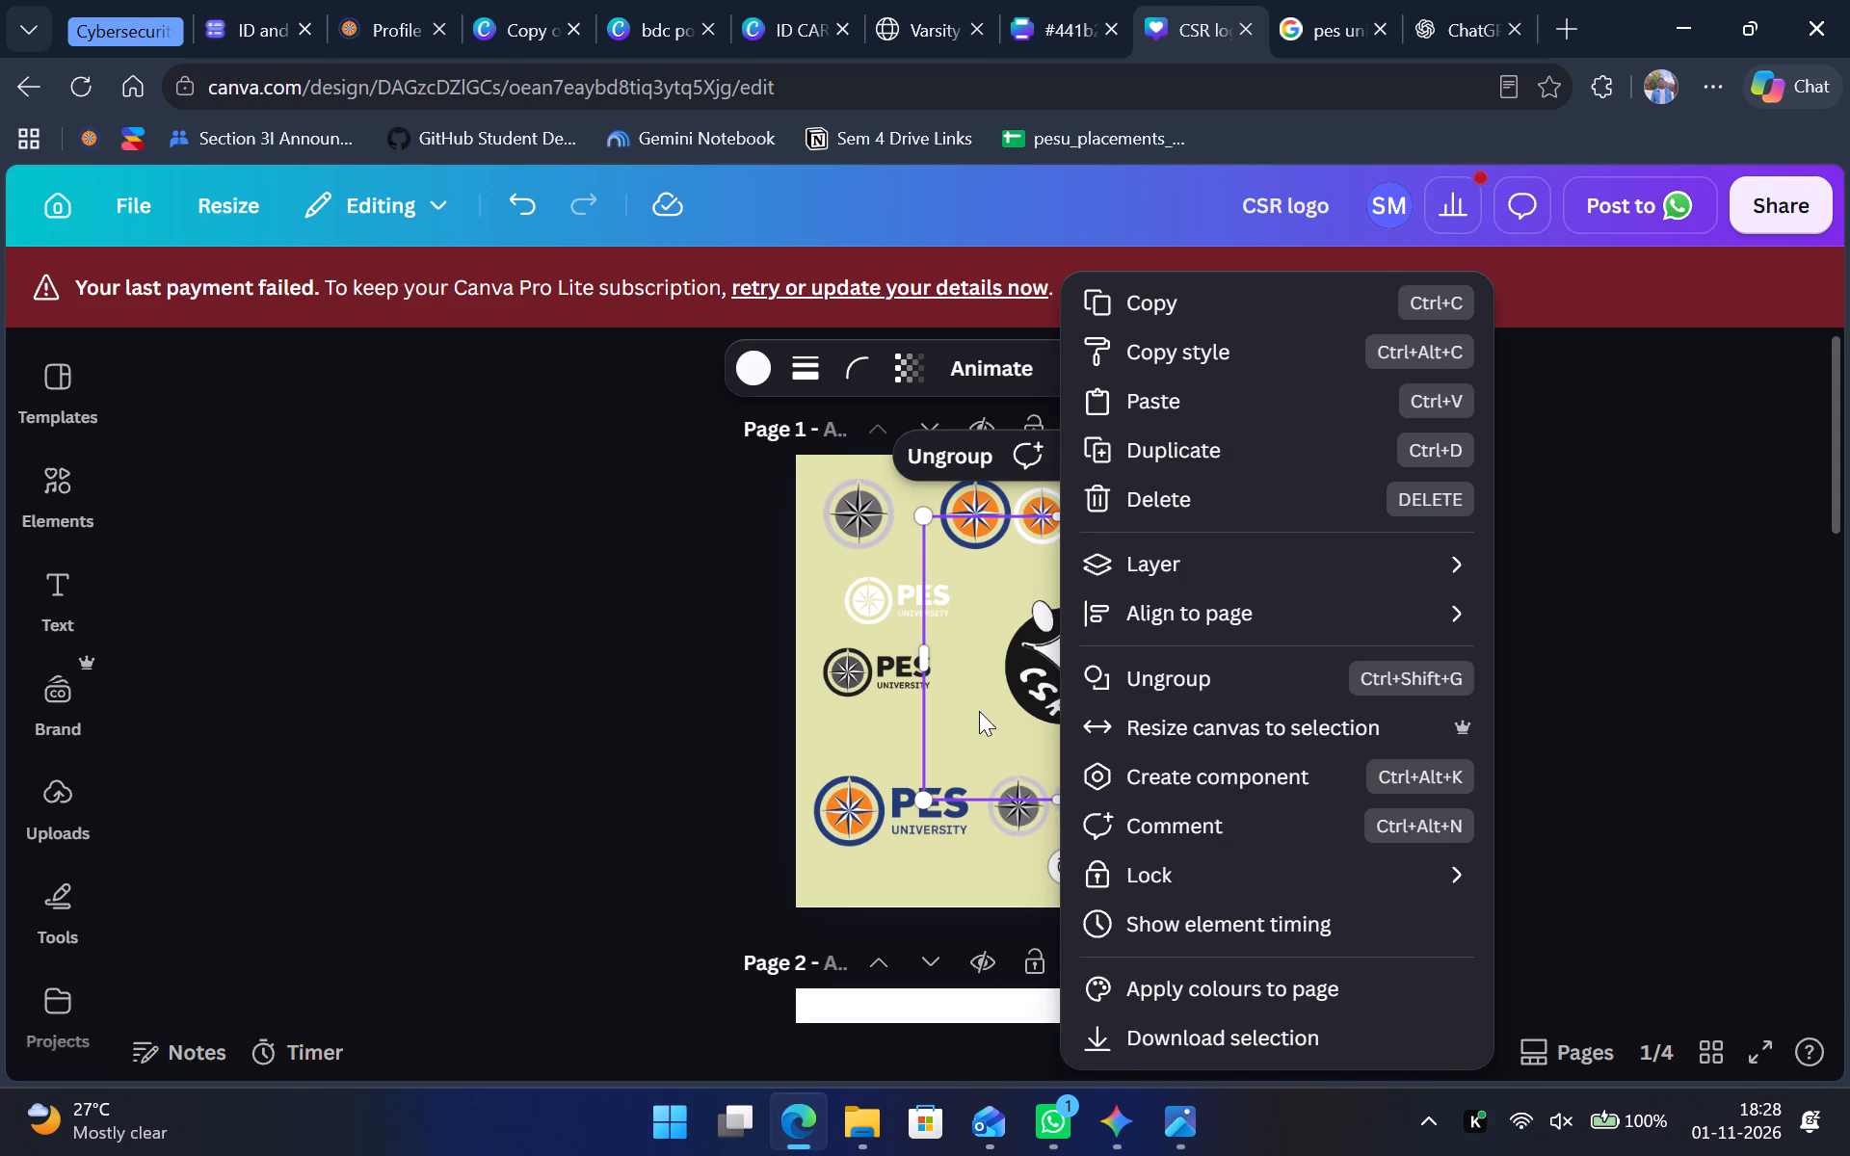
left_click(1179, 299)
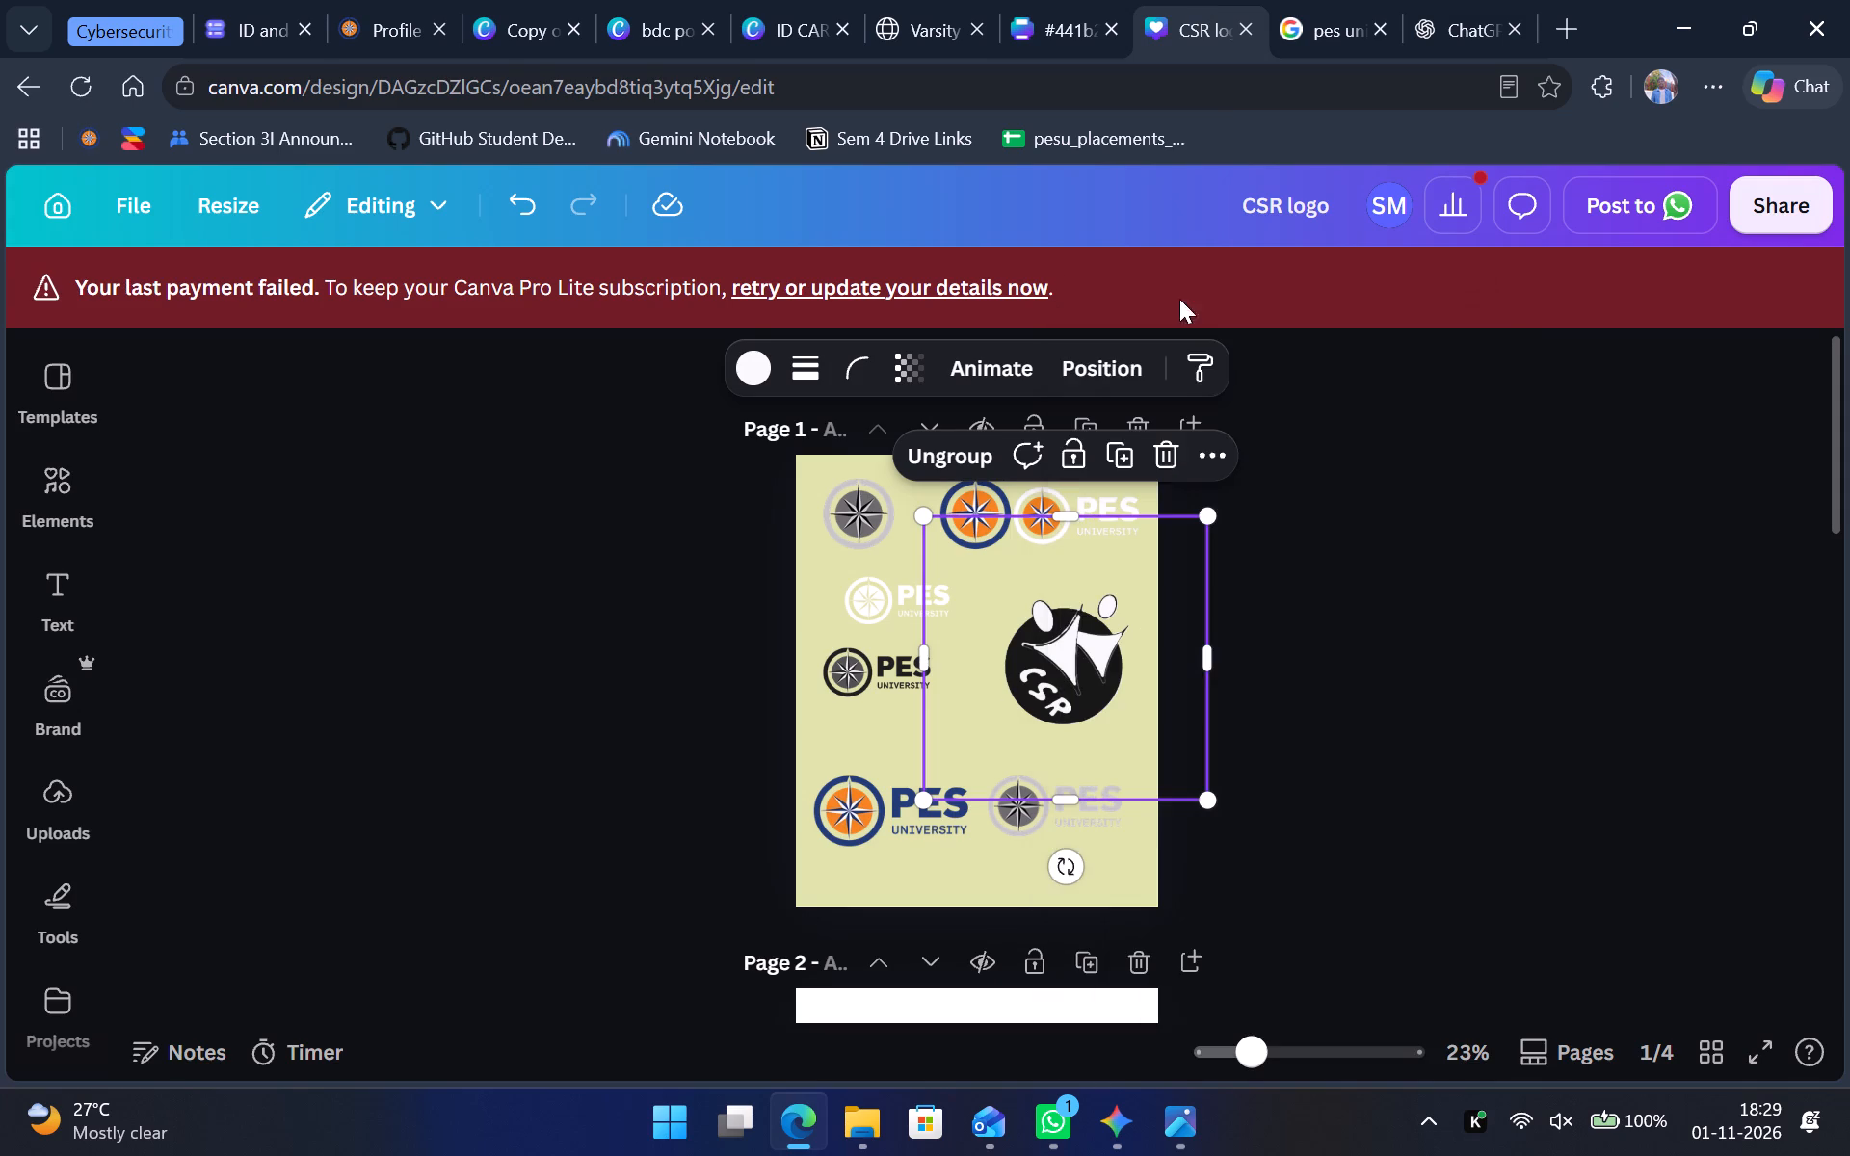
Duplicate page 4 and delete the Indian Red Cross Karnataka emblem from the new page.
left_click(1344, 506)
scroll(1344, 506, "down", 12)
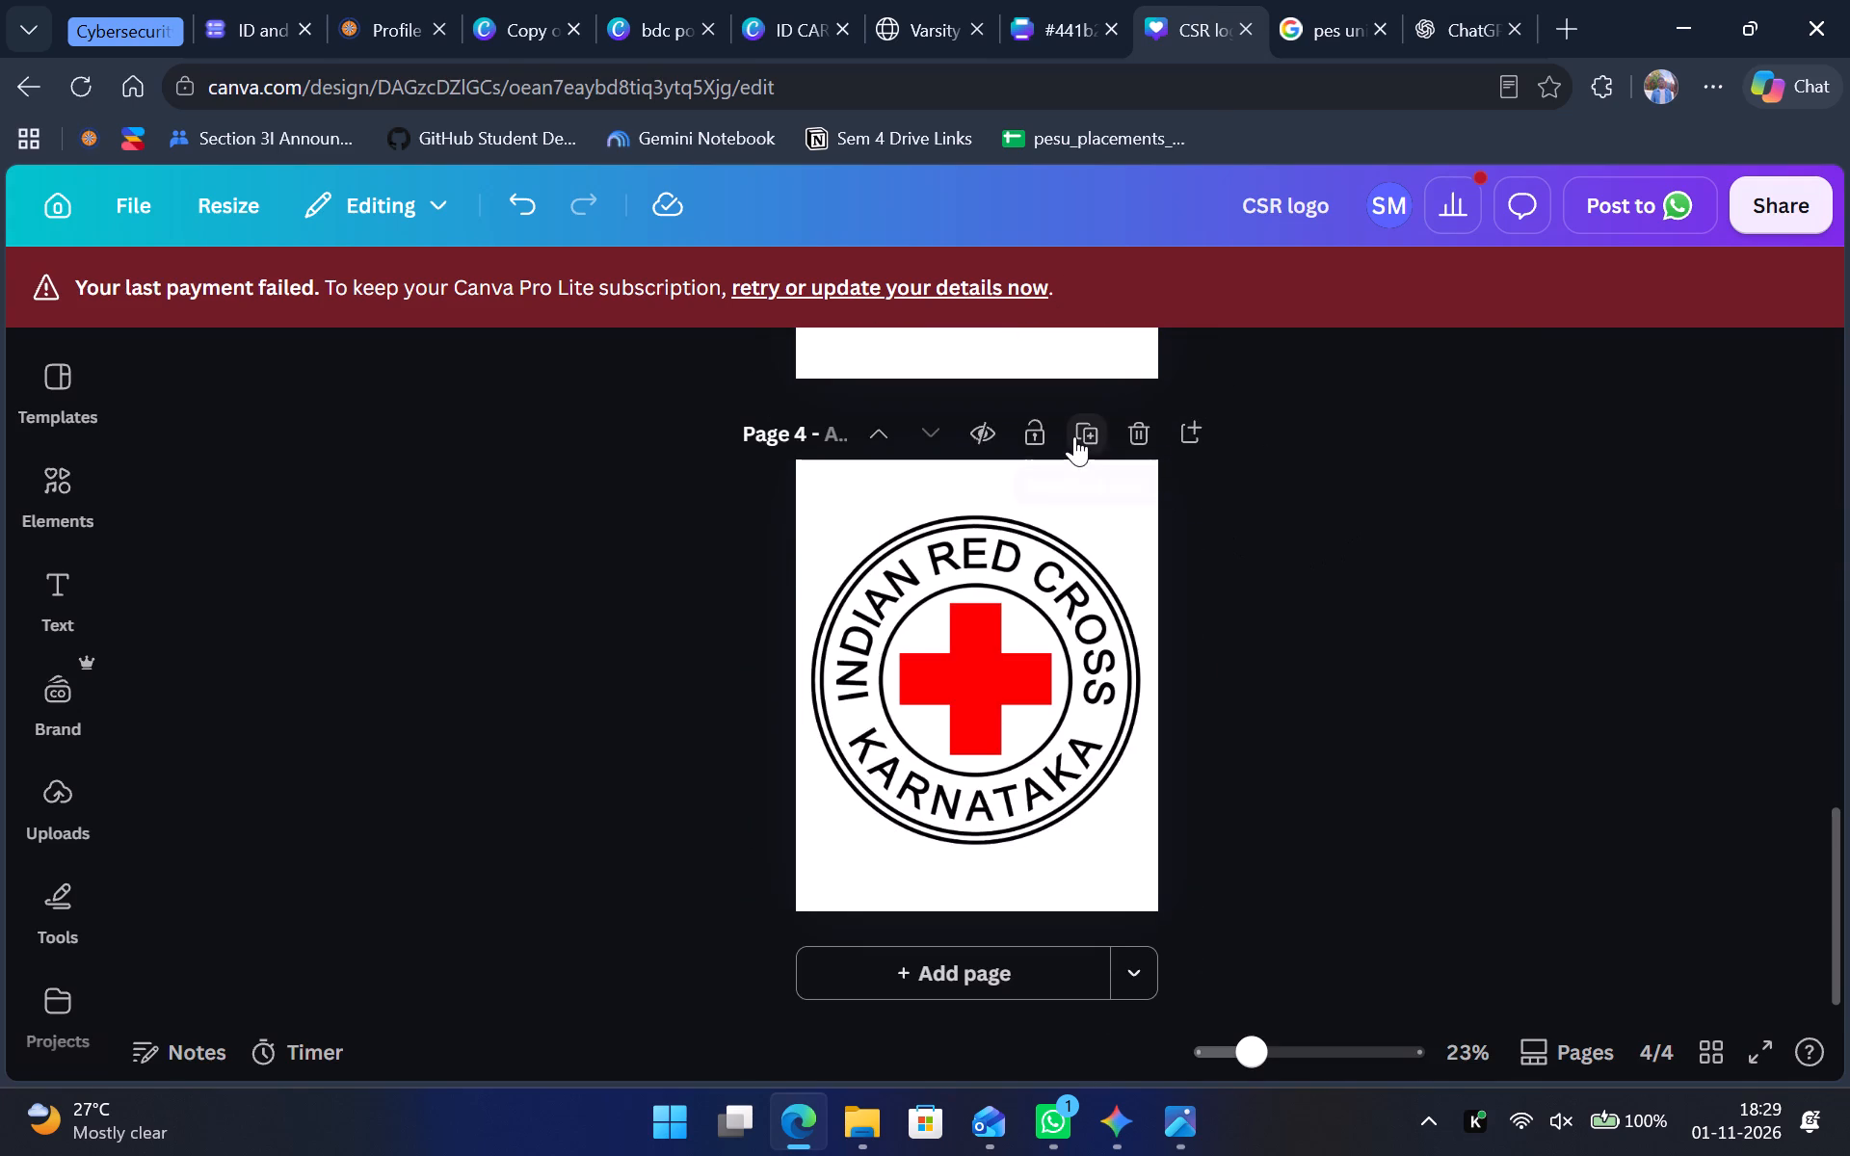
left_click(1074, 436)
left_click(1020, 698)
key("BackSpace")
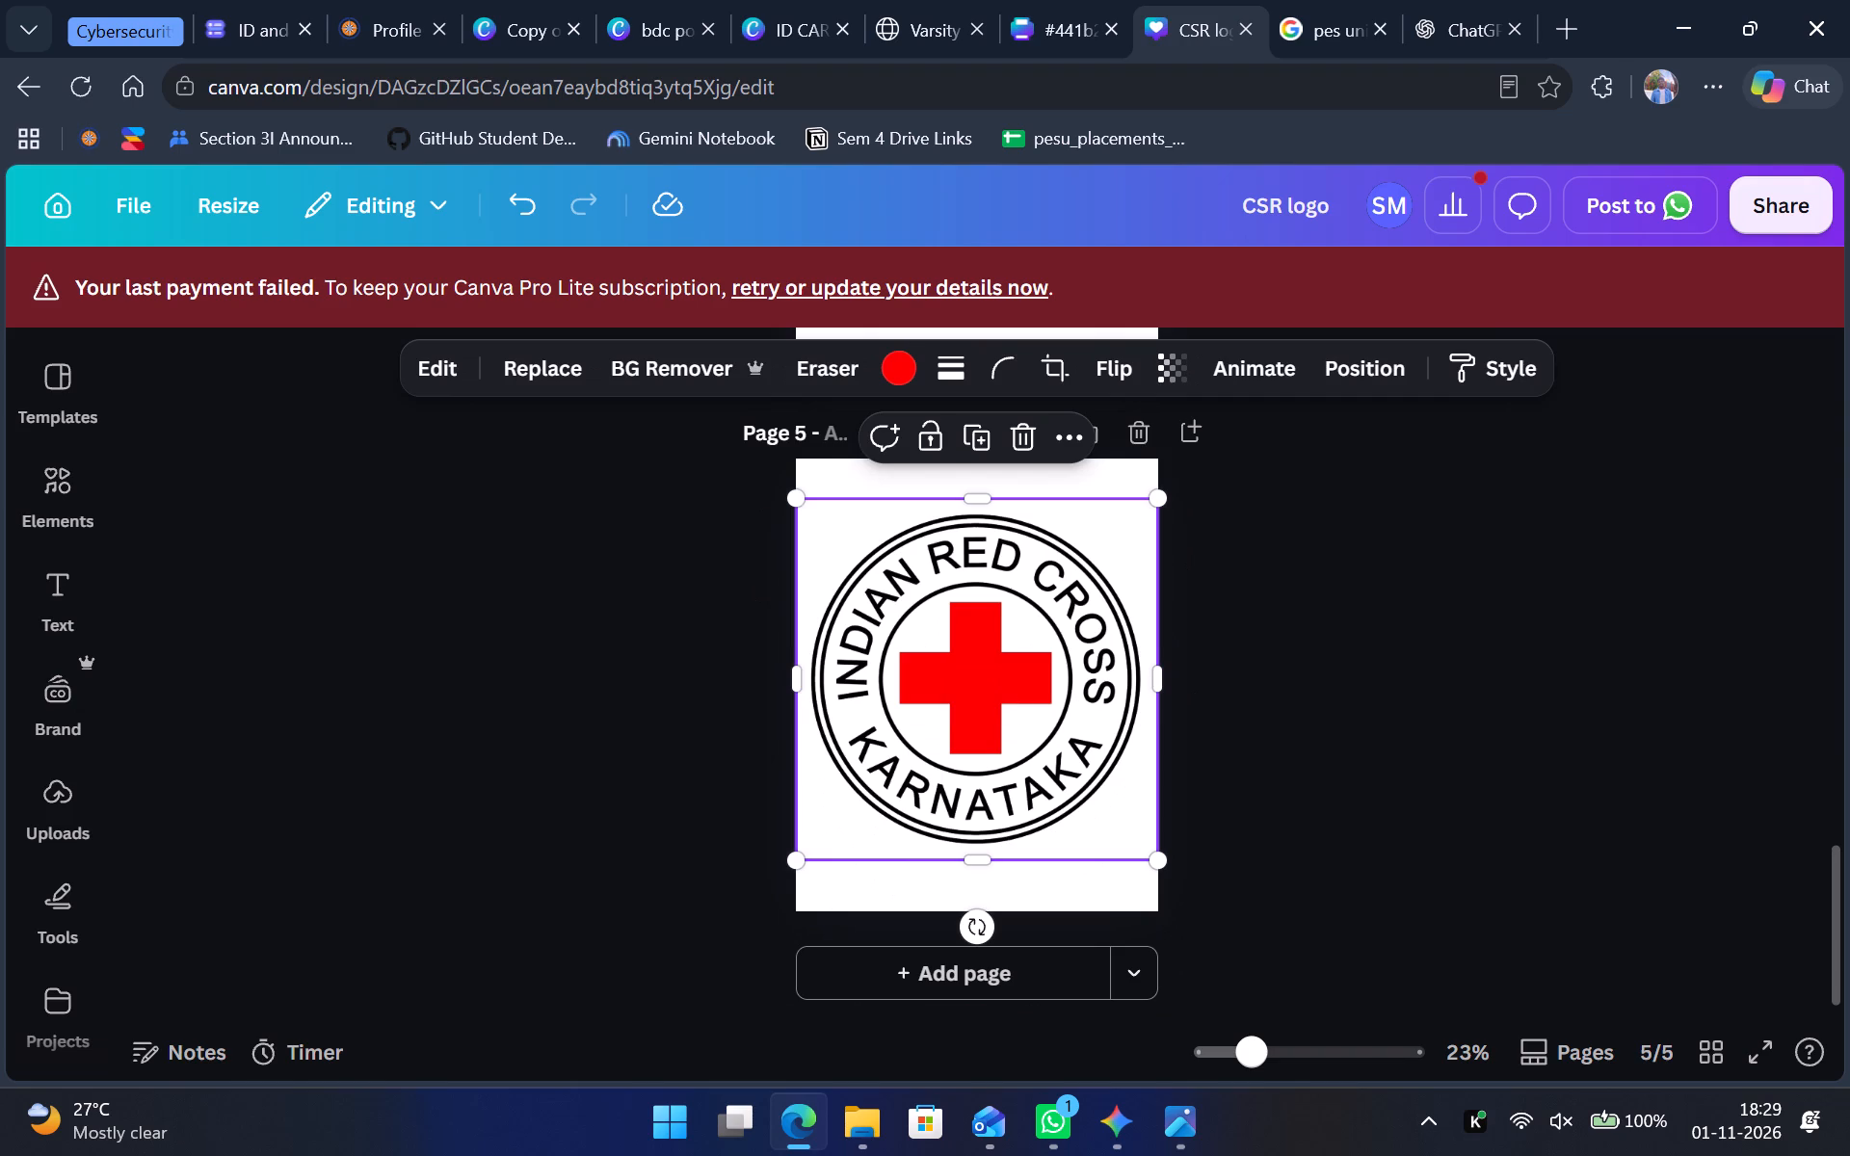
Paste the copied CSR logo onto the emptied page 5 and move it to the page centre.
left_click(1020, 698)
key("ctrl+v")
left_click_drag(1053, 672, 1048, 673)
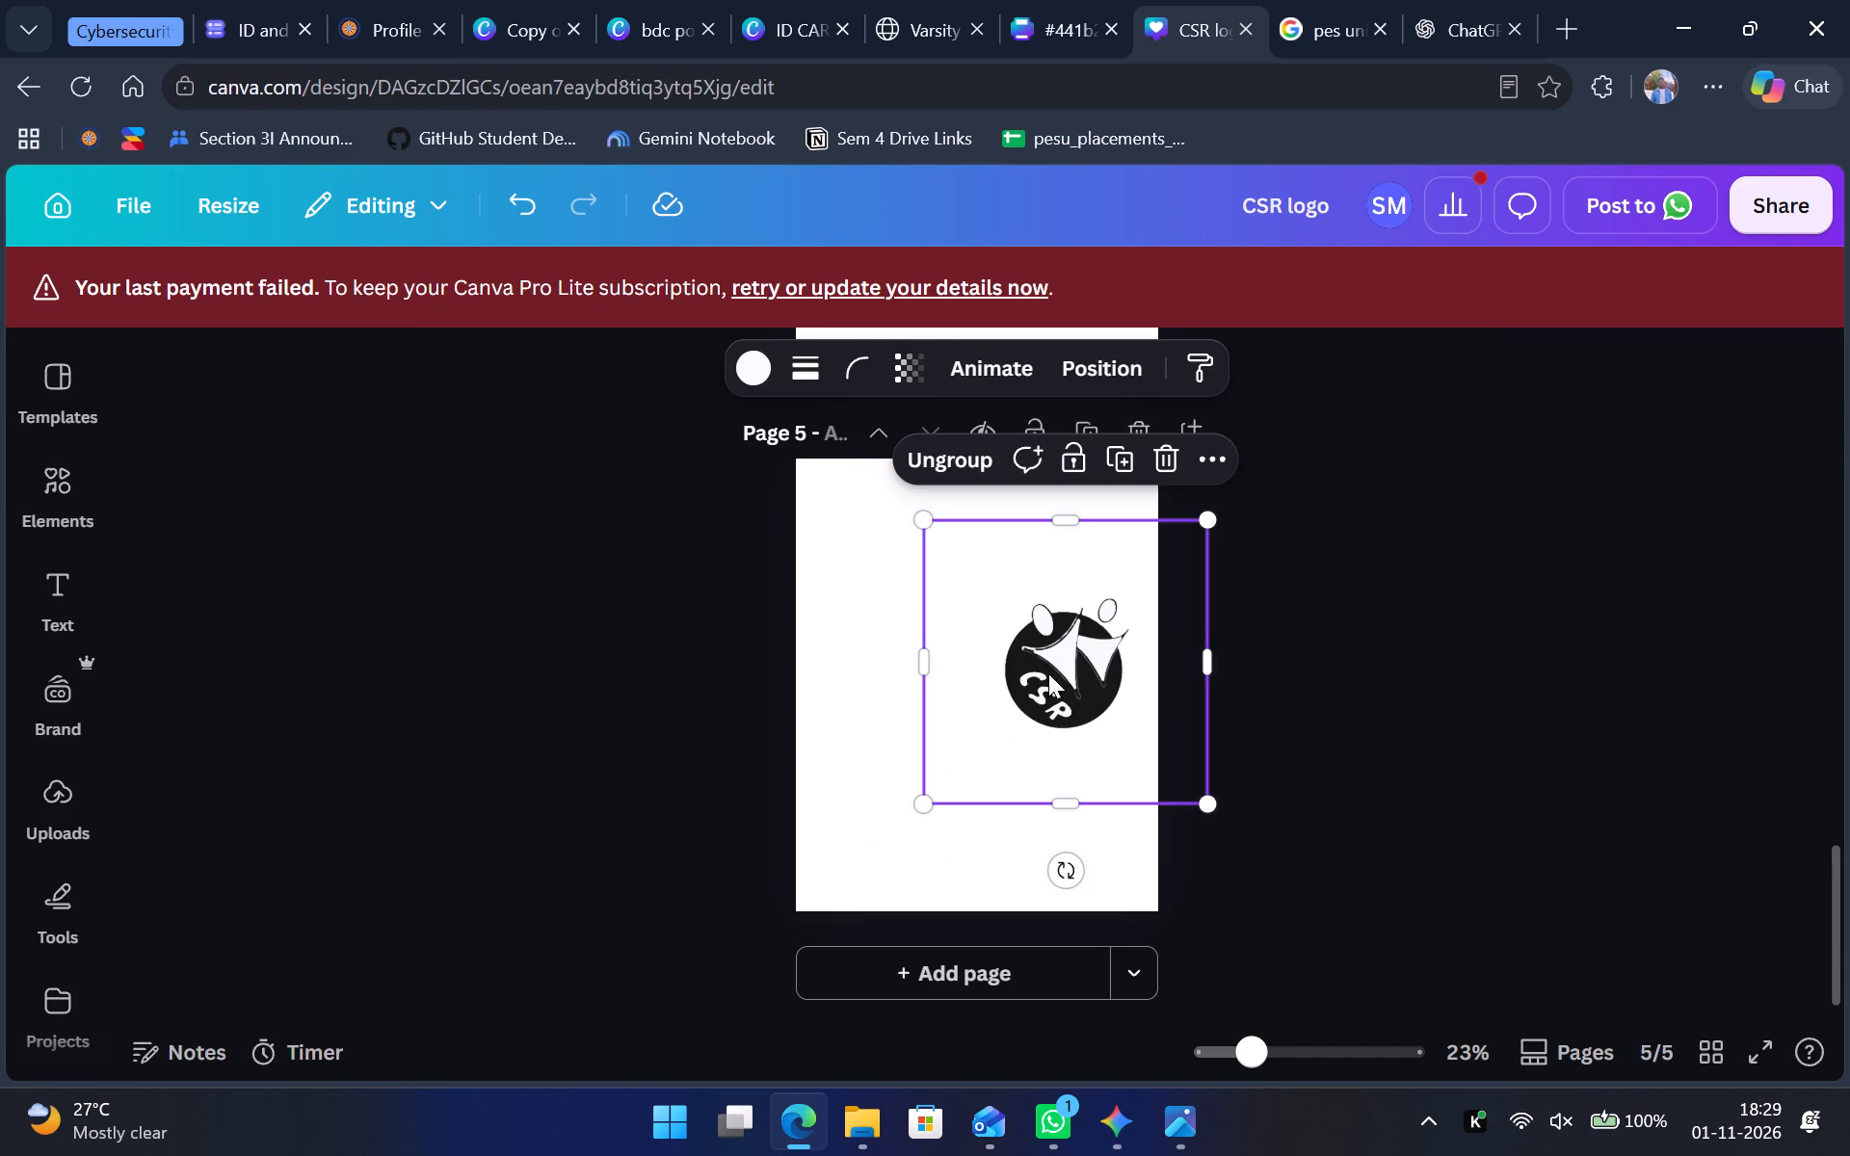
left_click_drag(1048, 673, 963, 683)
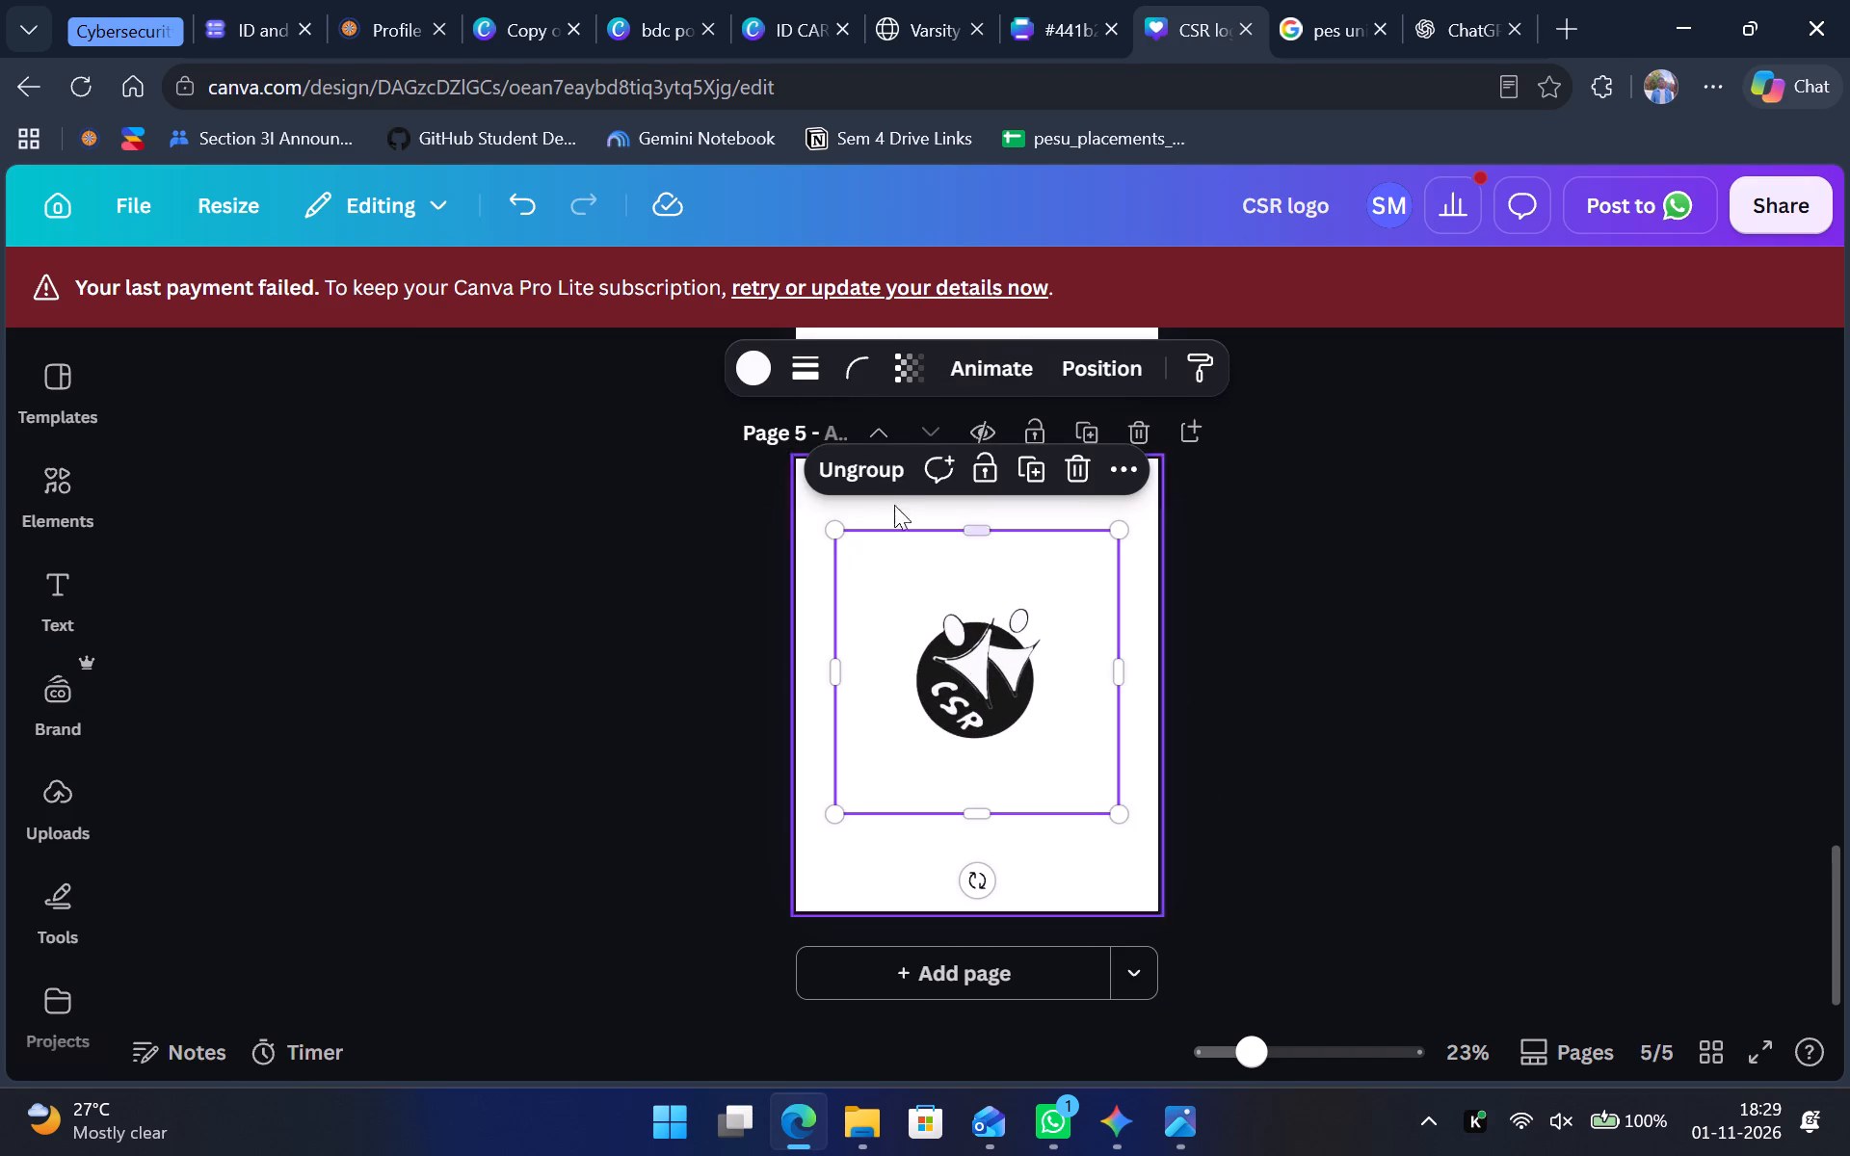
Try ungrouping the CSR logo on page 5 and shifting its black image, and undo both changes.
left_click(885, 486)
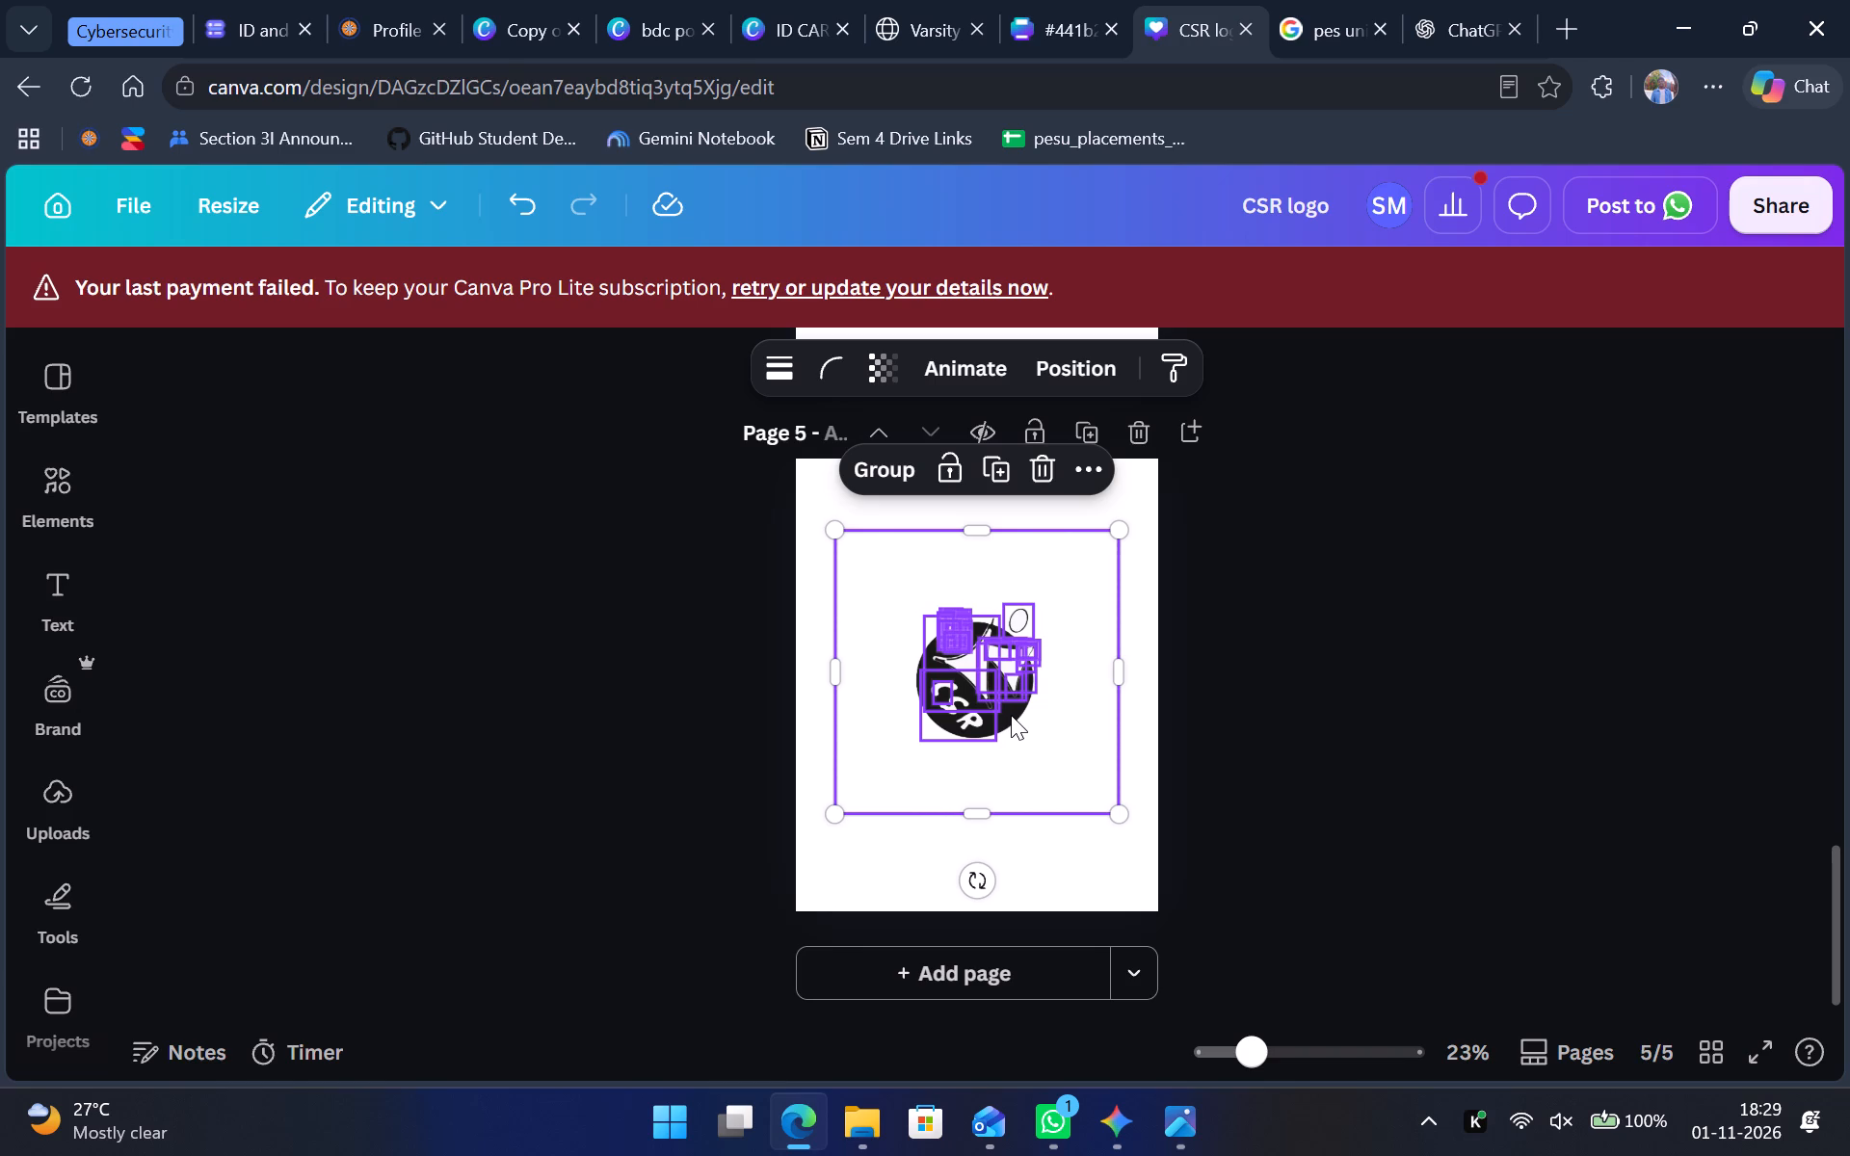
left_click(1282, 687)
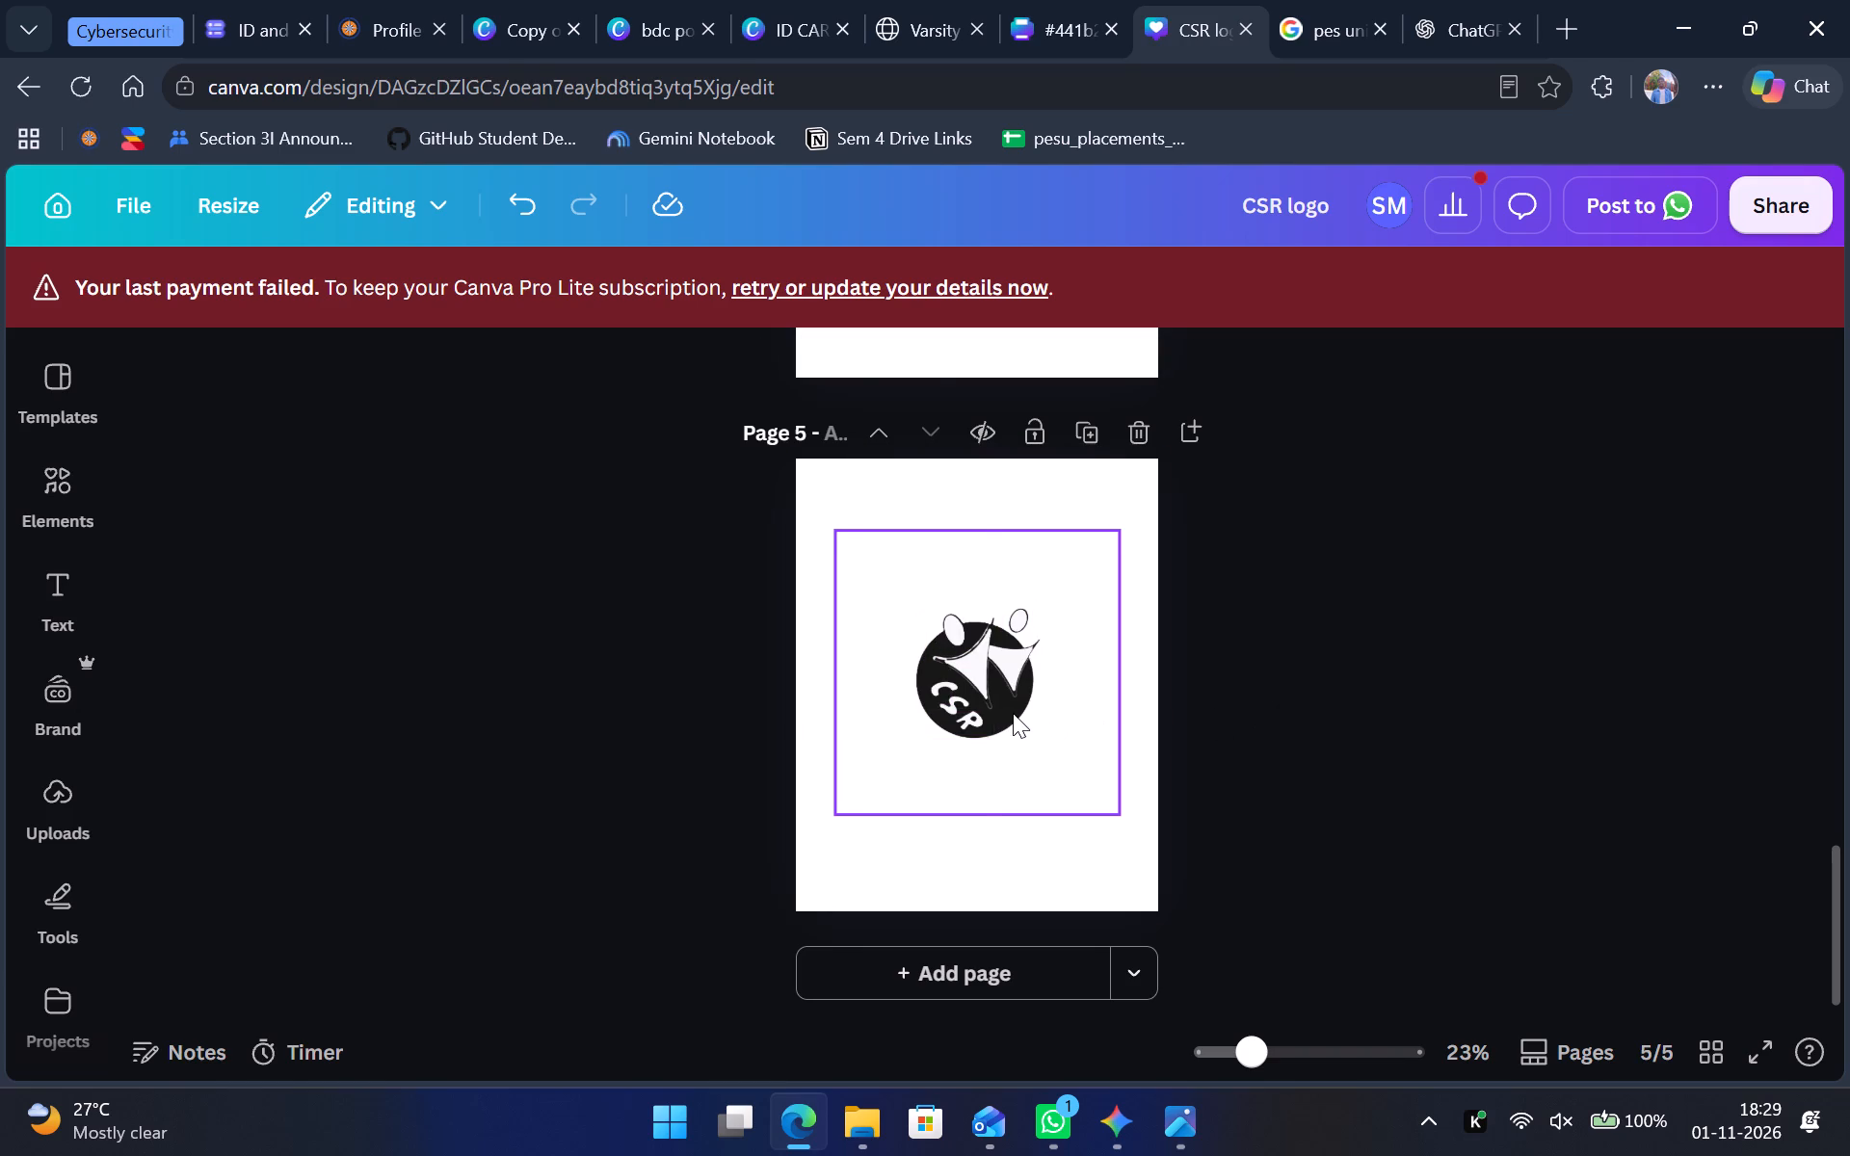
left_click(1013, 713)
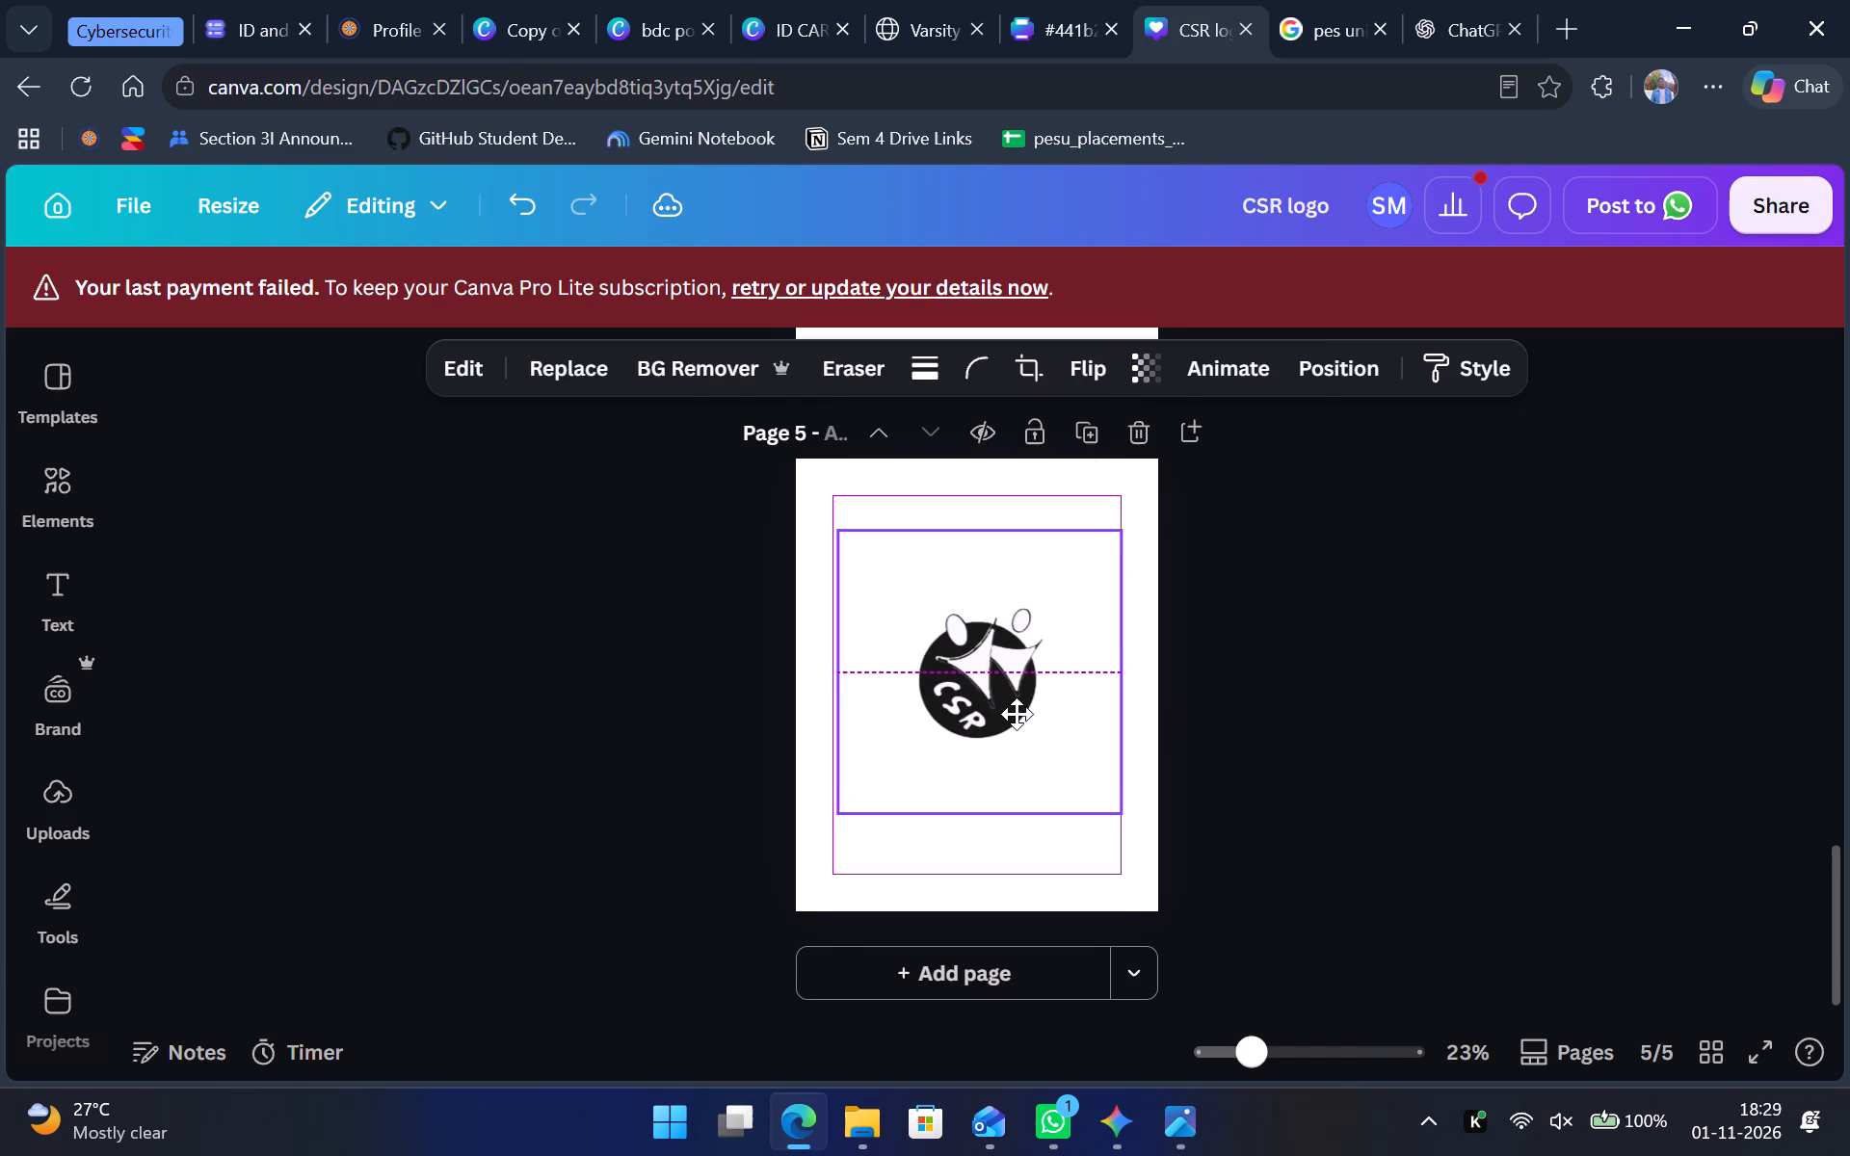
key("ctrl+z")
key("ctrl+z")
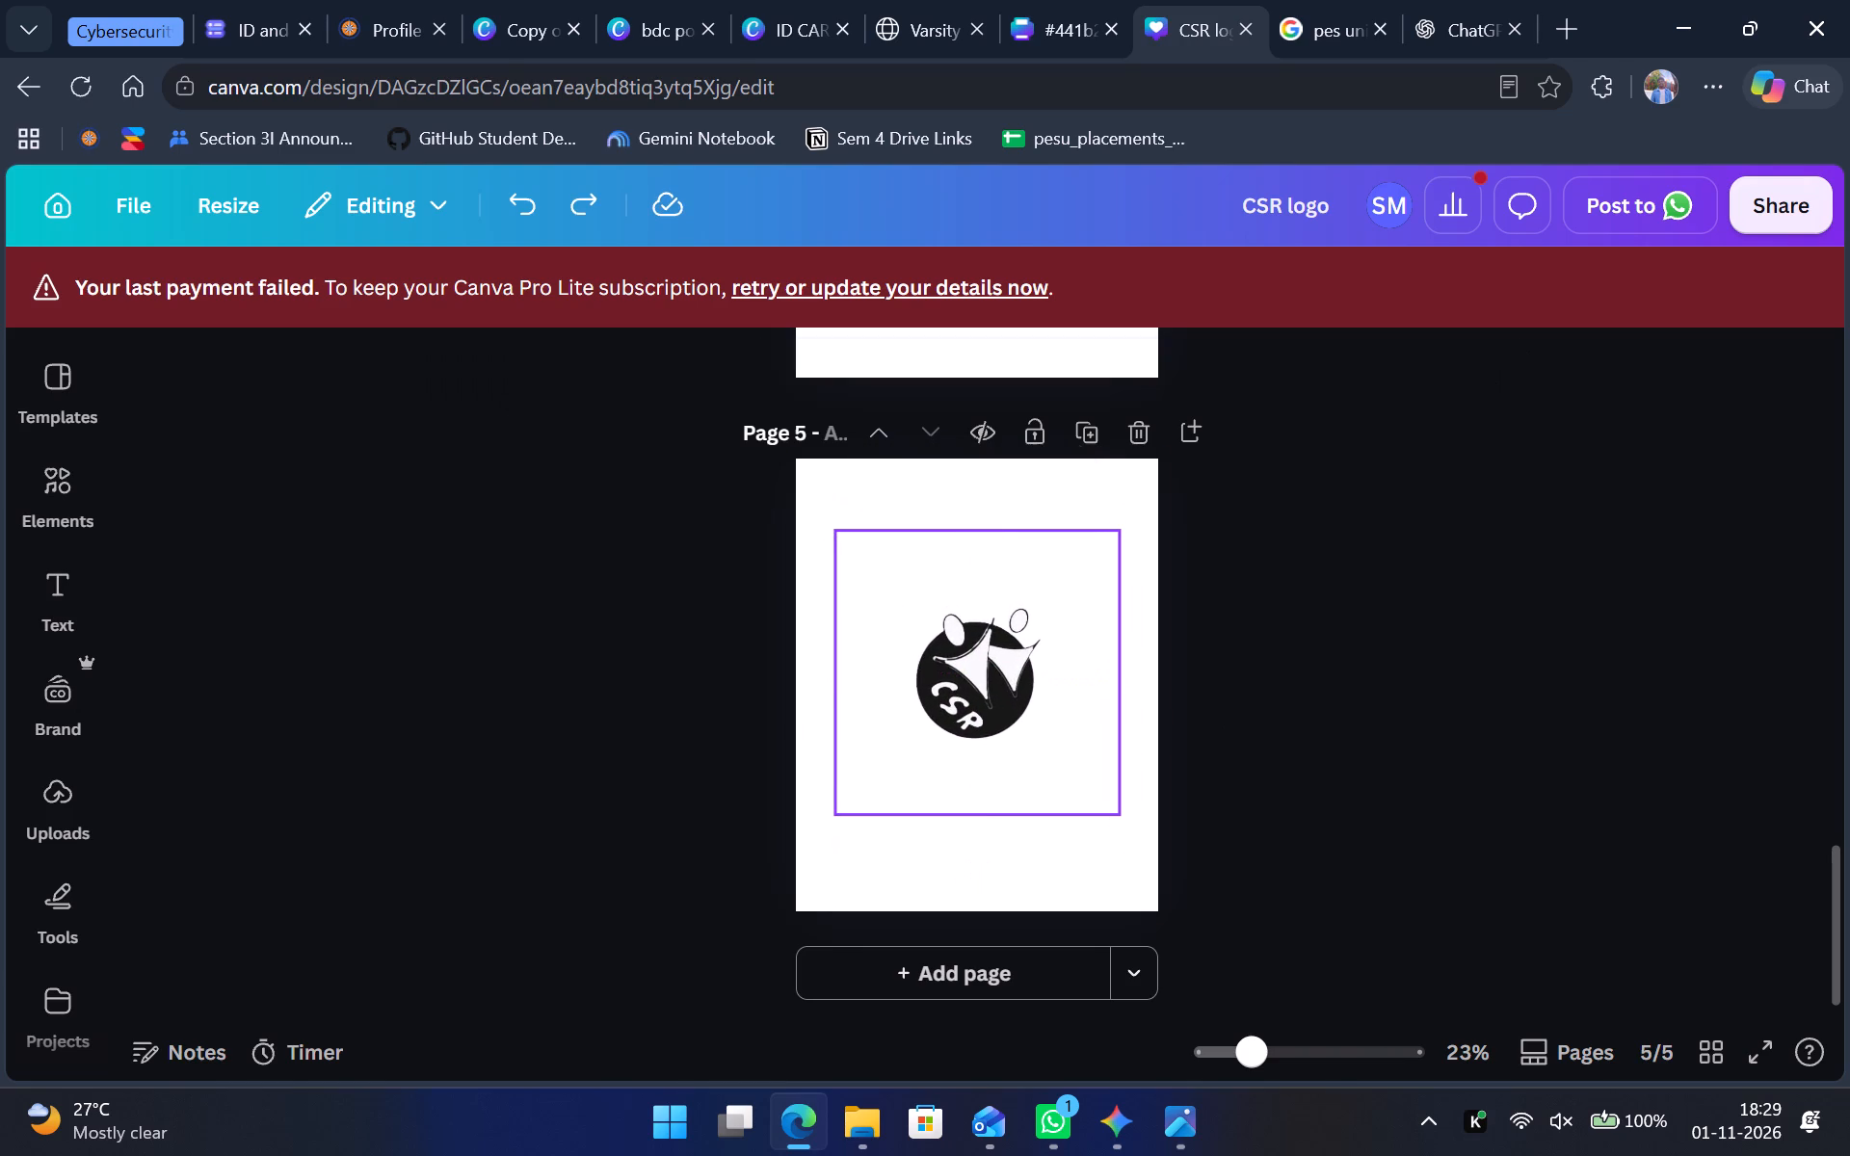
Change the page 5 background colour to the second-darkest grey already used in the design.
left_click(980, 674)
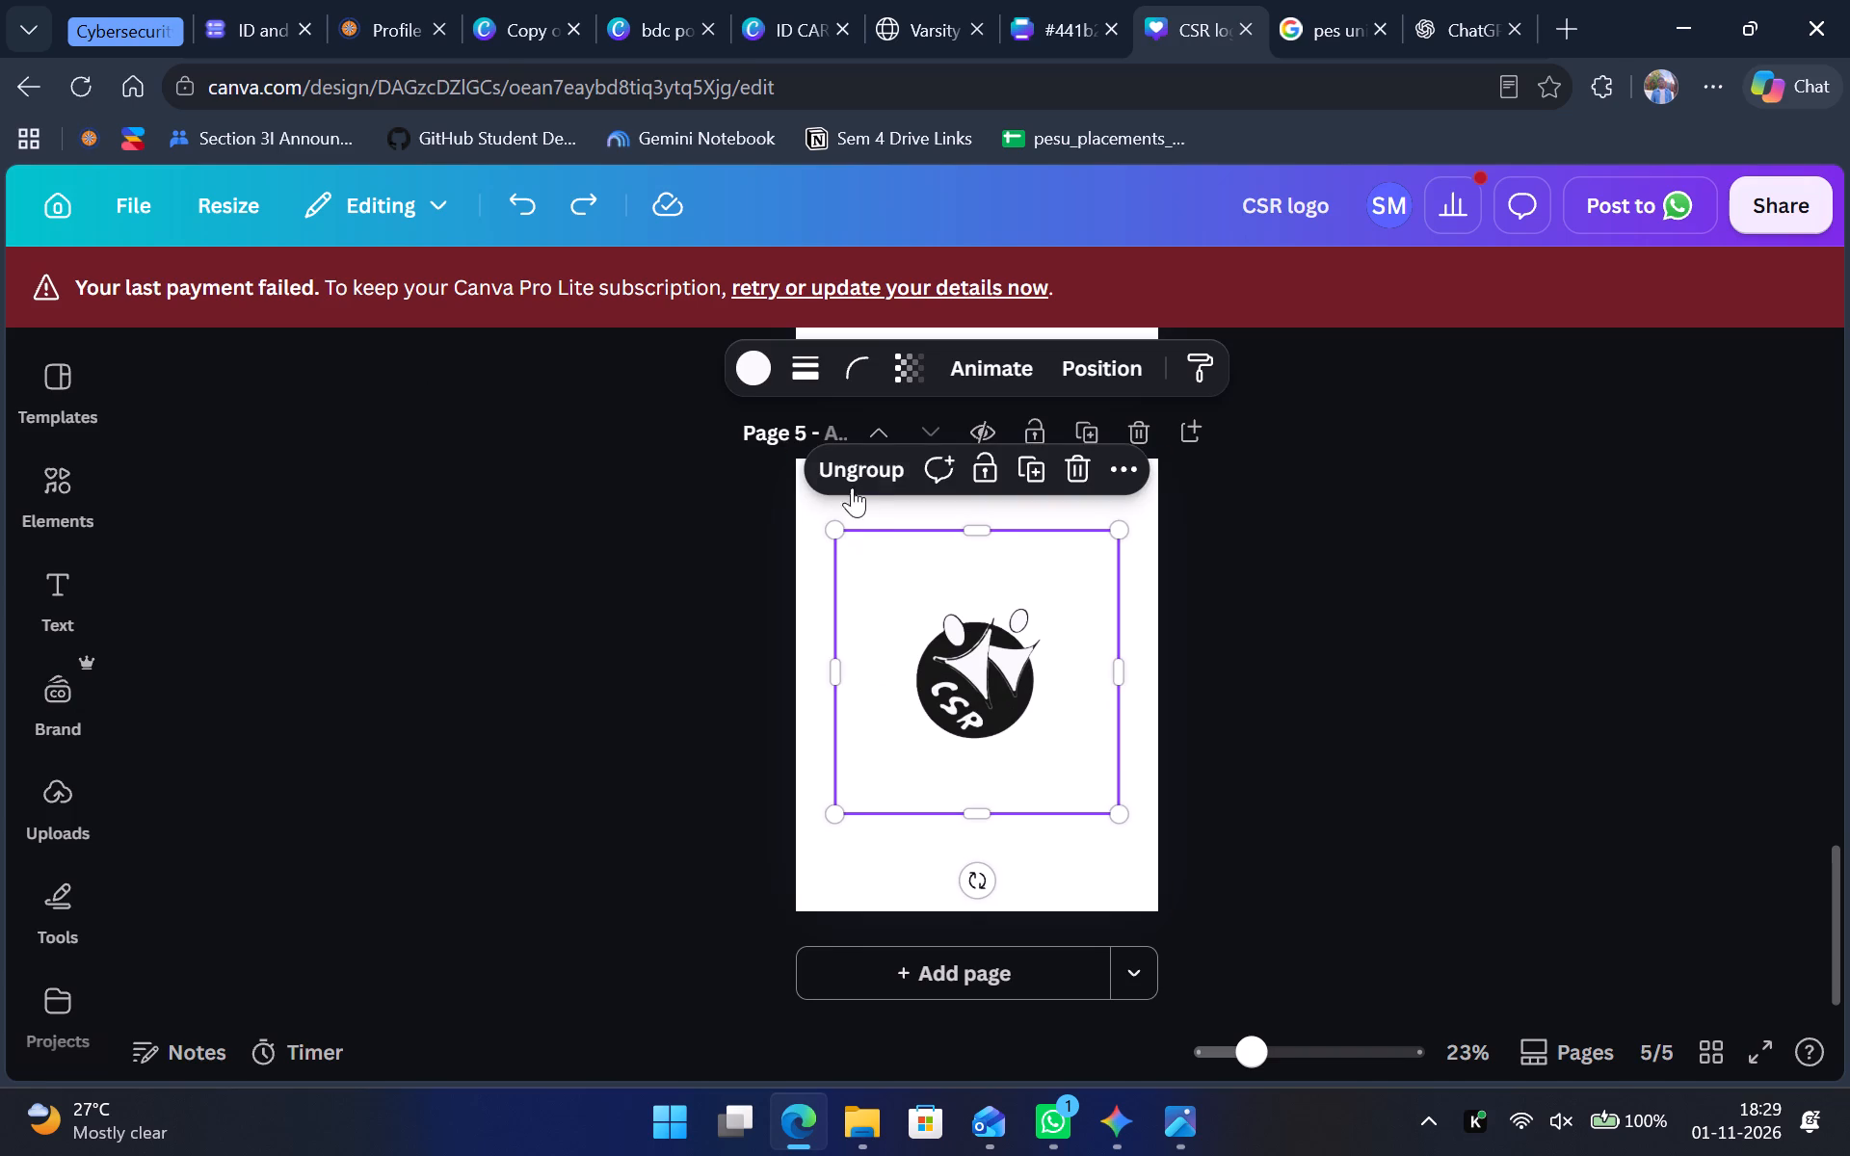
left_click(809, 507)
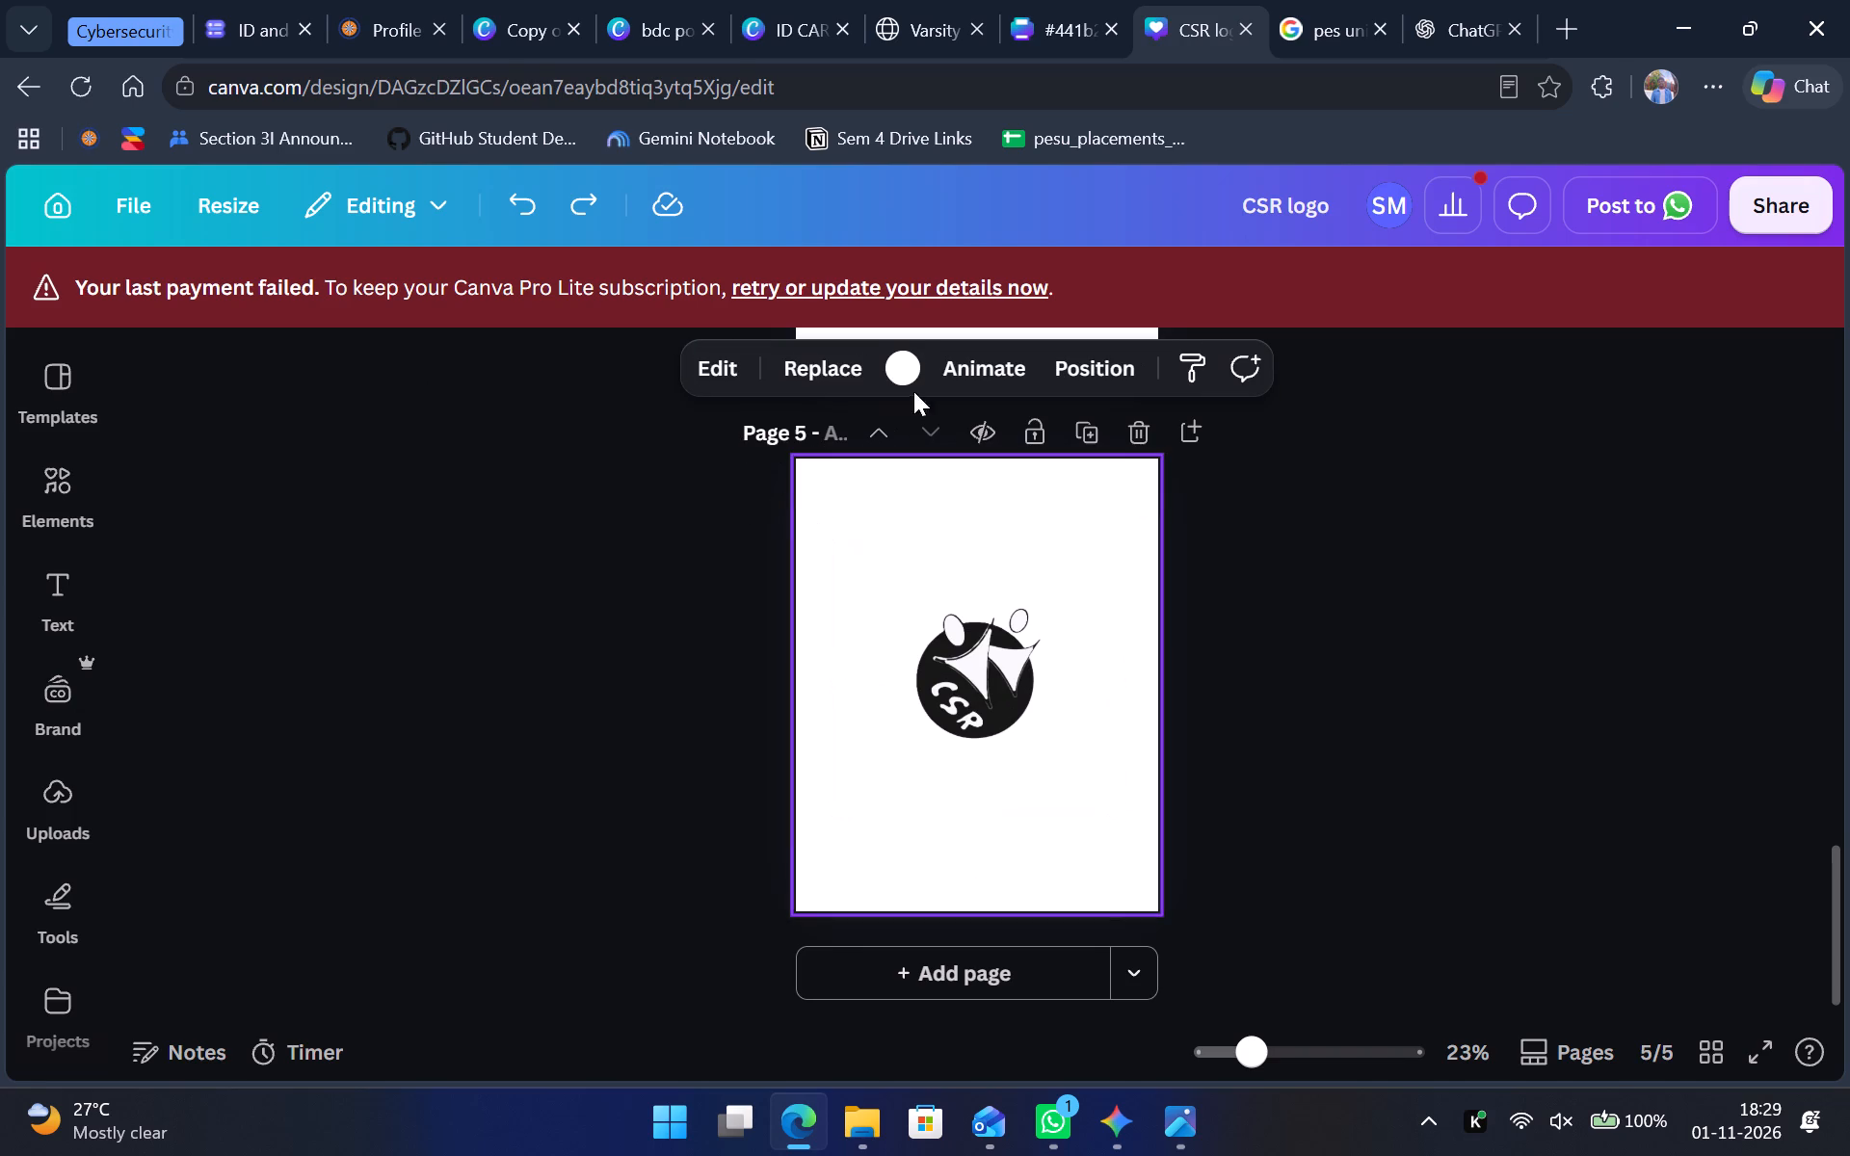
left_click(906, 374)
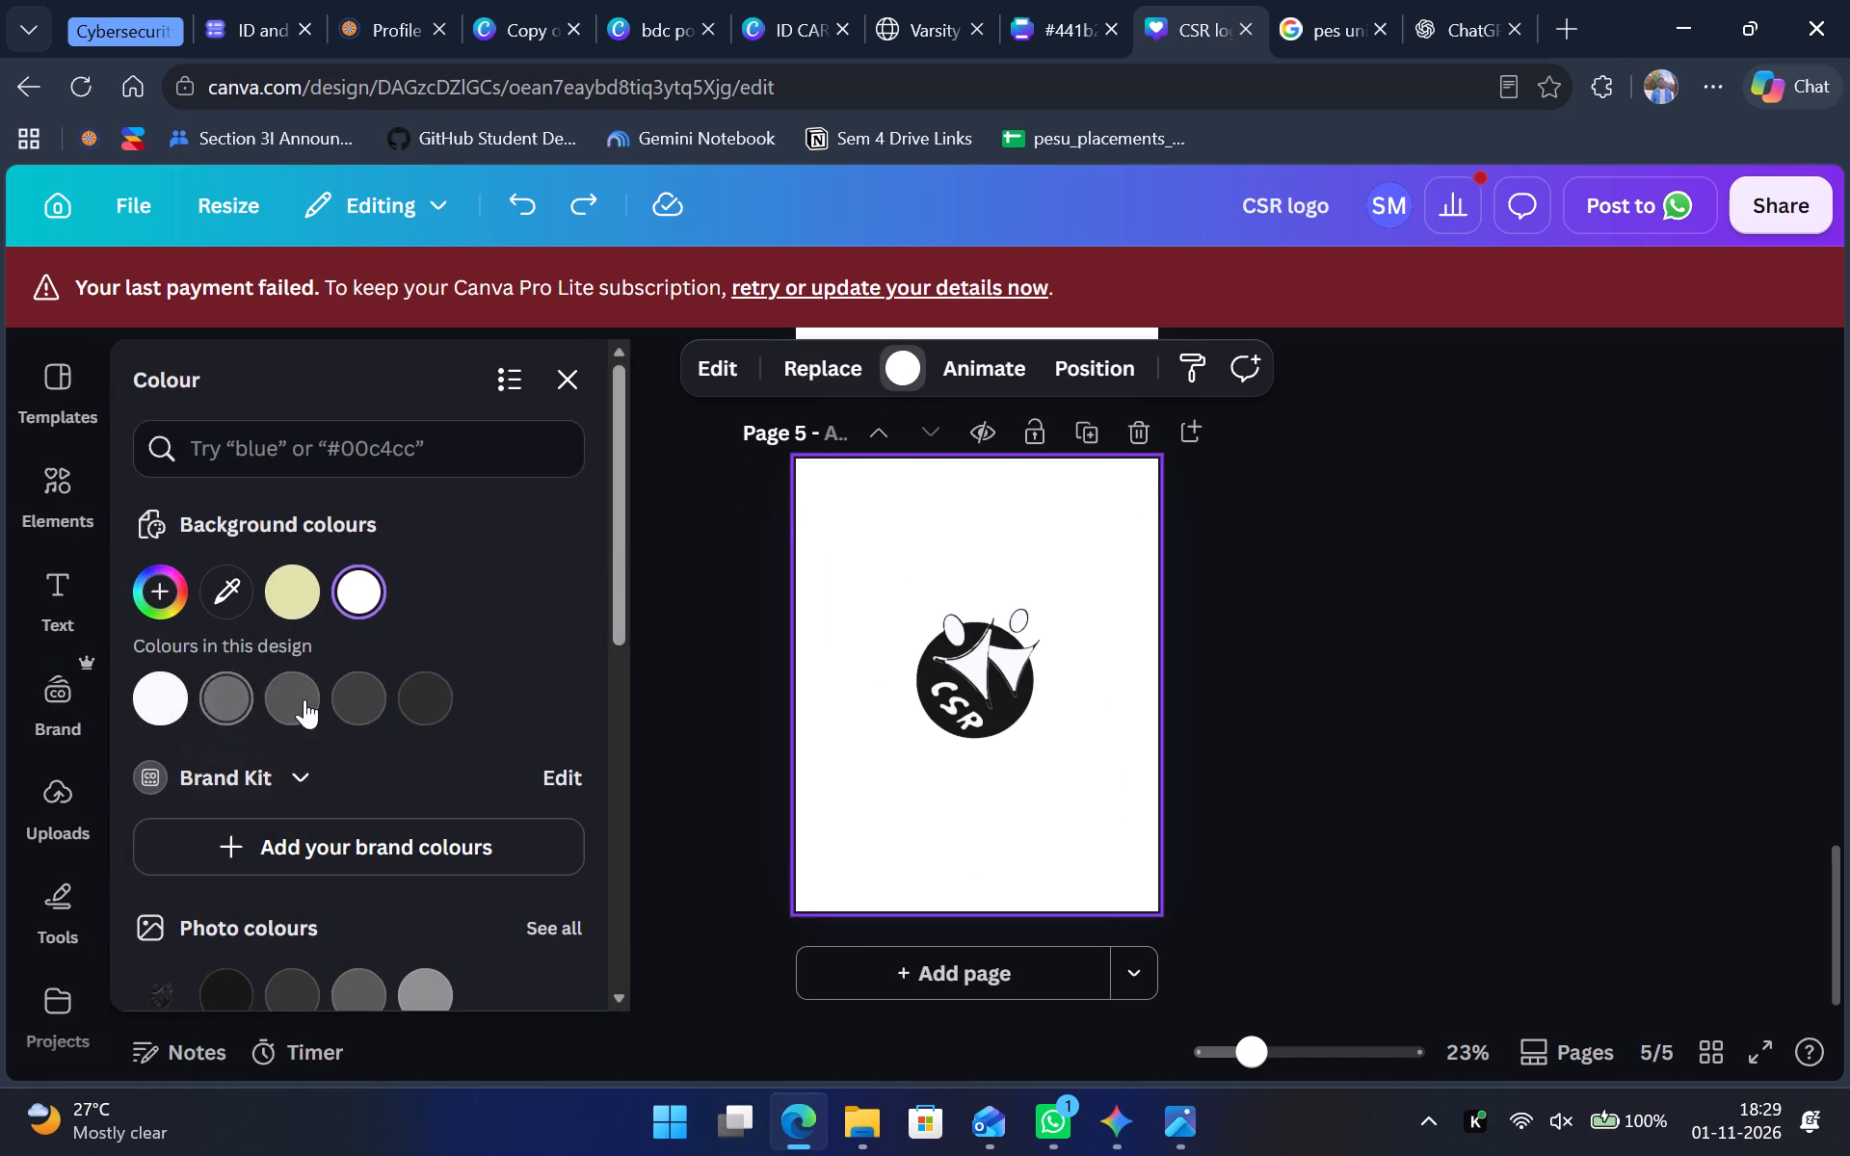
left_click(338, 697)
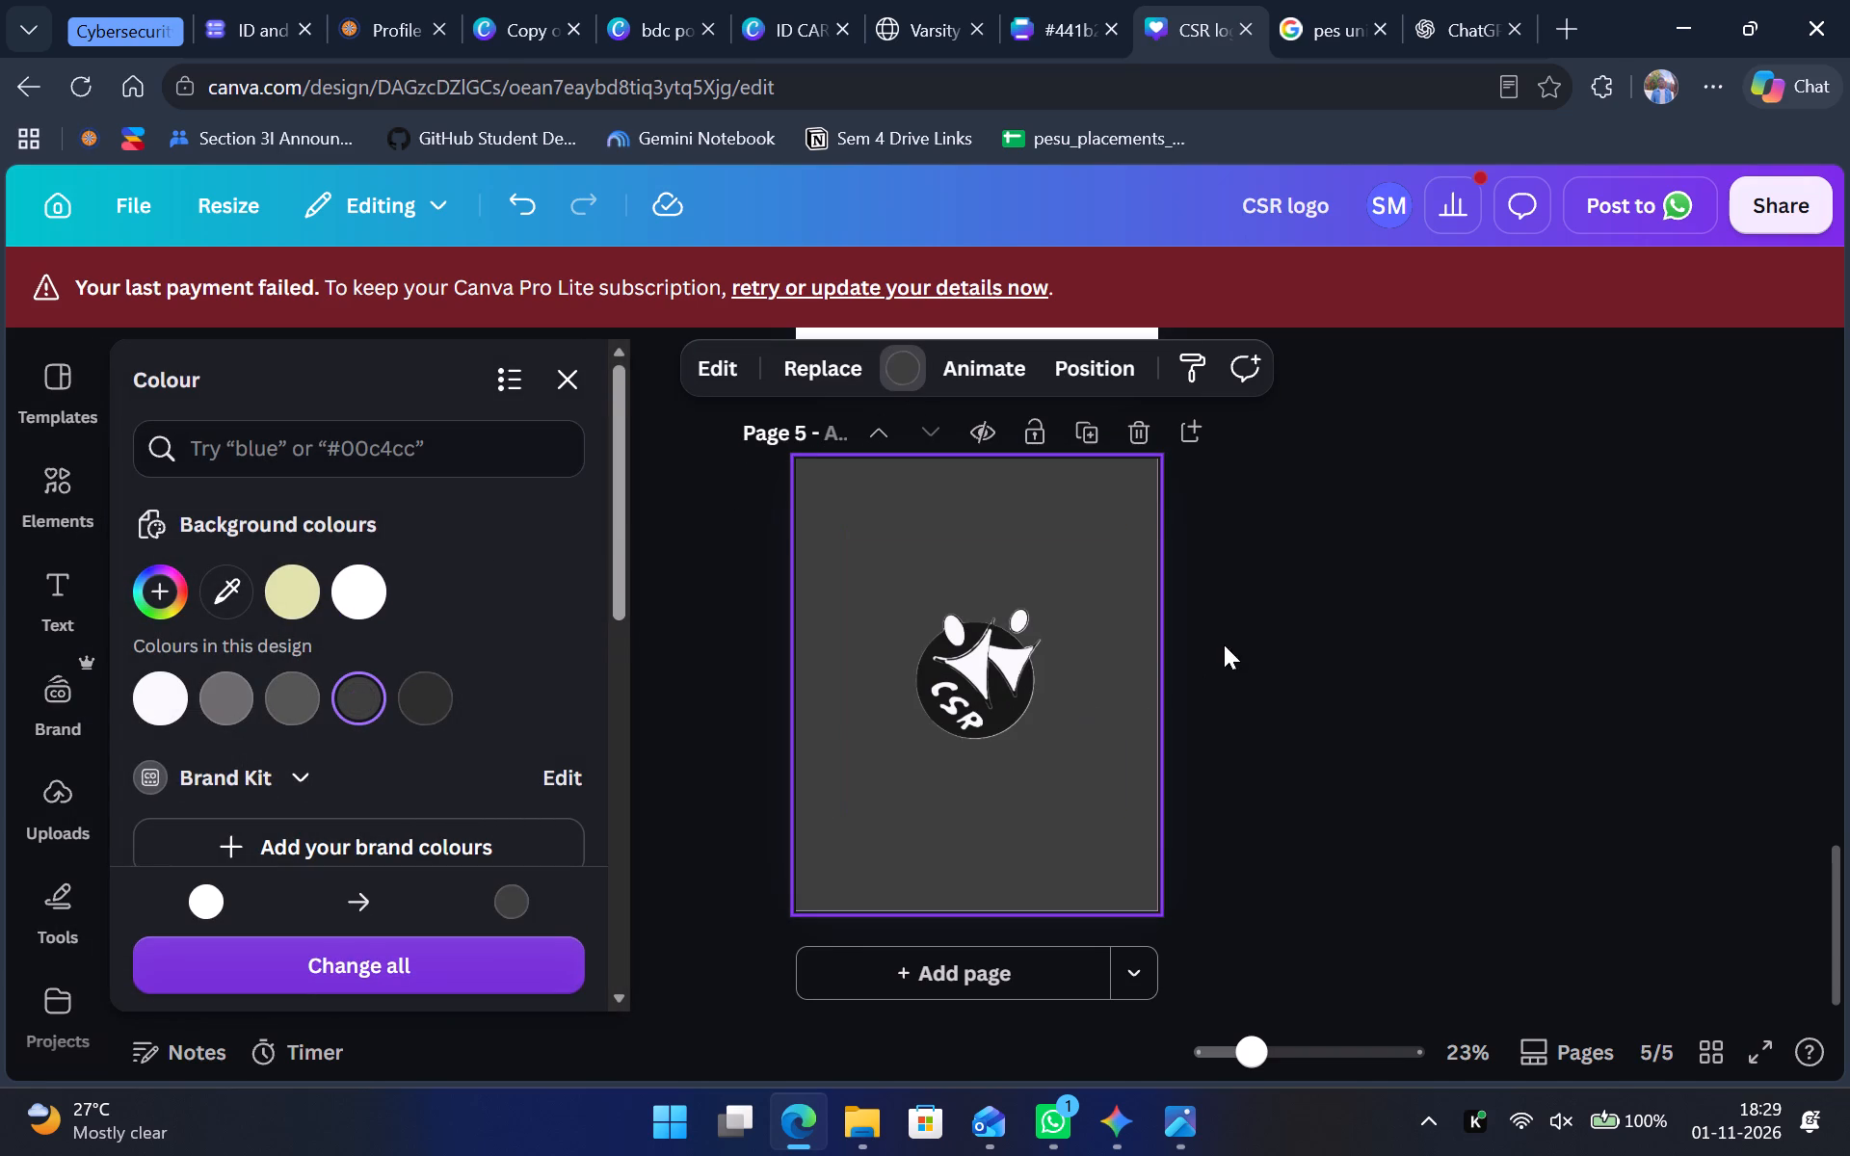
left_click(1224, 644)
Ungroup the CSR logo on page 5 and move its black circular image down and right, off the white shapes.
left_click(1024, 678)
left_click(873, 452)
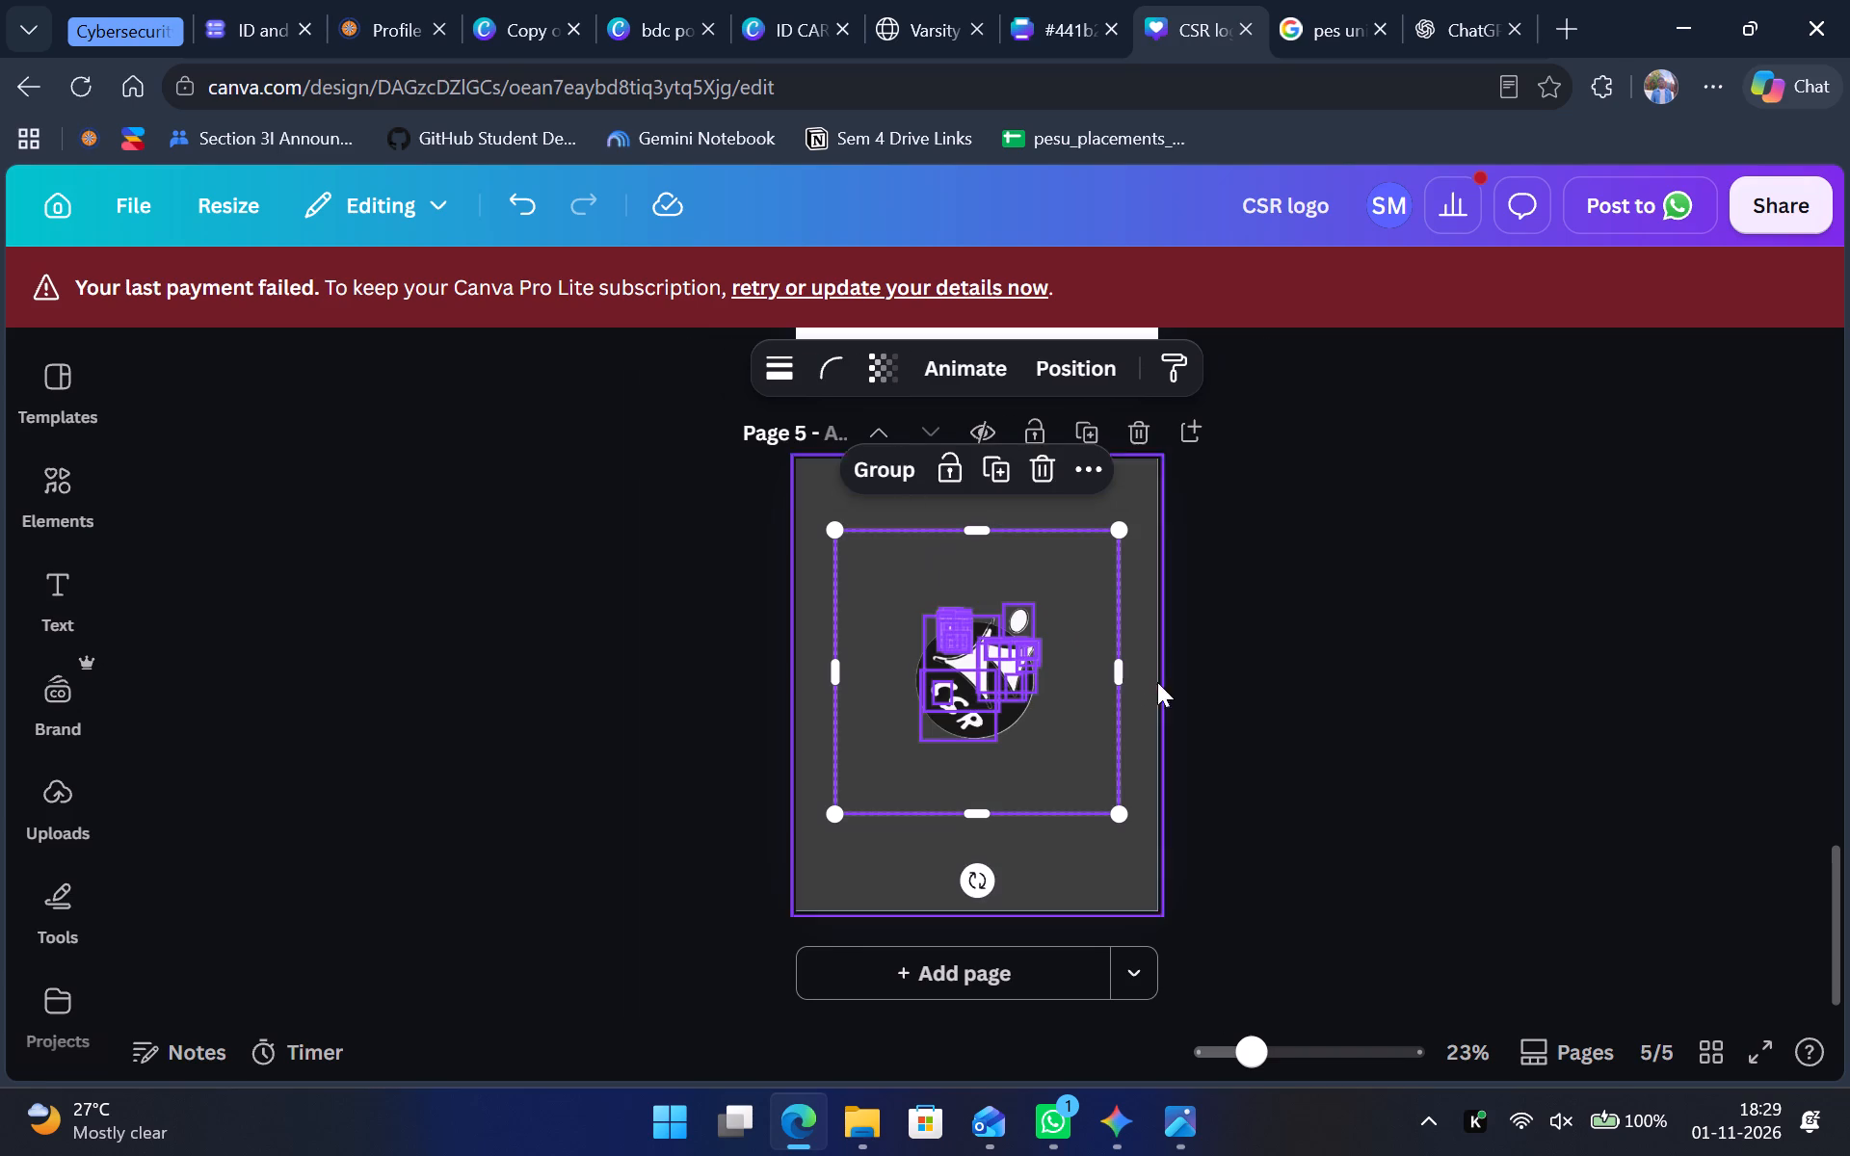
left_click(1036, 754)
left_click_drag(1011, 722, 1053, 807)
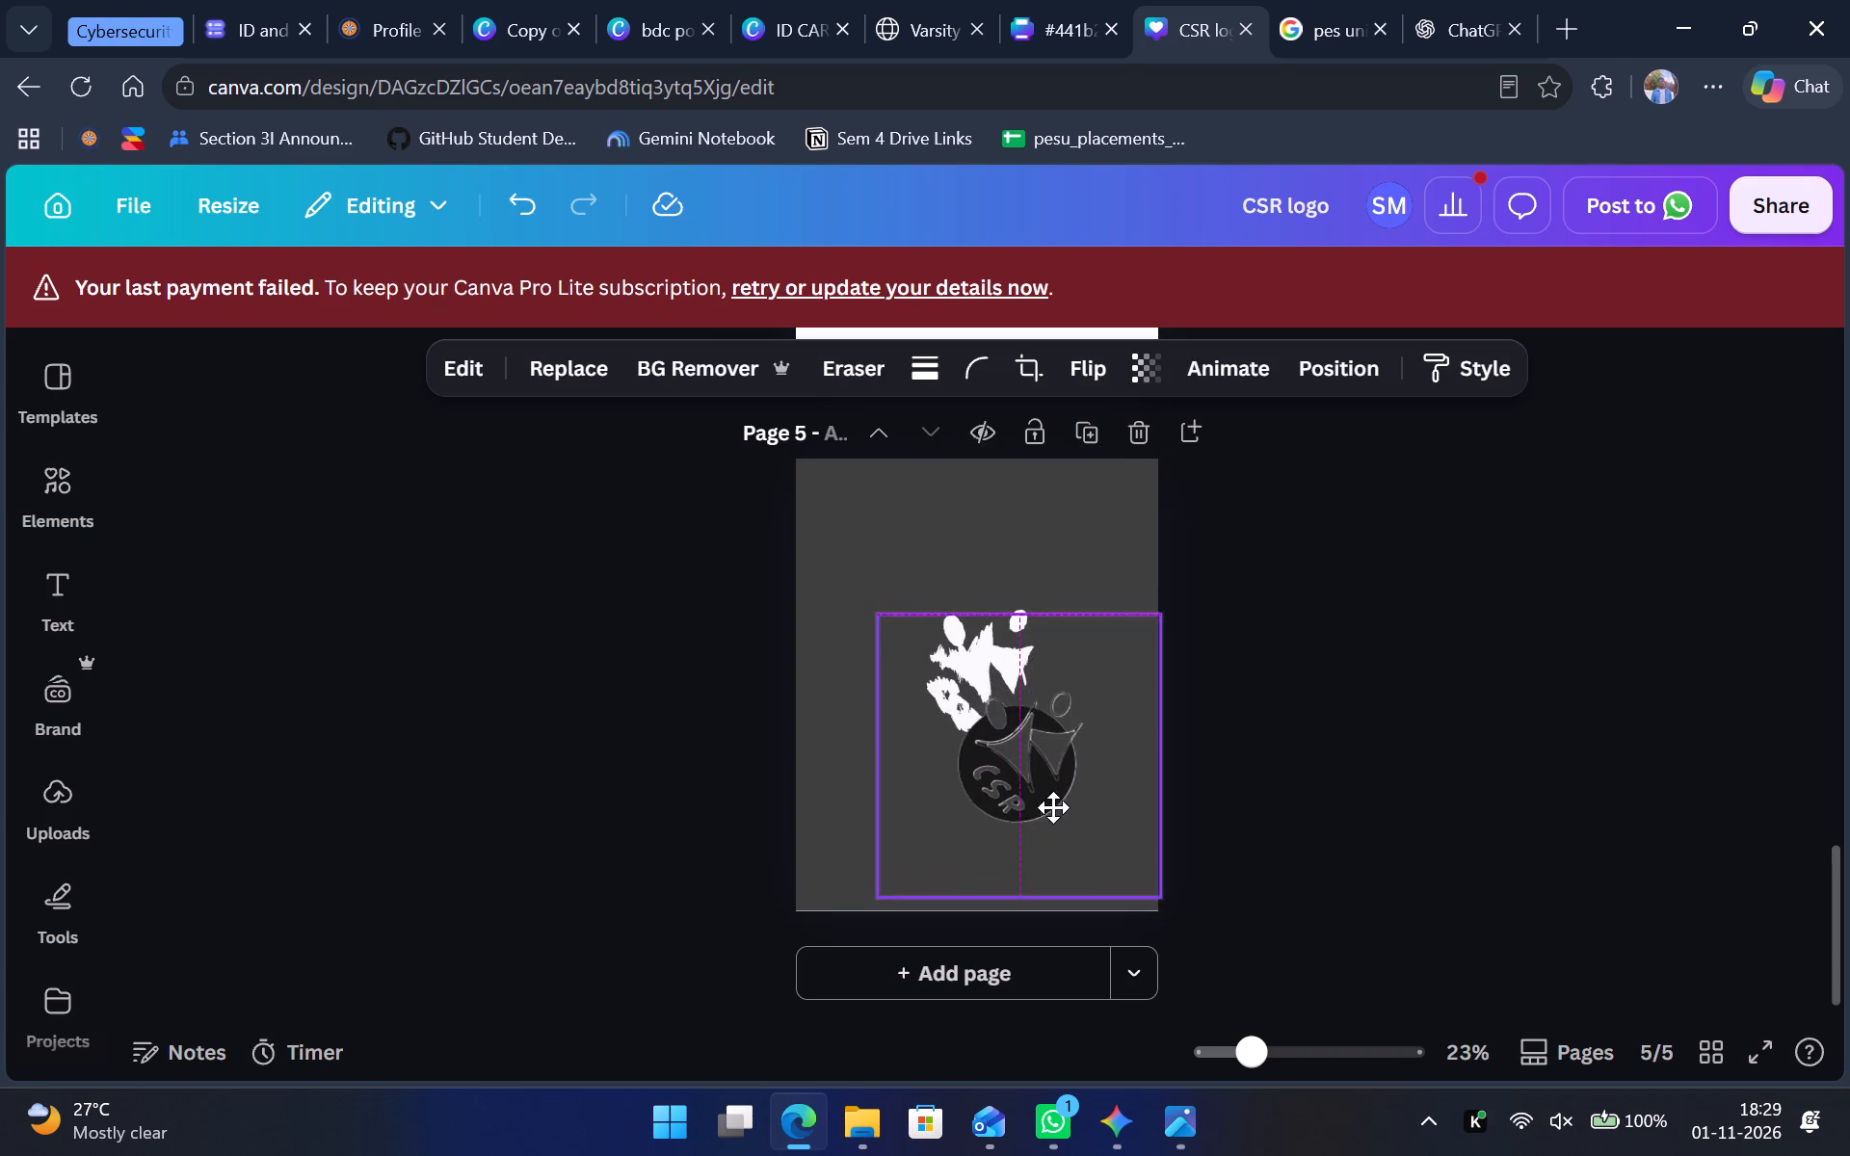
left_click_drag(1053, 807, 1099, 810)
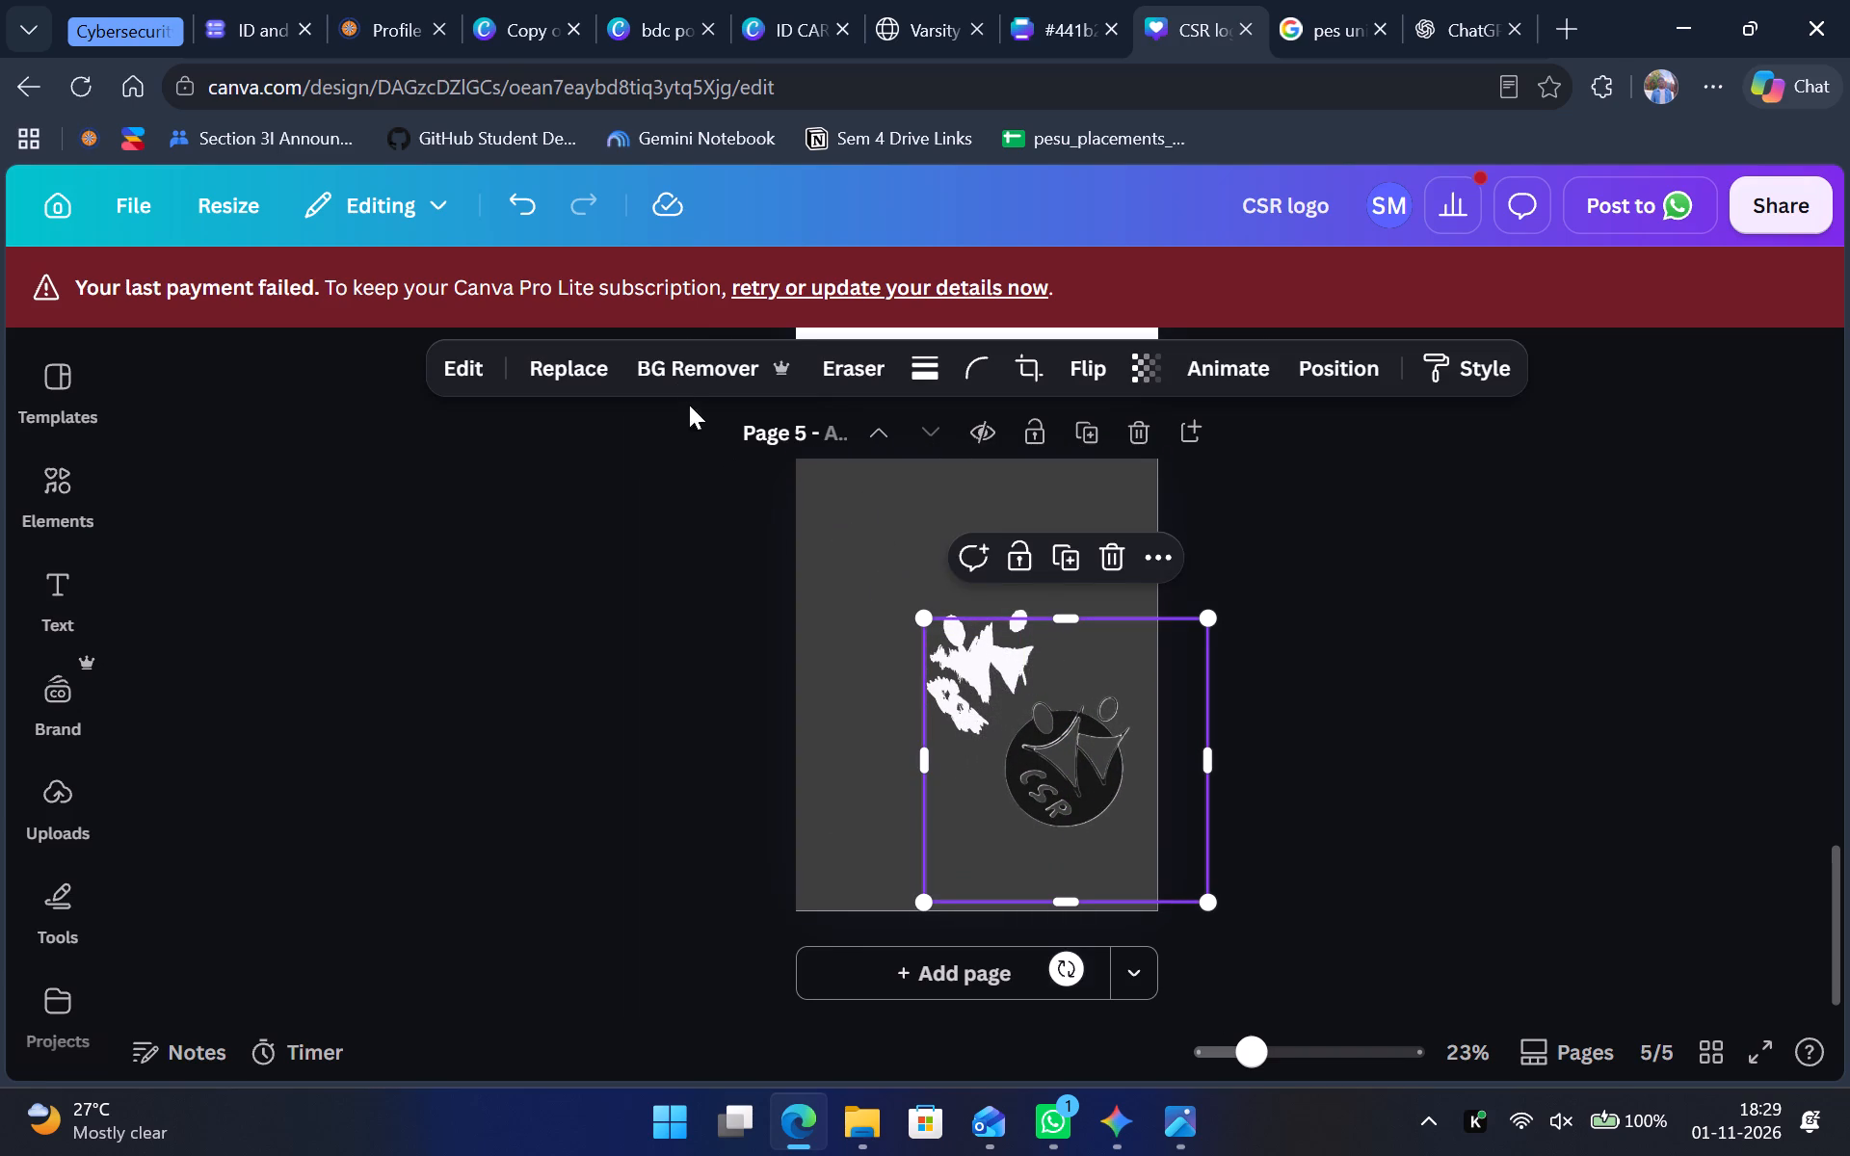
Remove the background from the black CSR logo image with BG Remover.
left_click(676, 377)
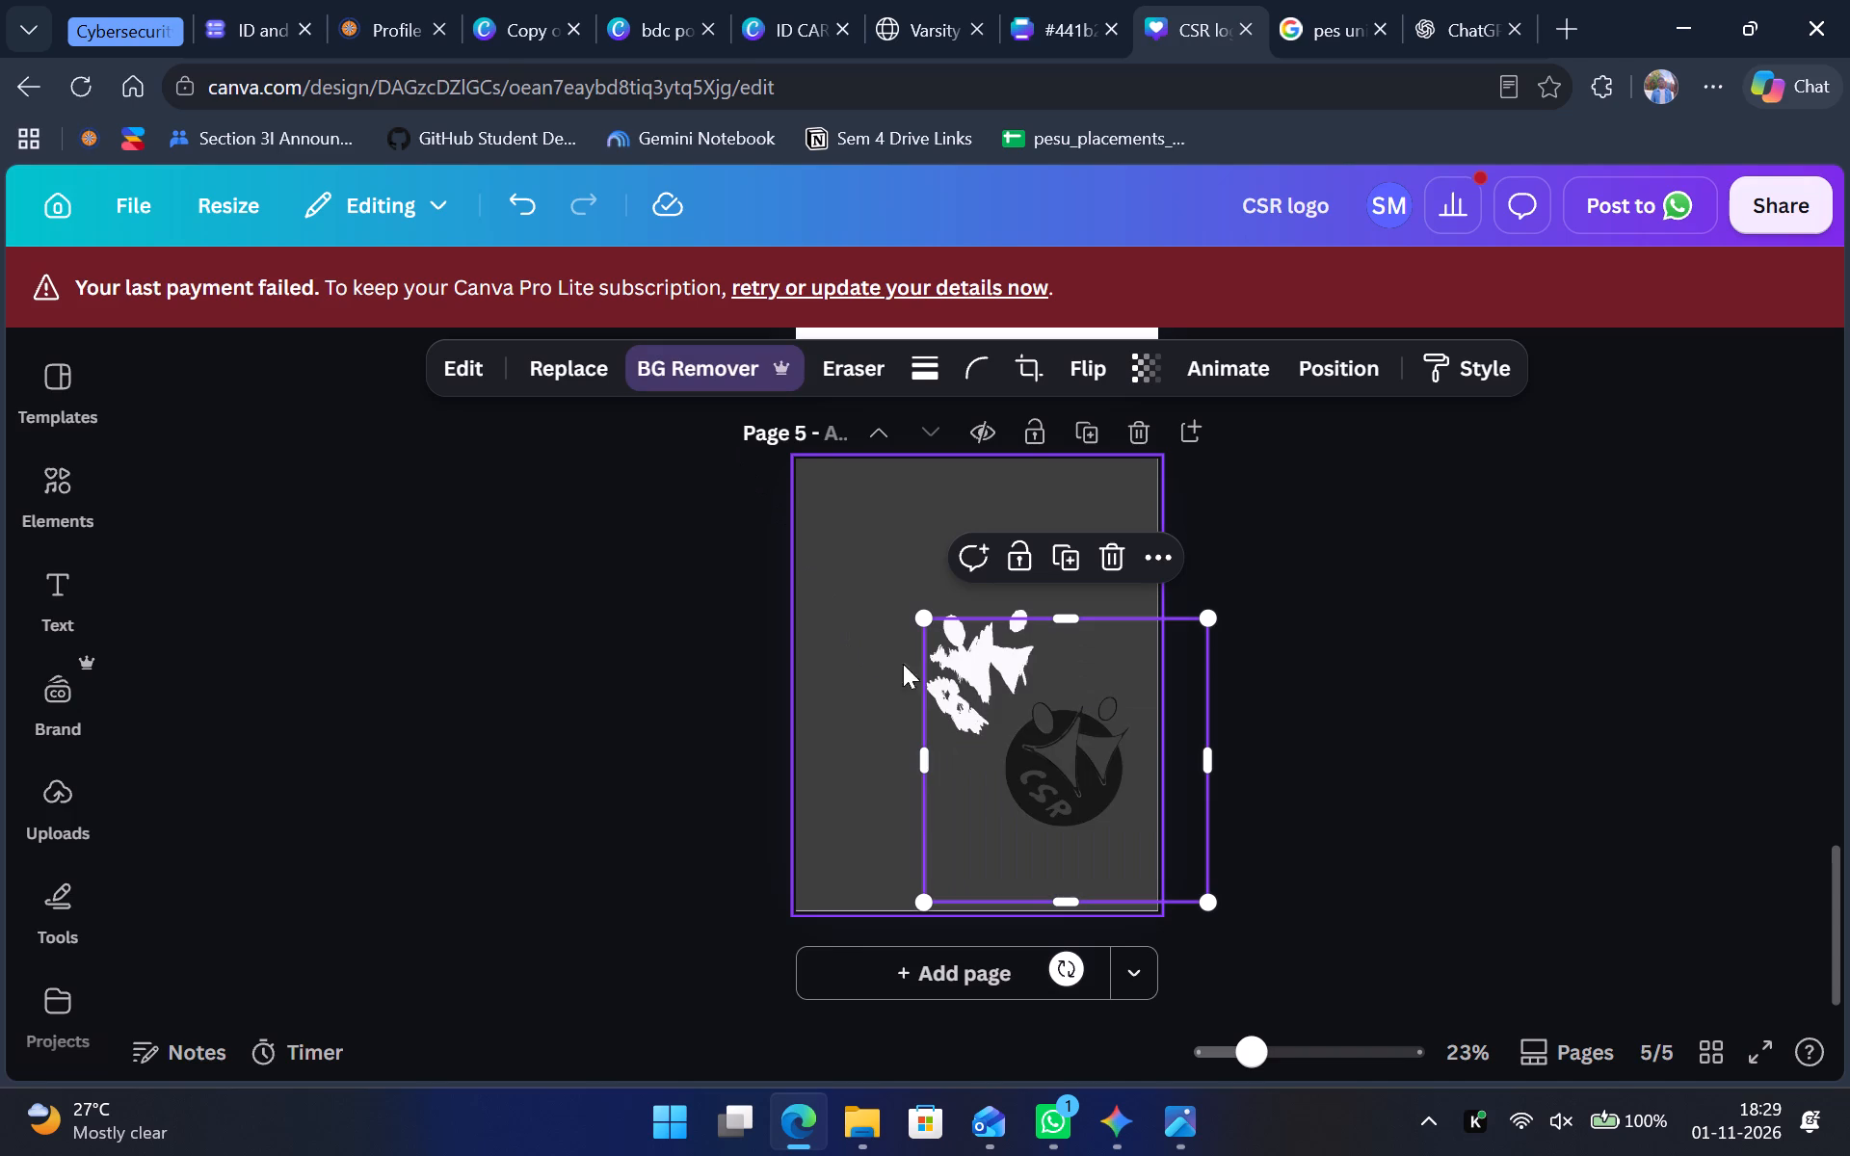
Move the black CSR image towards the page's bottom edge and delete all the loose white shapes on page 5.
left_click(880, 666)
left_click_drag(877, 588, 1004, 721)
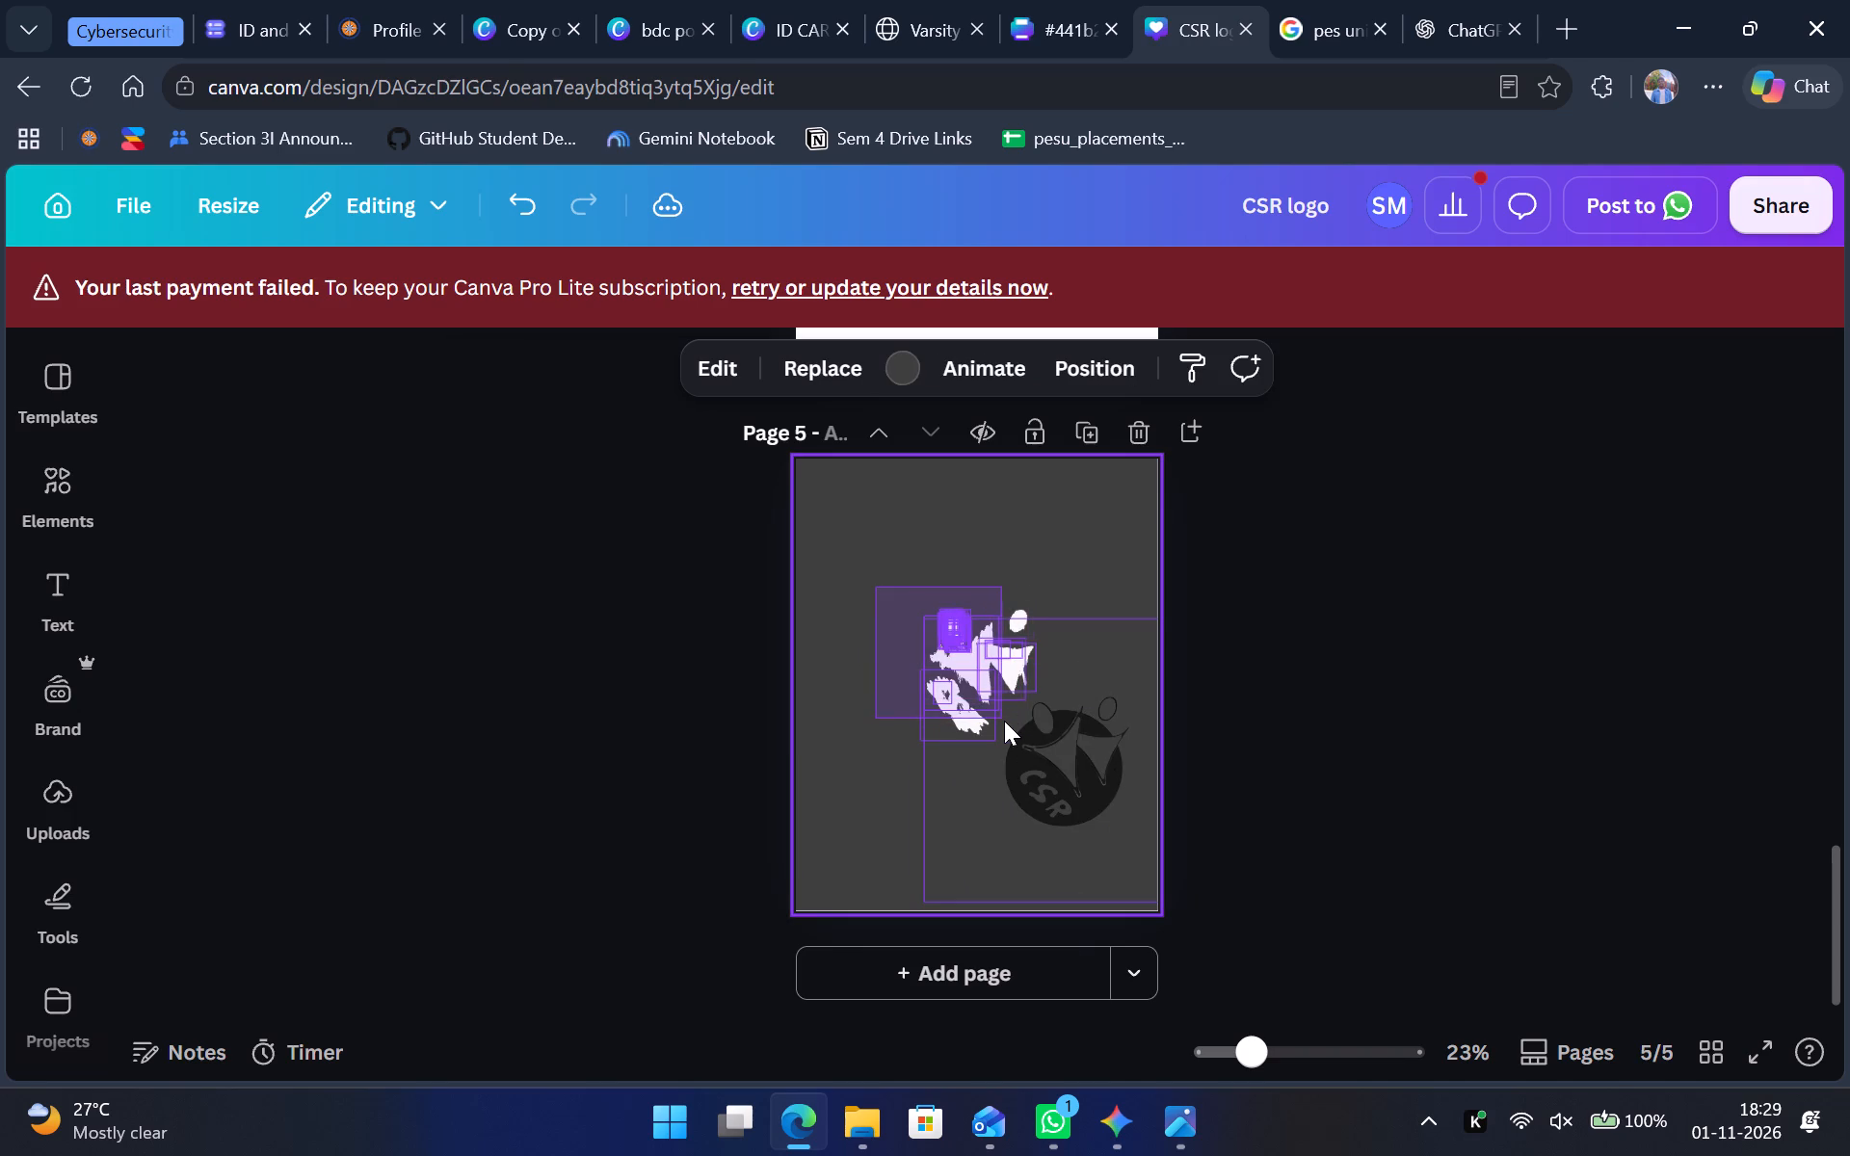
left_click_drag(1004, 721, 1042, 718)
left_click(1053, 746, "ctrl")
left_click(862, 543)
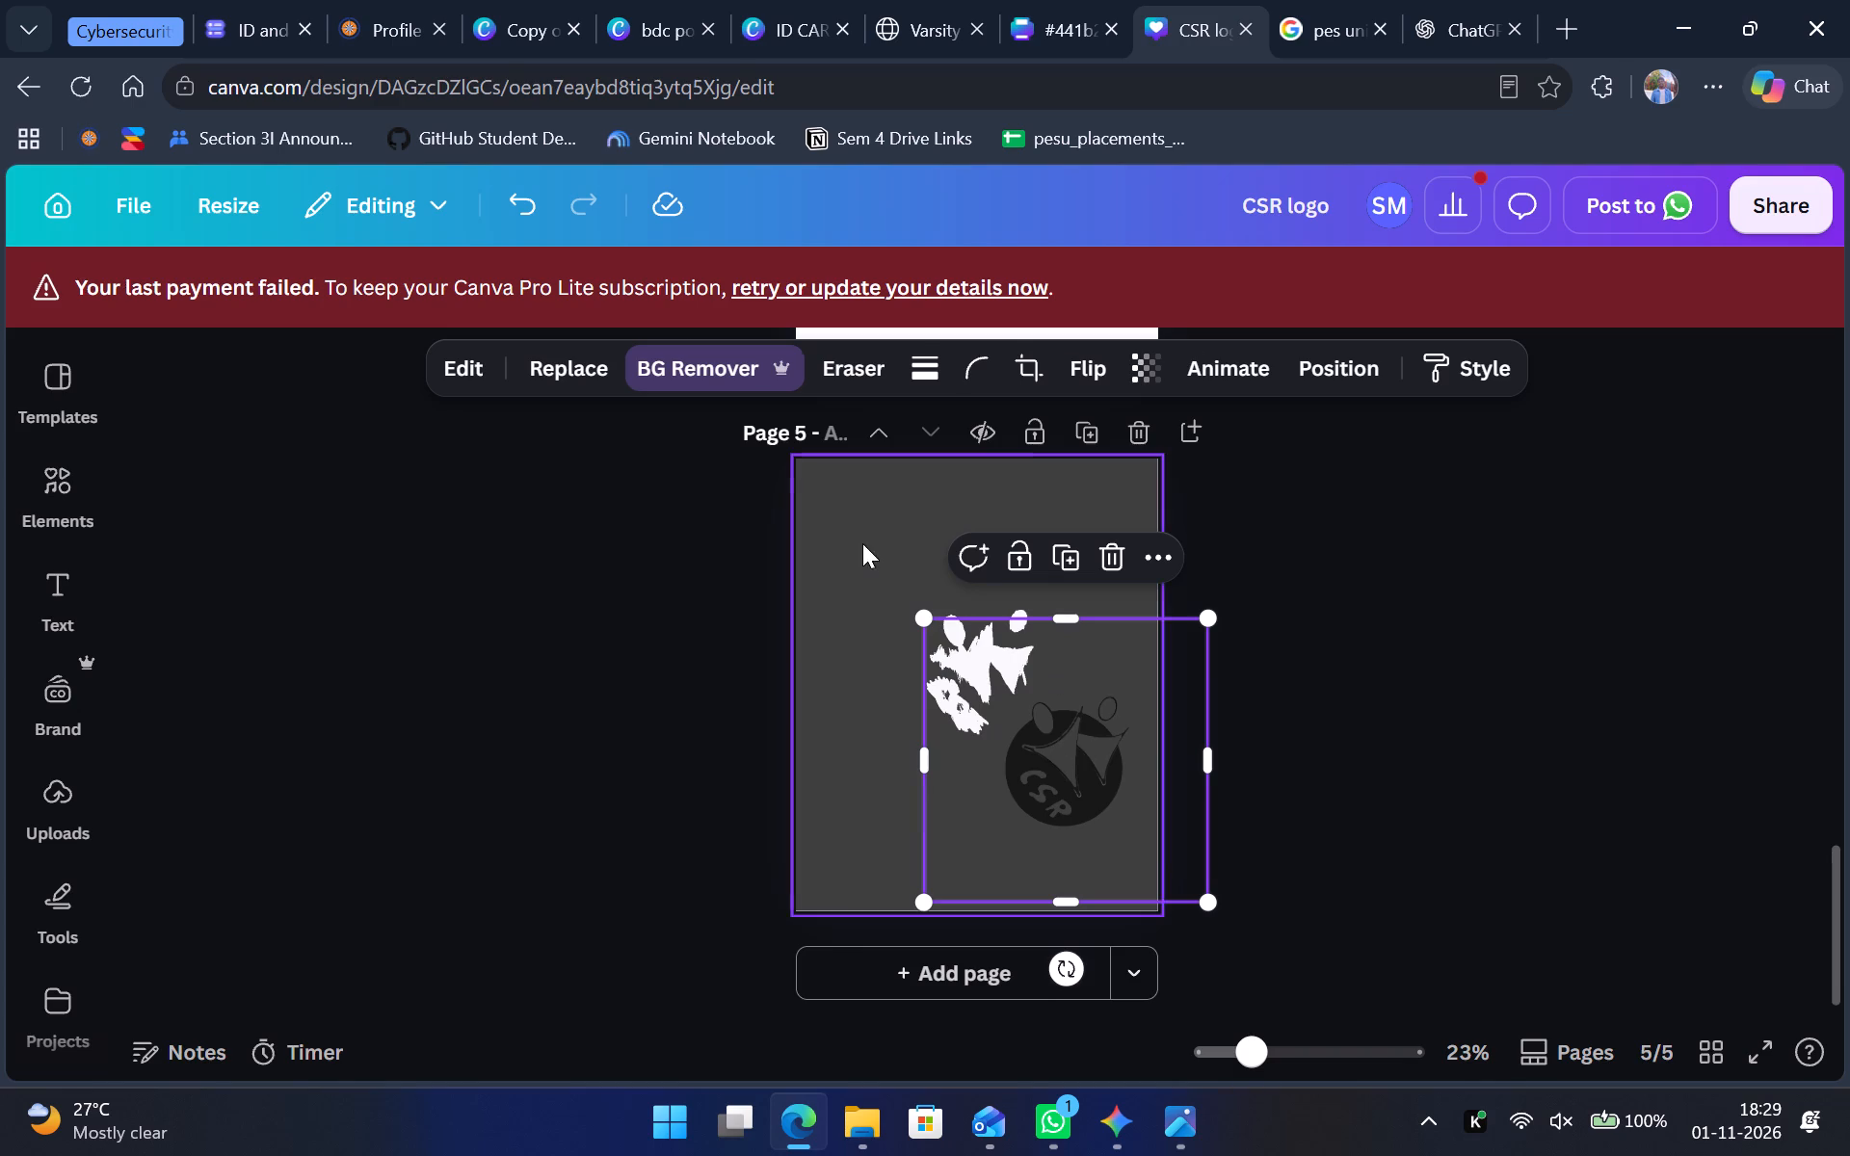
left_click_drag(1078, 791, 1043, 936)
left_click(1036, 744)
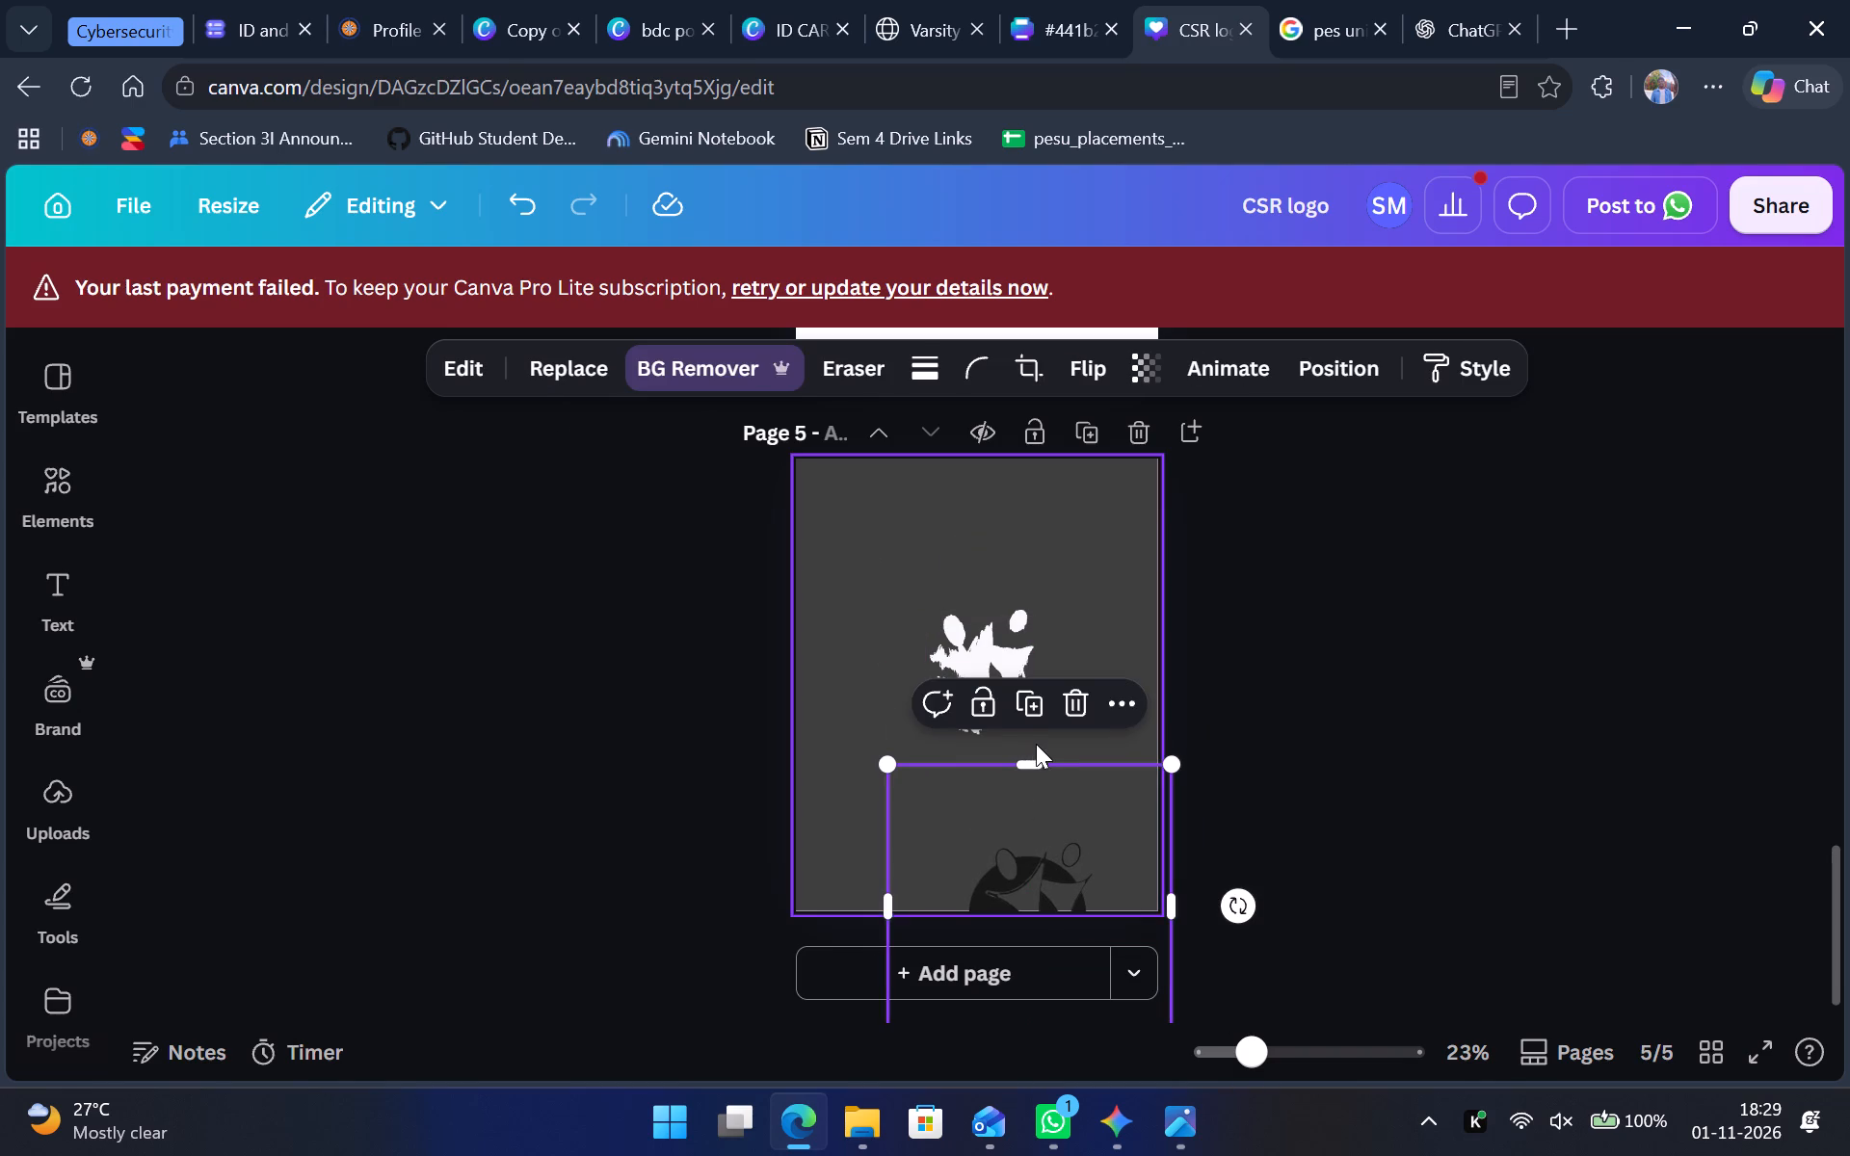
left_click_drag(1071, 755, 890, 581)
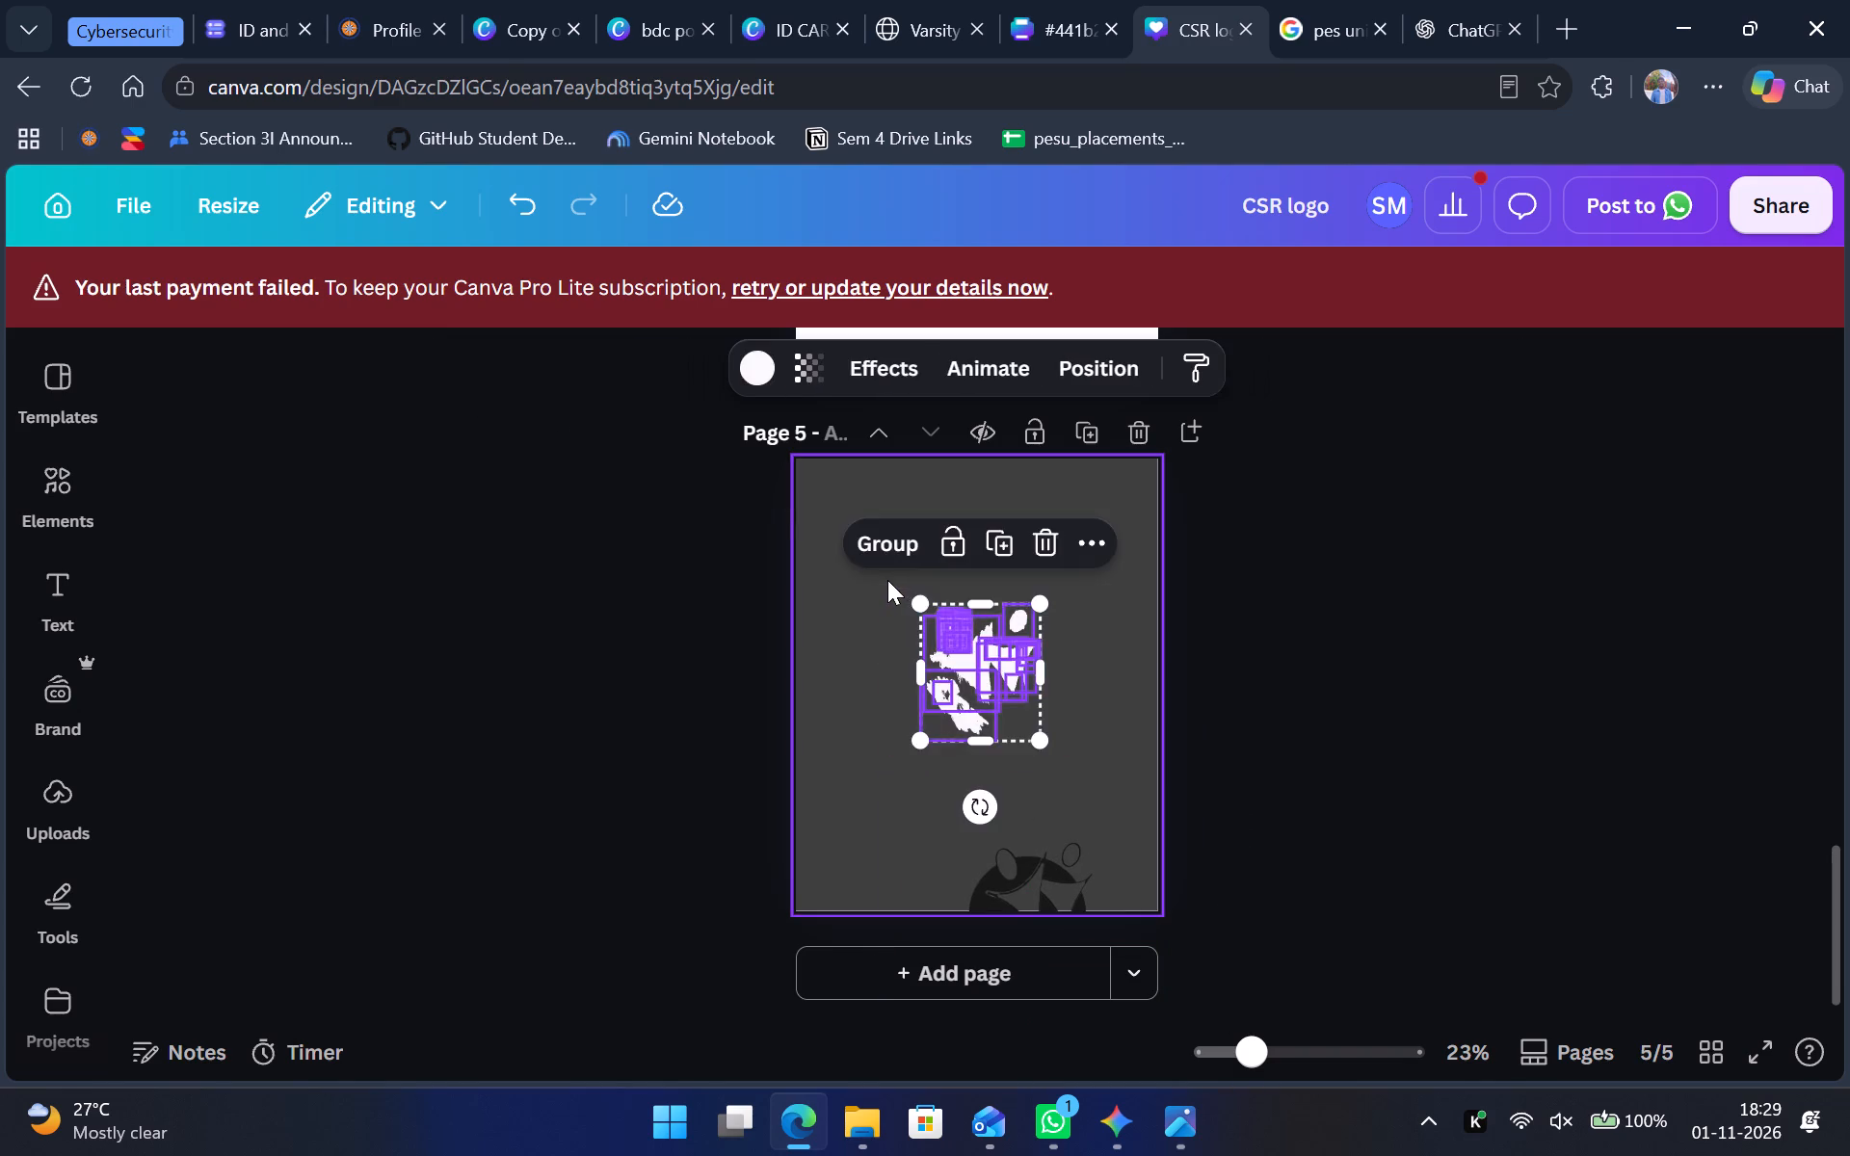
key("Delete")
Move the black CSR logo image back to the centre of page 5.
left_click_drag(1041, 874, 996, 657)
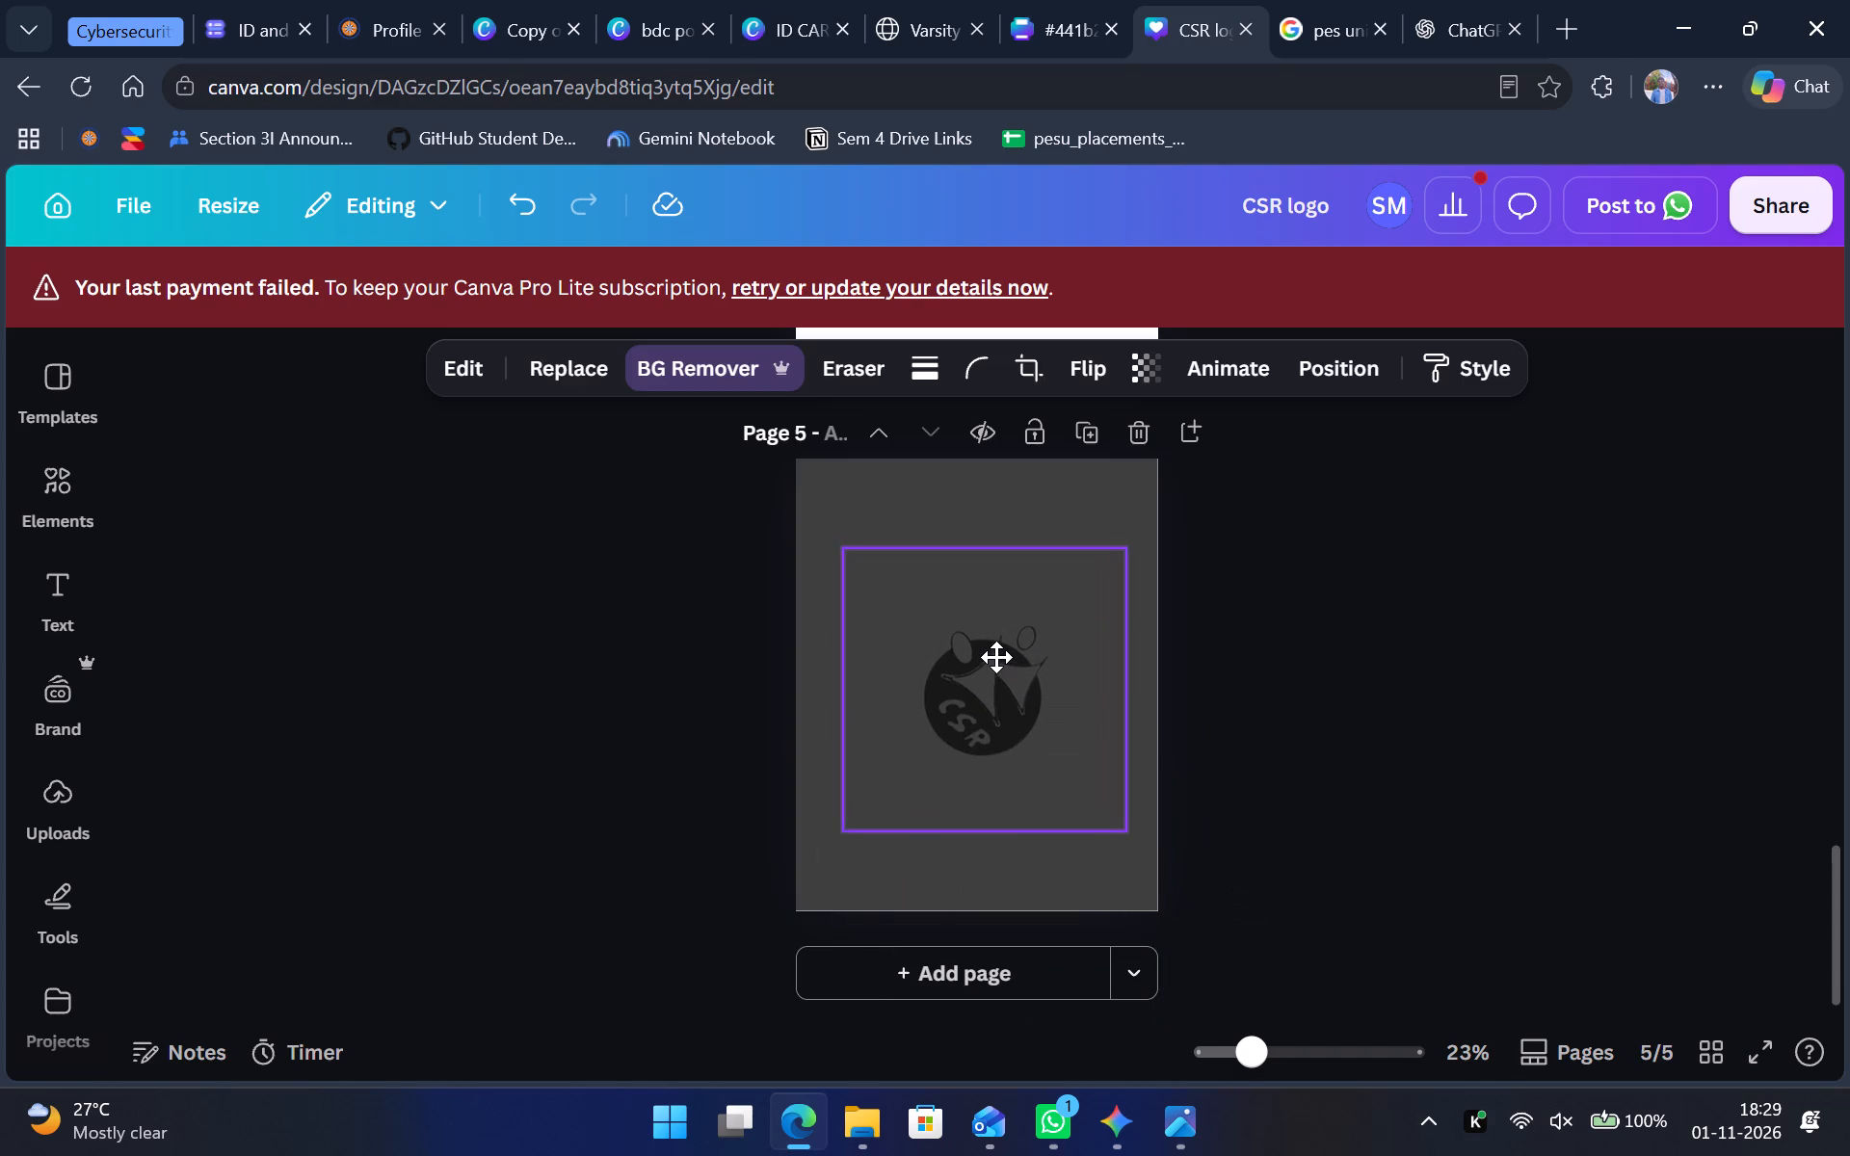
left_click_drag(996, 657, 990, 654)
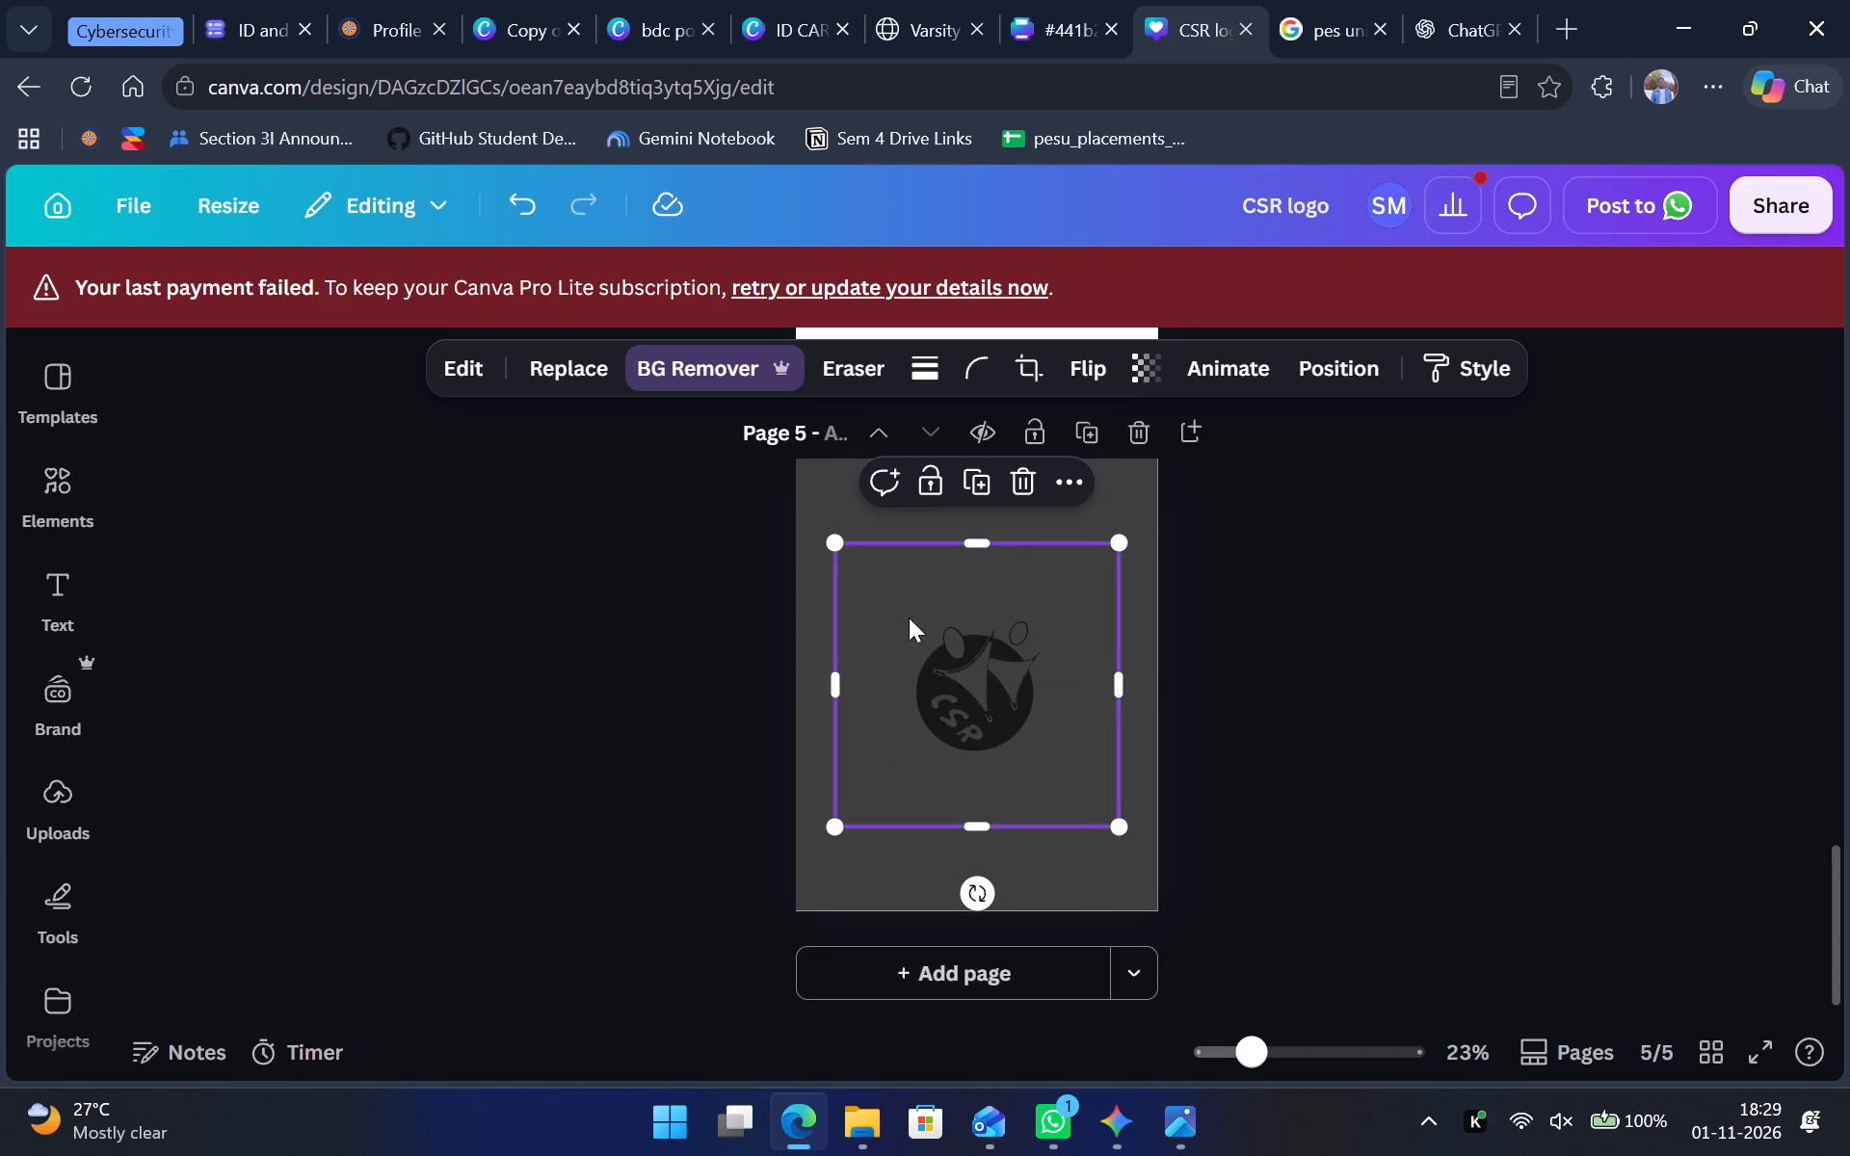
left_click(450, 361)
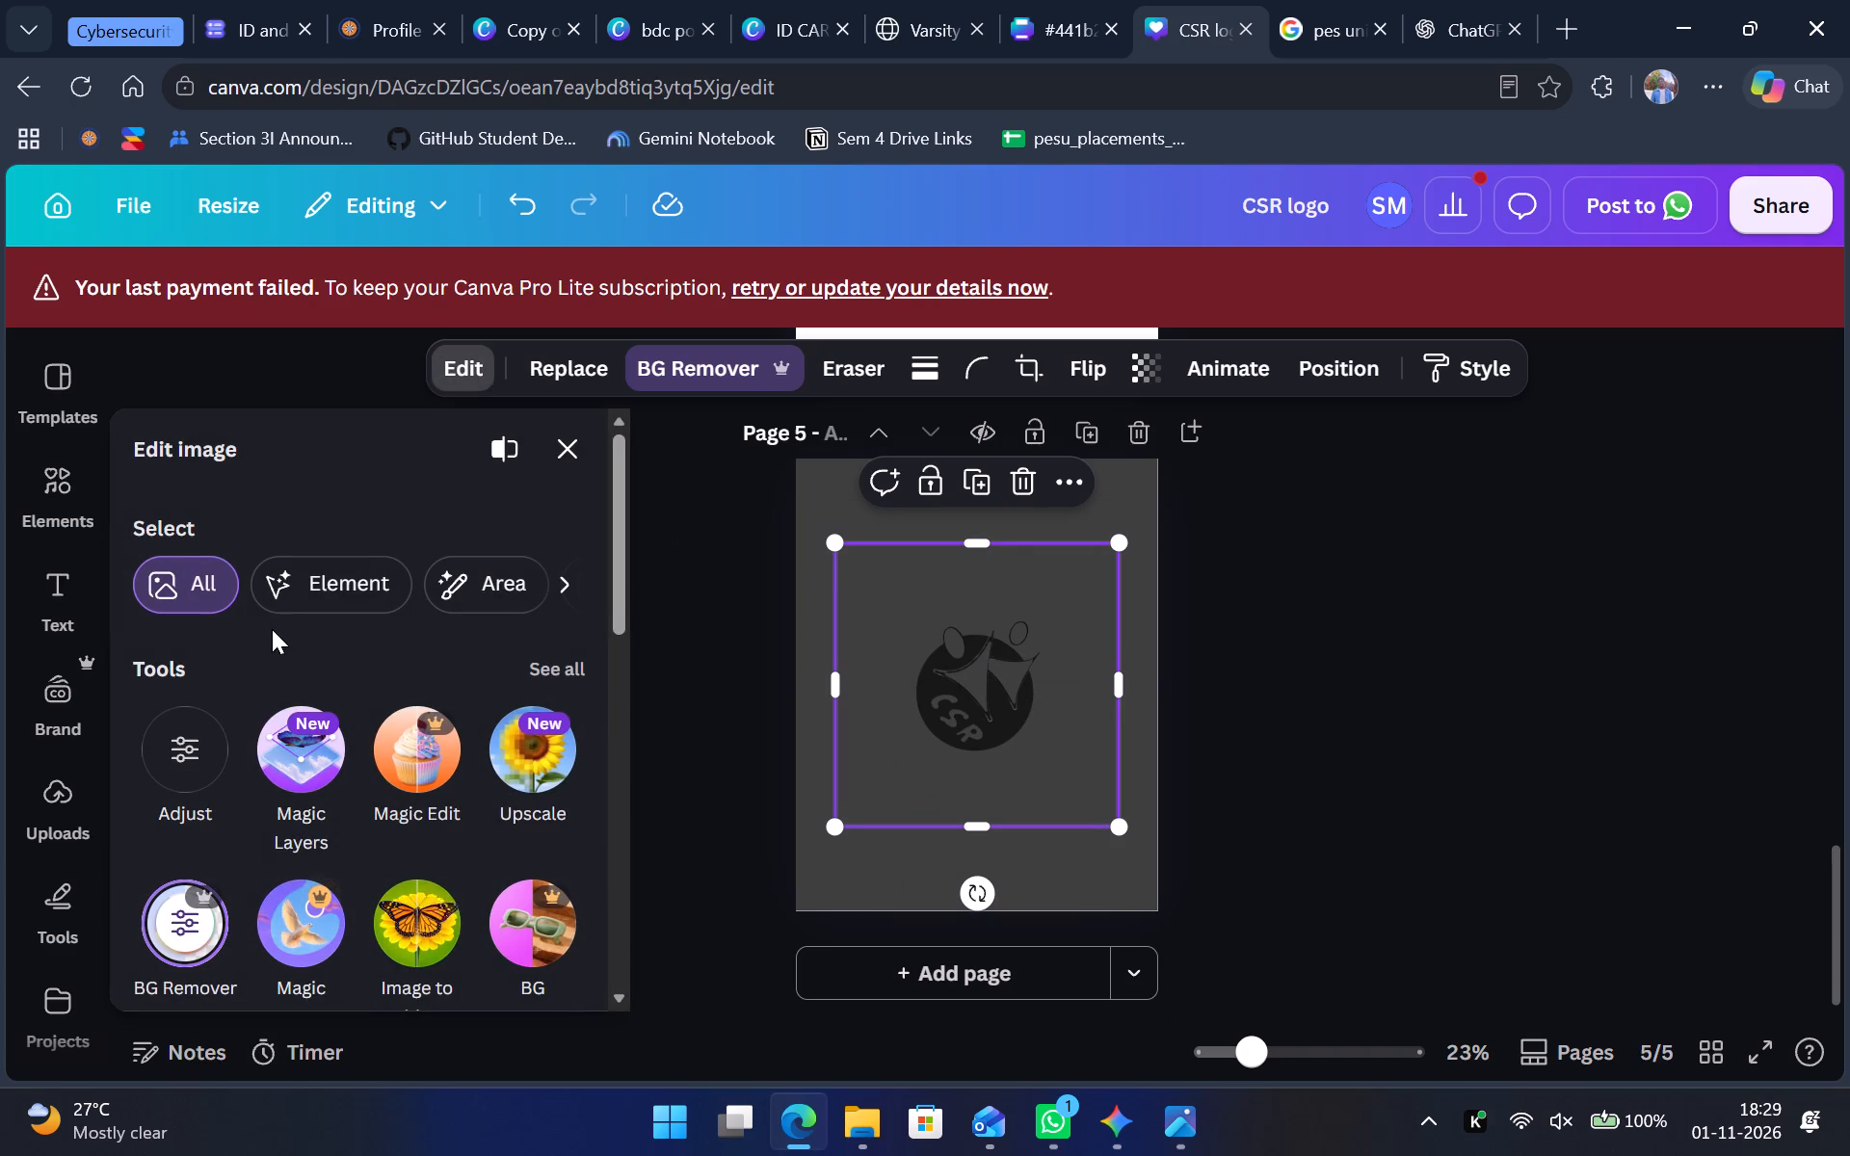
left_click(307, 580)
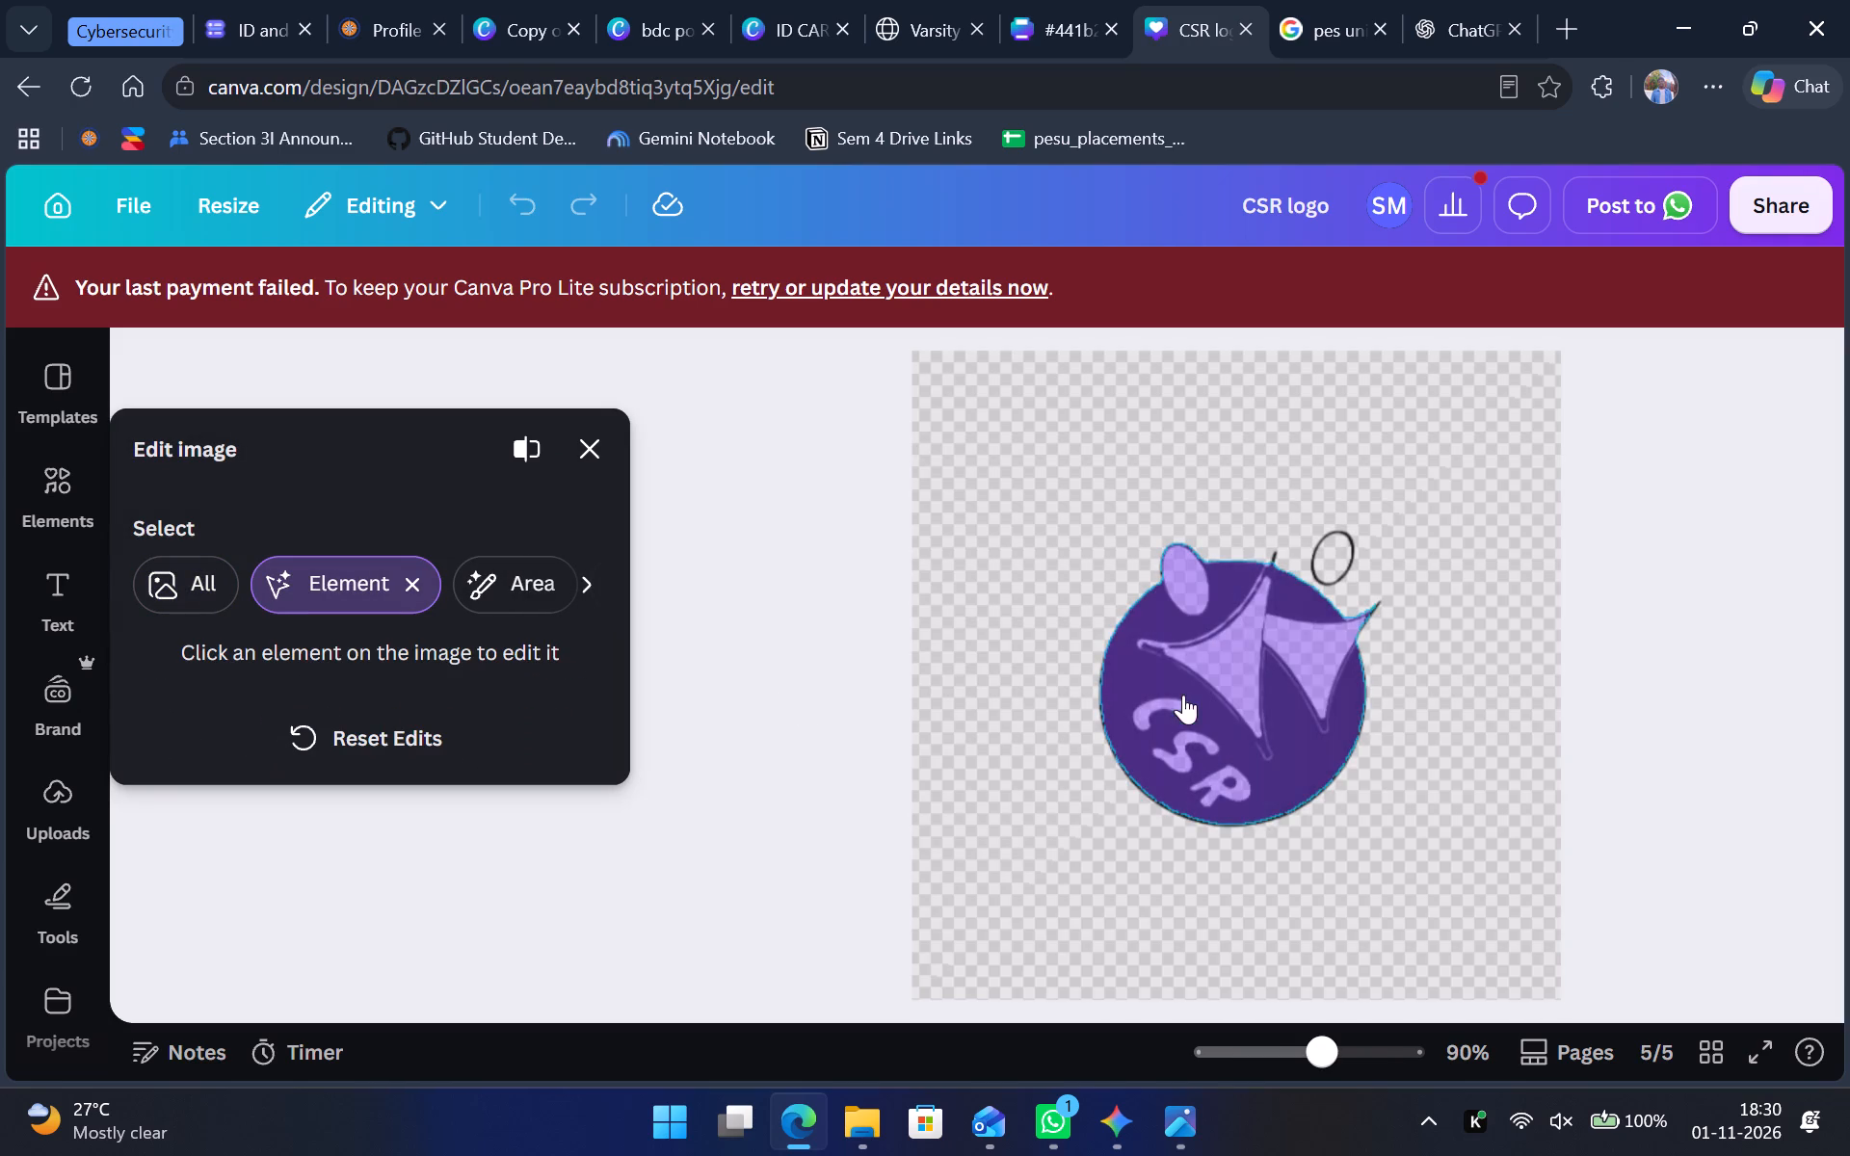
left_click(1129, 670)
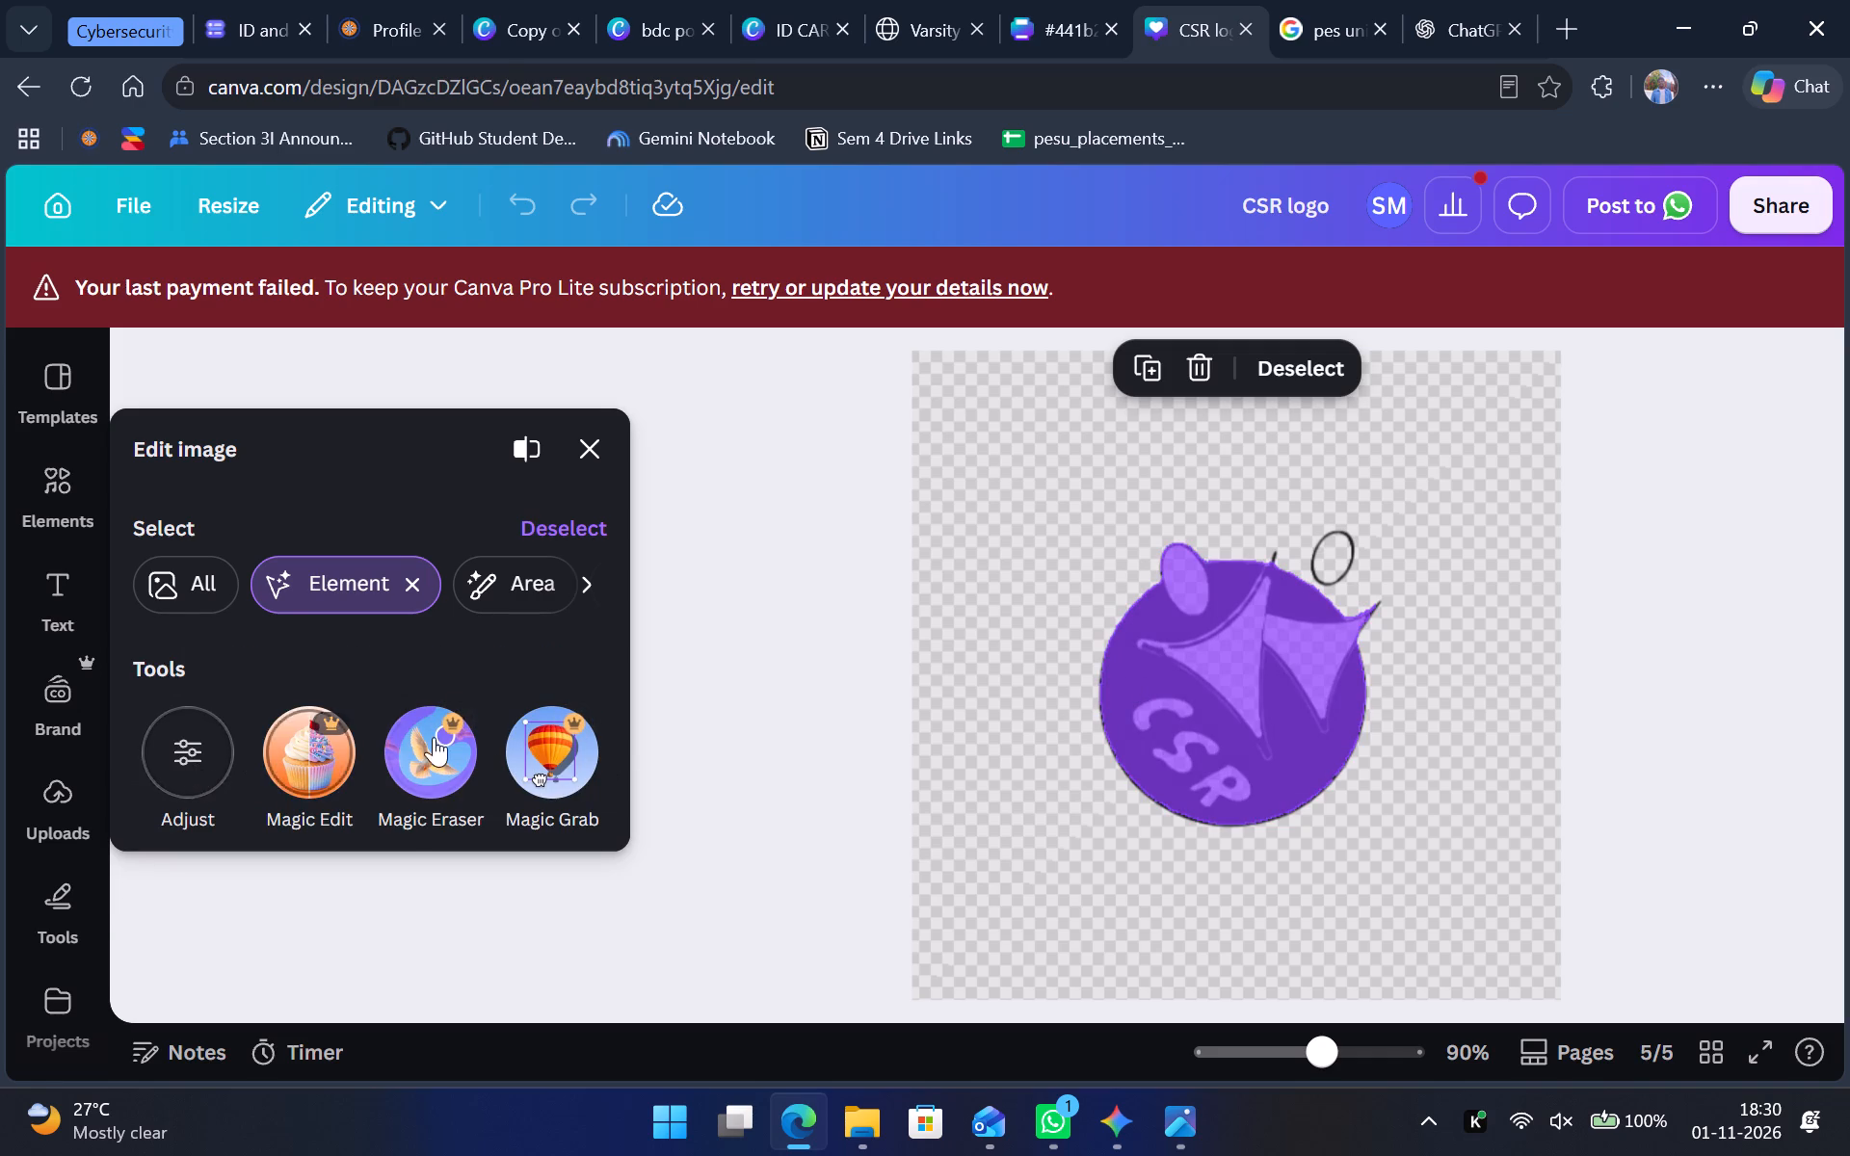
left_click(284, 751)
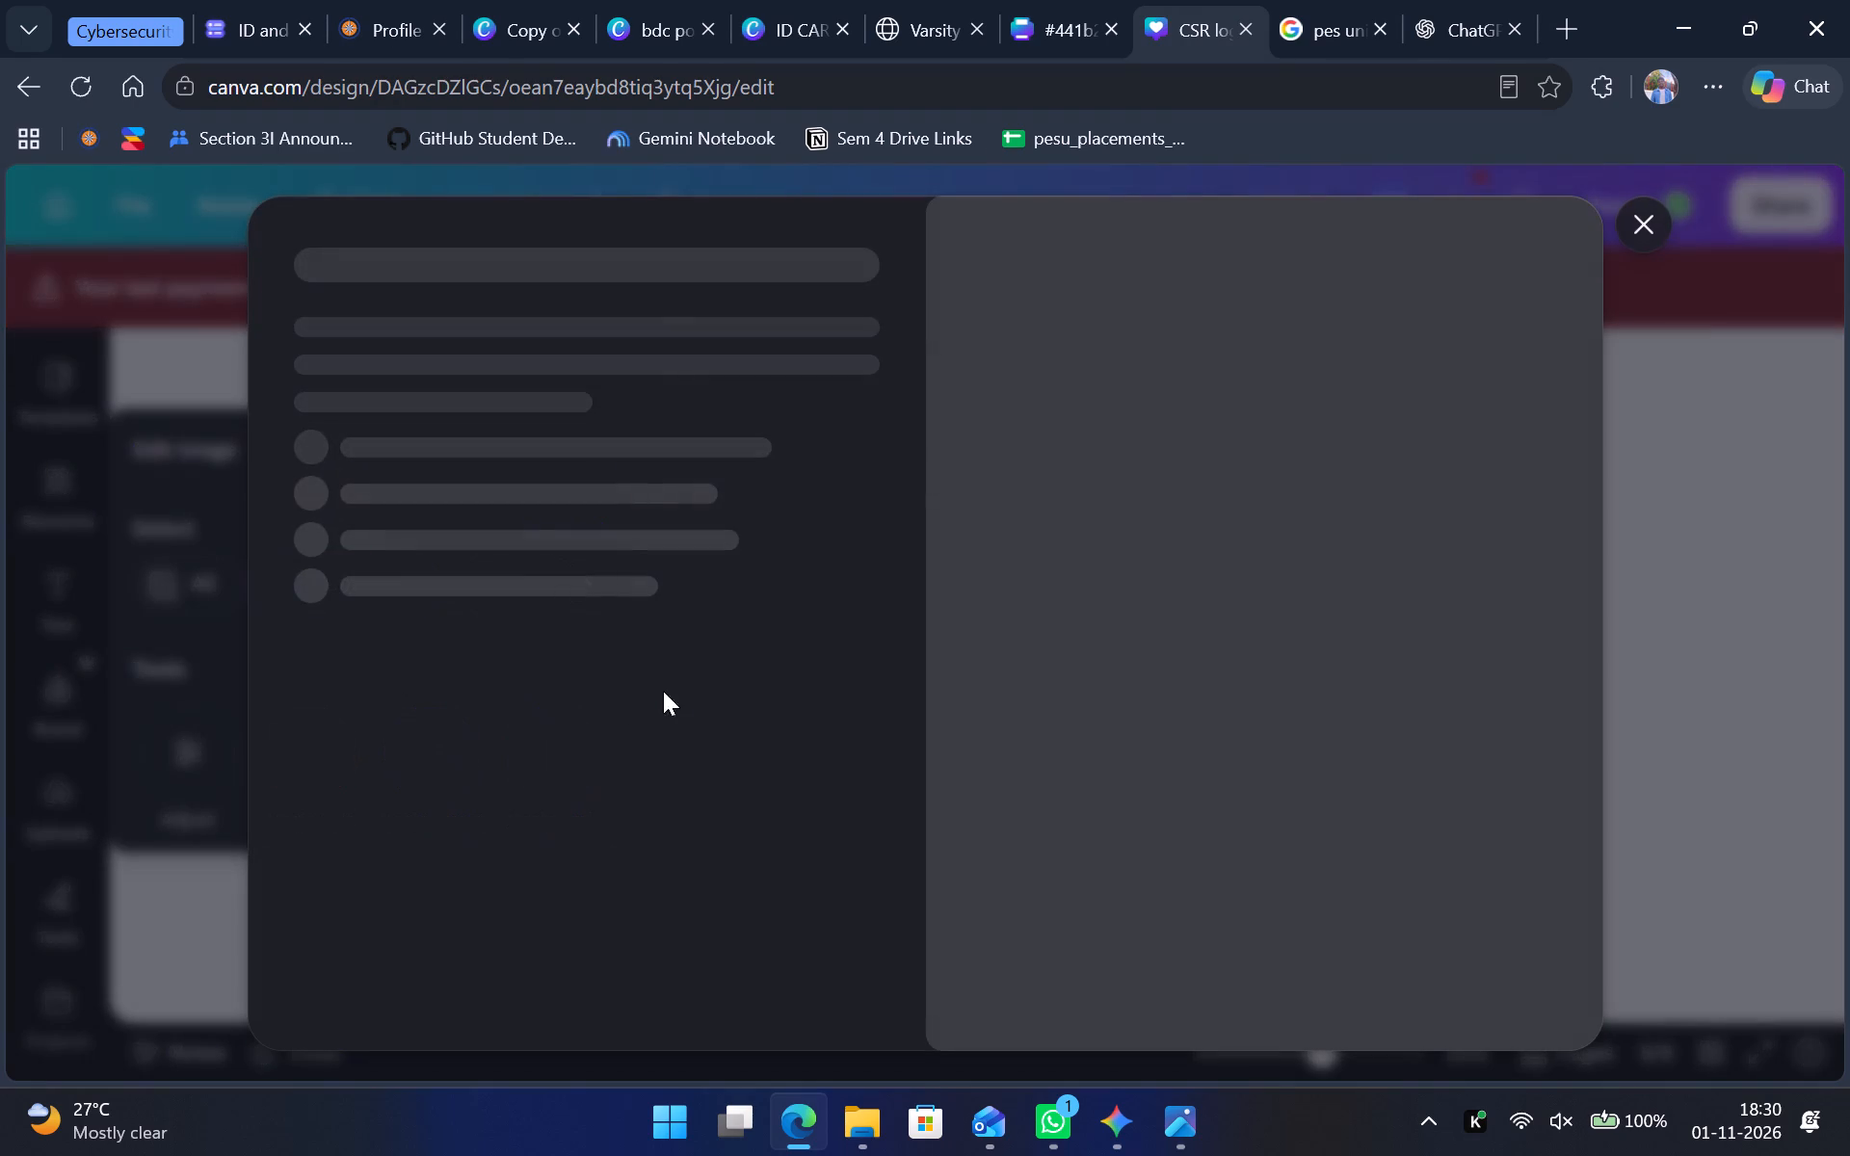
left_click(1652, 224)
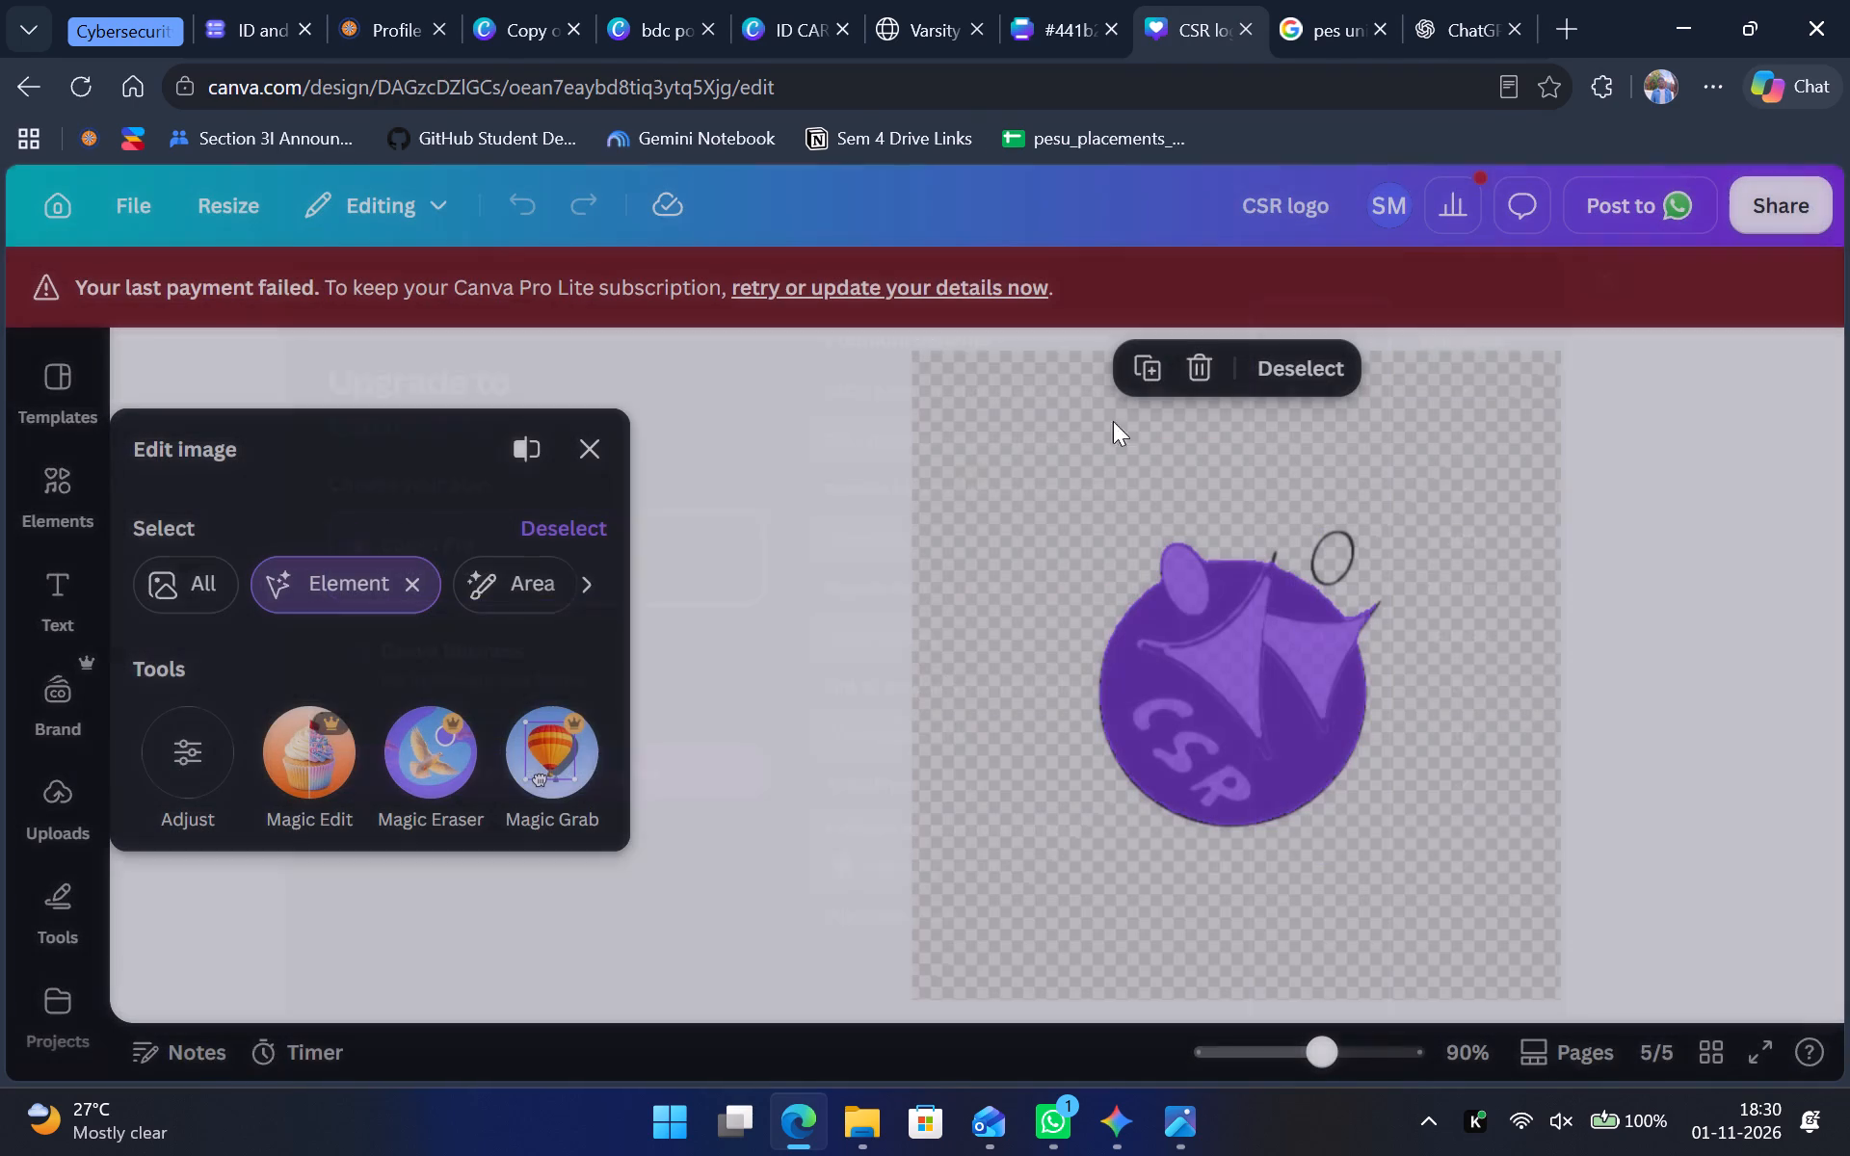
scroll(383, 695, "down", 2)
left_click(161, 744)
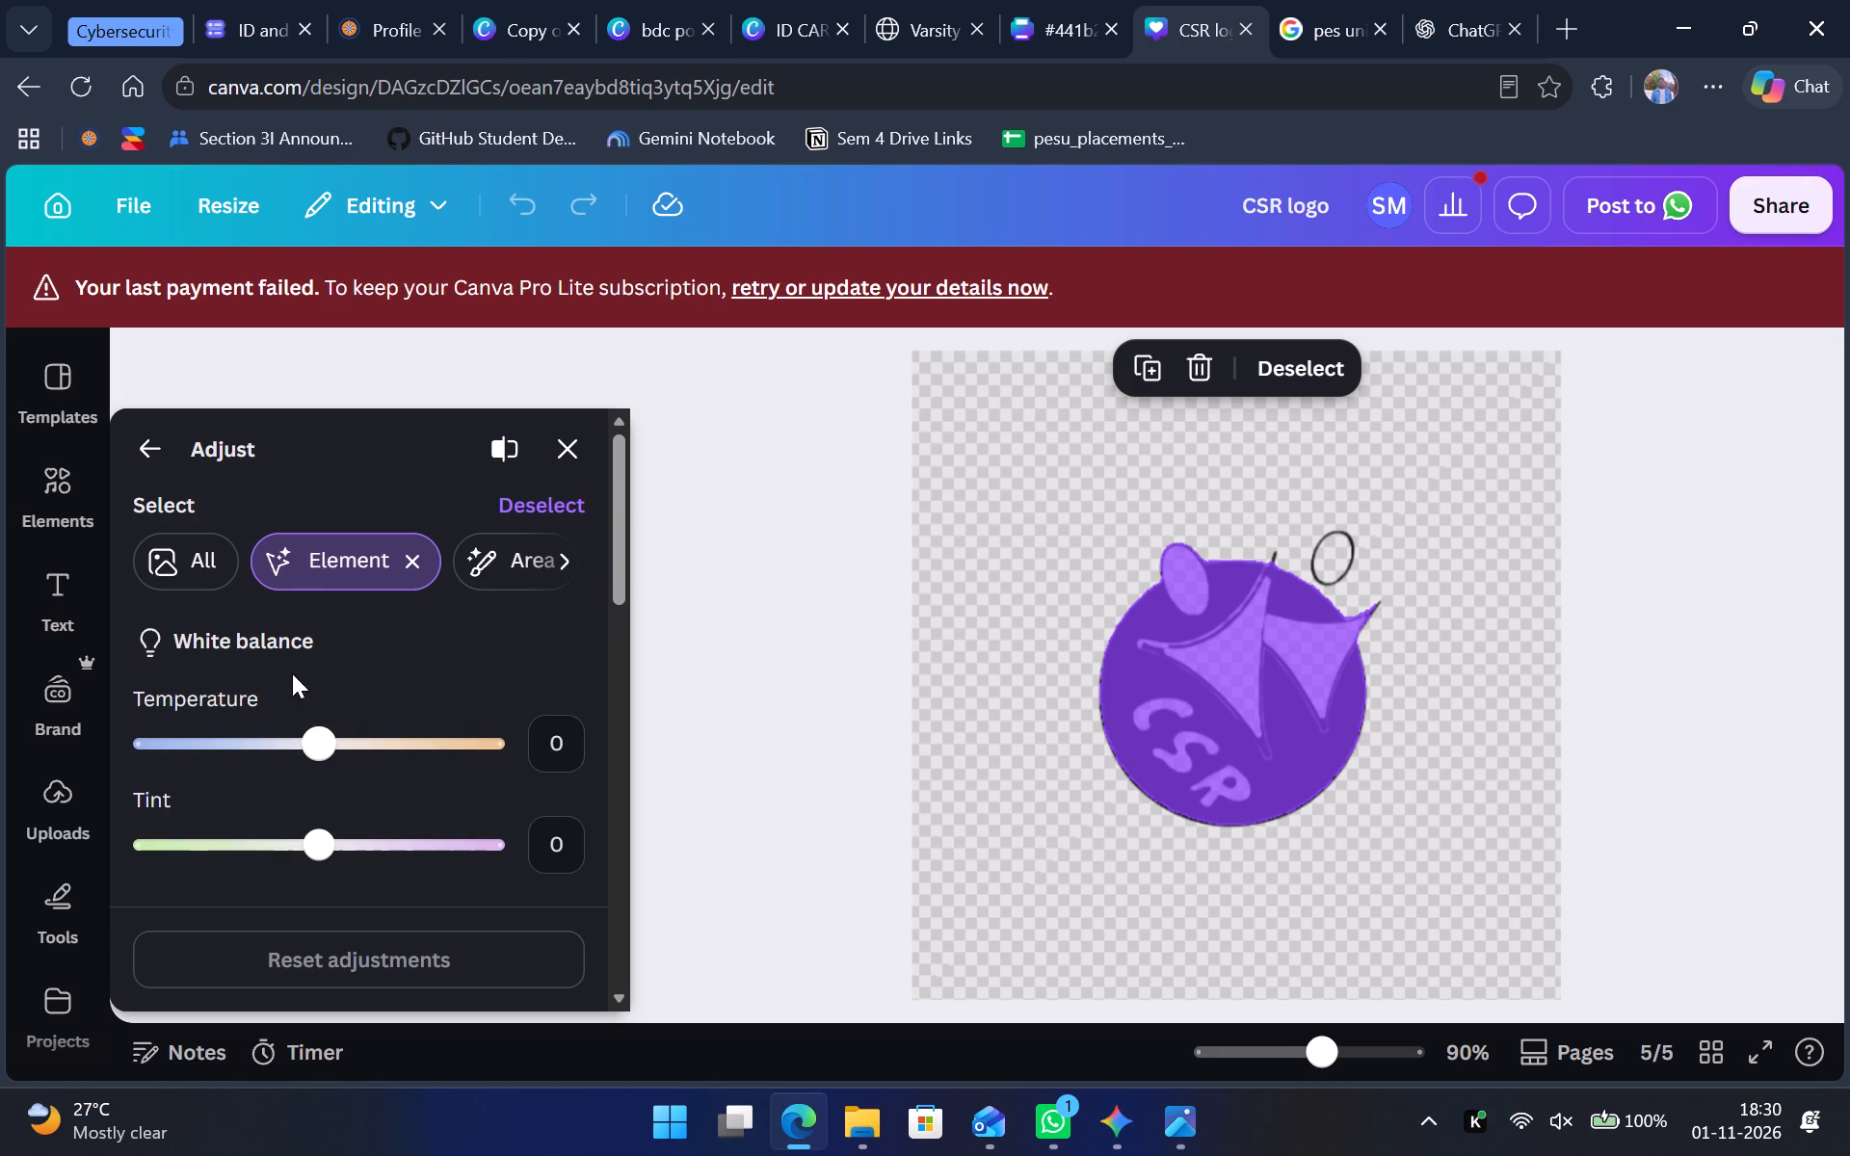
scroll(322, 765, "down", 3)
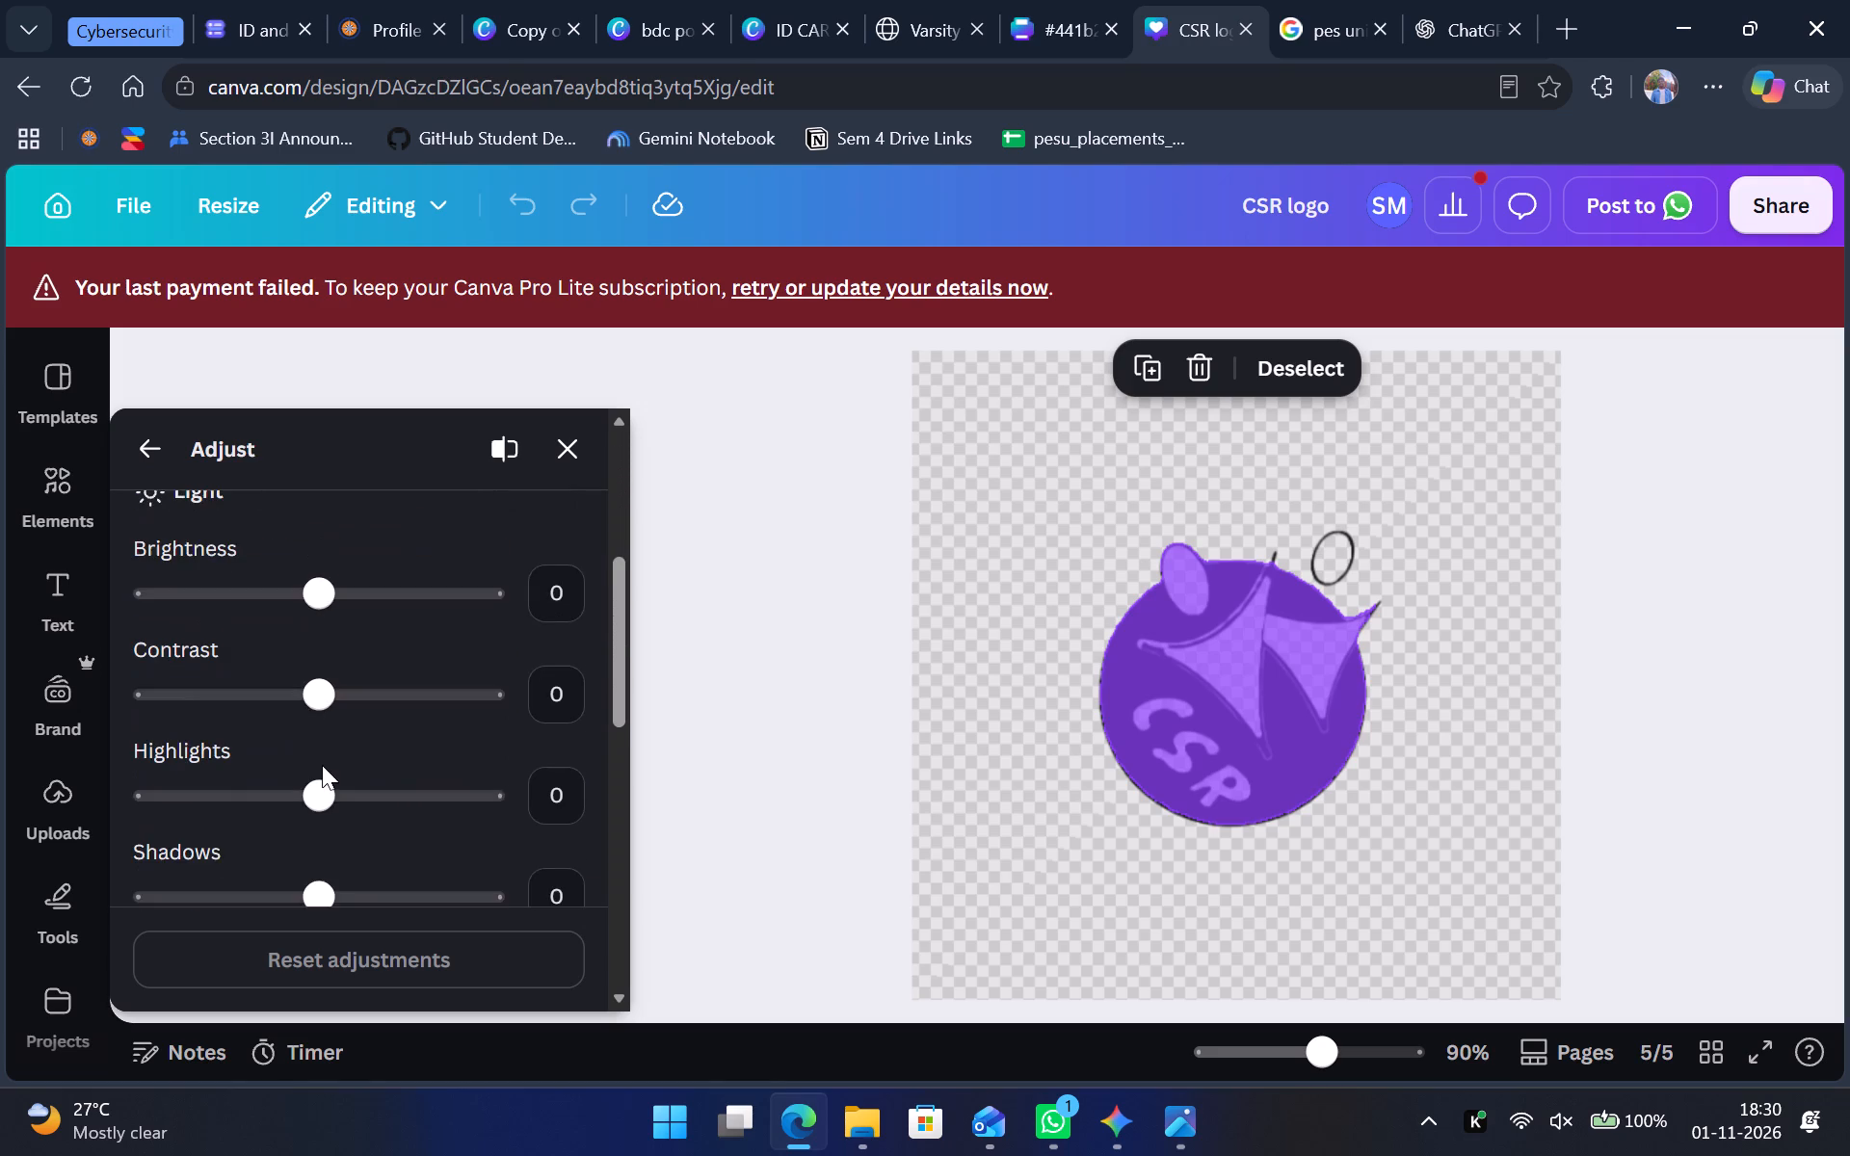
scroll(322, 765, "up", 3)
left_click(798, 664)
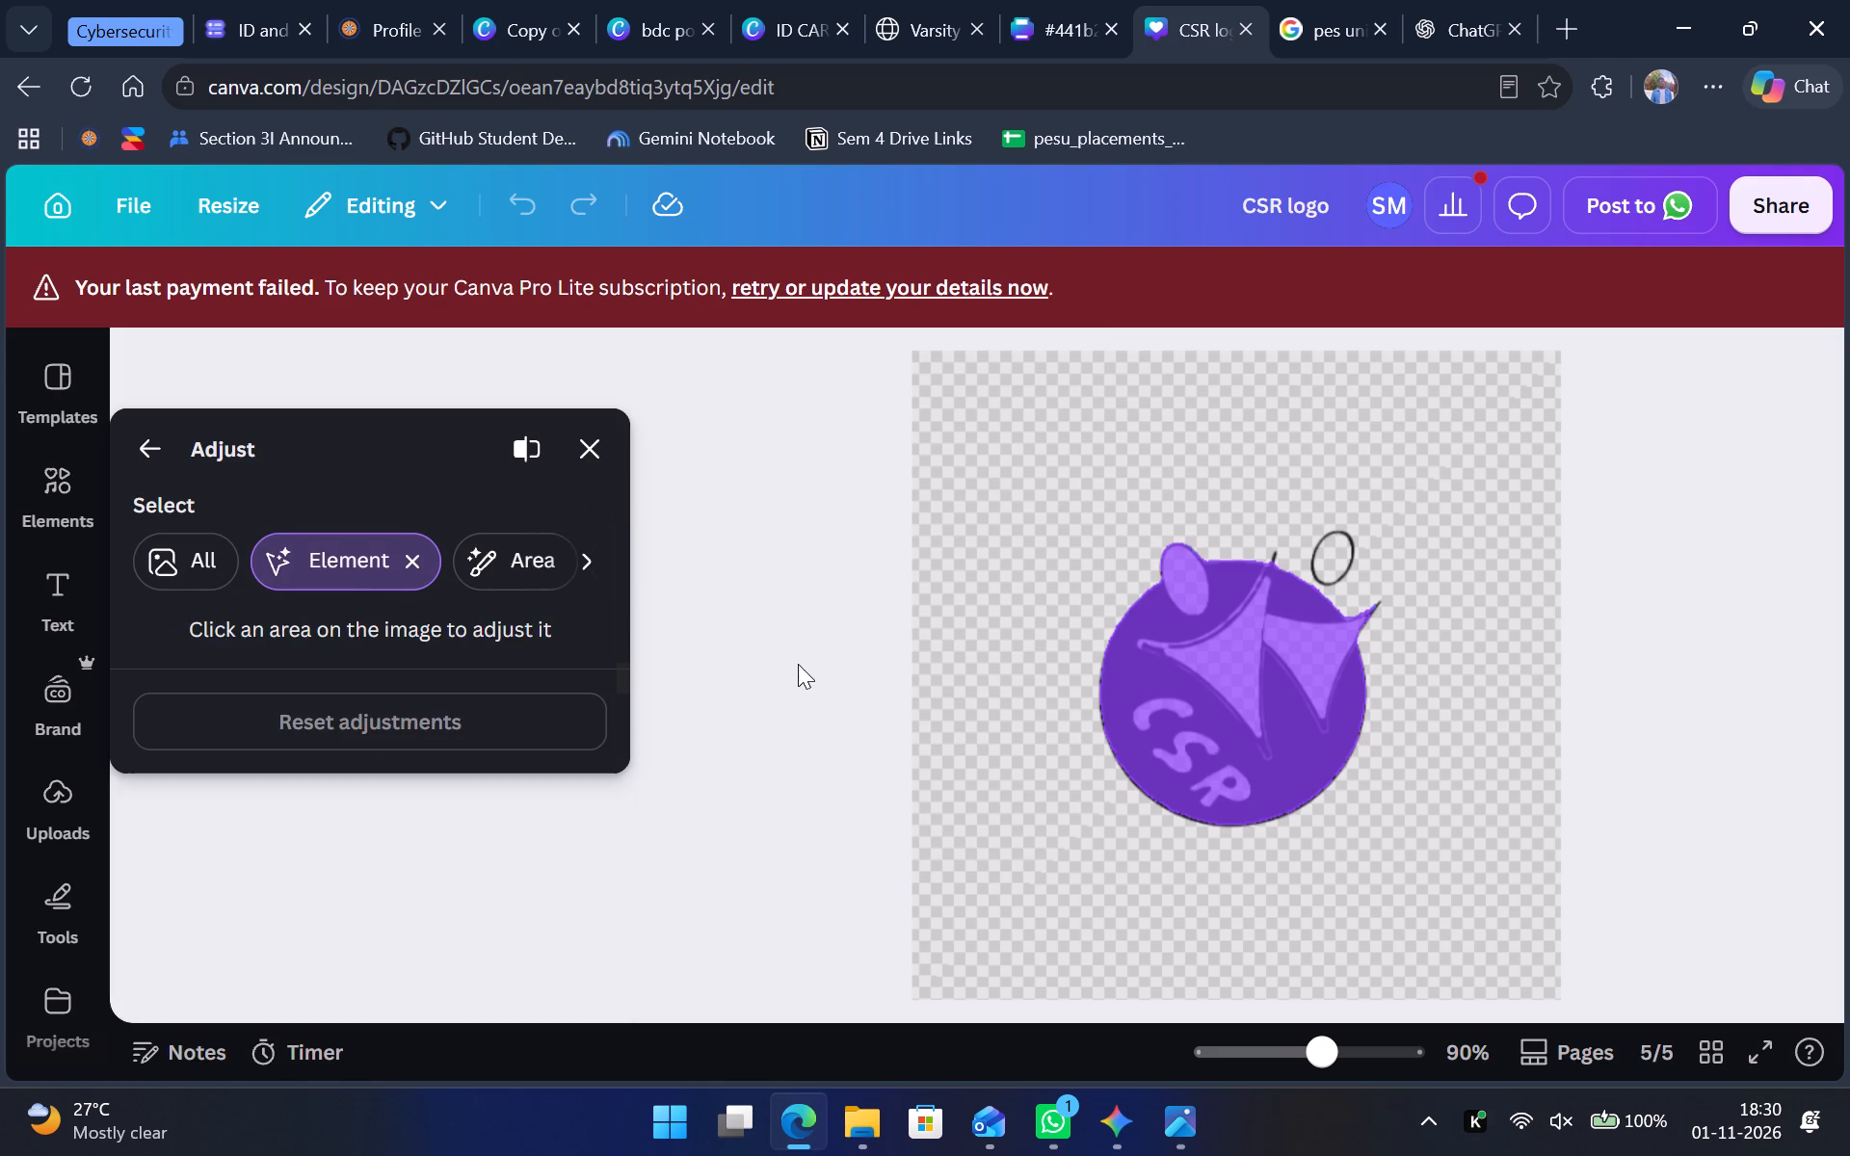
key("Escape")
Download only the black CSR logo image from page 5 as a PNG with a transparent background.
right_click(947, 674)
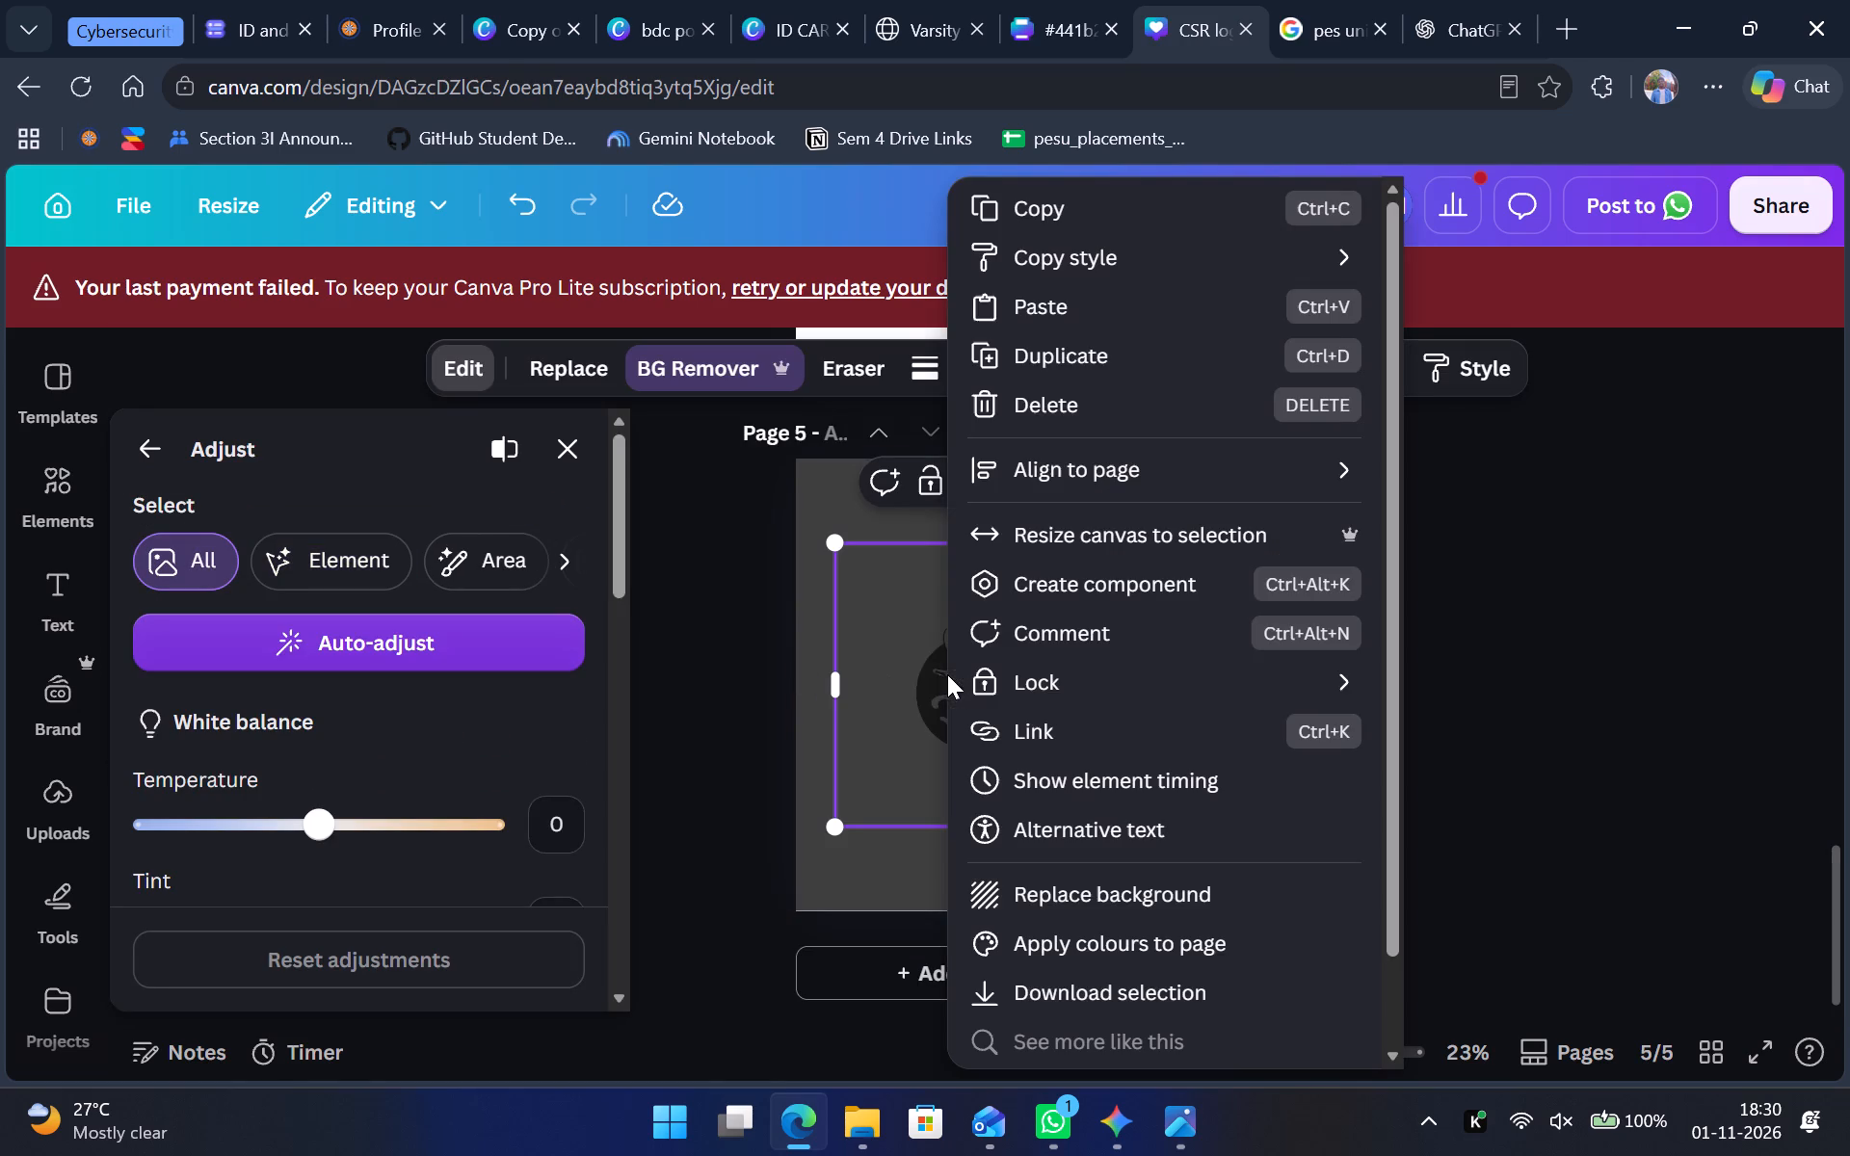
left_click(1103, 985)
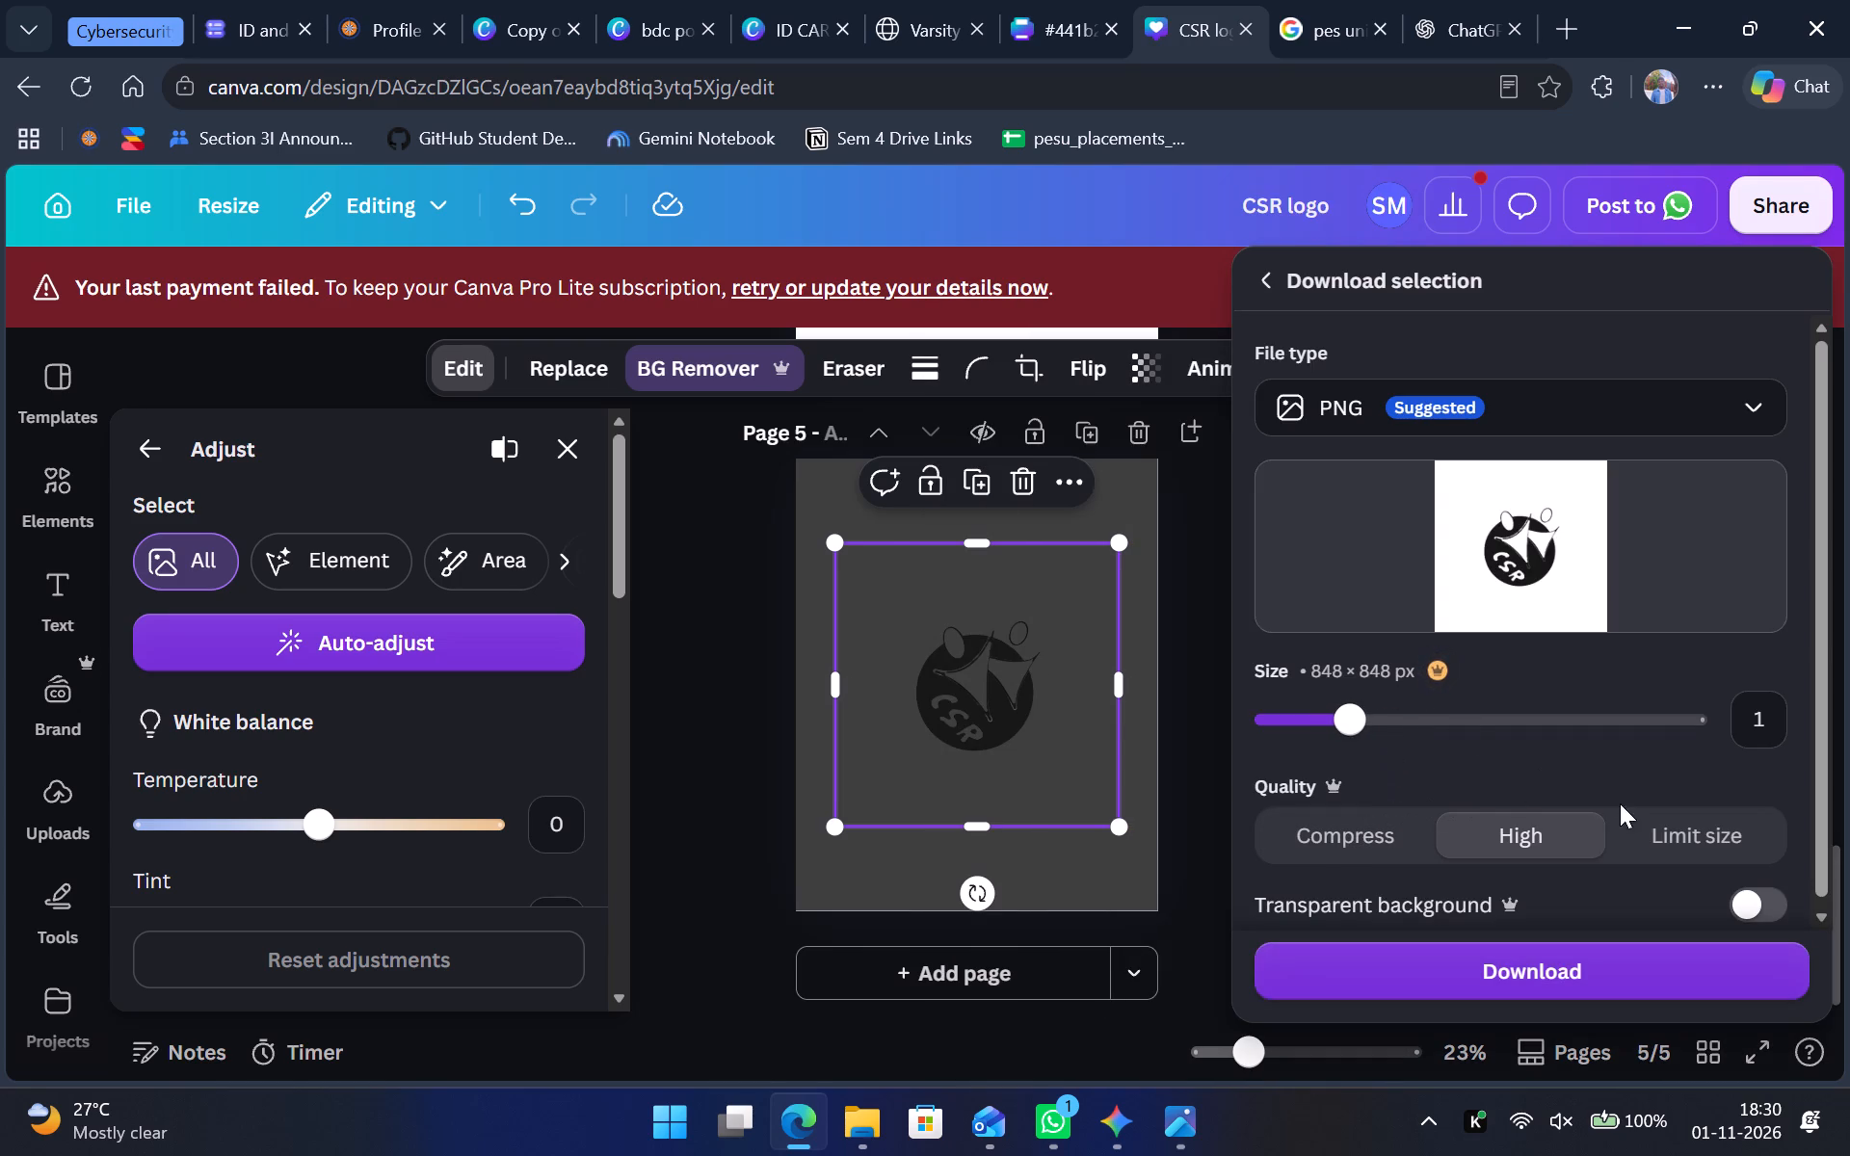
left_click(1757, 896)
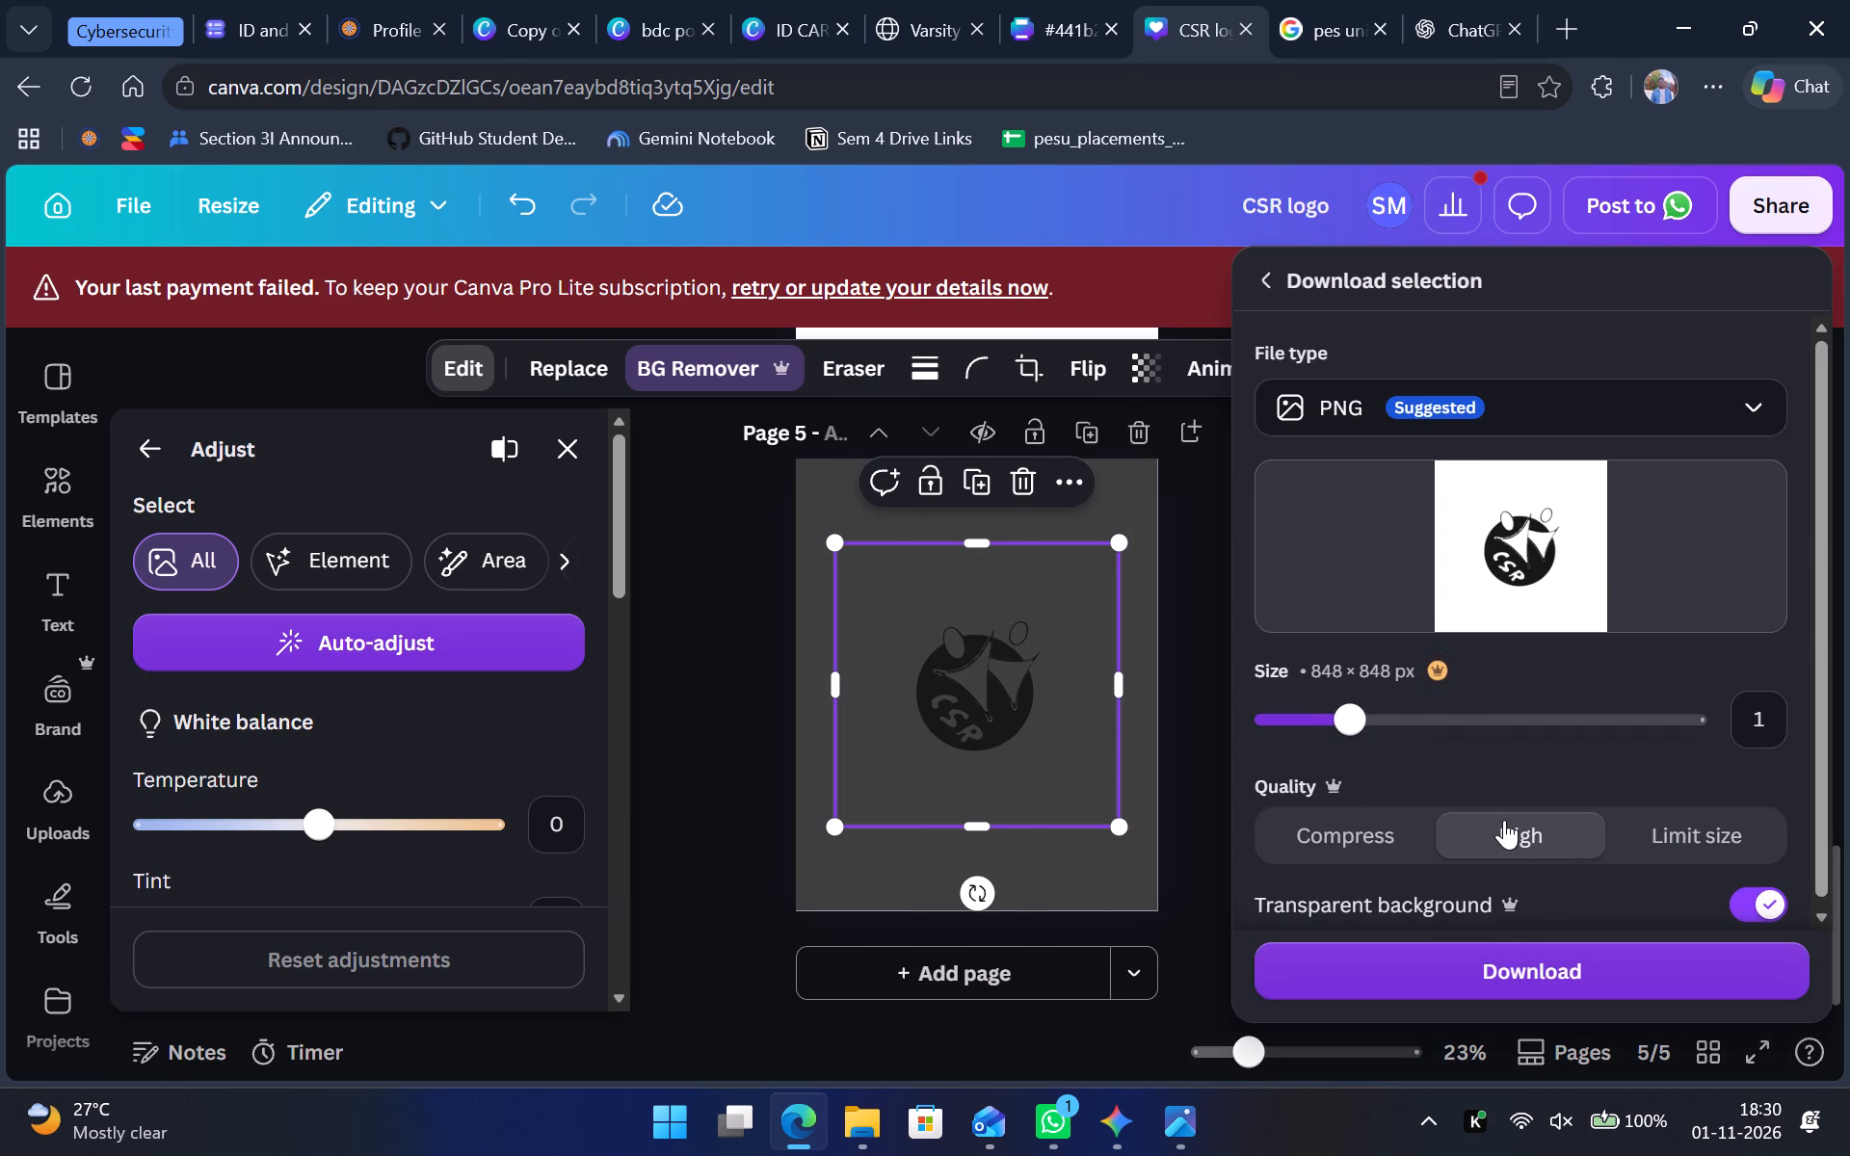
scroll(1504, 820, "down", 1)
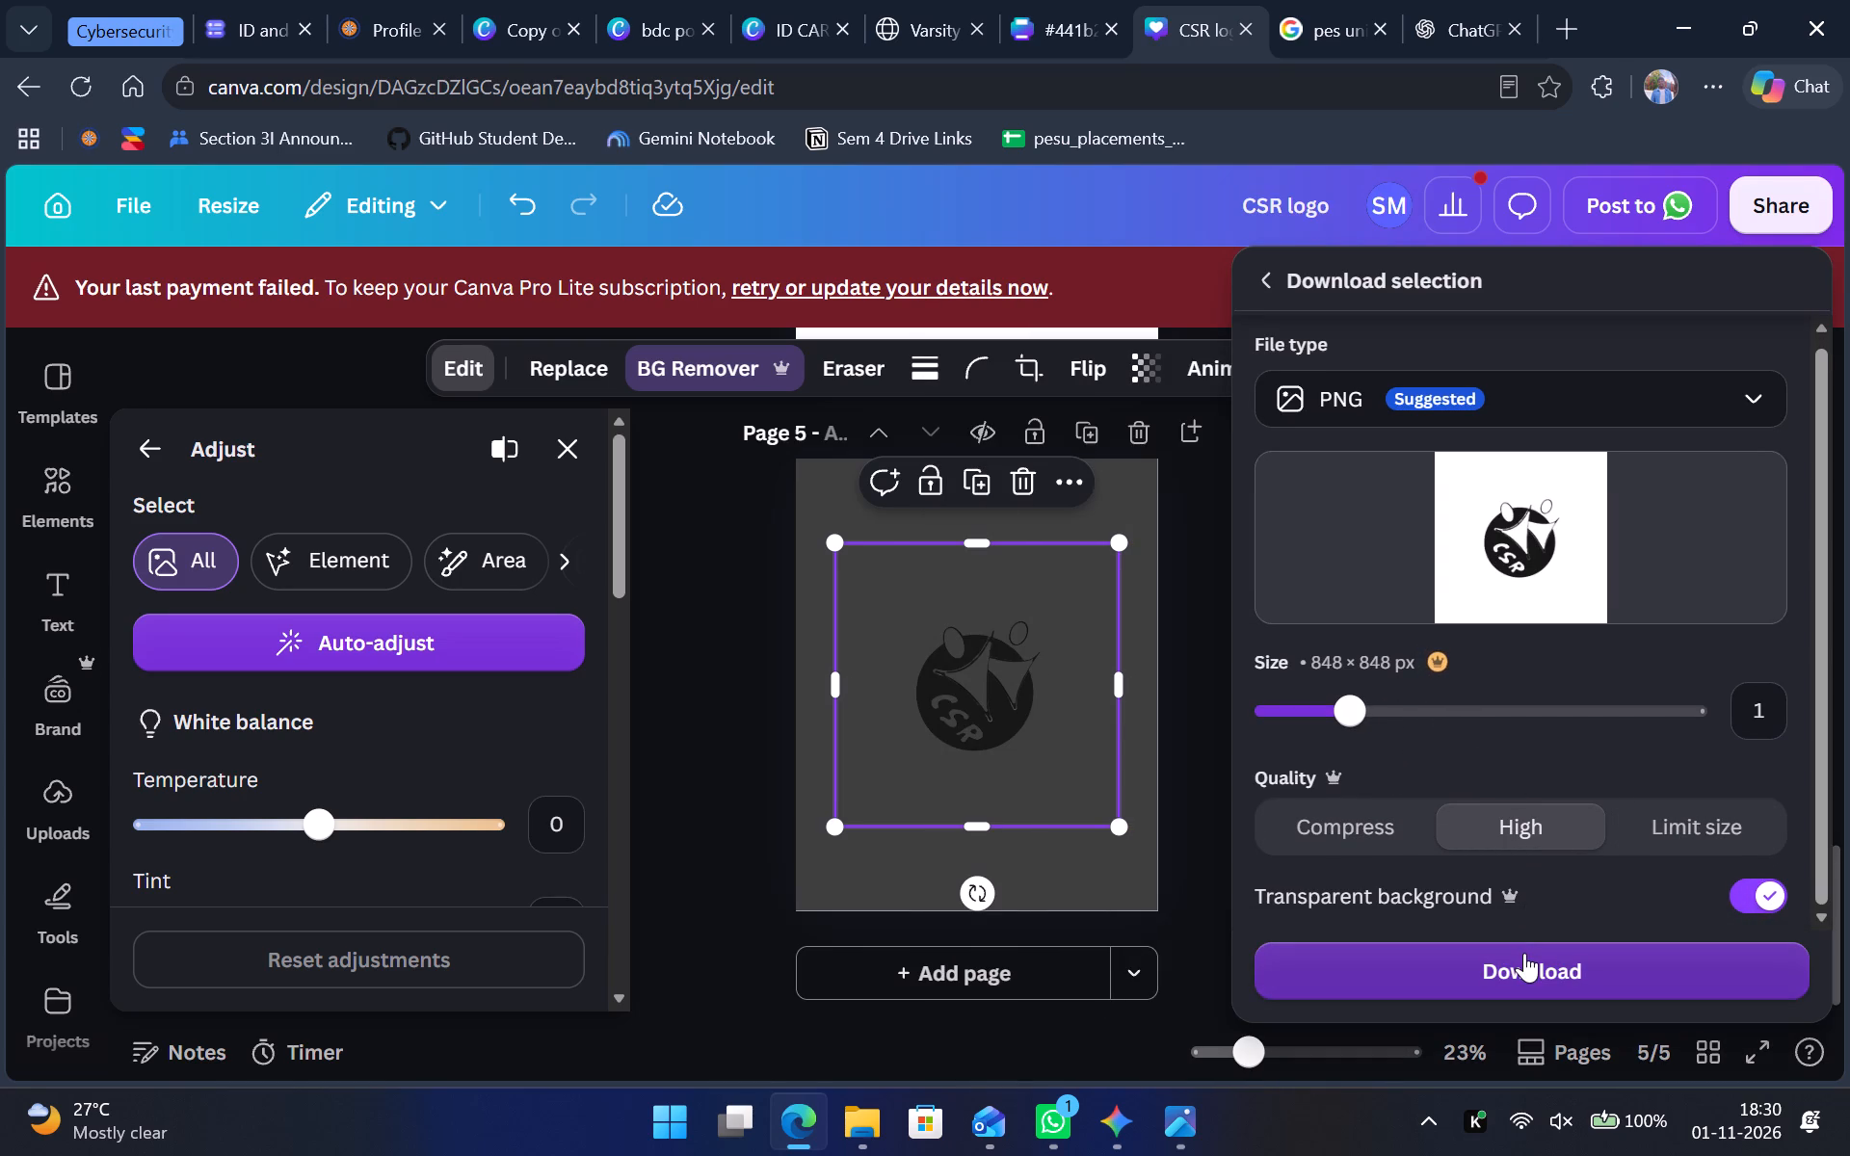
left_click(1524, 953)
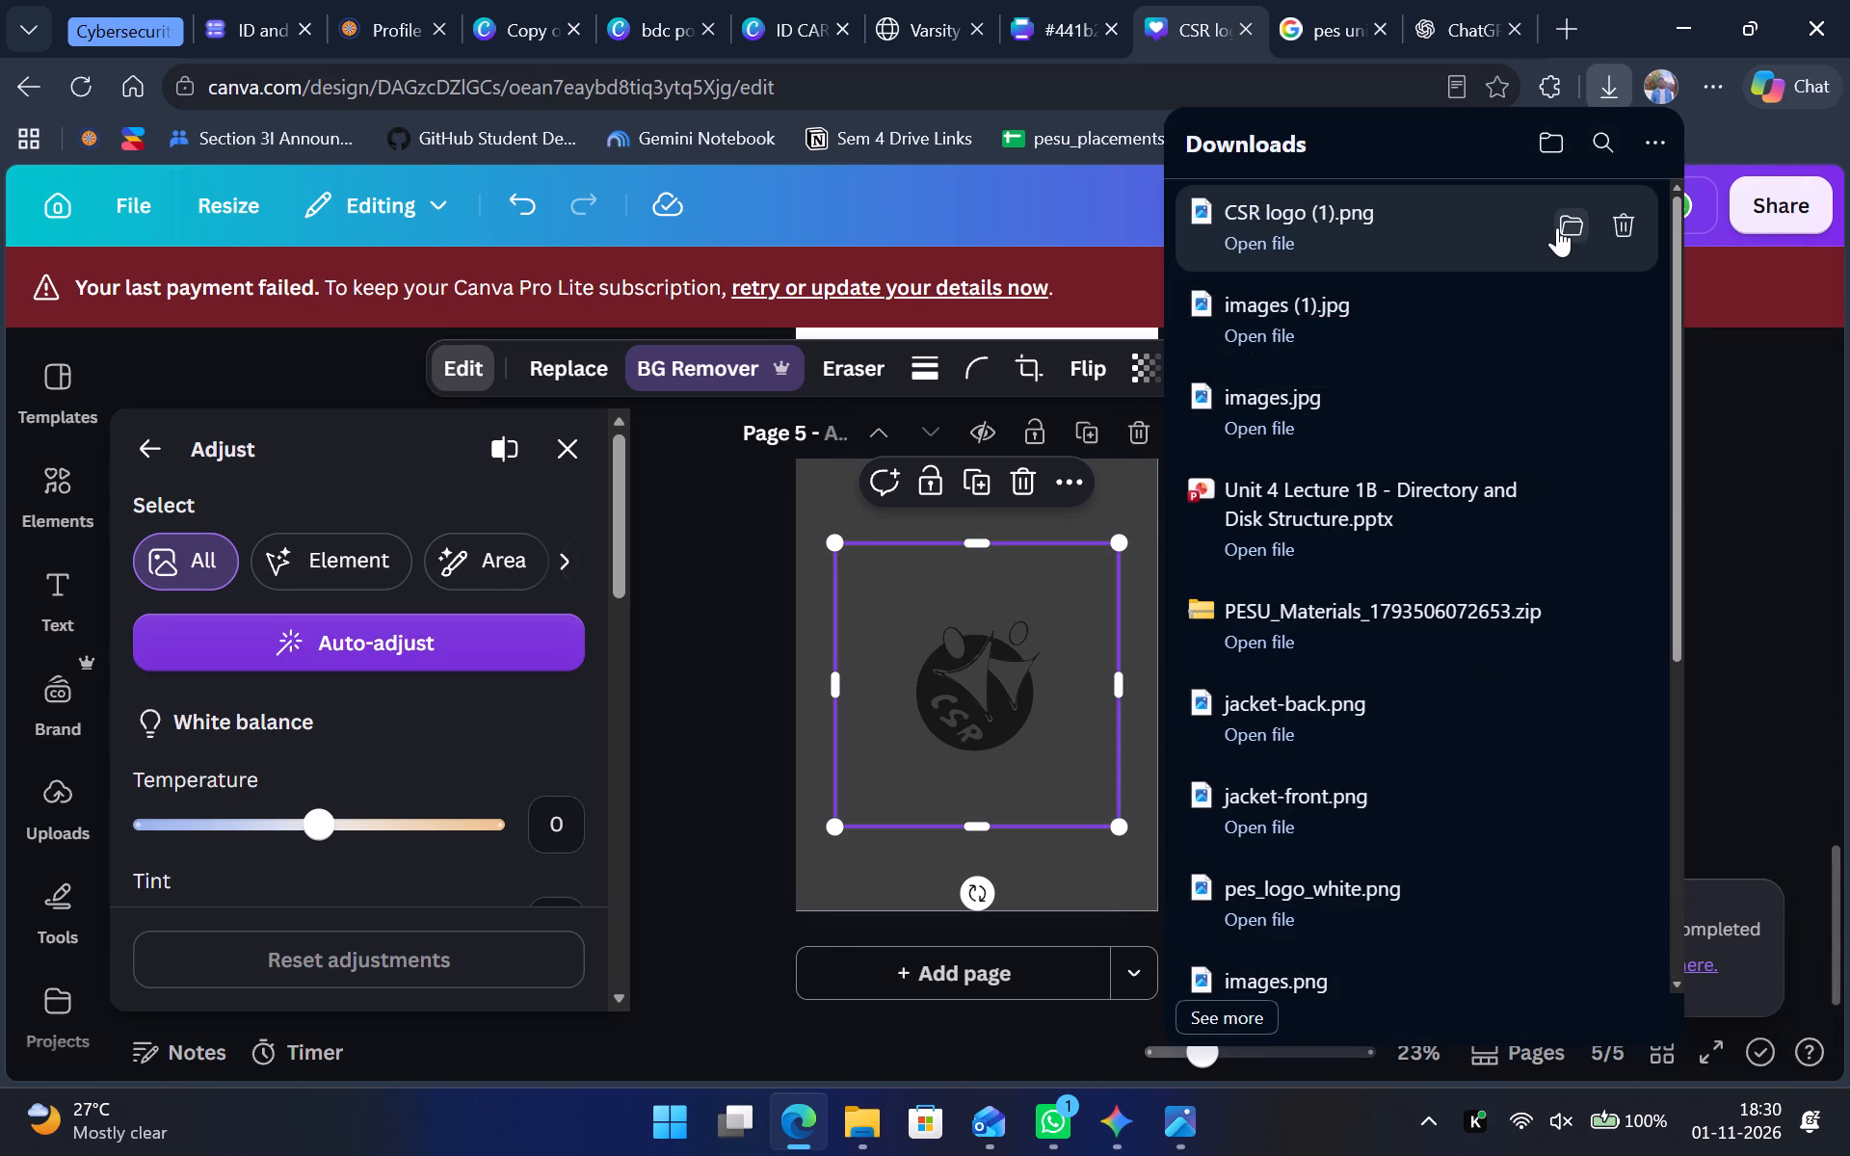
left_click(1557, 227)
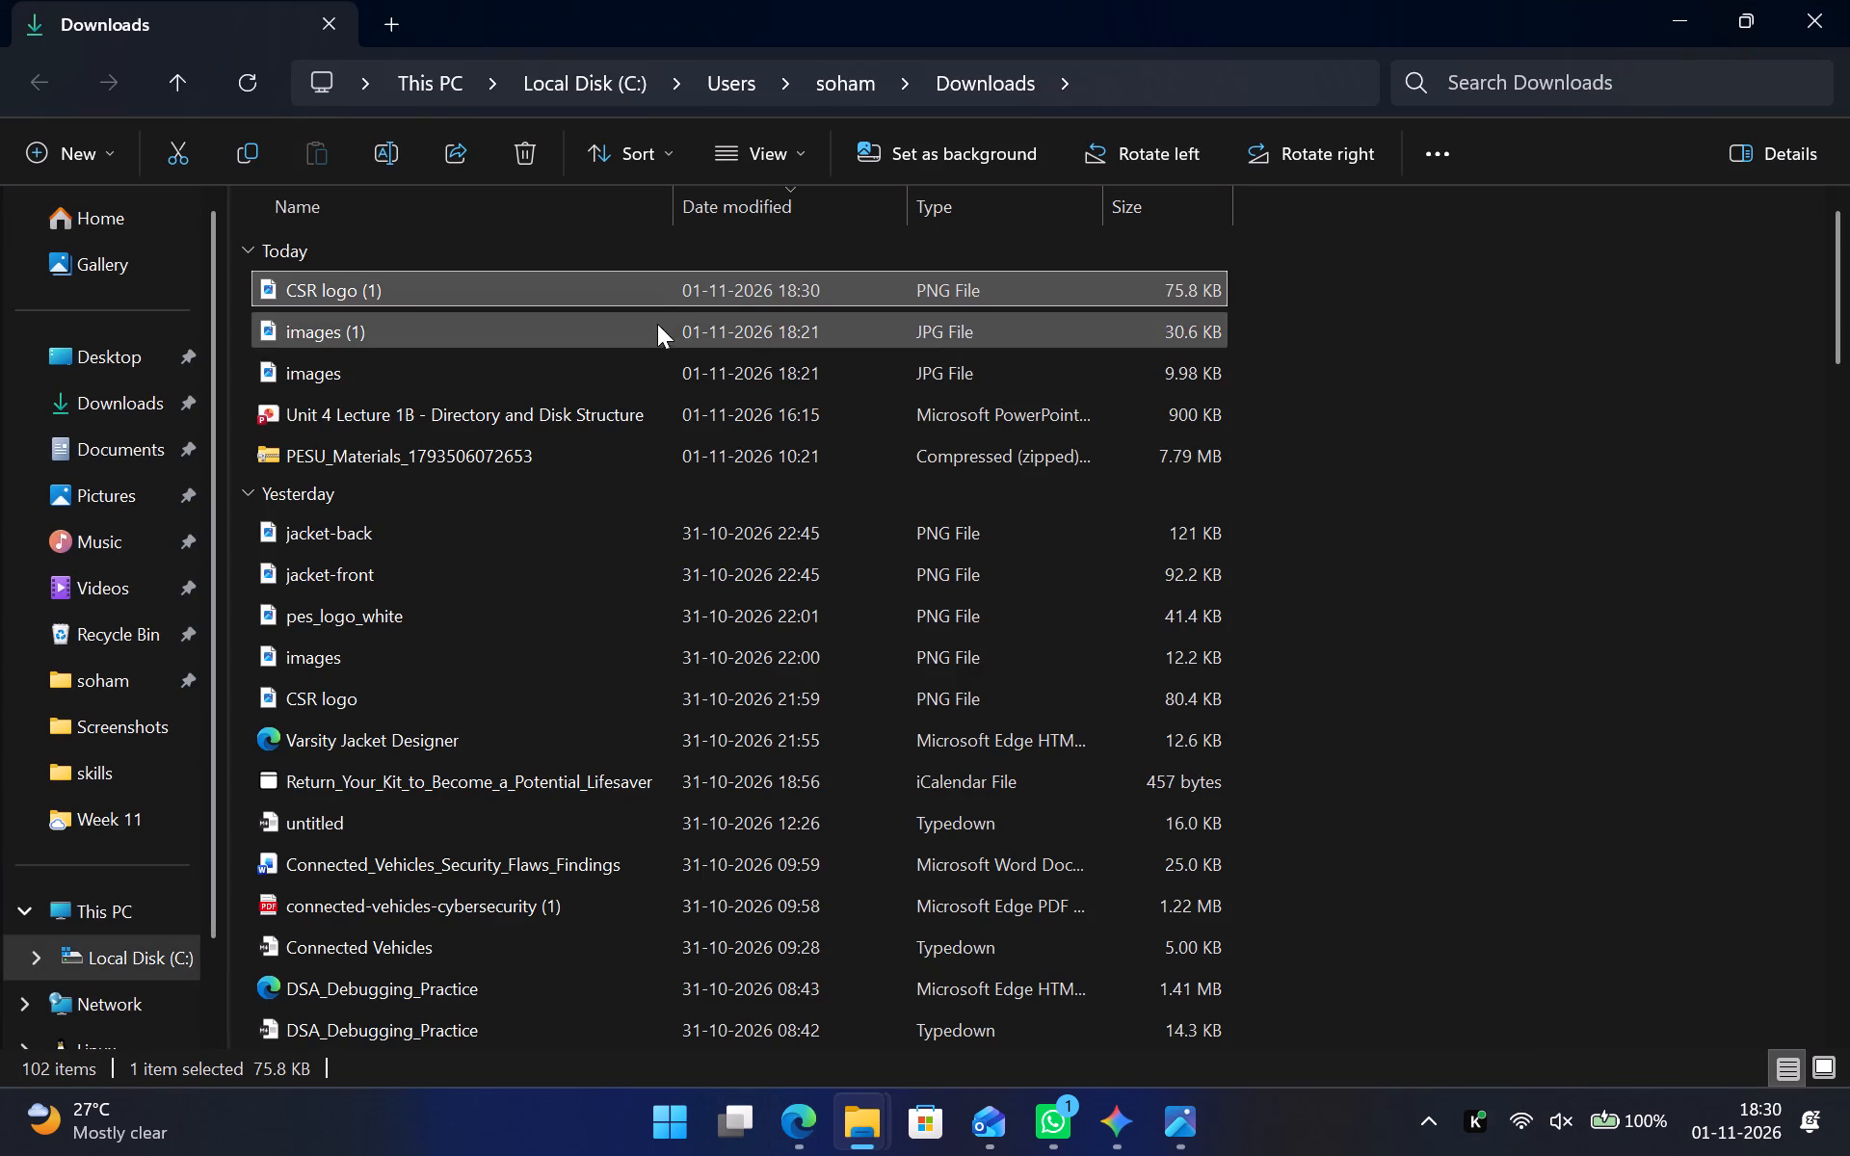
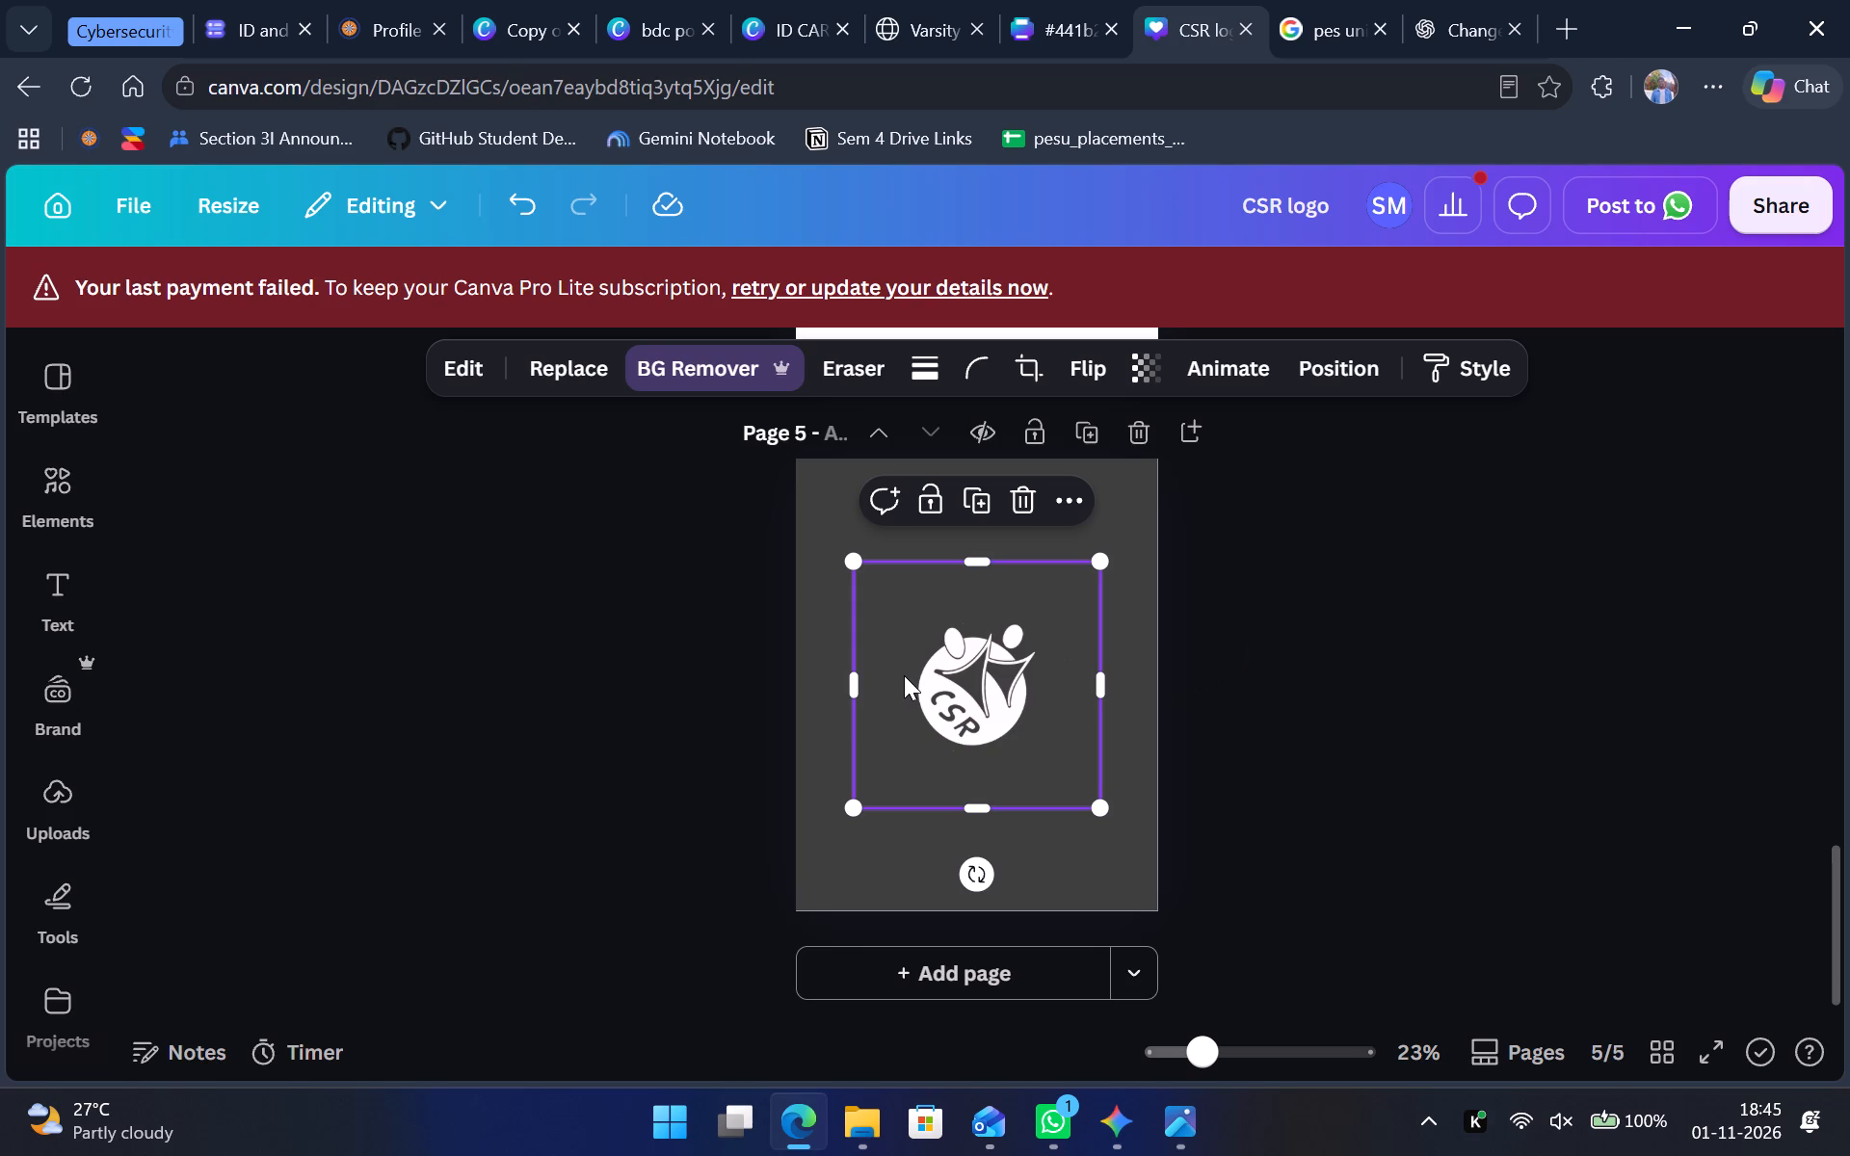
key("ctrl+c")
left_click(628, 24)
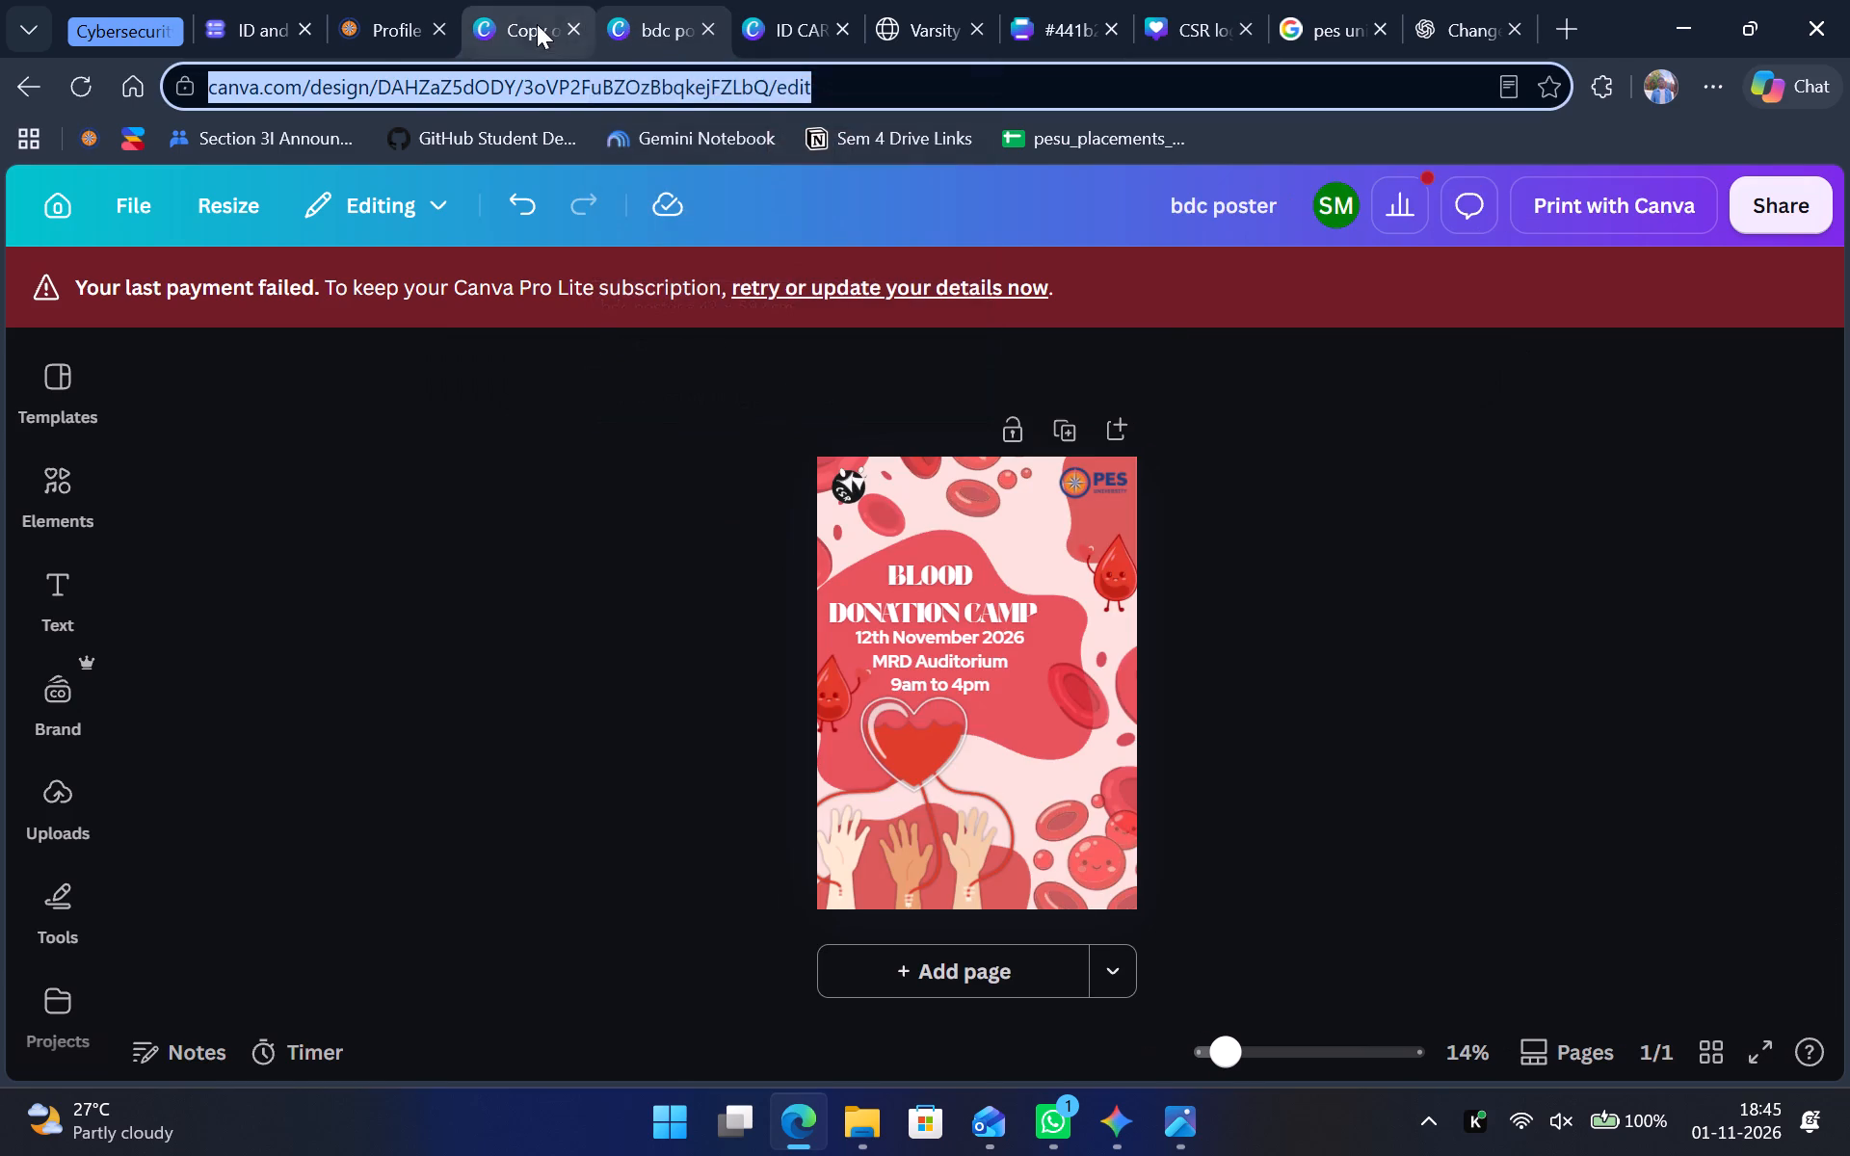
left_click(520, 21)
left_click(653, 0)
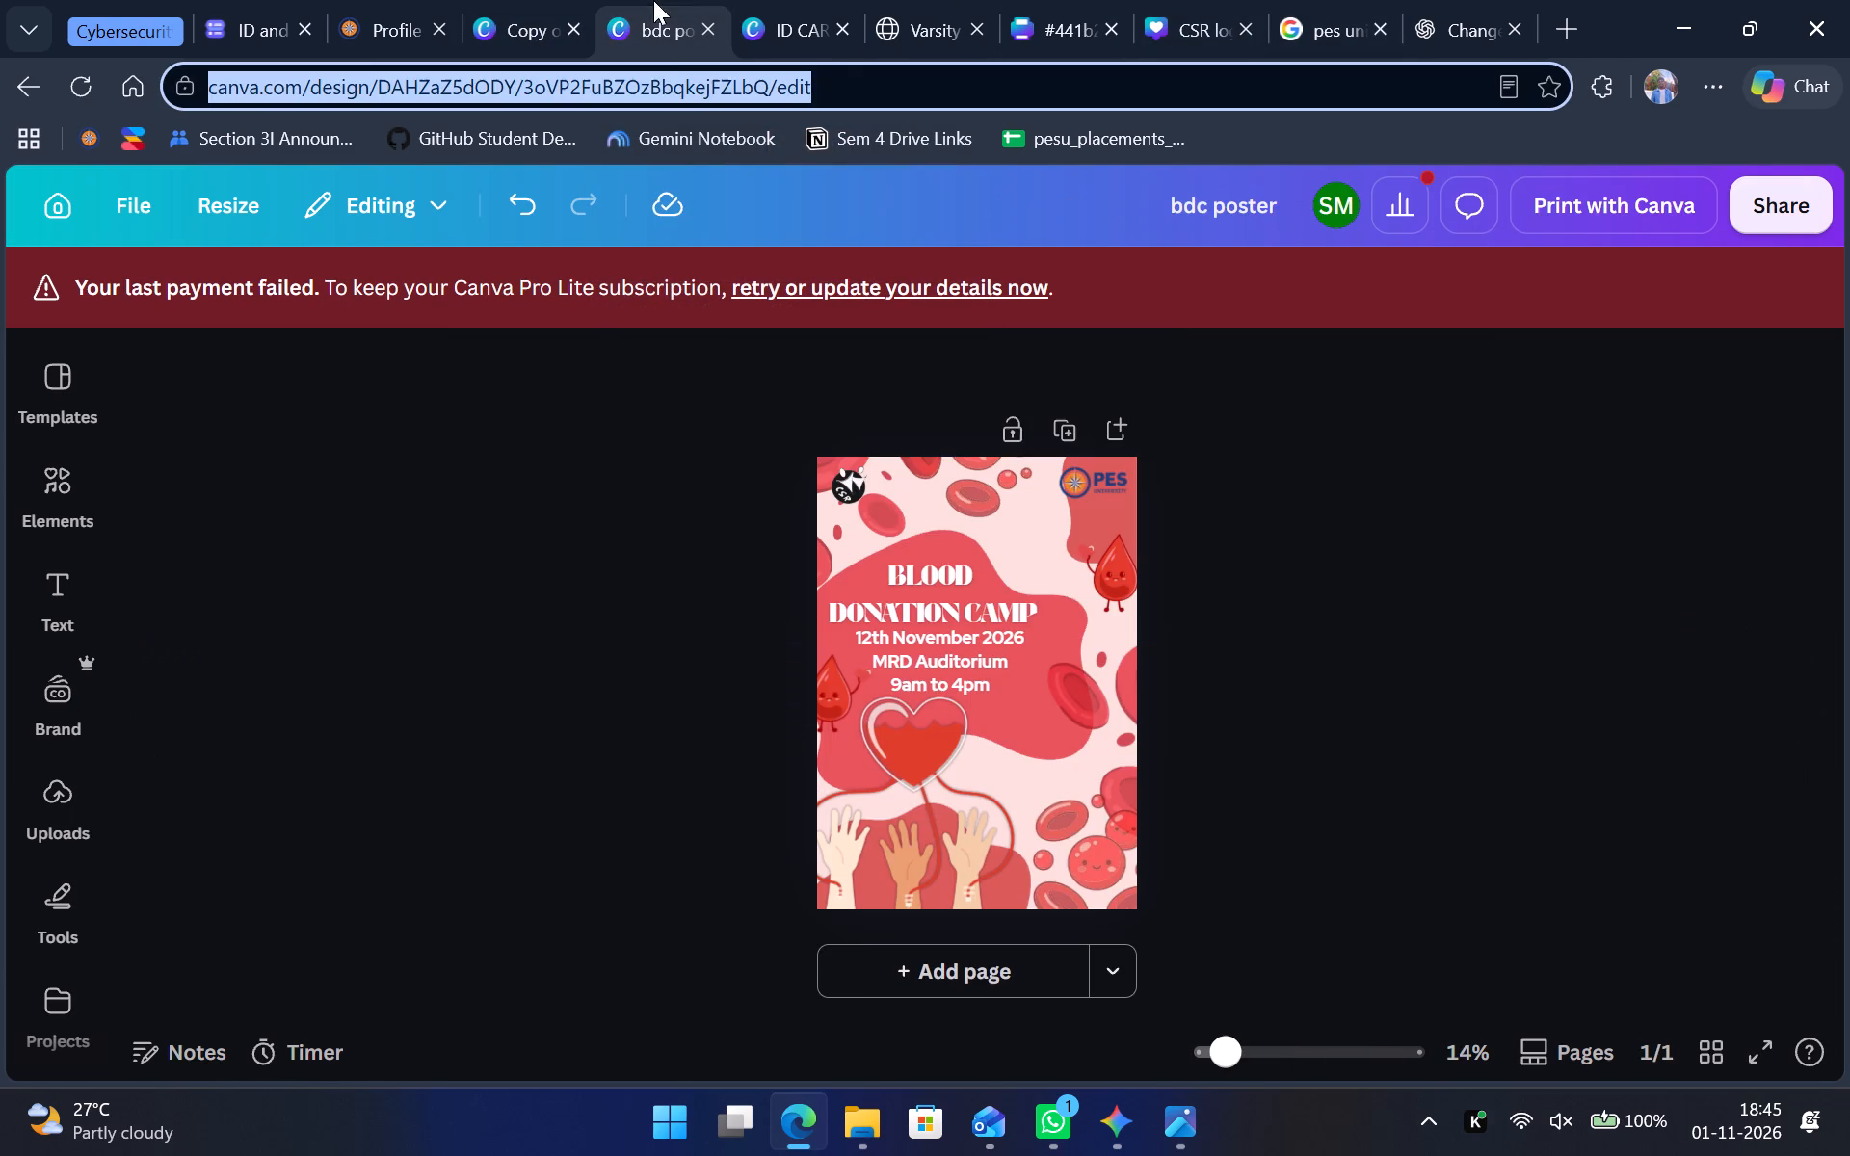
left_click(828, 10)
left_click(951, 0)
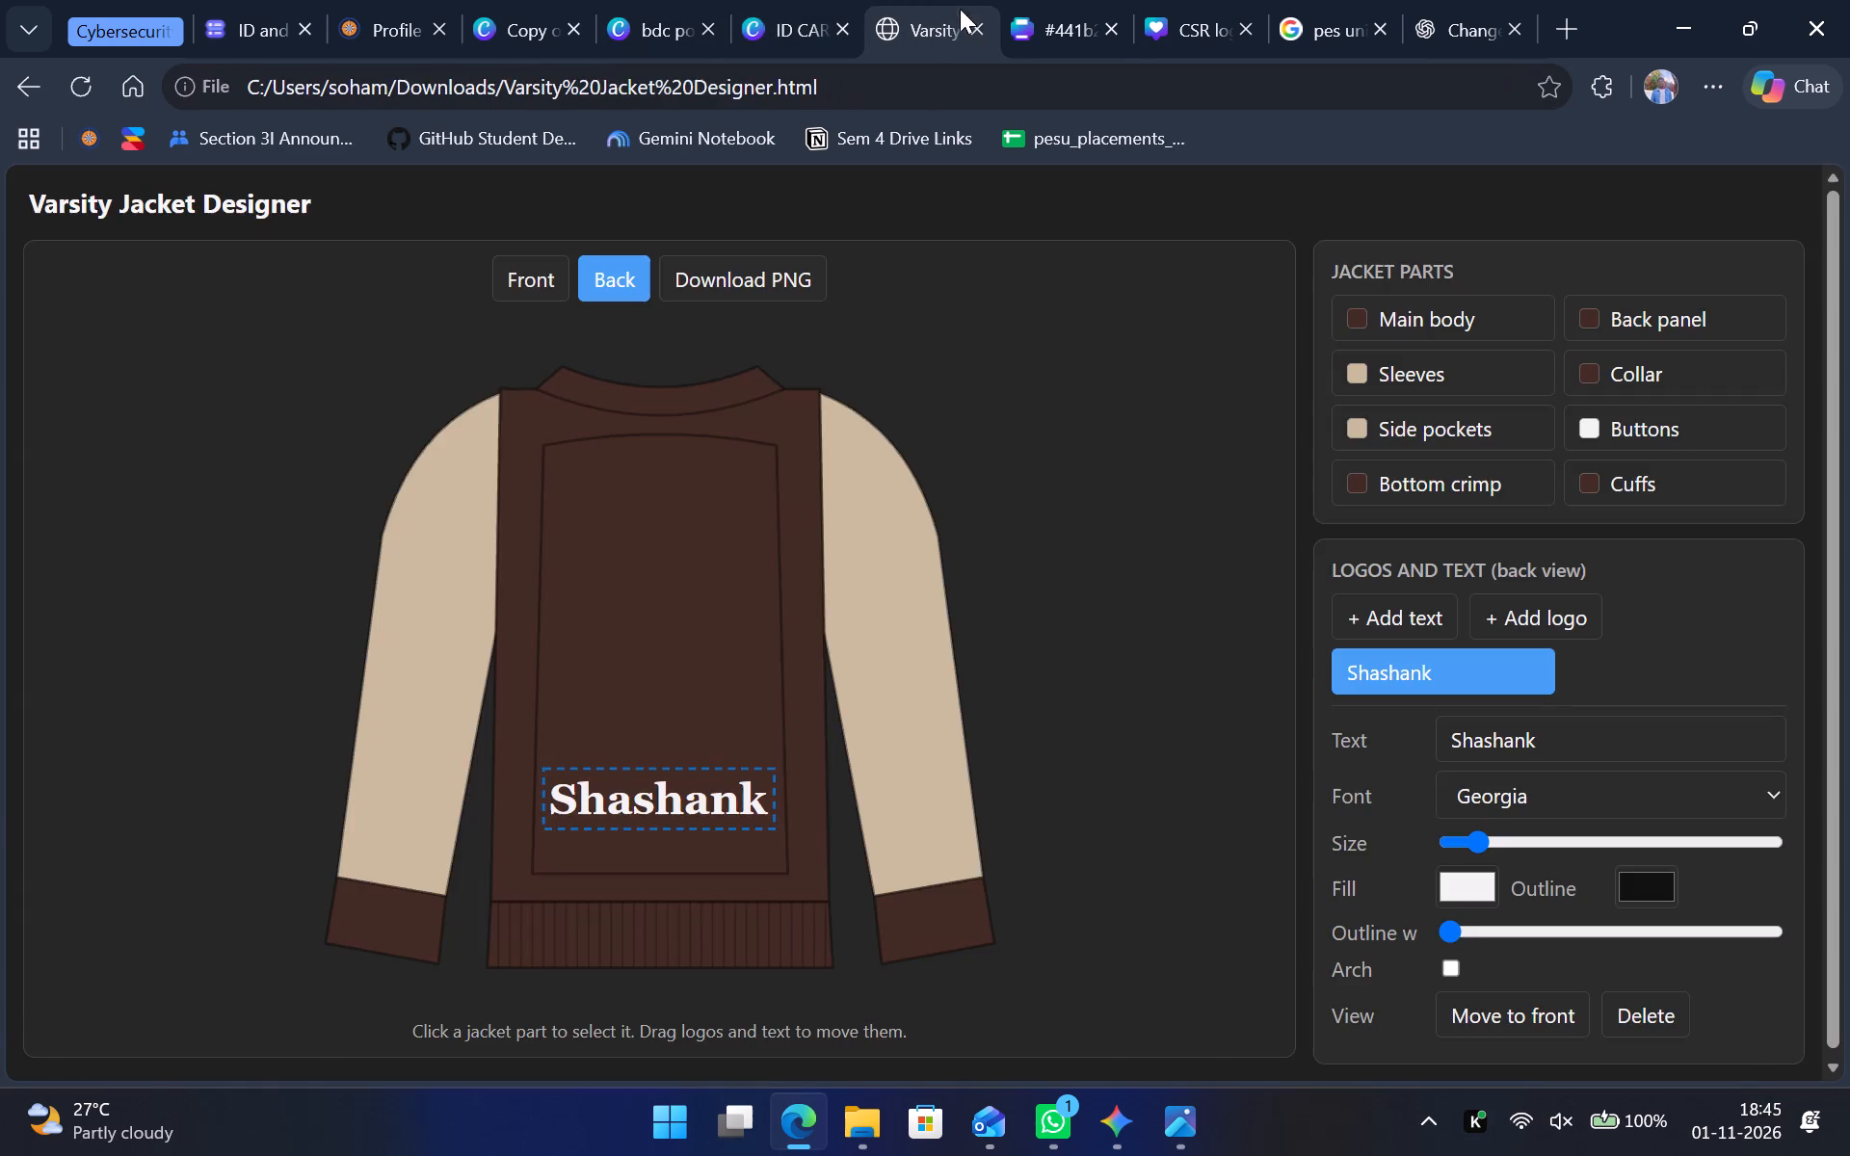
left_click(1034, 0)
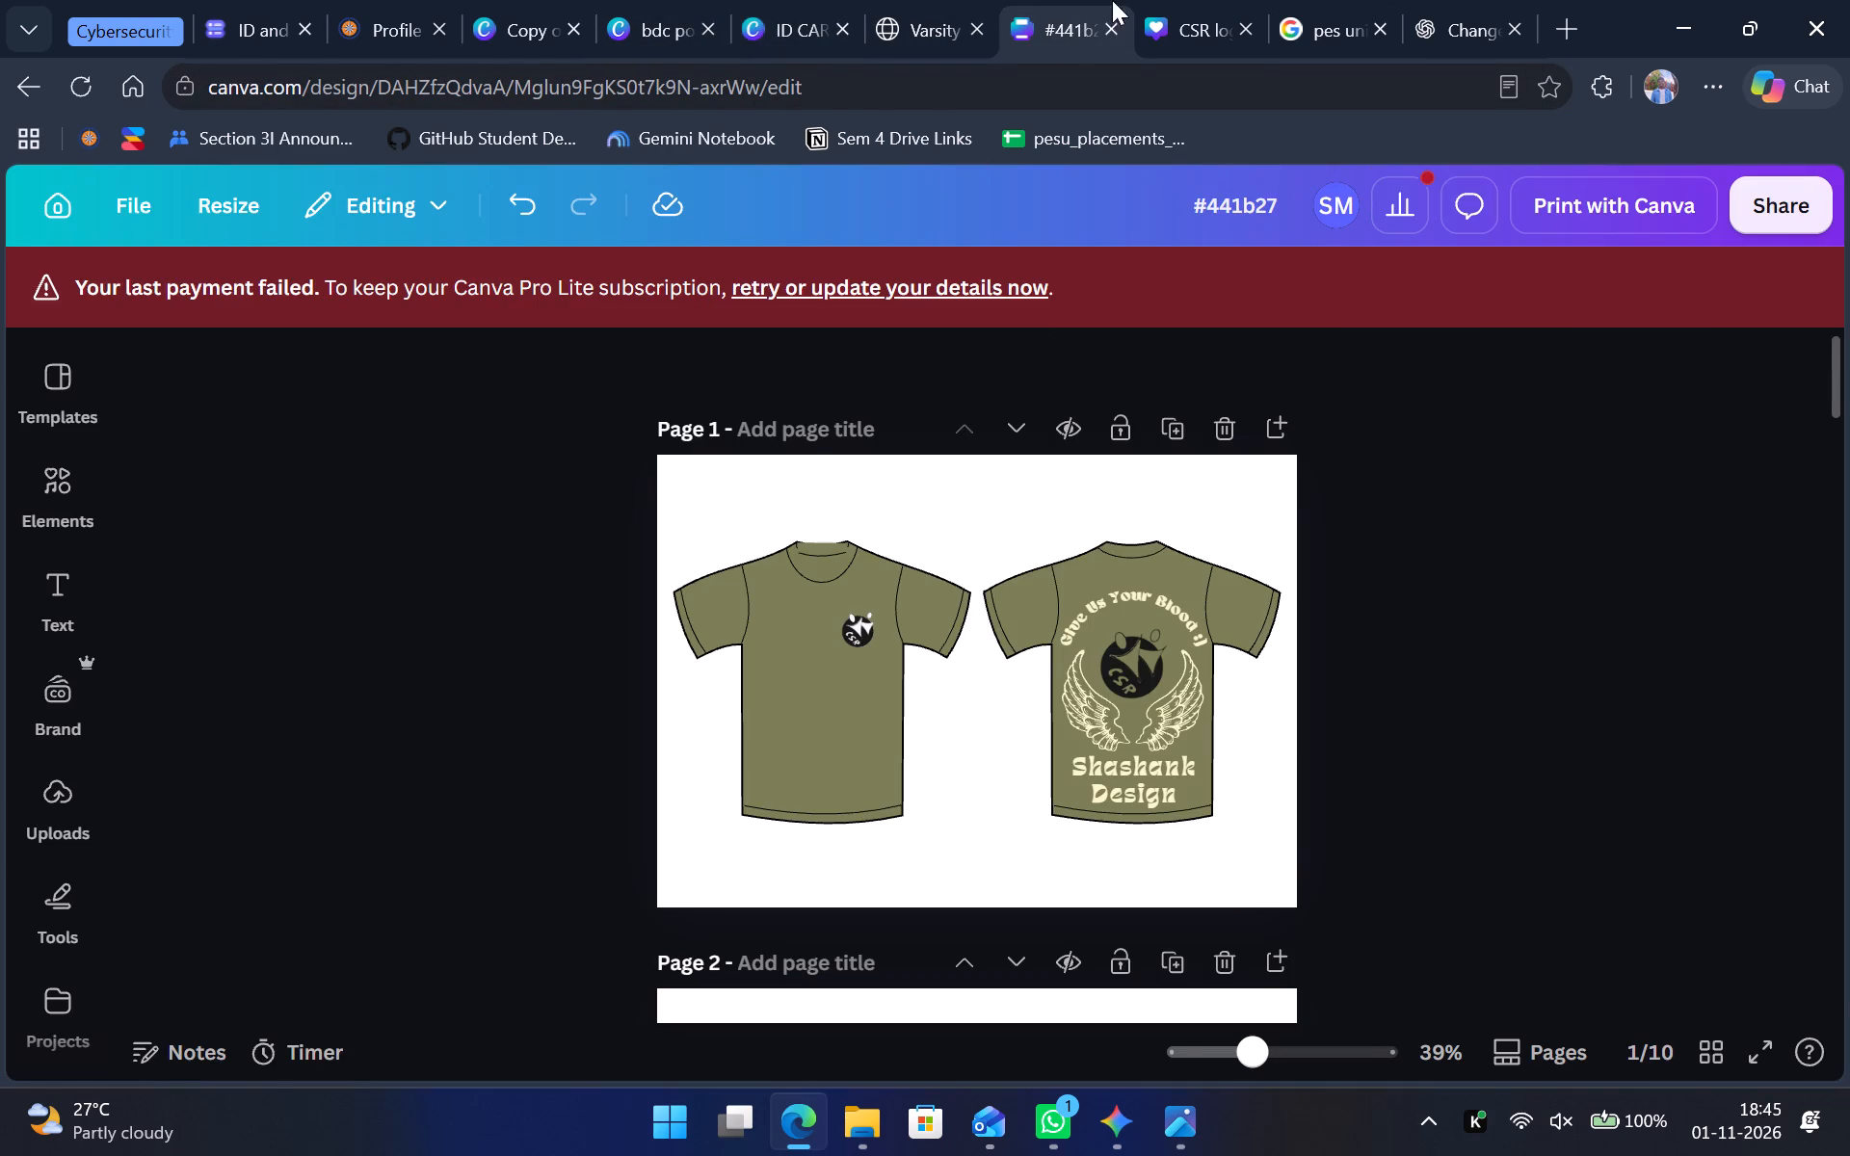
Download the white CSR logo from page 5 of the CSR logo design as a PNG with a transparent background.
left_click(1180, 0)
right_click(1007, 612)
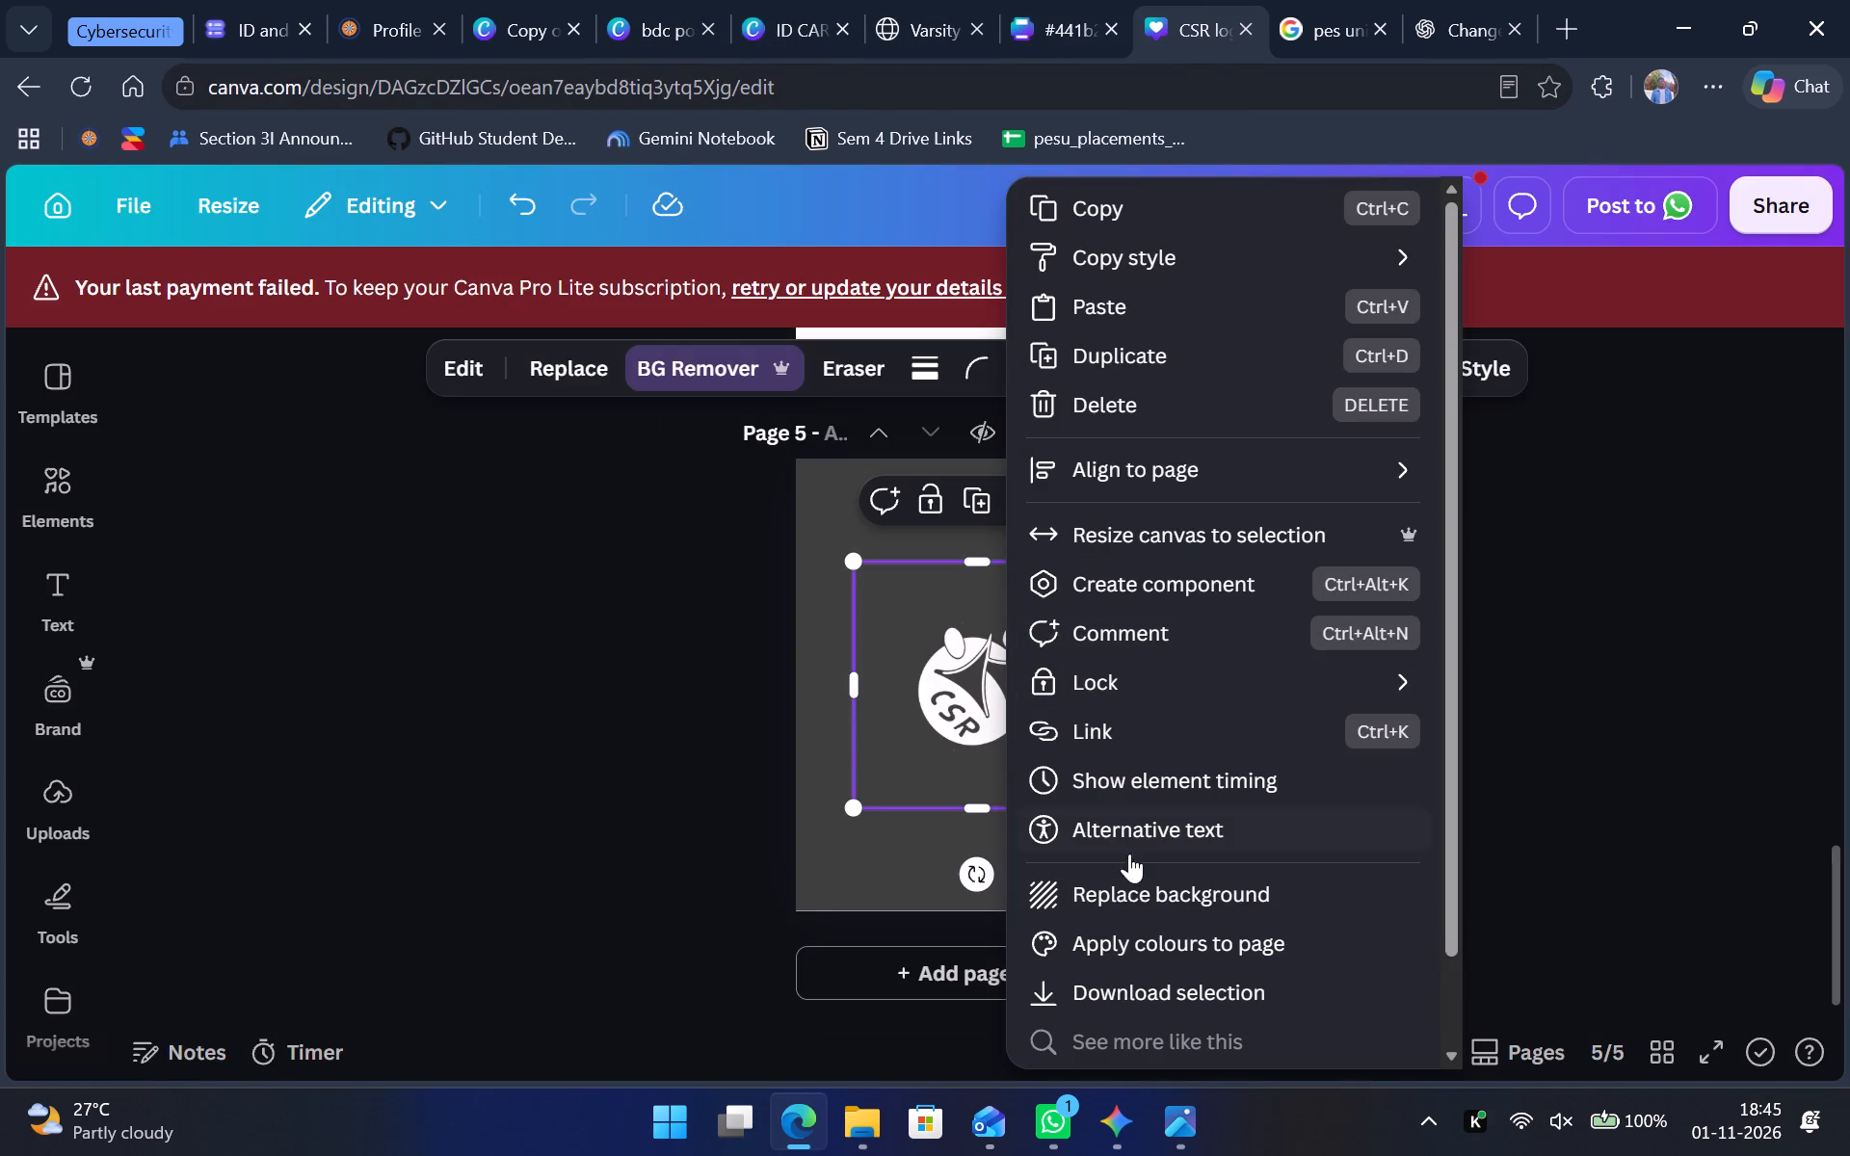
left_click(1133, 994)
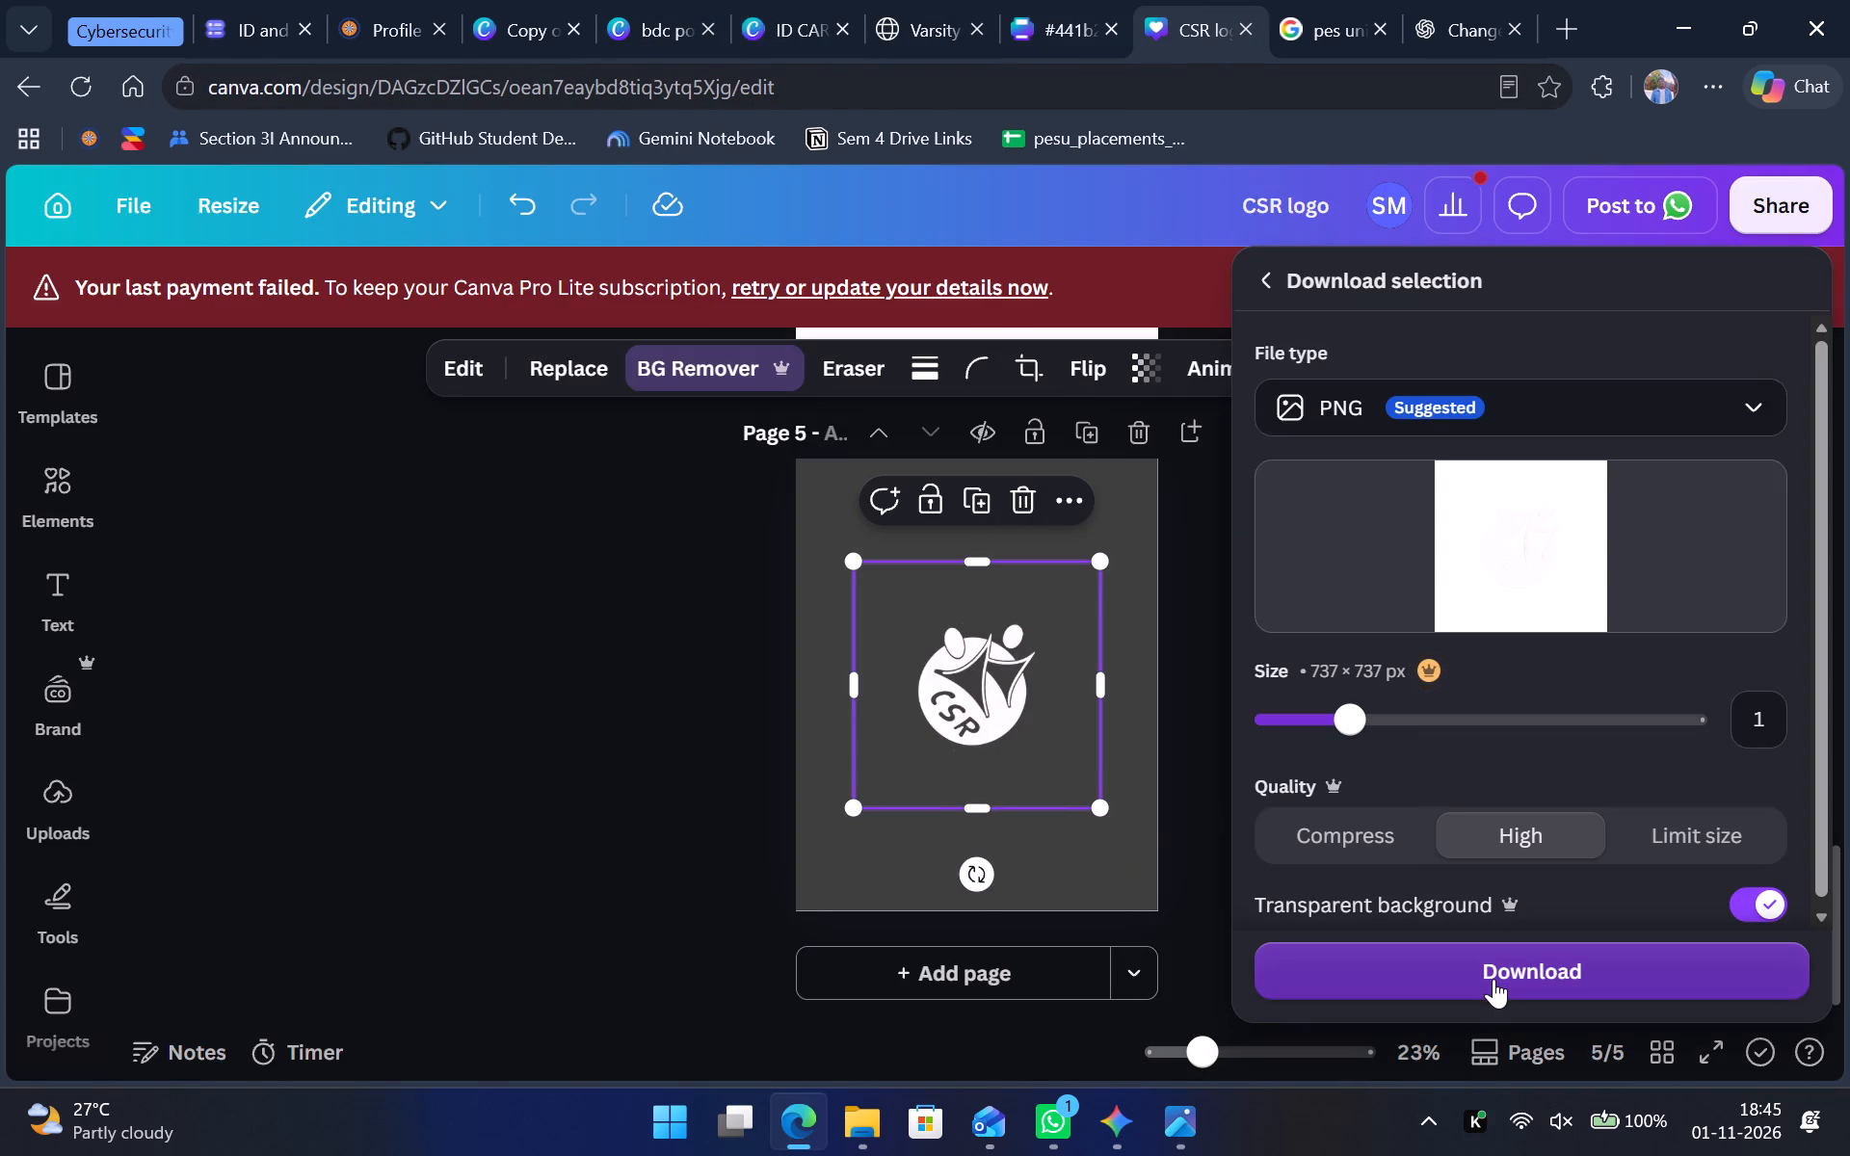
left_click(1493, 979)
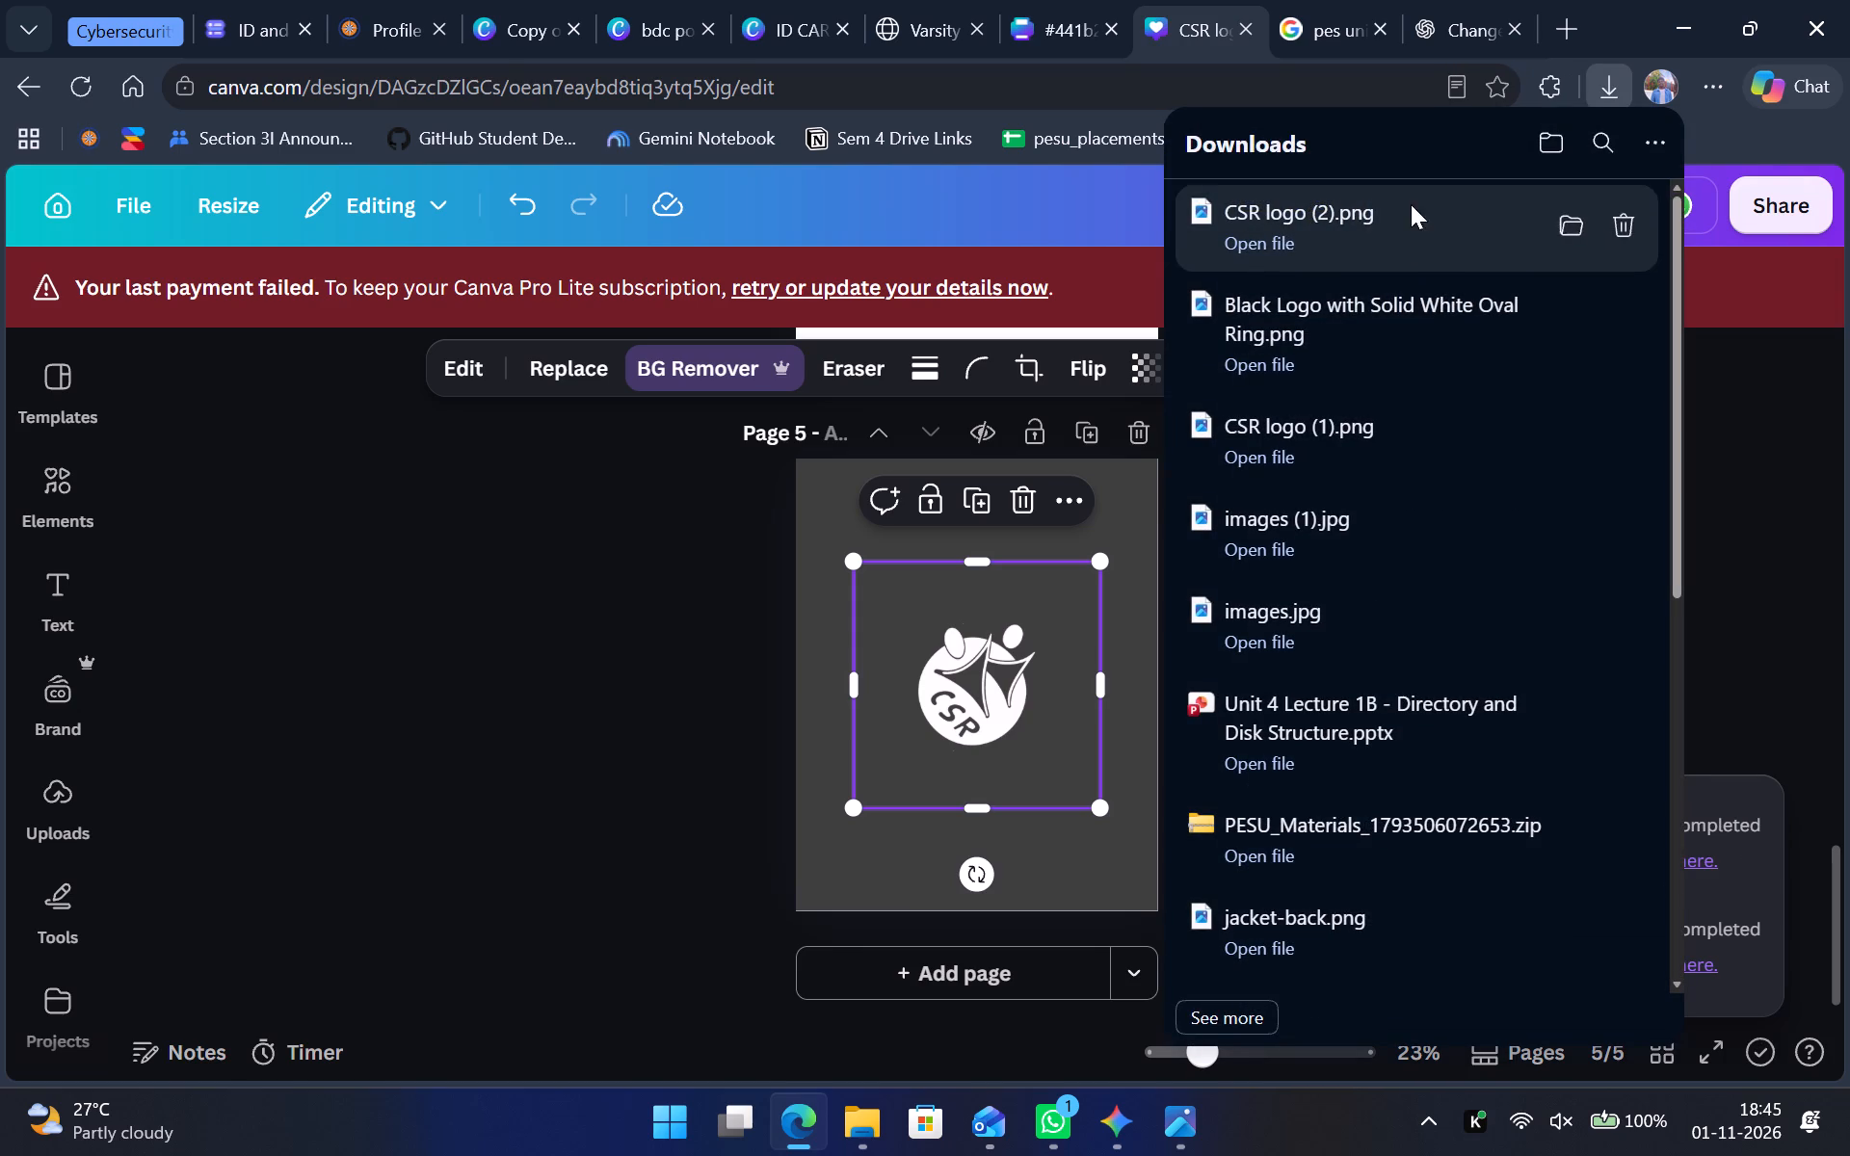
Switch to the Varsity Jacket Designer and add the newly downloaded white CSR logo to the jacket's back.
left_click(990, 0)
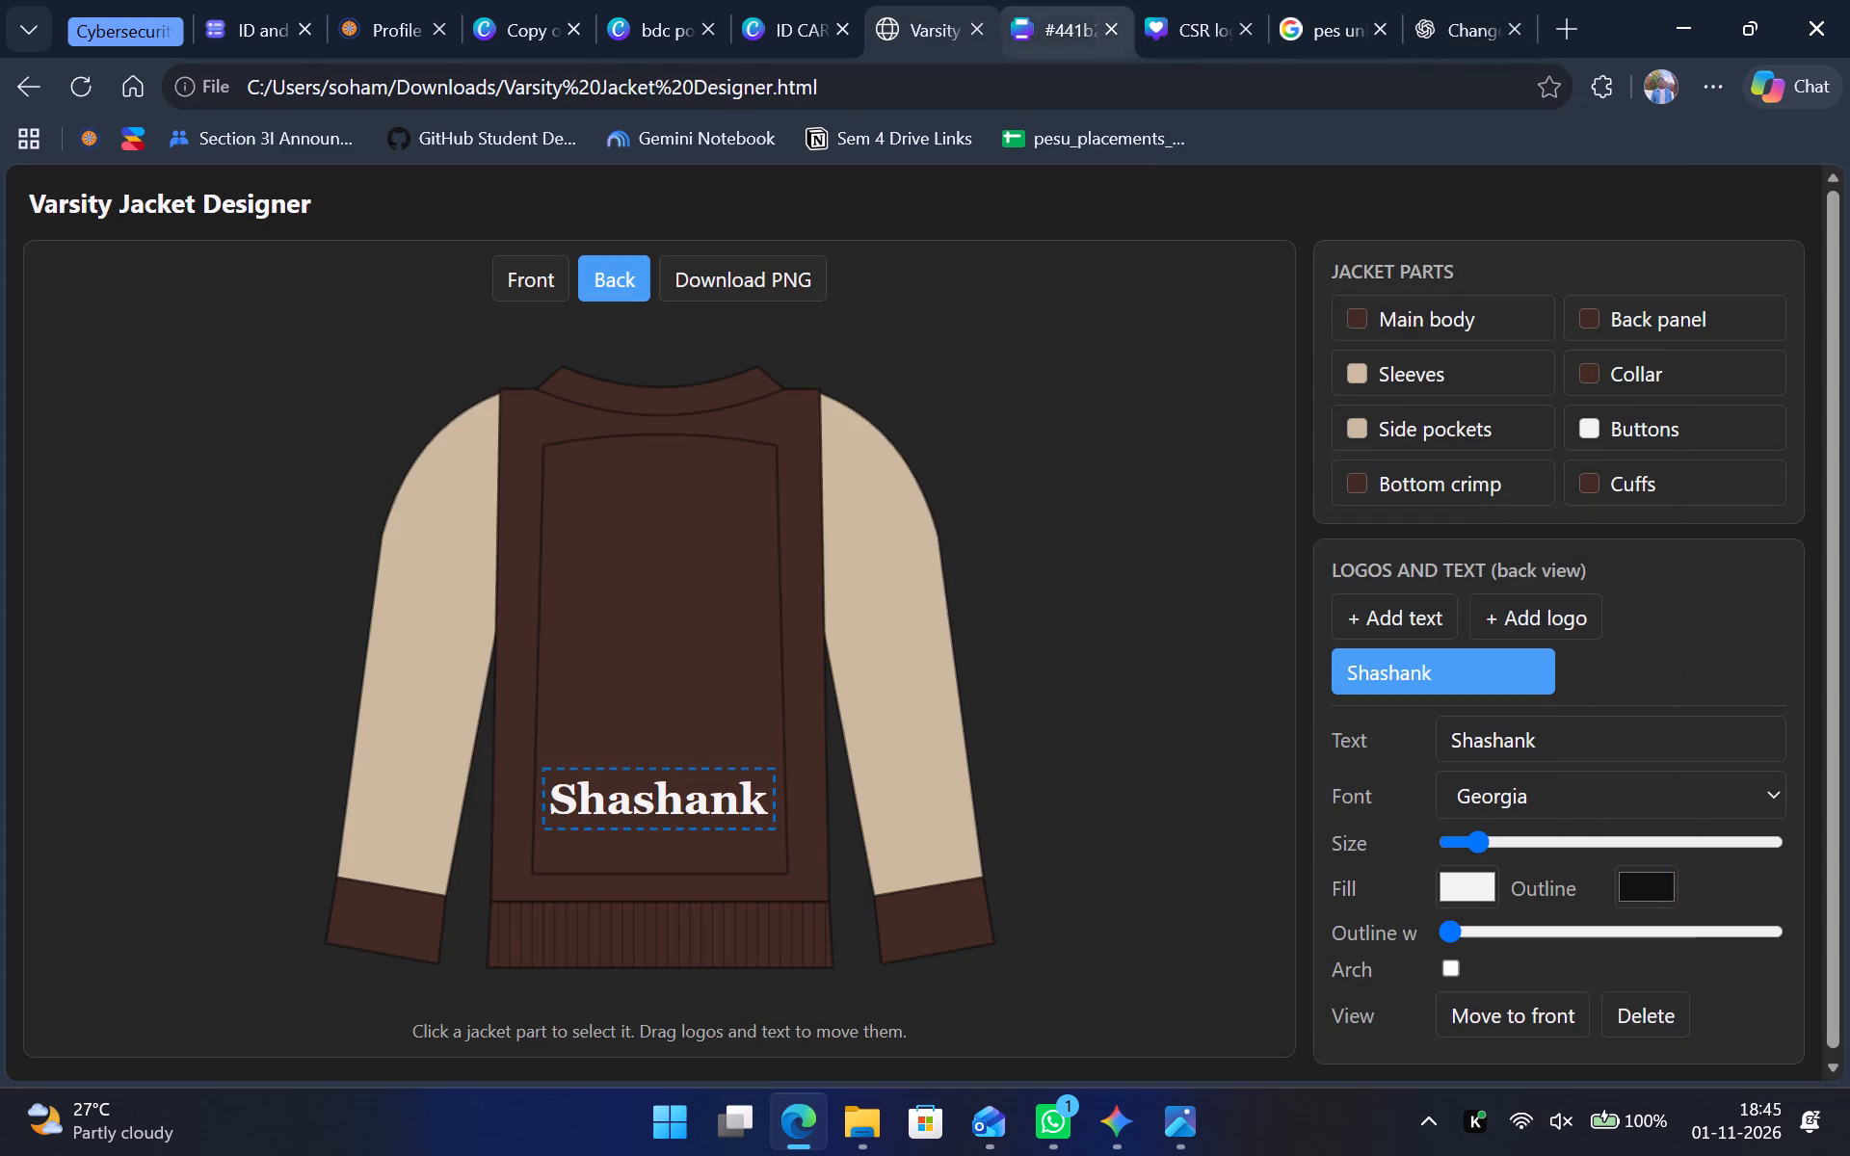
left_click(1532, 620)
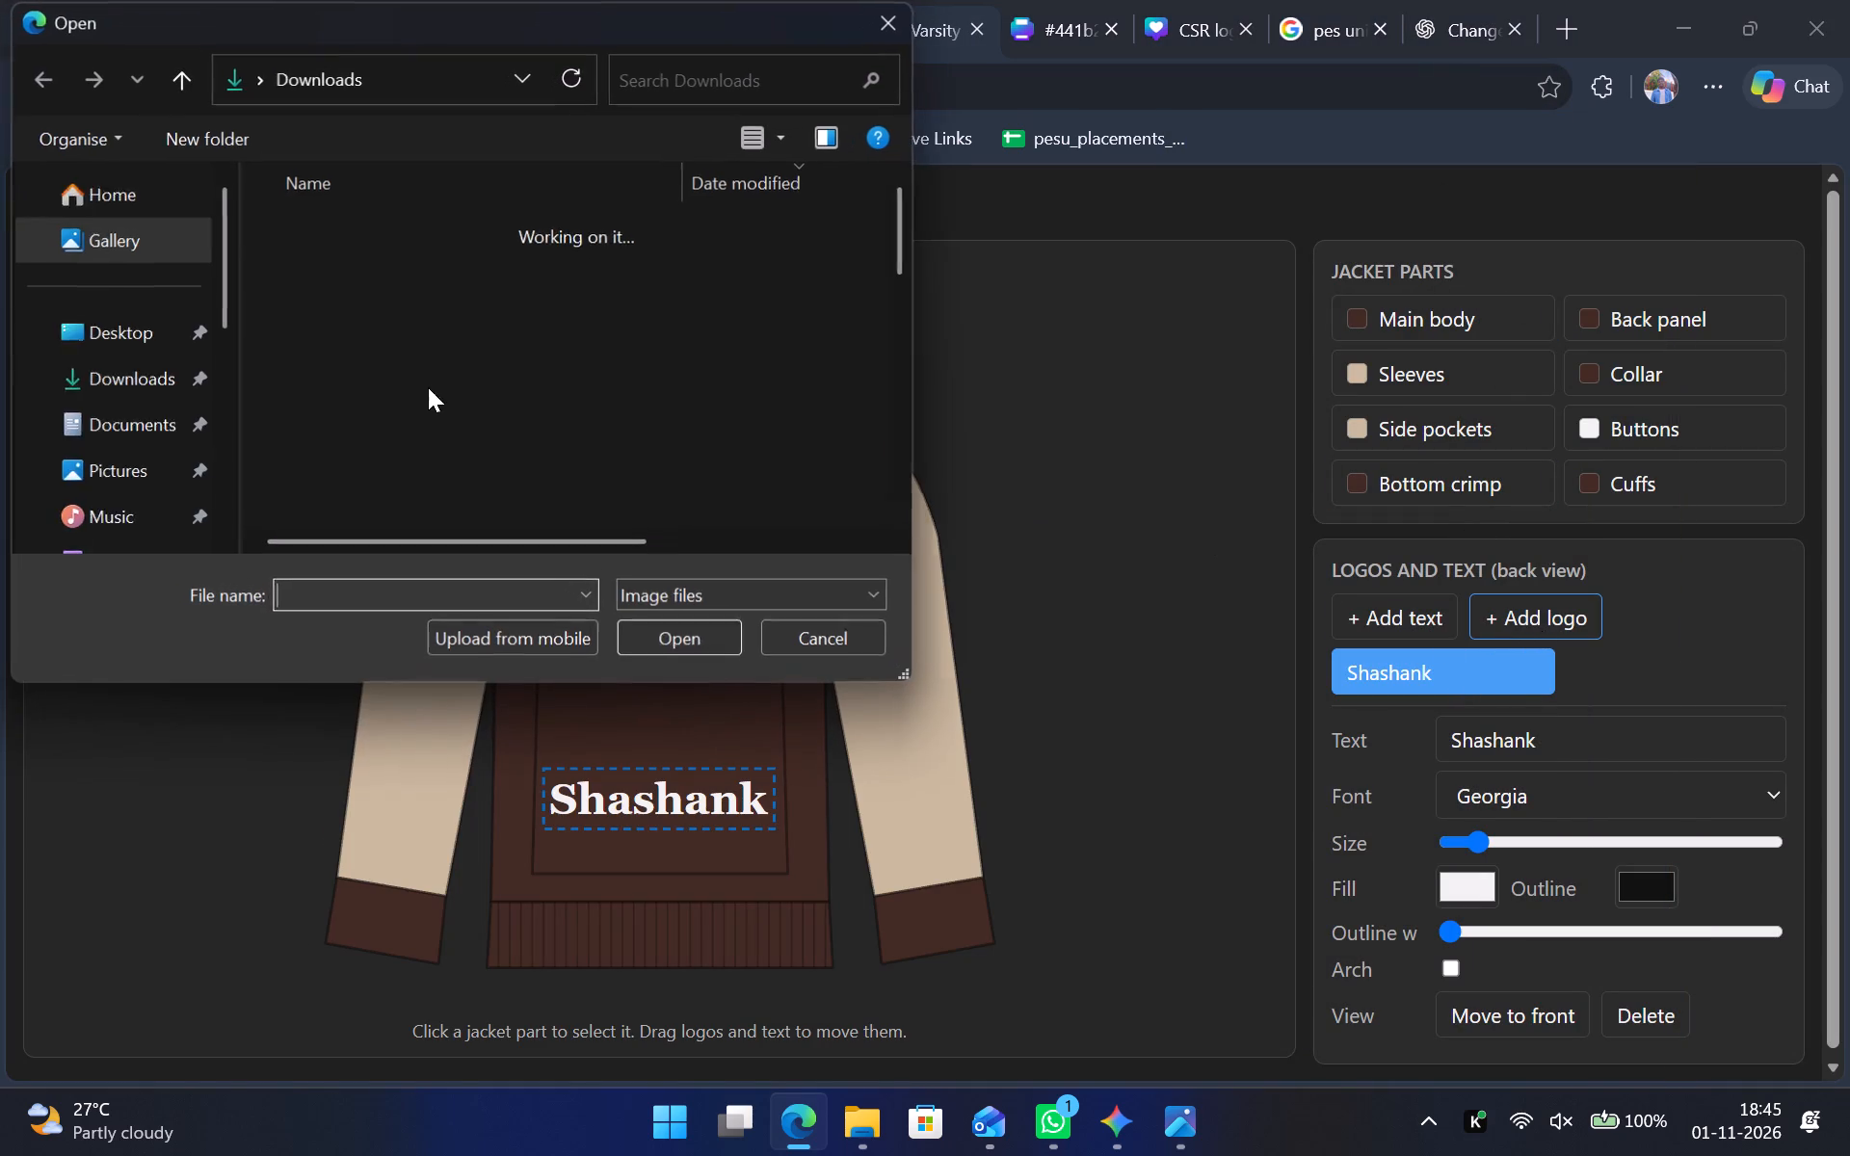
double_click(338, 276)
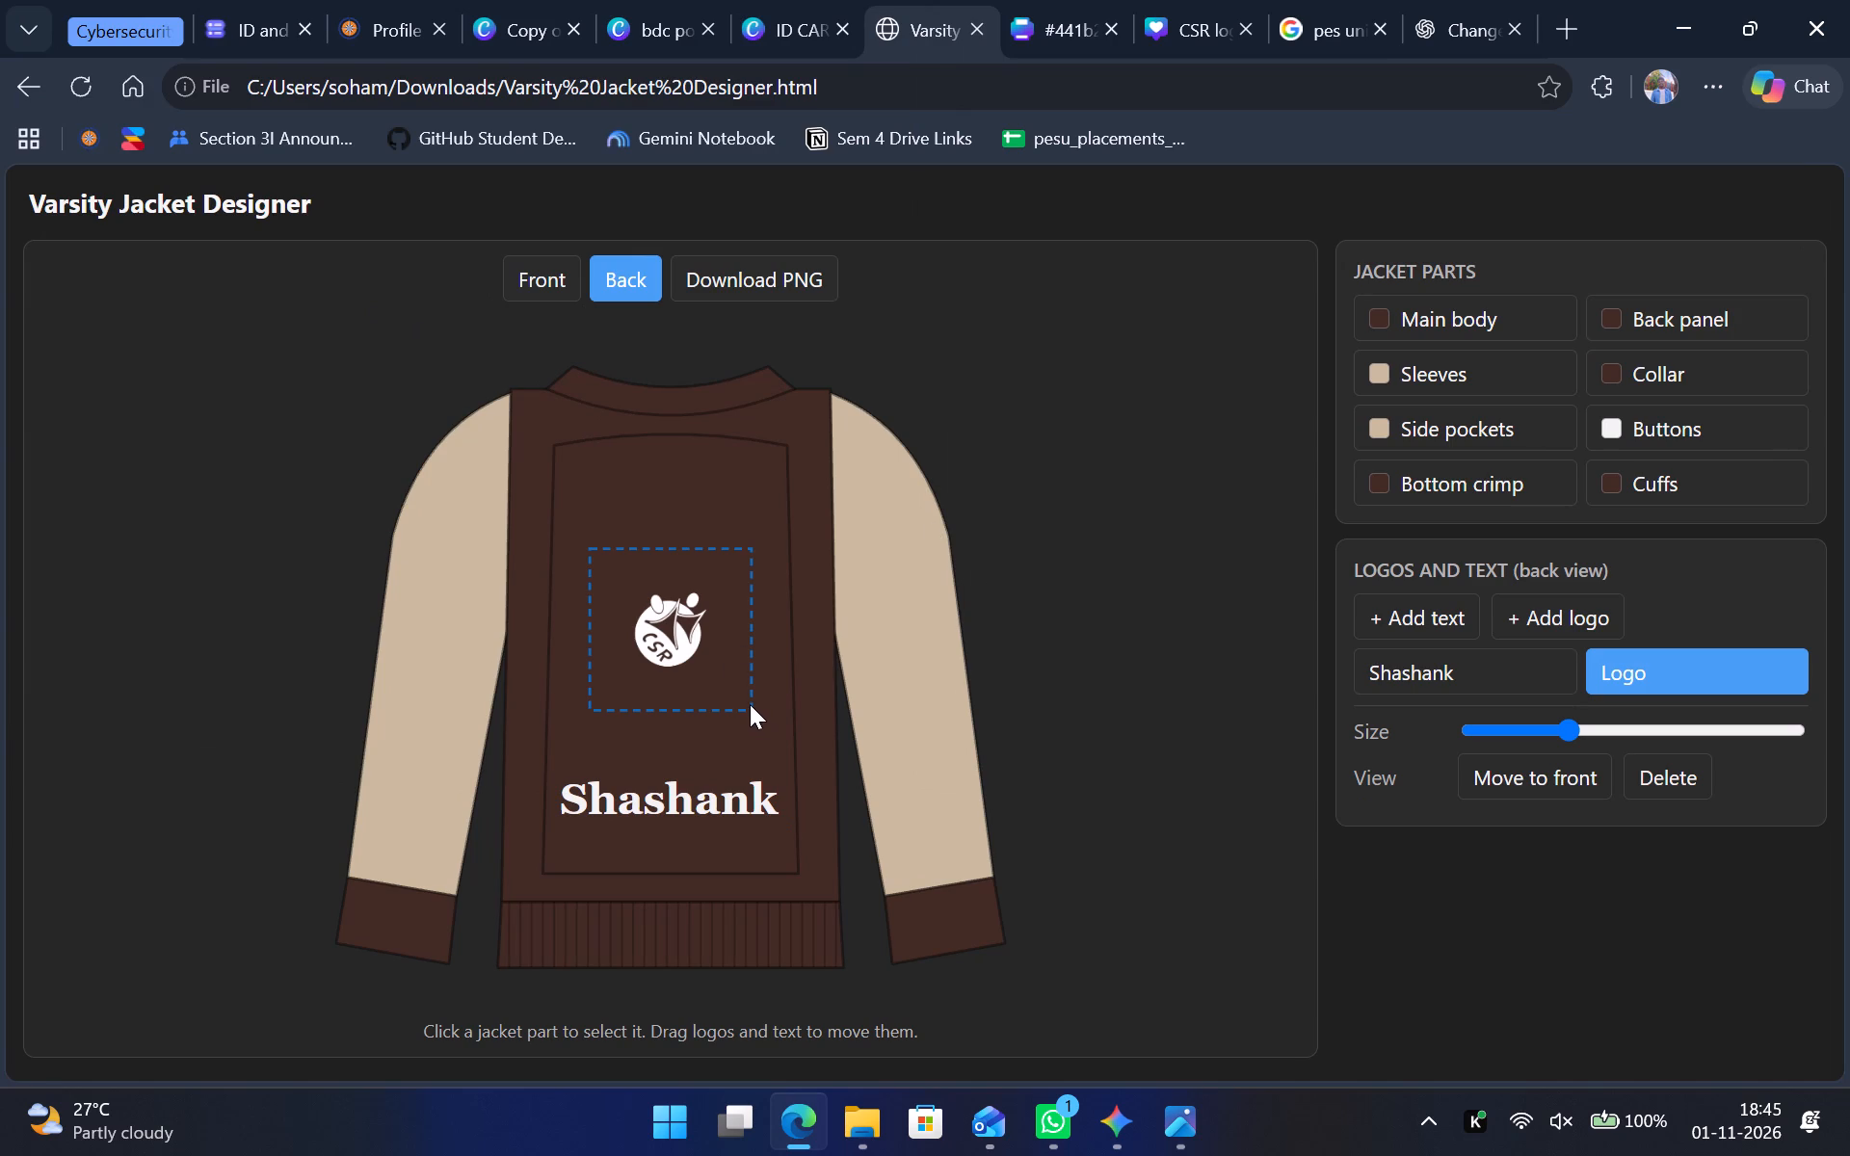
Enlarge the CSR logo to about the back panel's width and centre it above the "Shashank" text.
left_click_drag(1570, 738, 1578, 739)
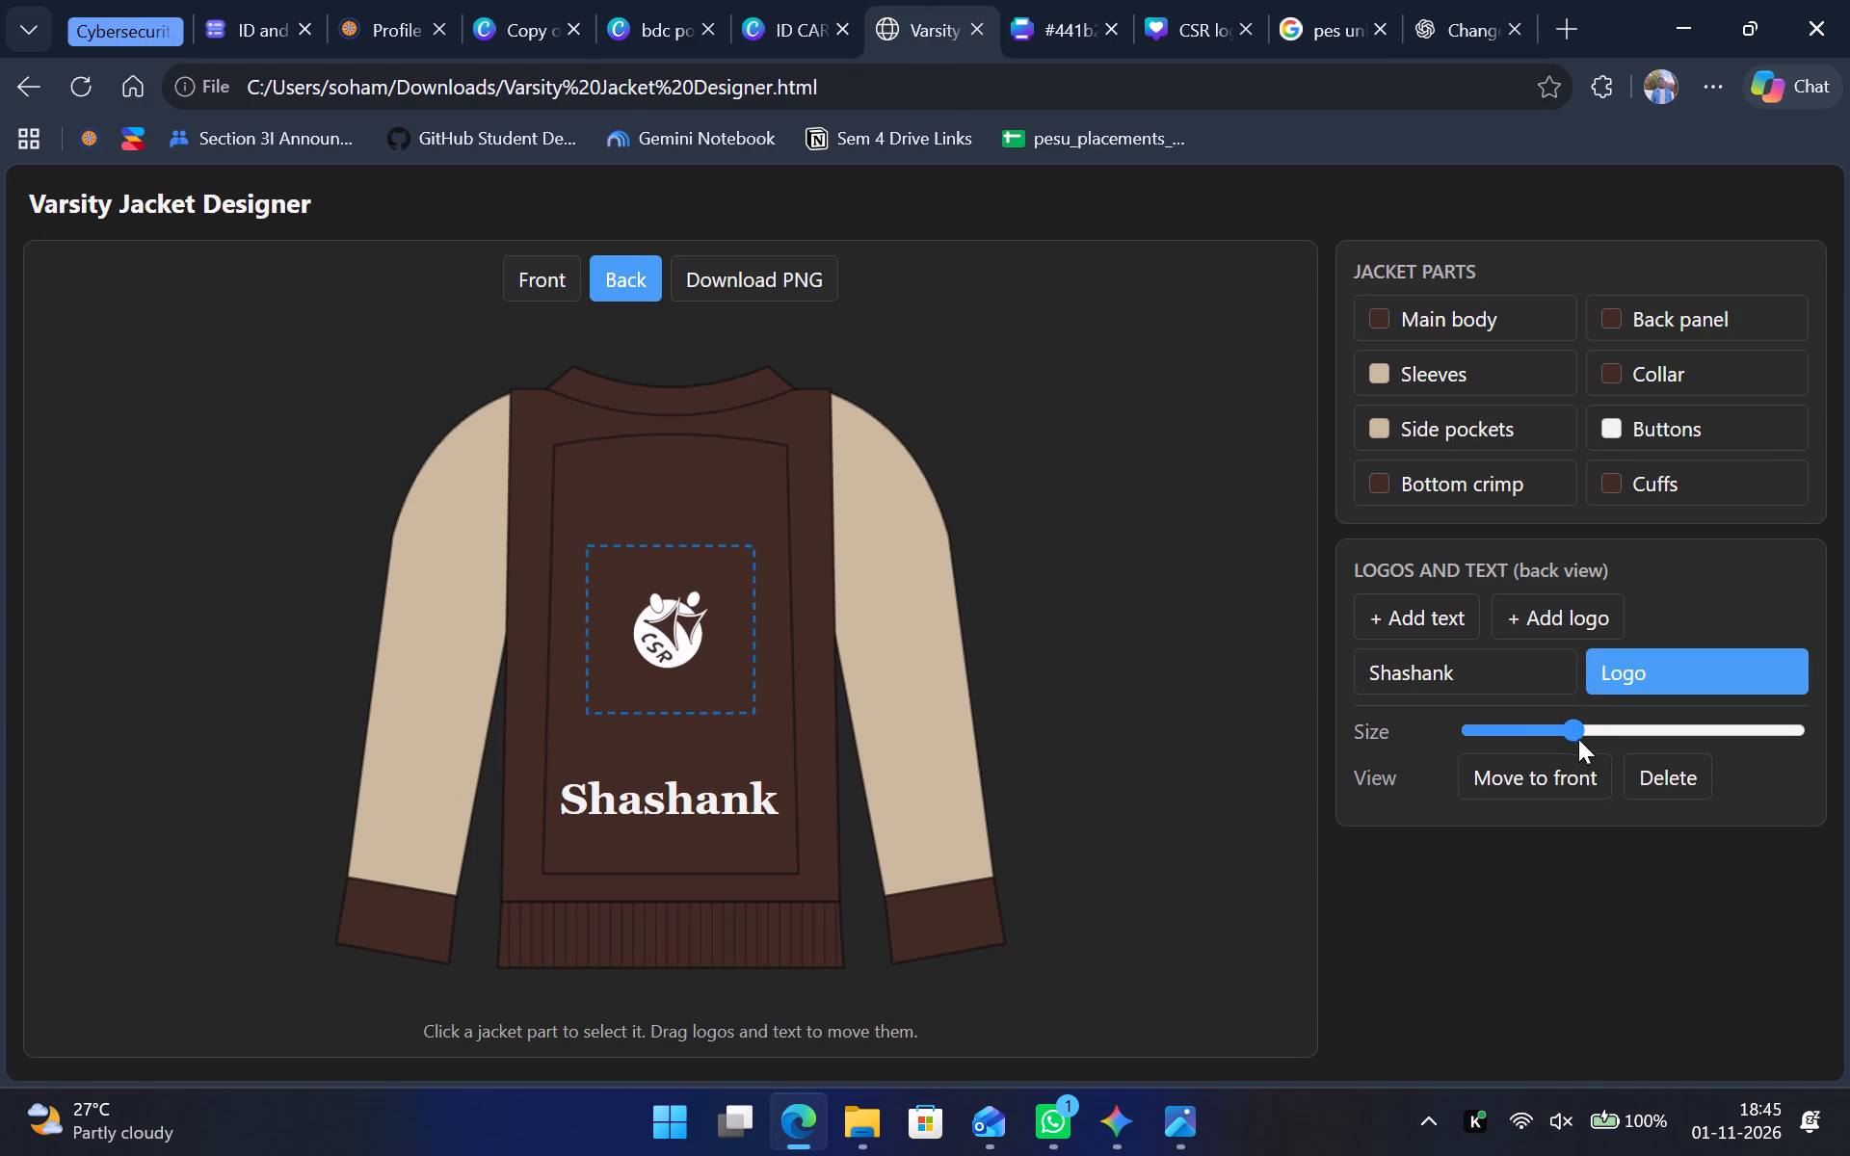
left_click_drag(1578, 739, 1649, 759)
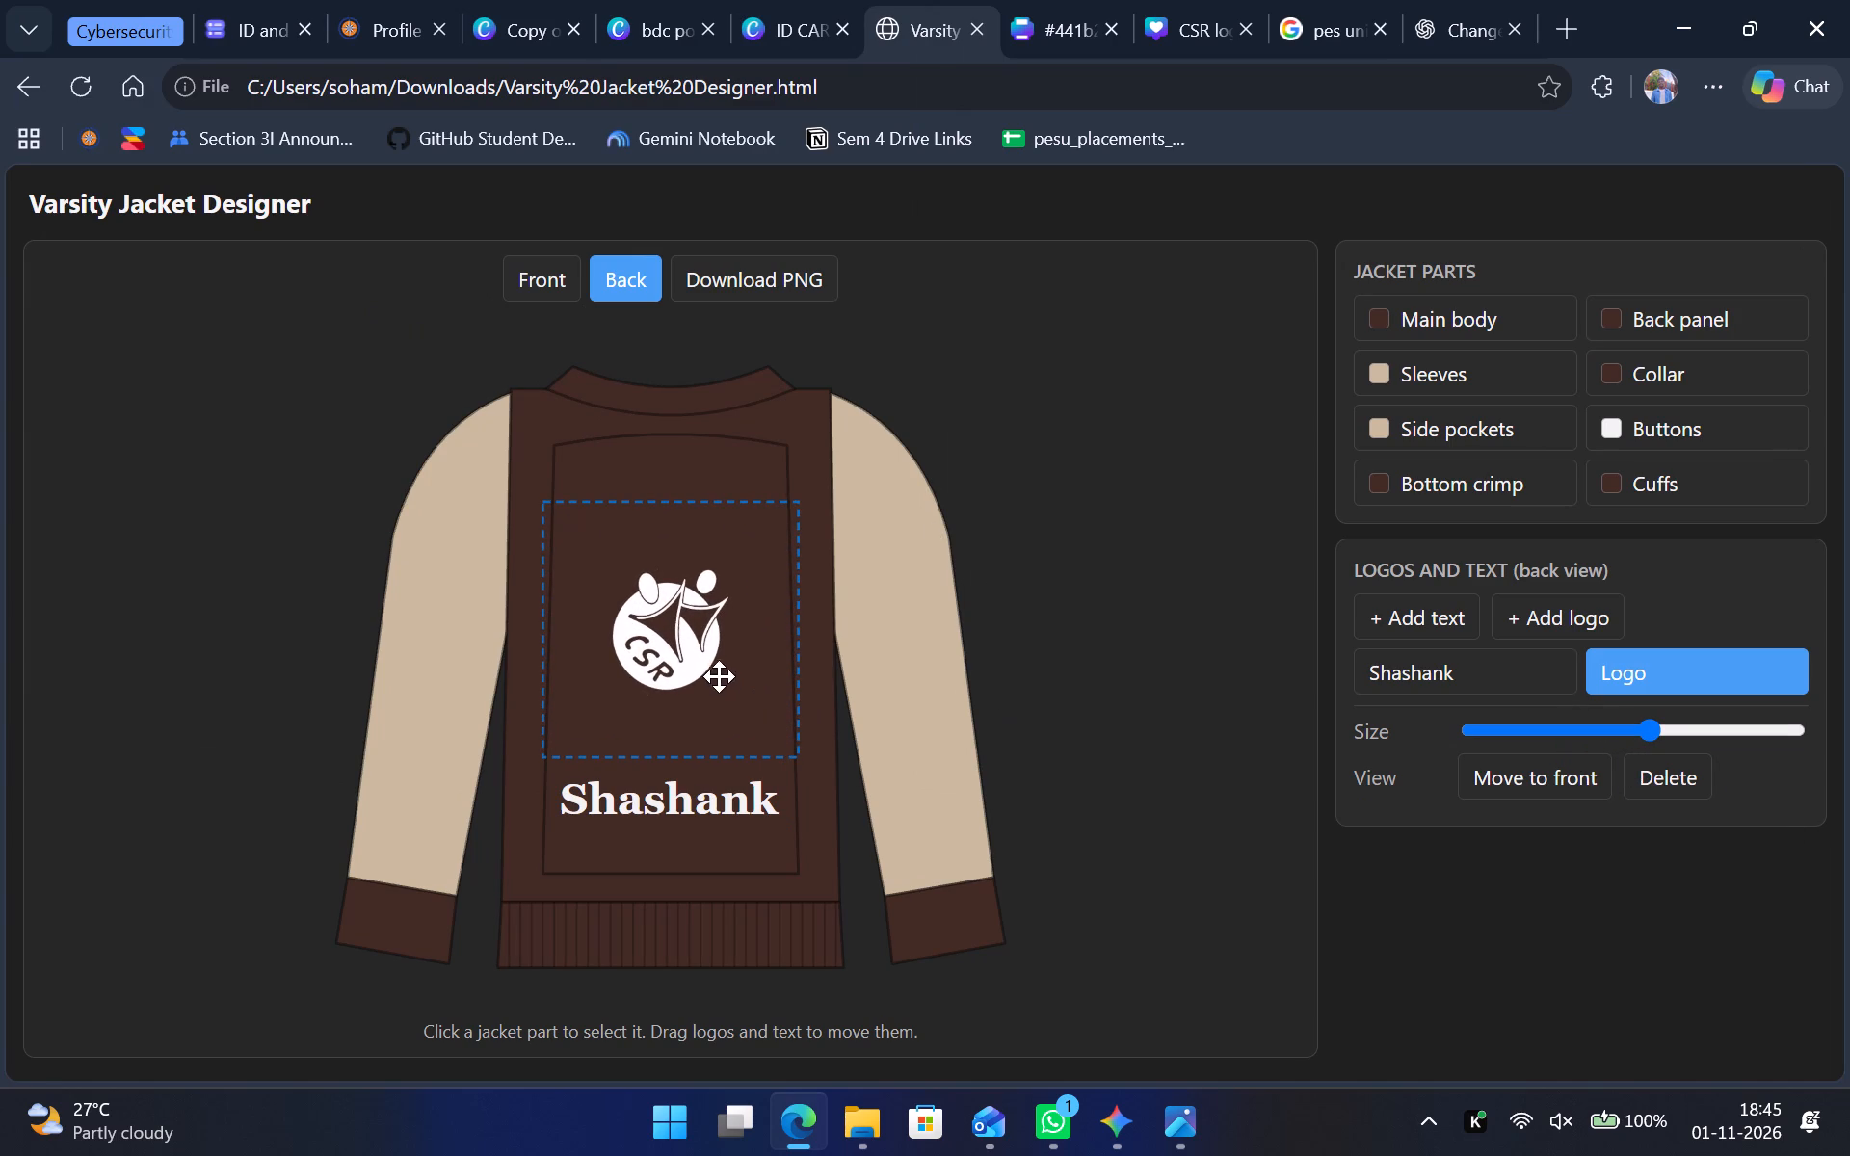
left_click_drag(717, 670, 716, 670)
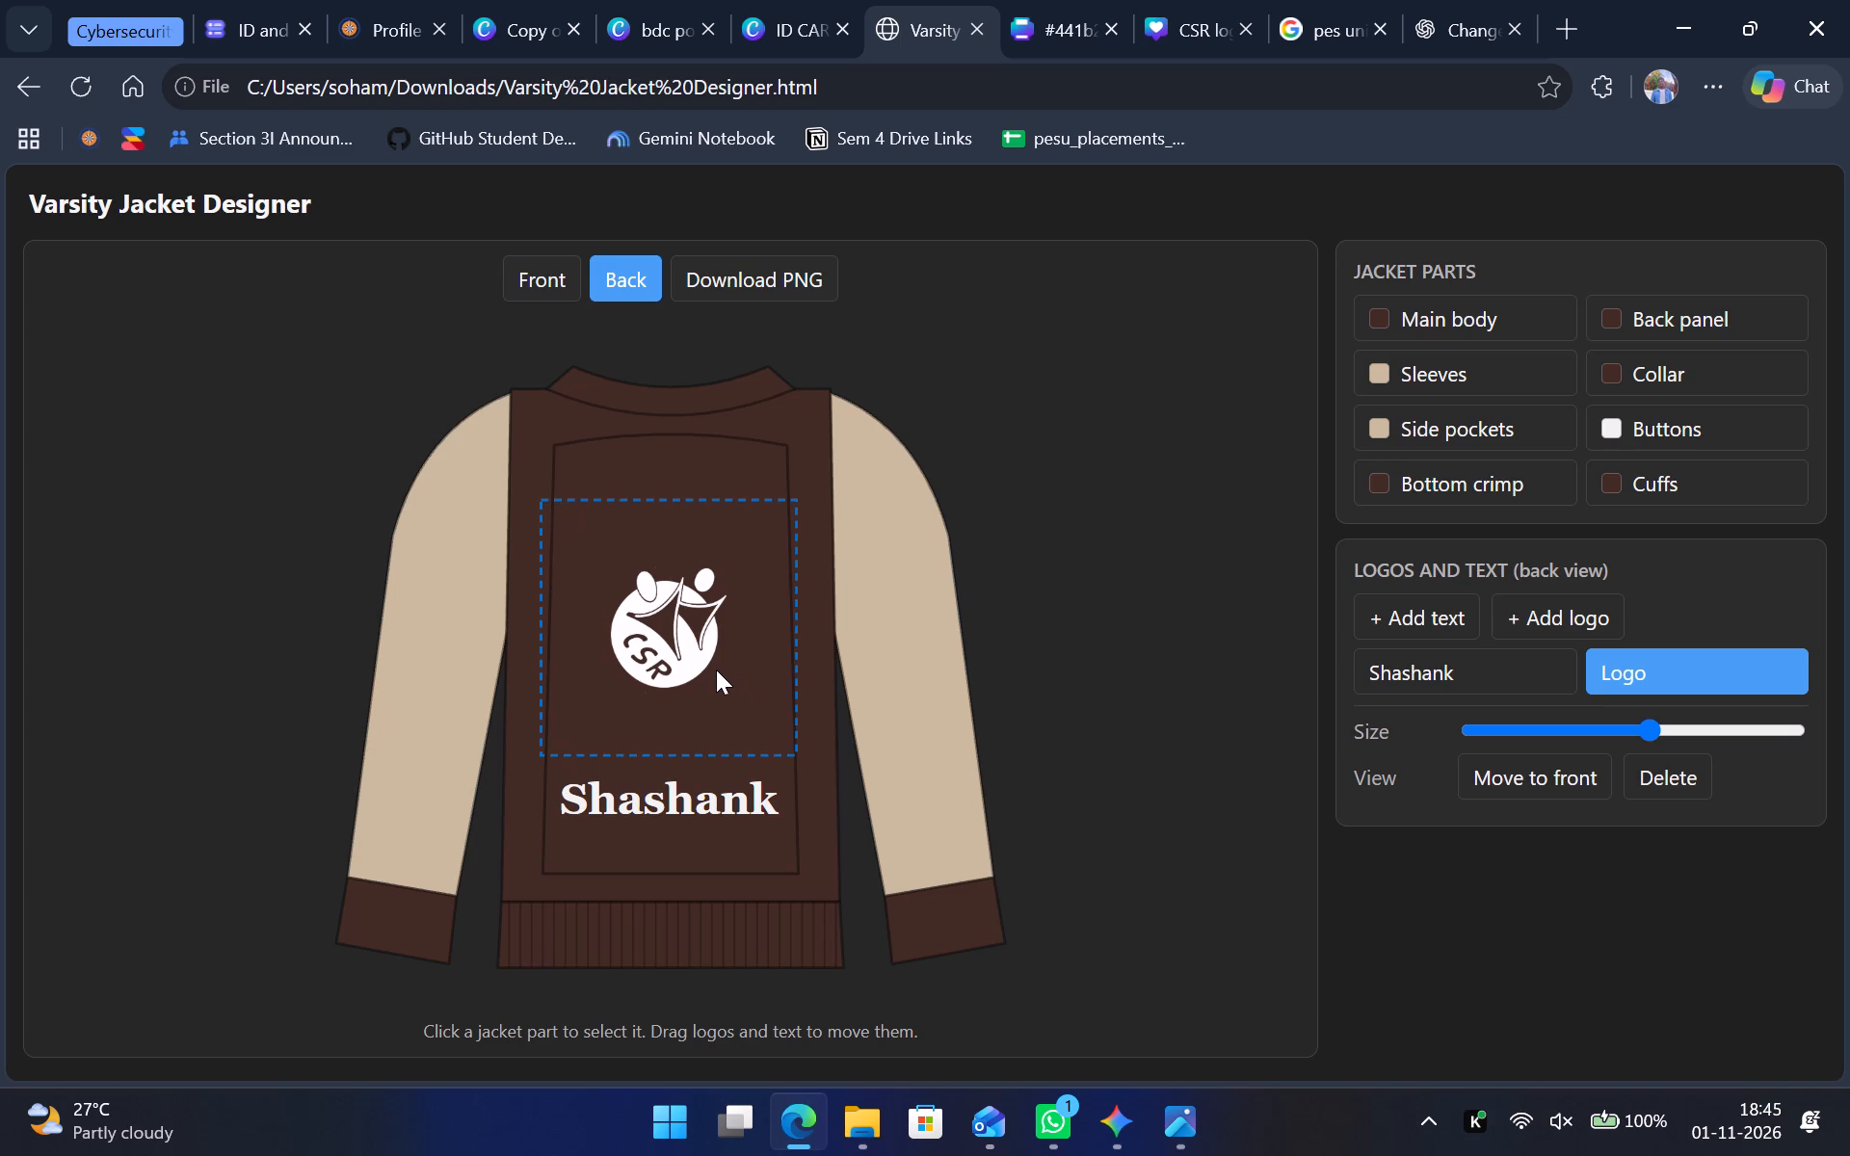
left_click_drag(716, 670, 716, 659)
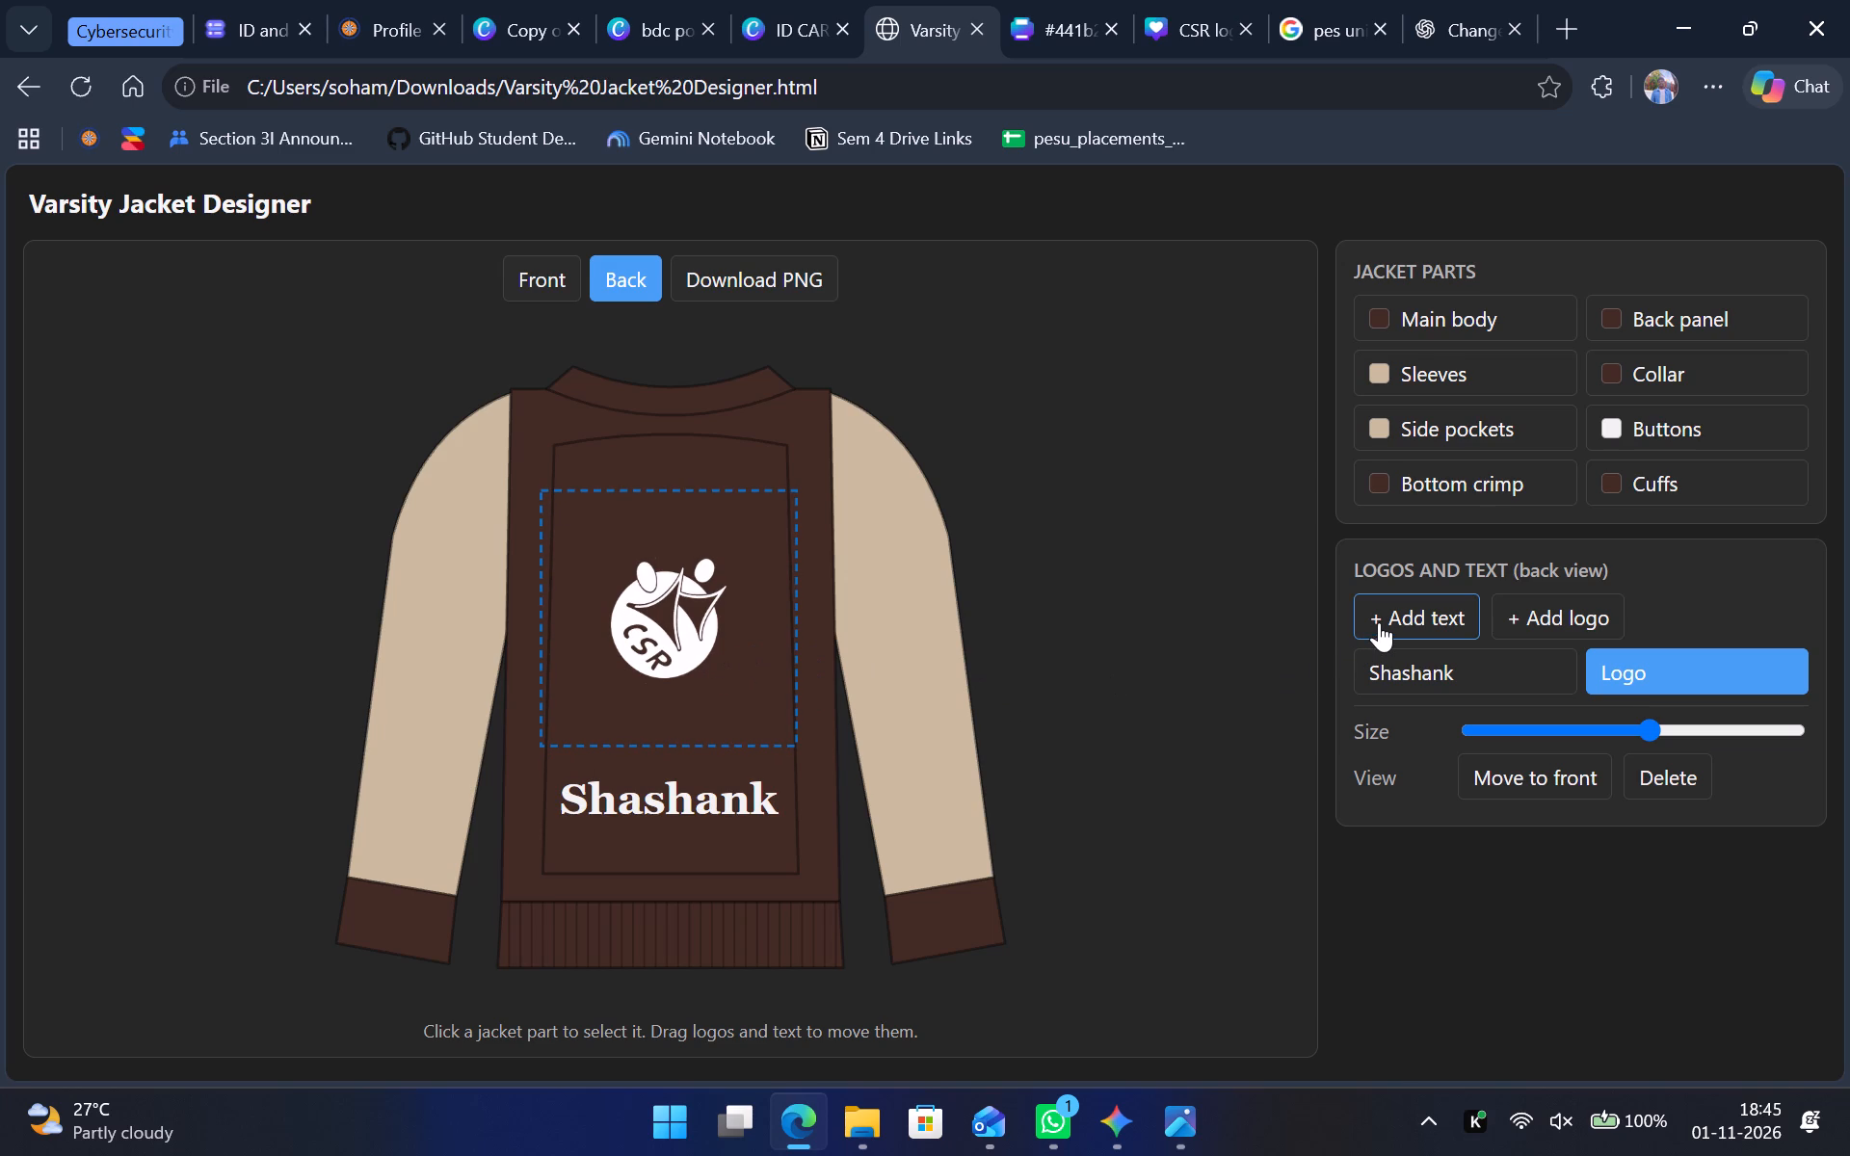
Add the arched text "Compassion in Action" to the jacket's back.
left_click(1379, 622)
left_click_drag(1537, 782, 1448, 796)
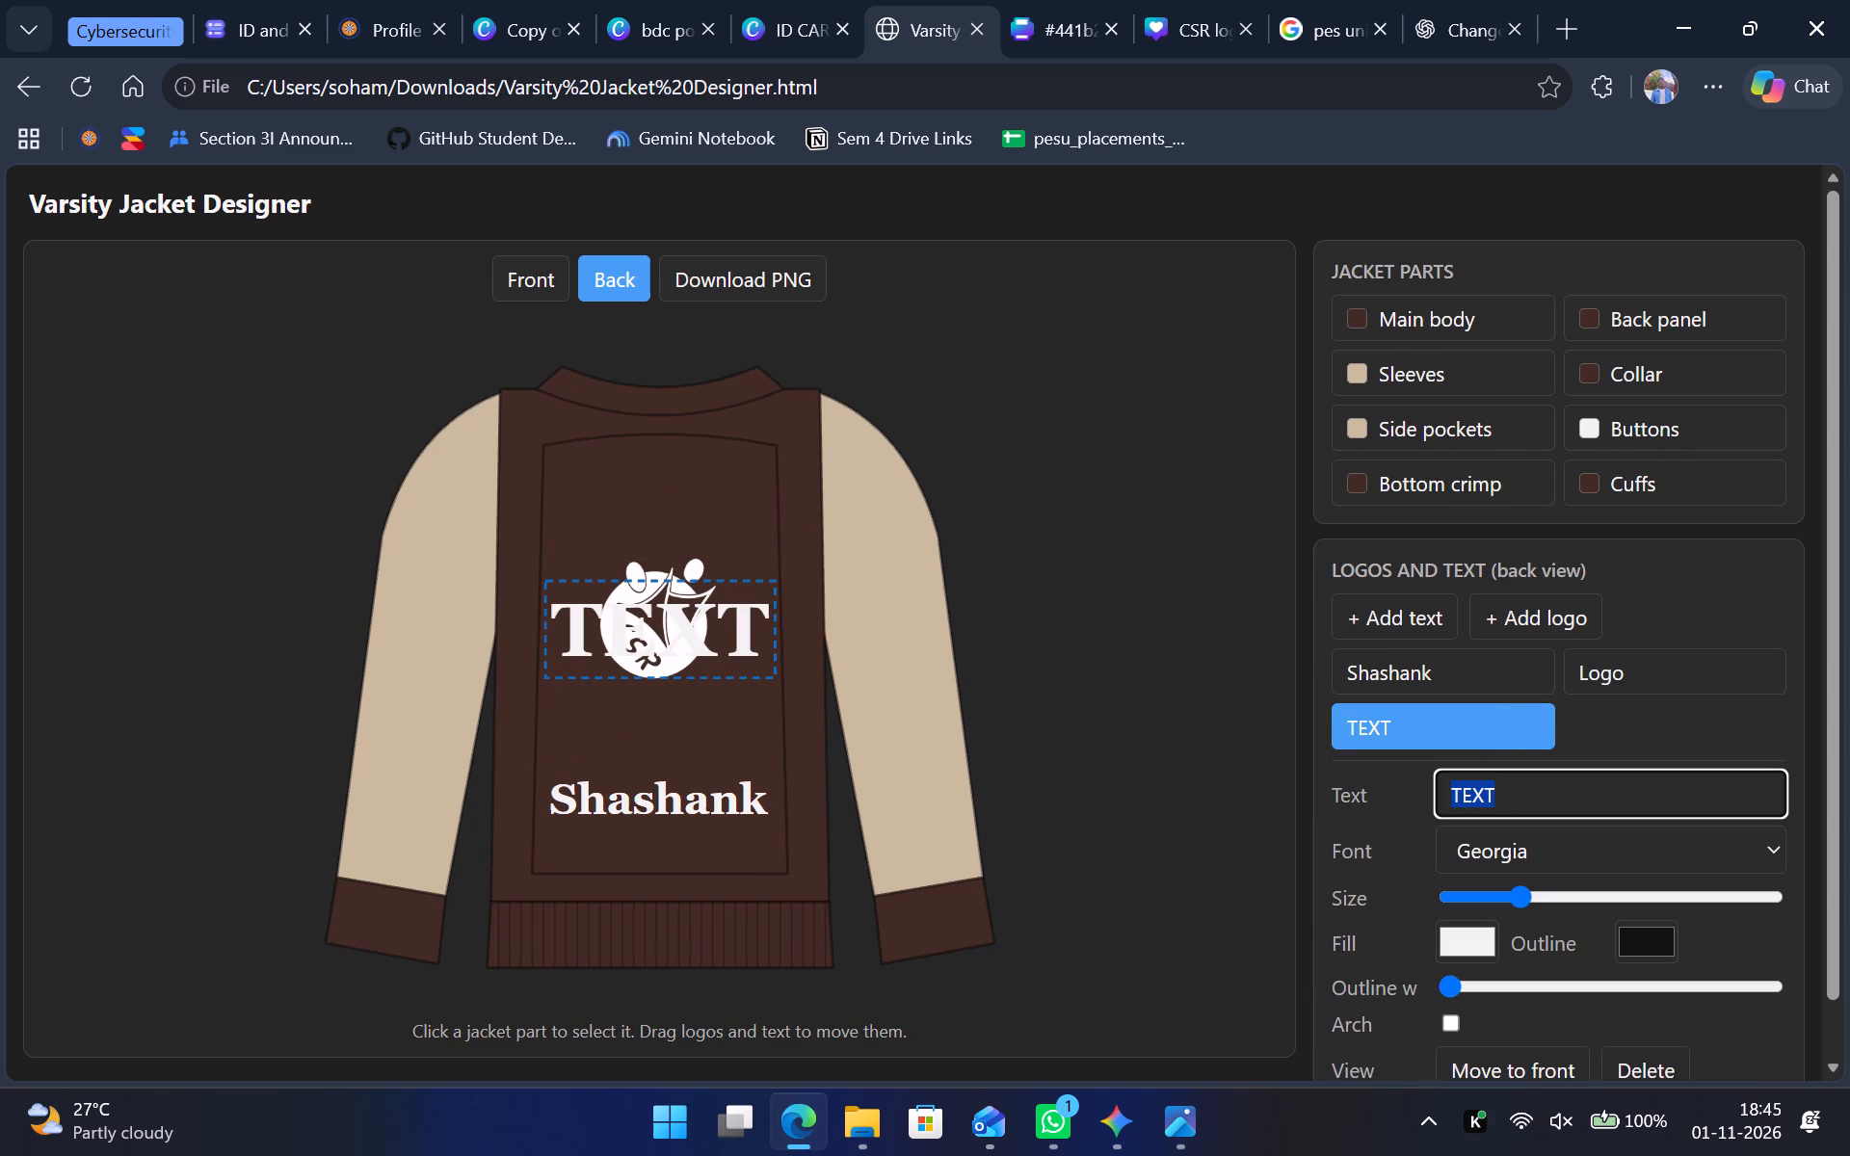
type("Compassion in Acti")
type("on")
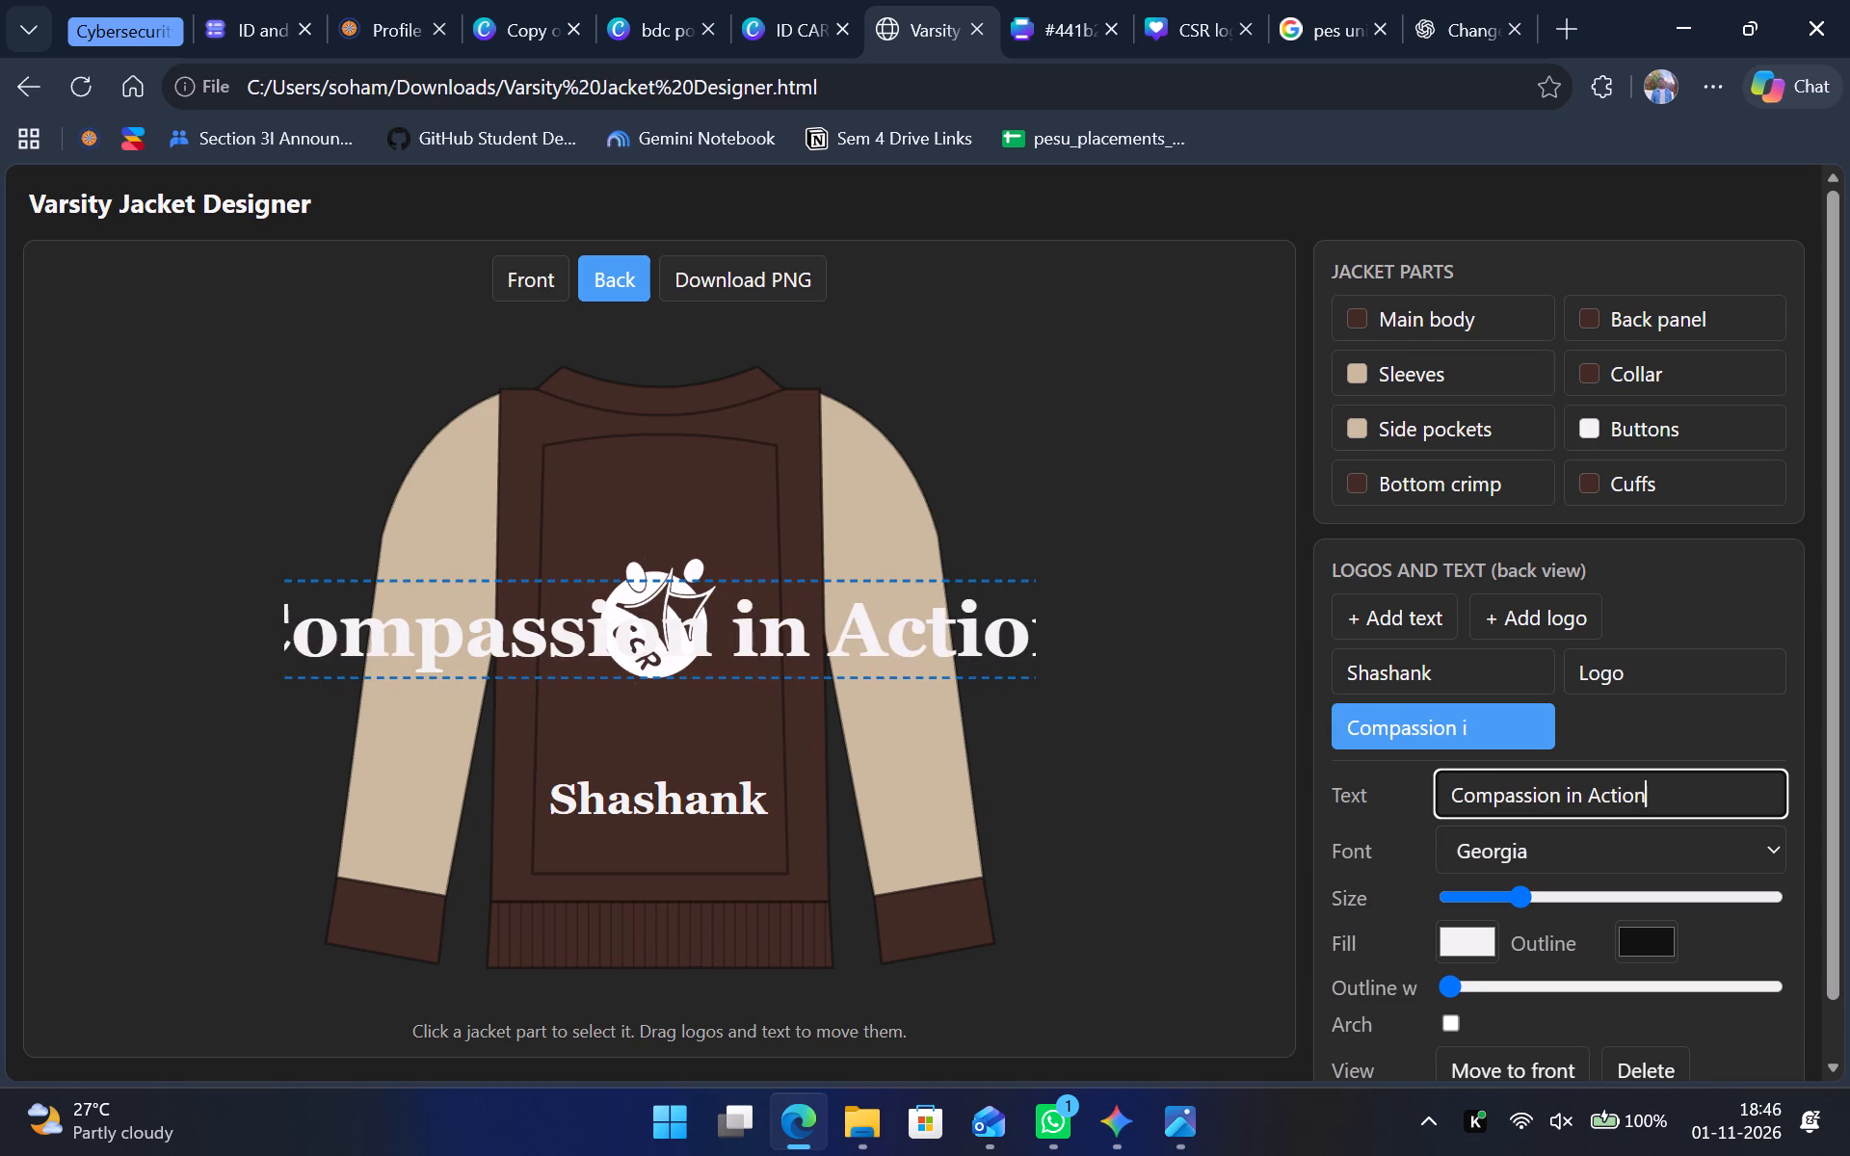
left_click(1457, 1021)
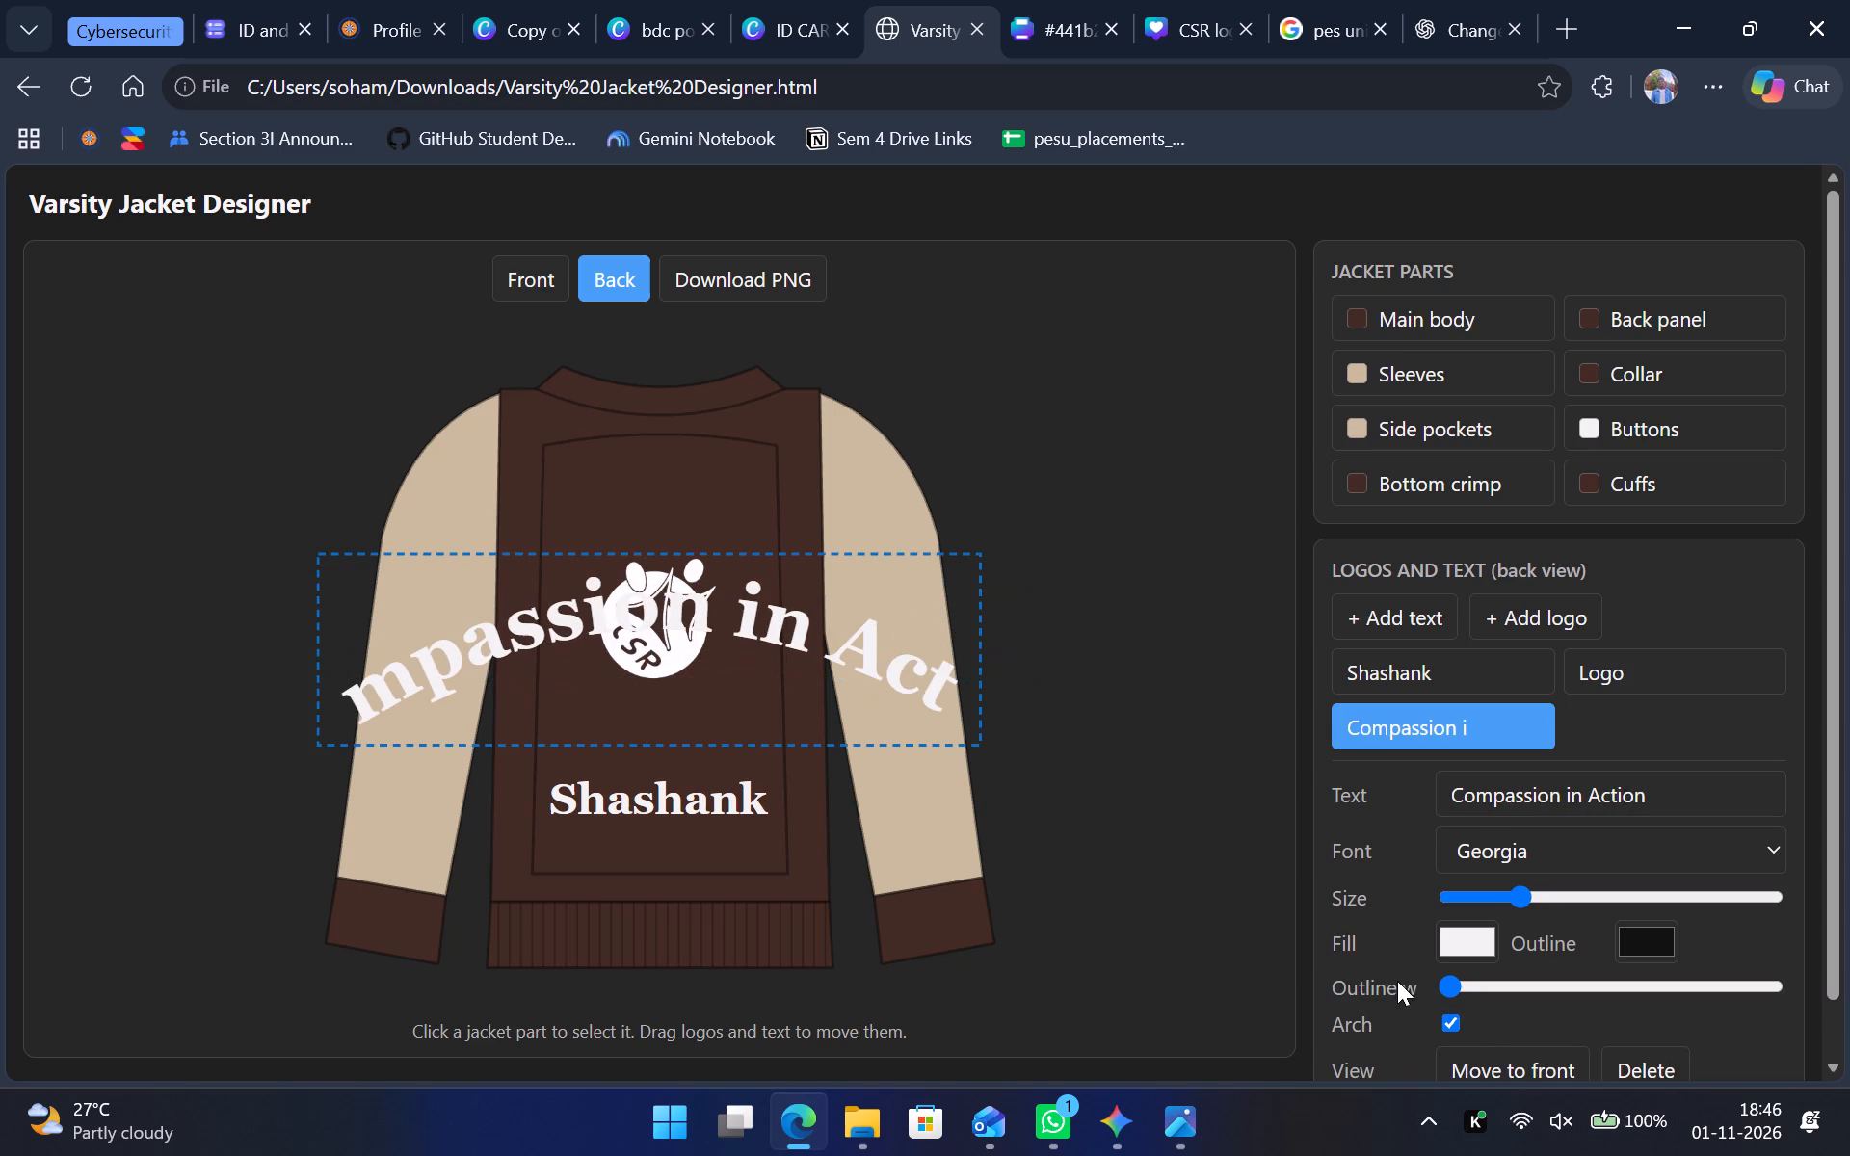
Shrink the "Compassion in Action" text to about the jacket body's width and place it just above the CSR logo.
left_click_drag(1520, 892, 1443, 915)
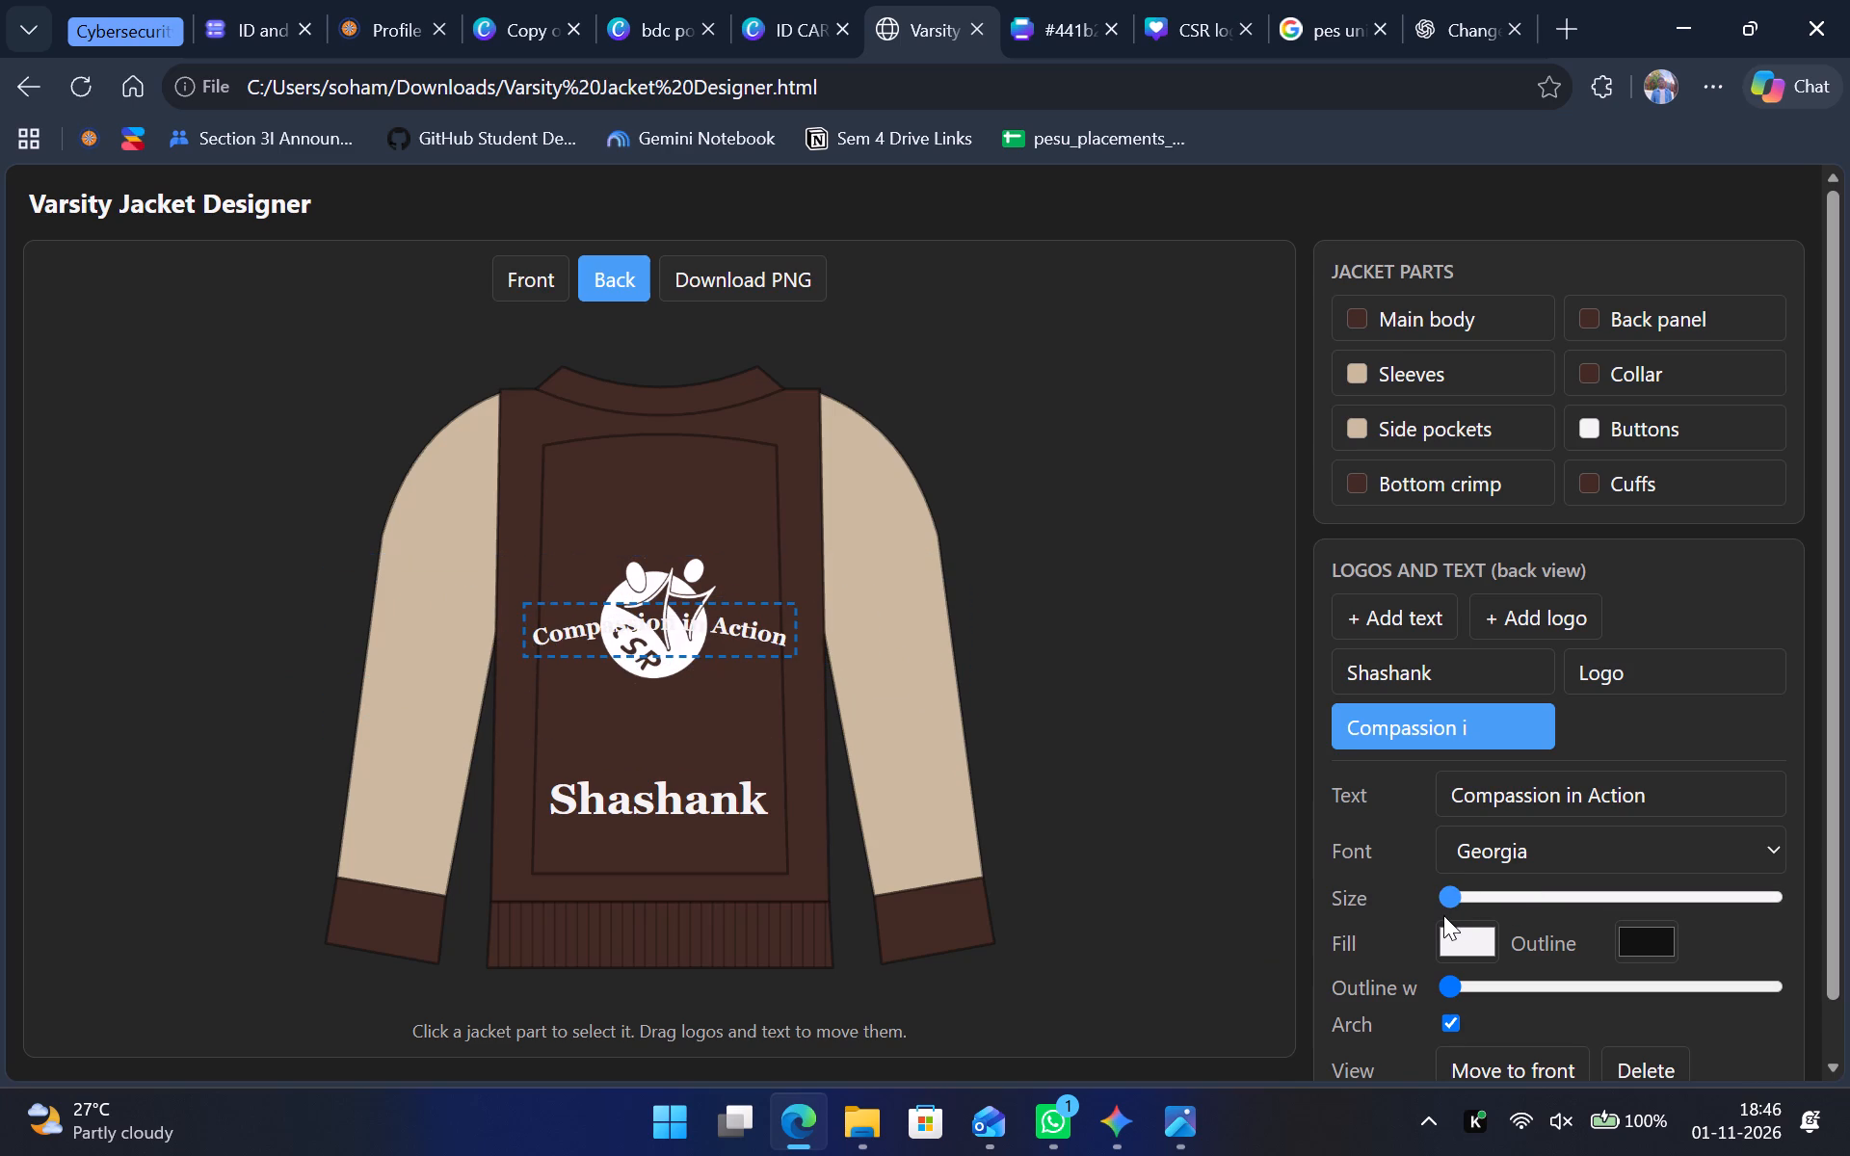
left_click_drag(1443, 915, 1460, 922)
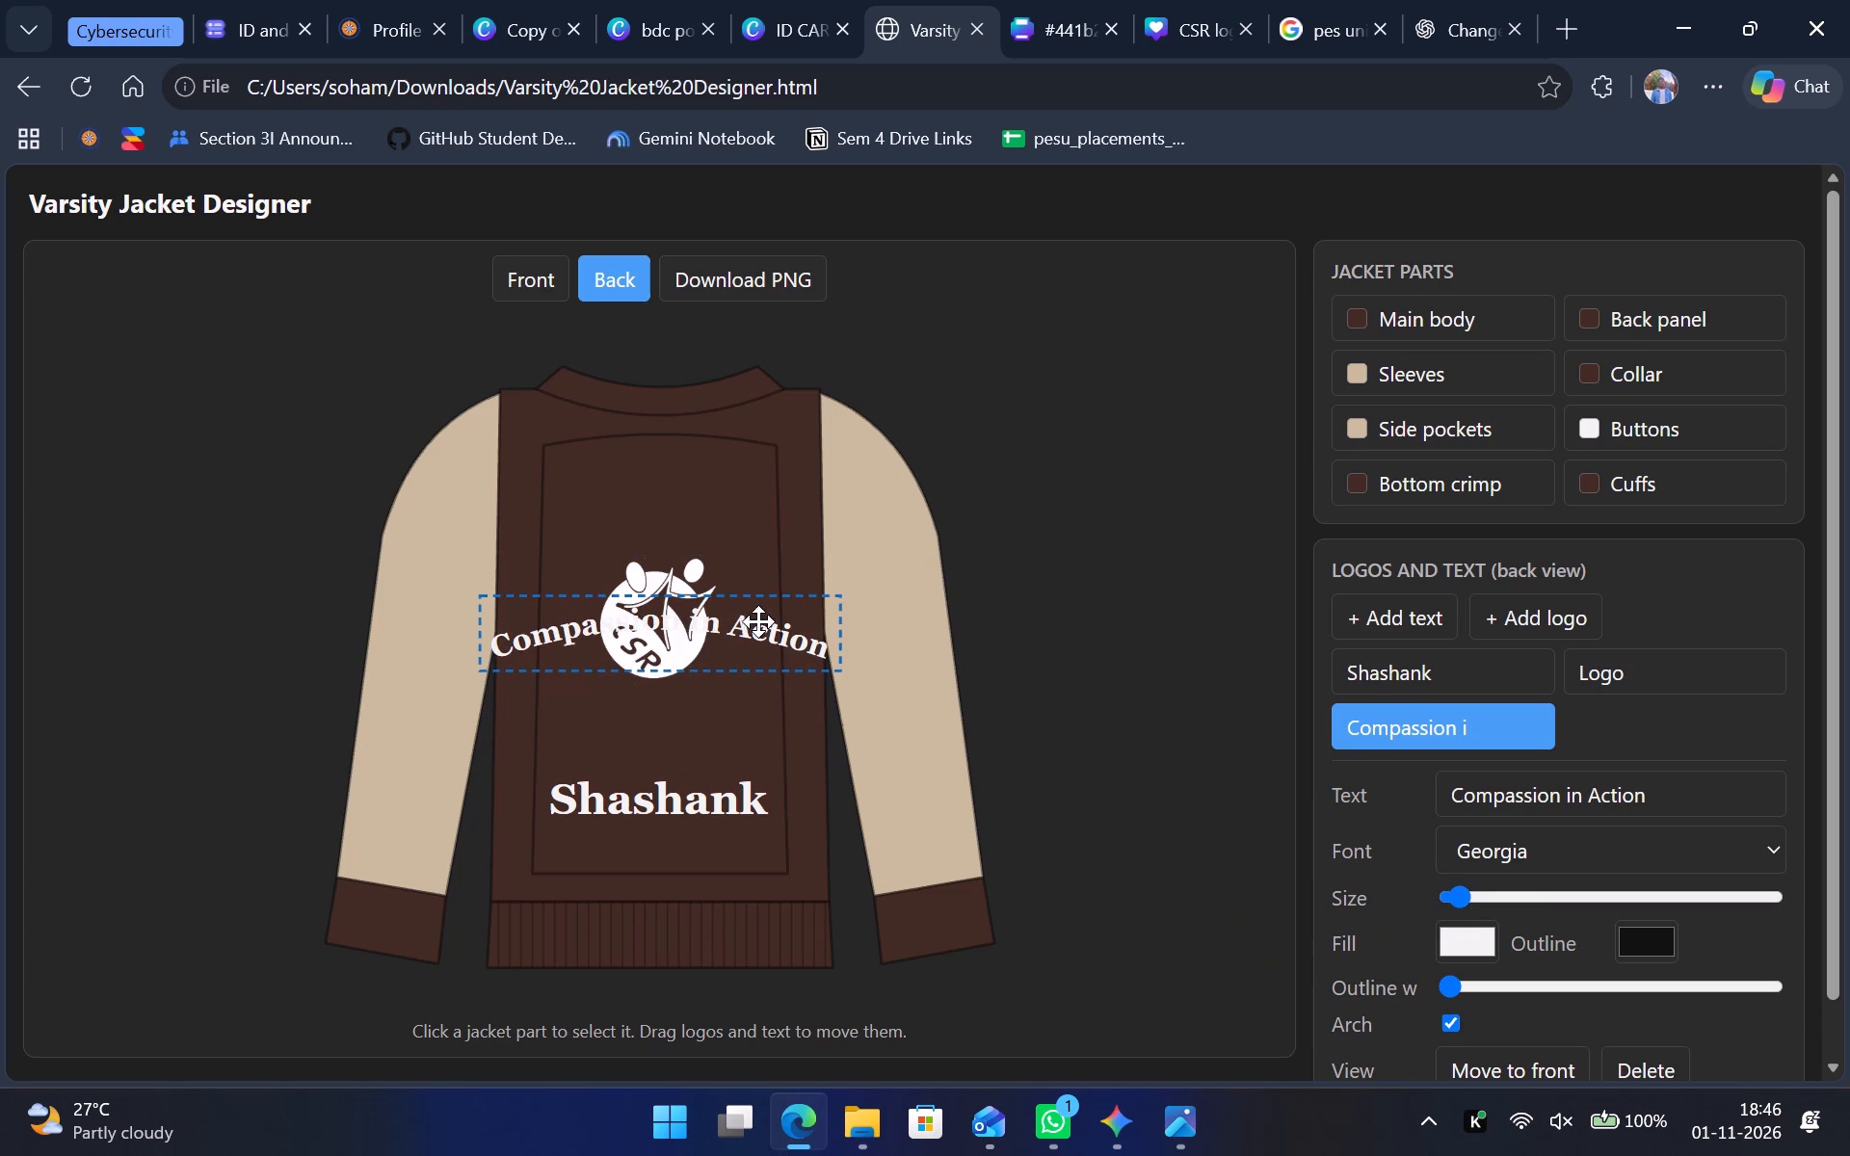
left_click_drag(755, 624, 756, 504)
left_click(1457, 891)
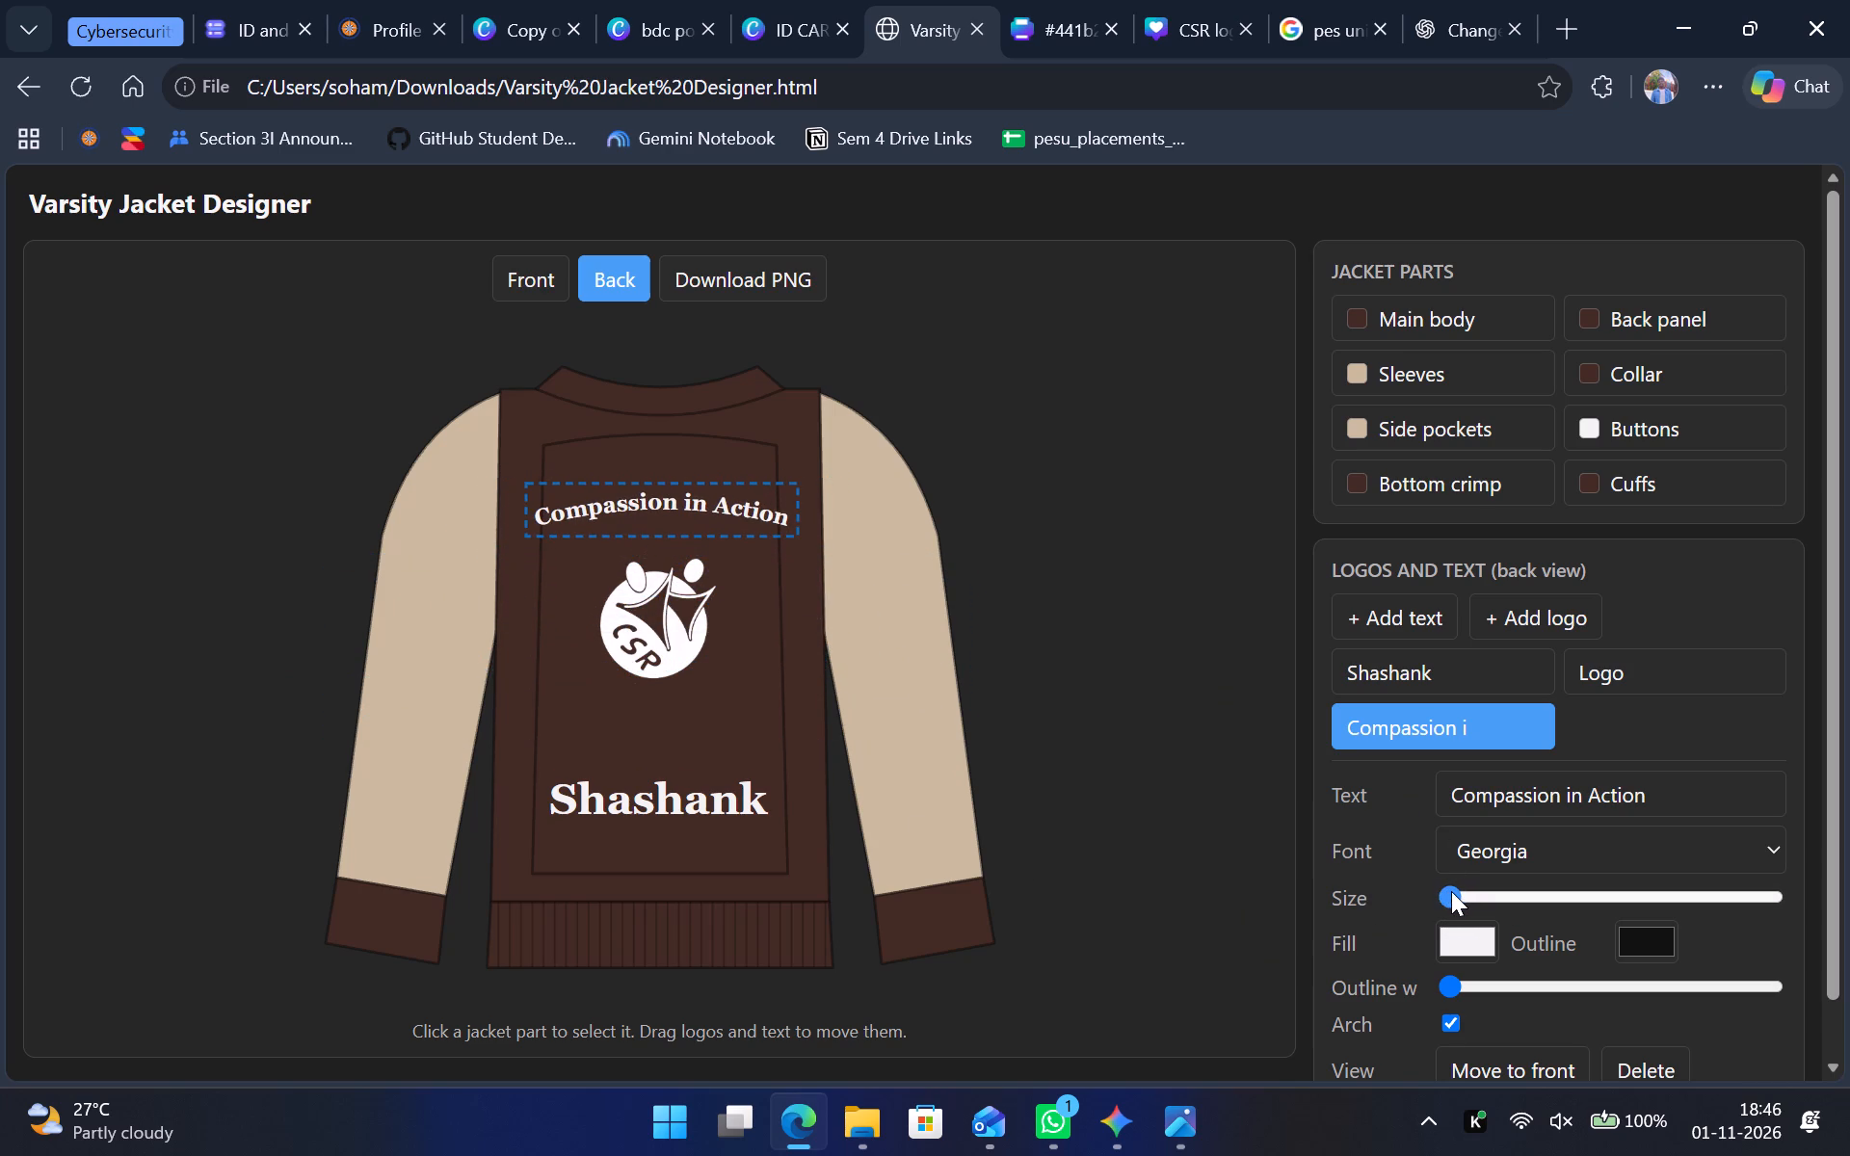
left_click(1455, 893)
left_click_drag(727, 516, 729, 538)
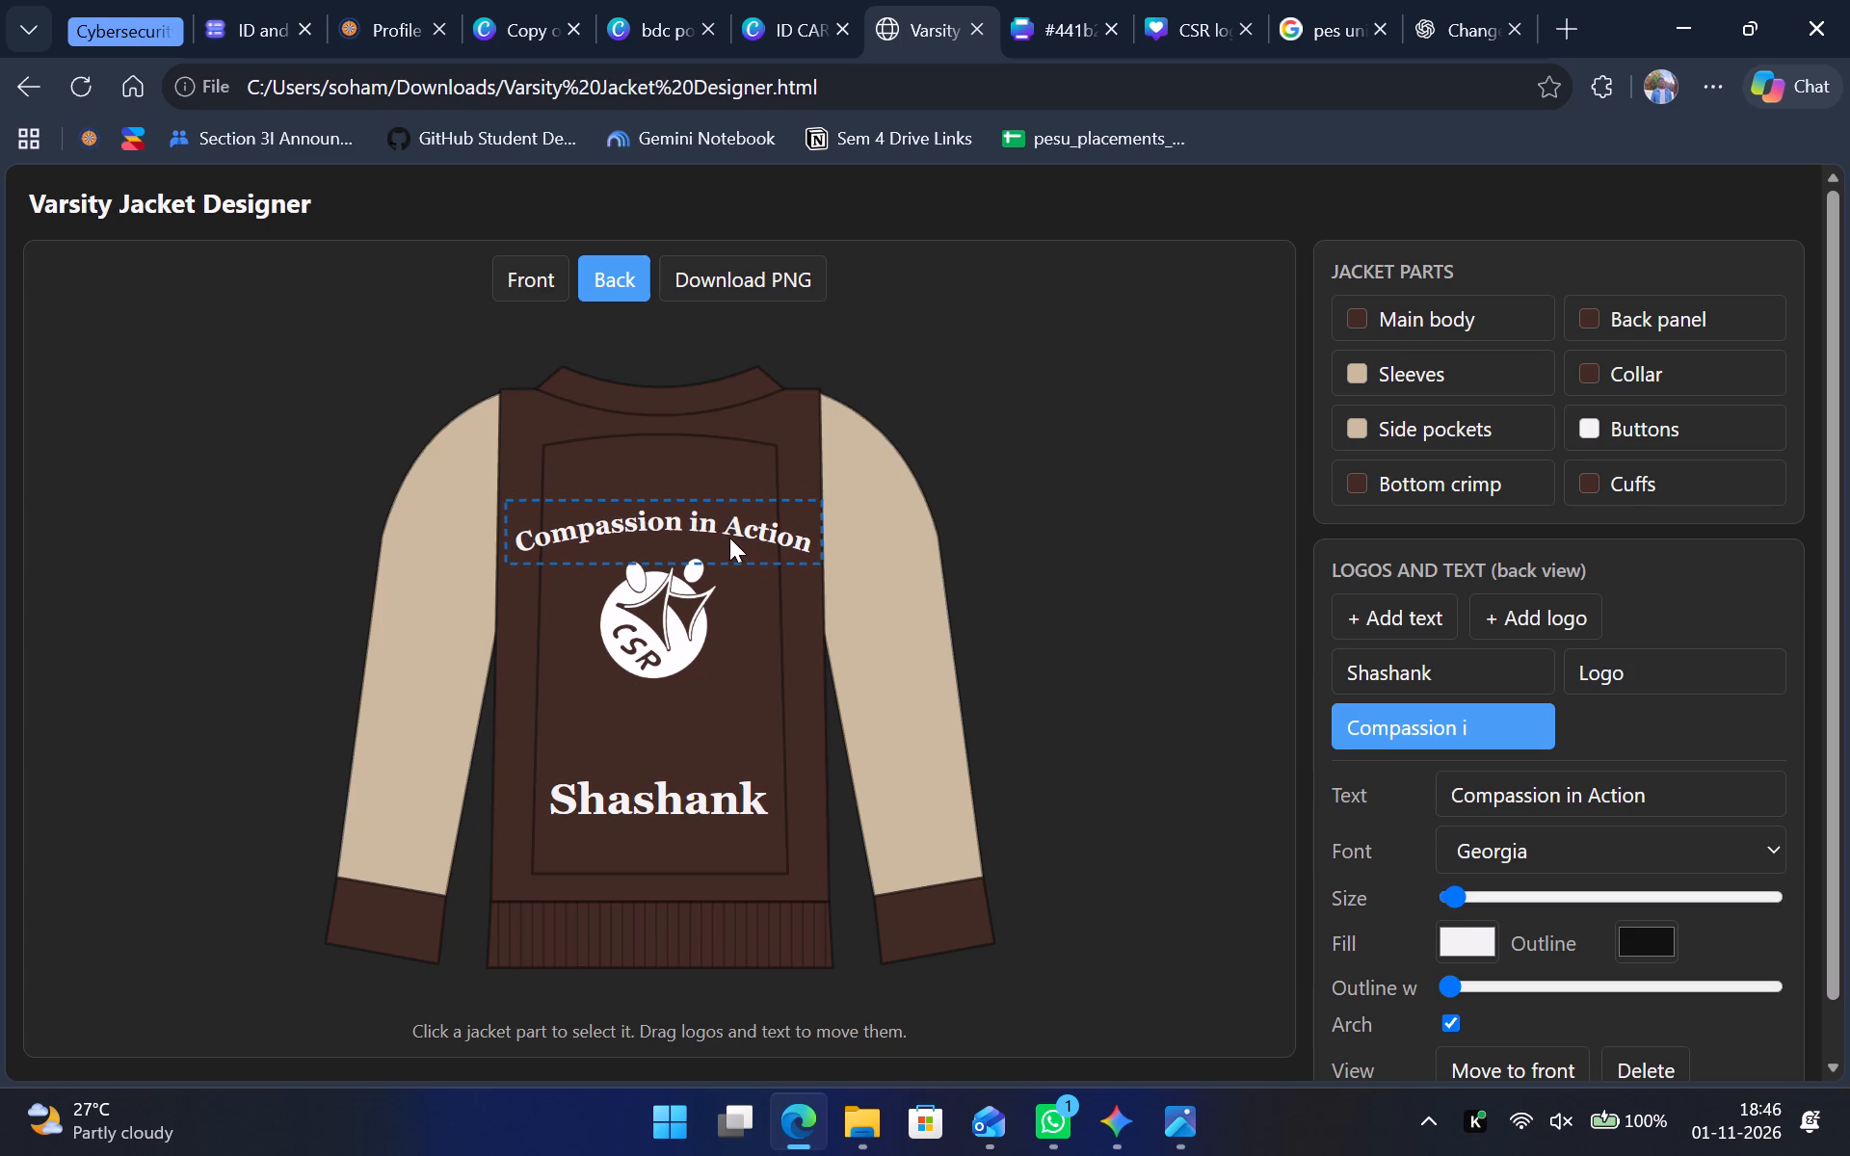
left_click_drag(729, 538, 729, 542)
Move the "Shashank" text up, closer to the CSR logo, keeping it centred on the back panel.
left_click_drag(685, 779, 681, 771)
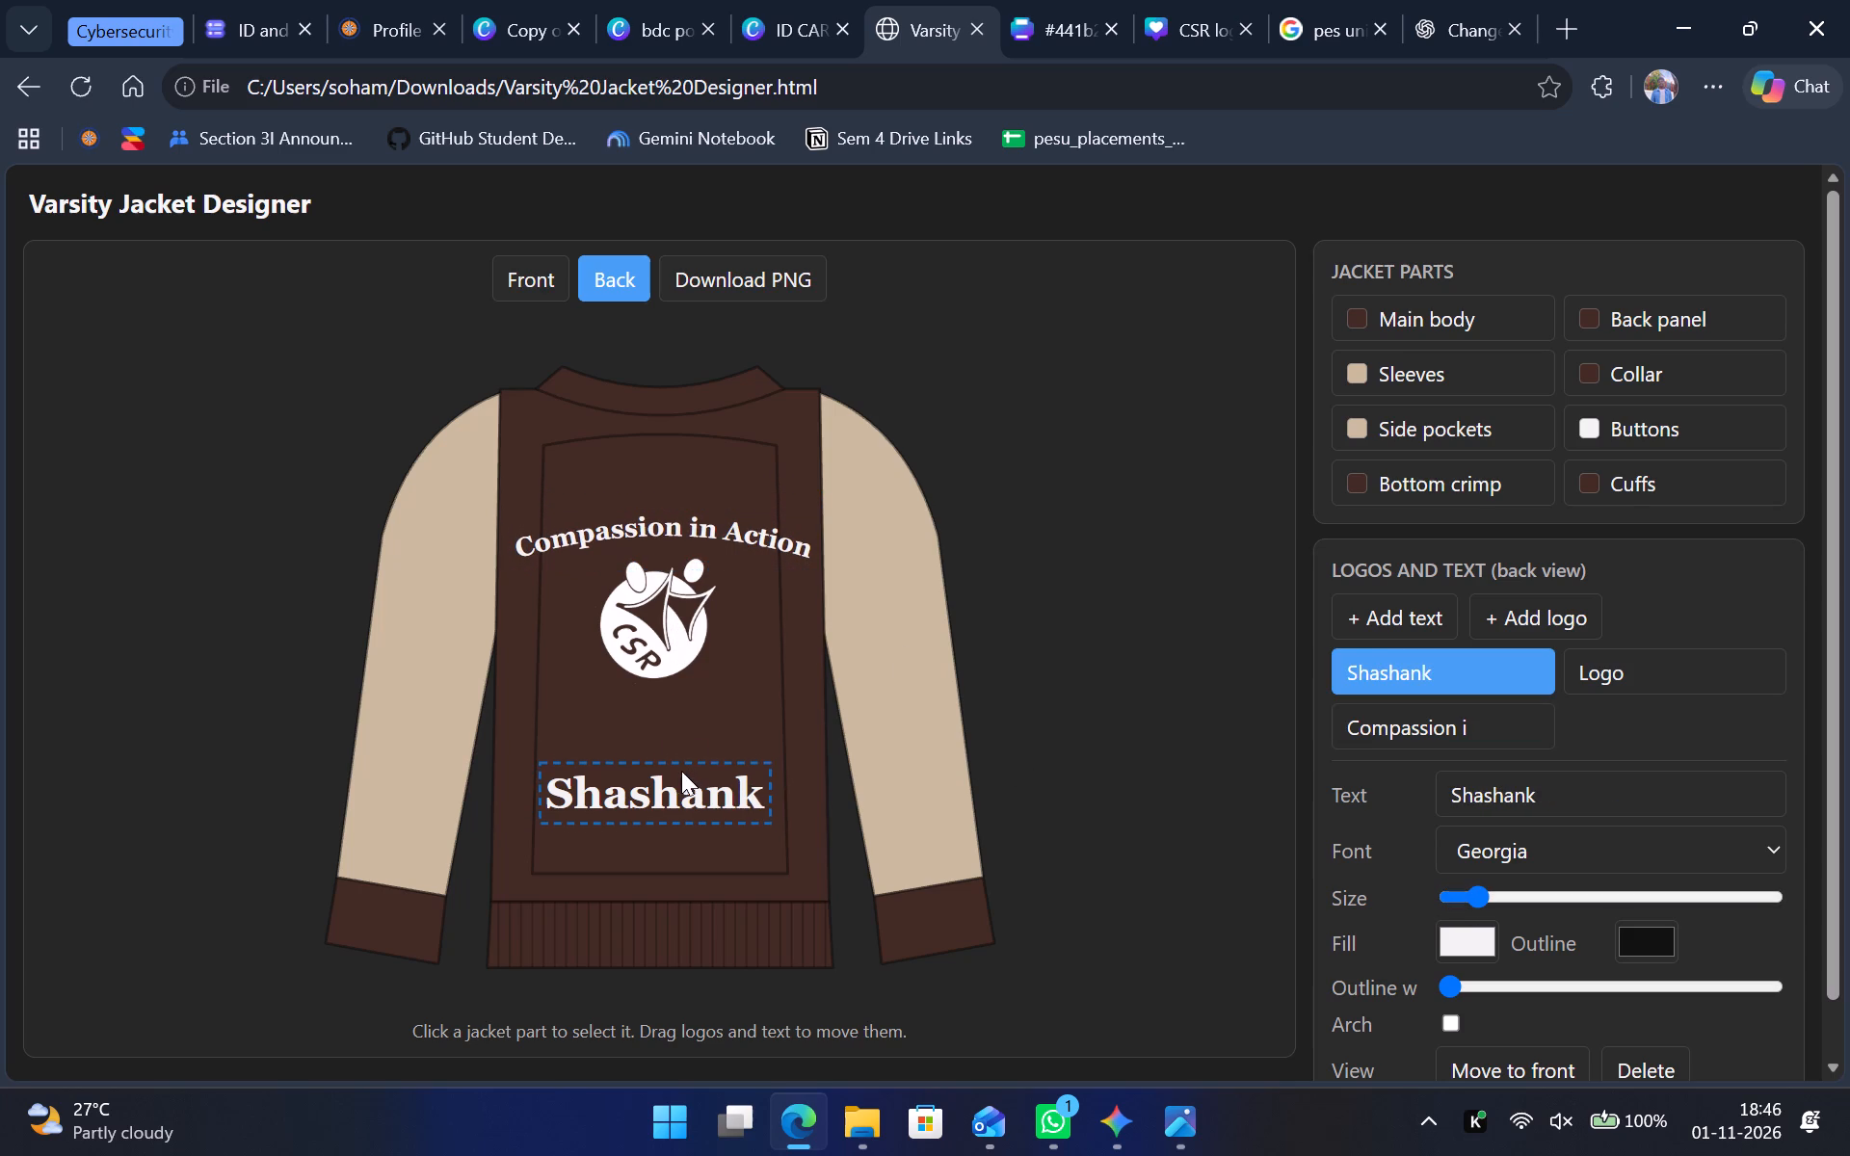
left_click_drag(681, 771, 690, 753)
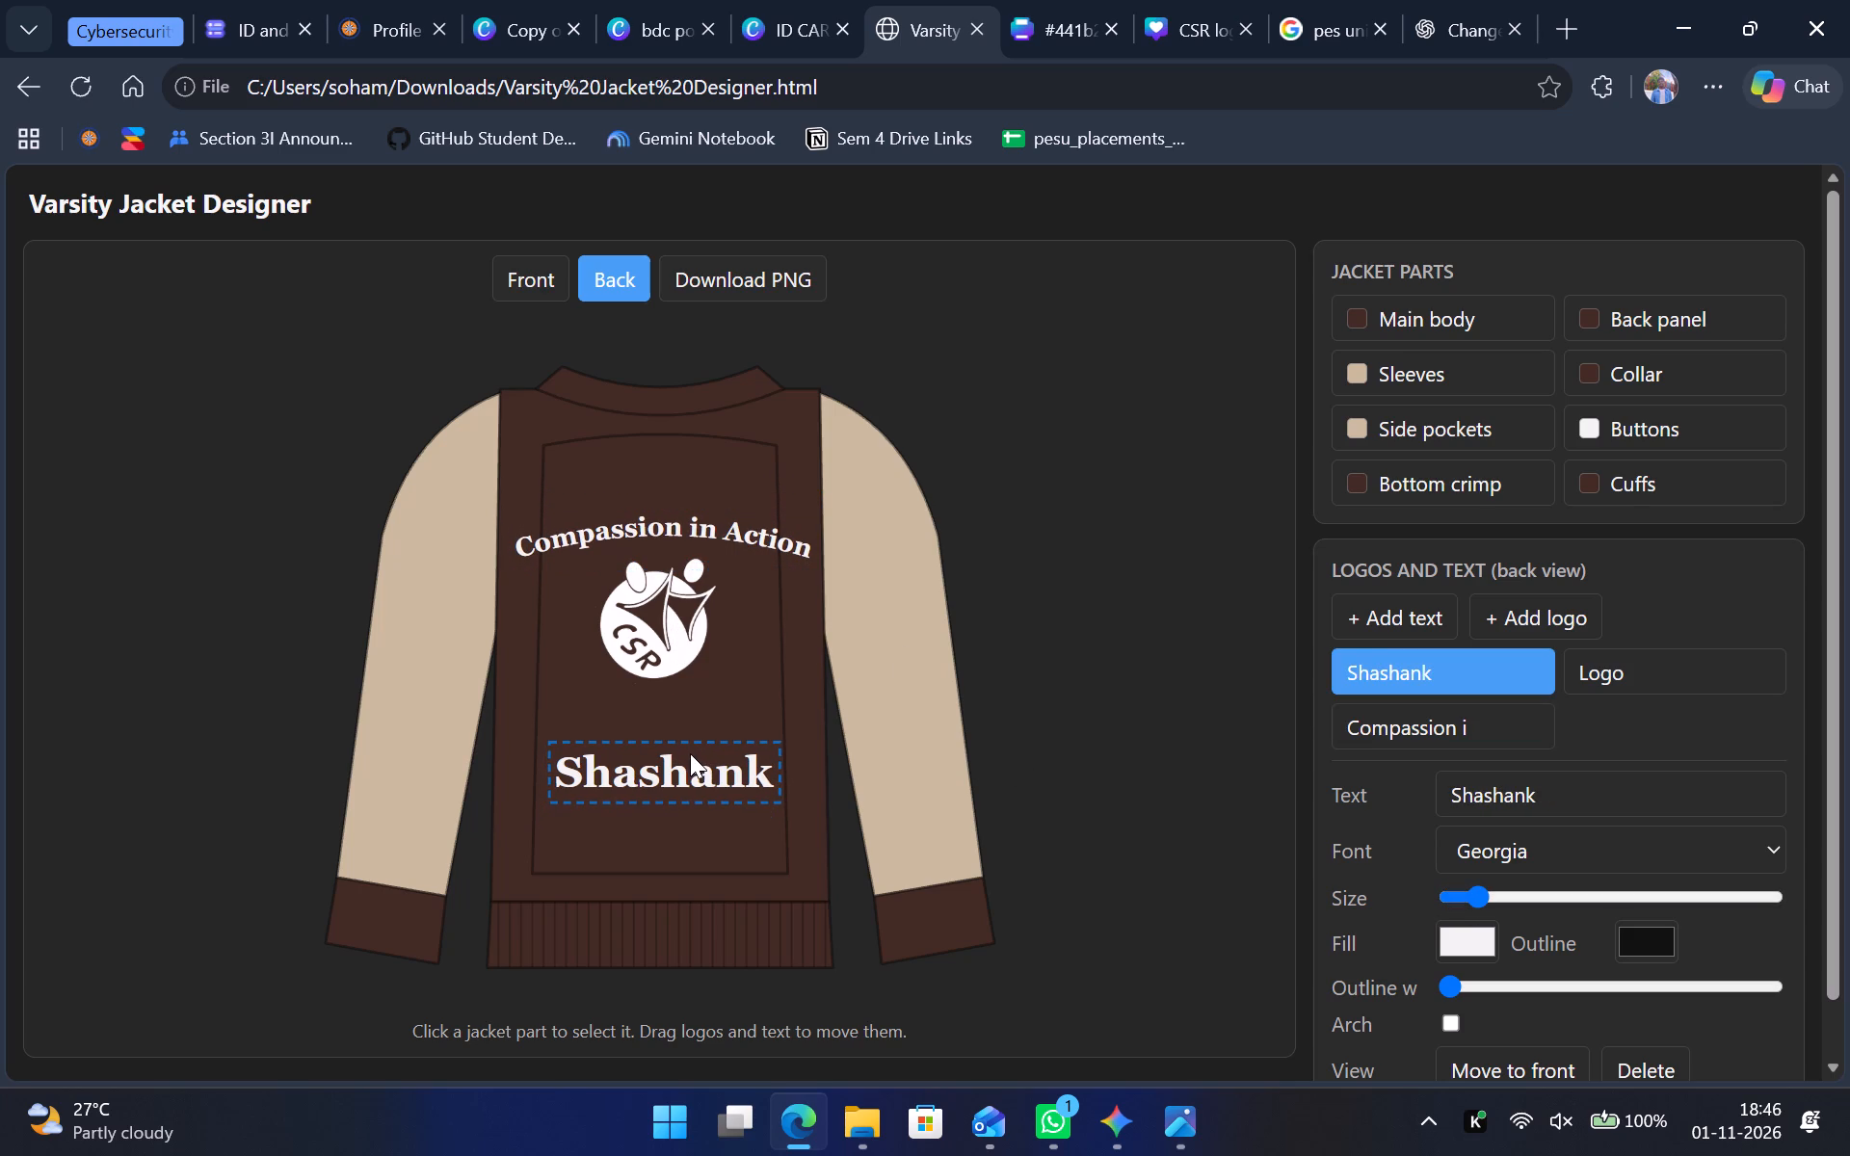
left_click_drag(690, 753, 686, 750)
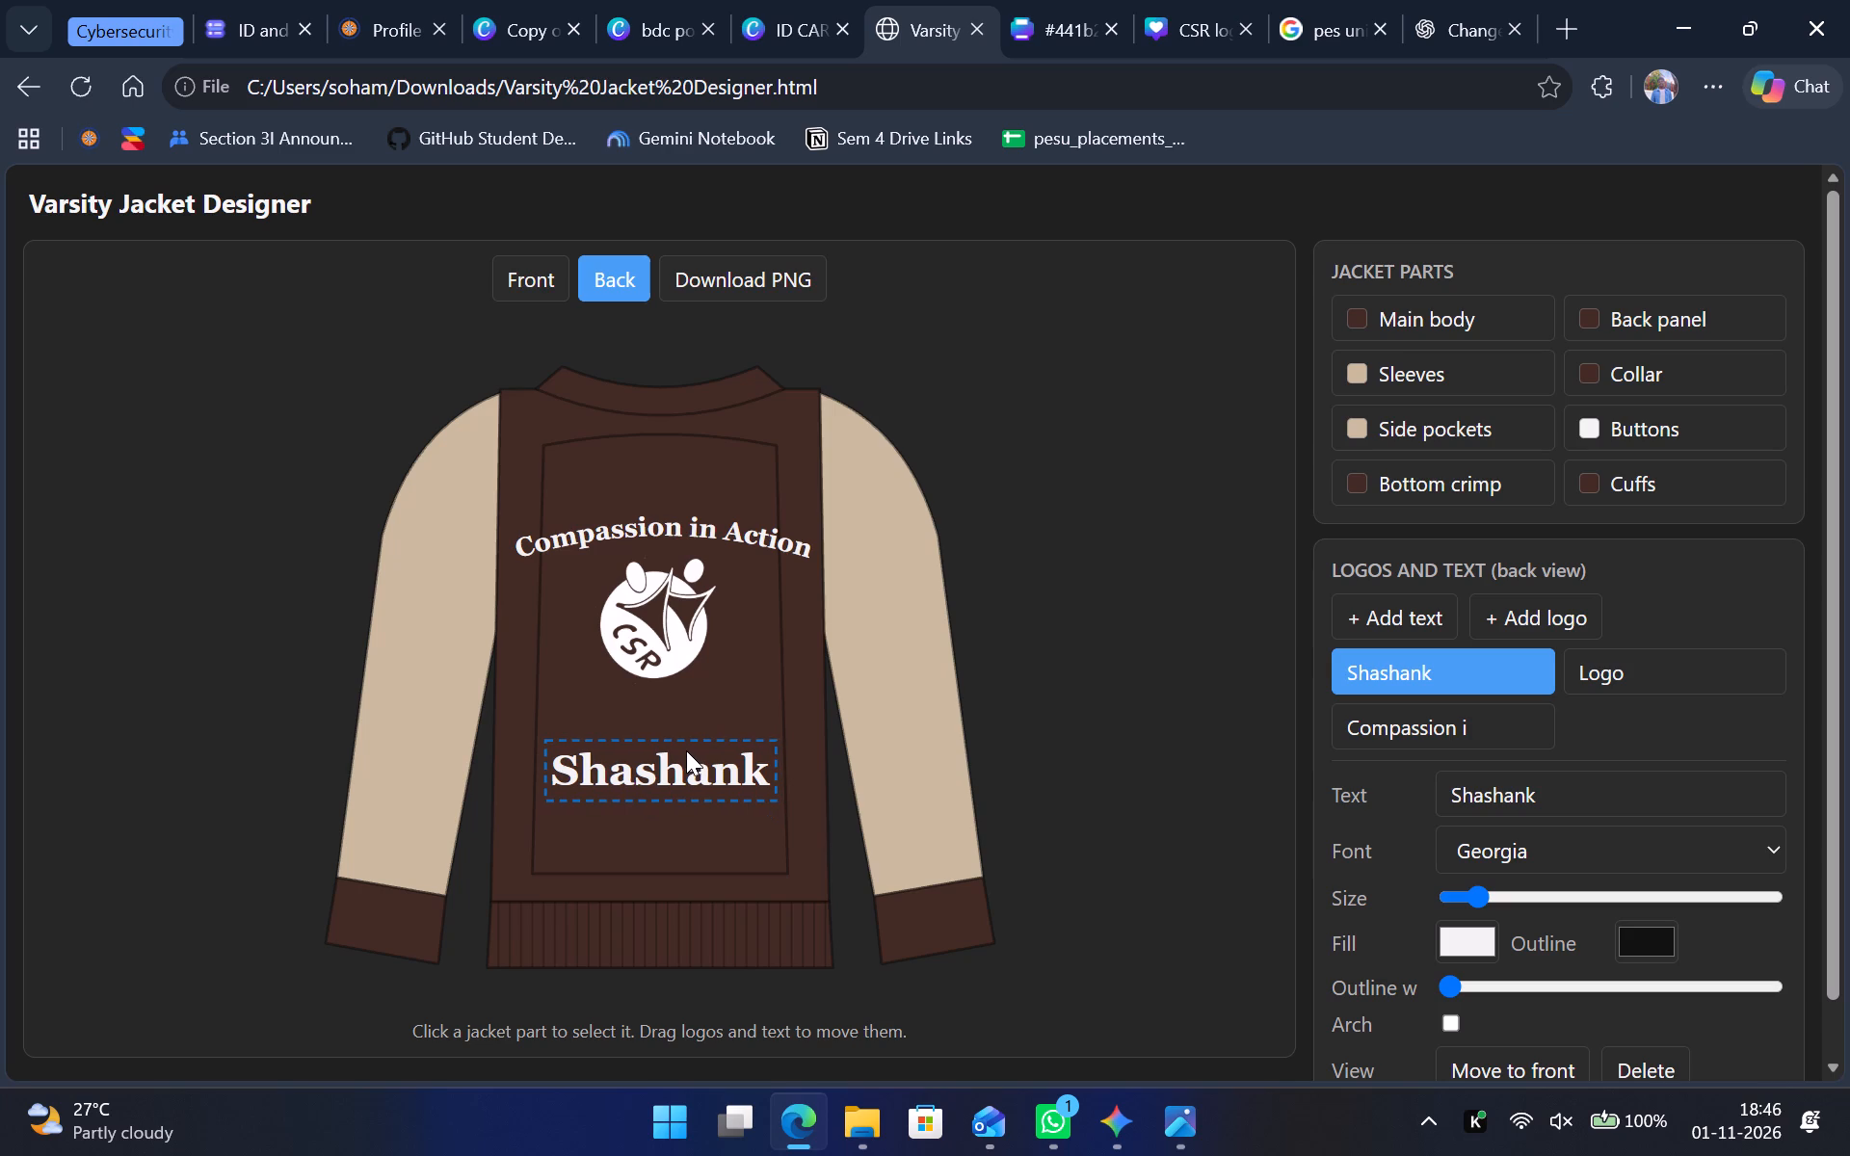
left_click_drag(686, 750, 687, 738)
Add the text "Design" at a size slightly smaller than "Shashank" and centre it directly beneath that name.
left_click(1429, 602)
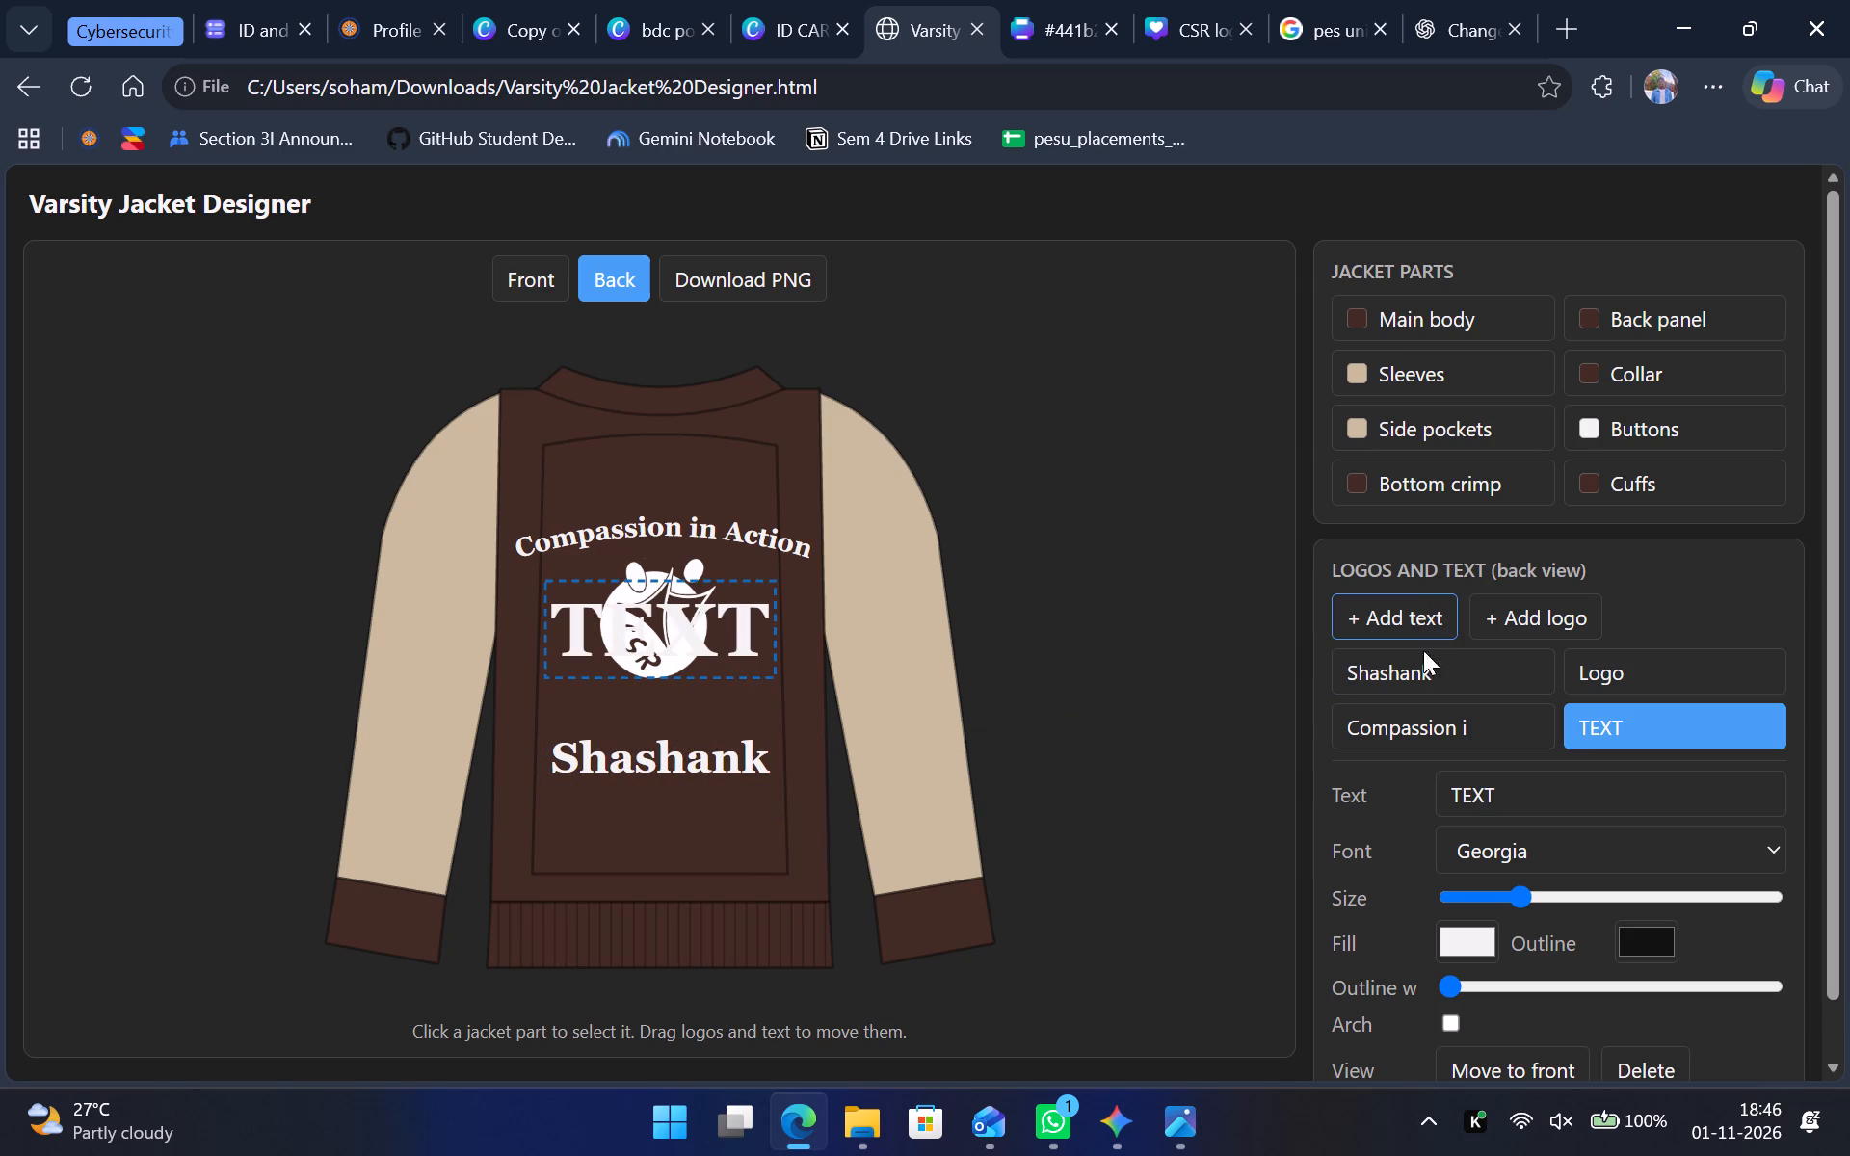
double_click(1485, 787)
type("Des")
type("ign")
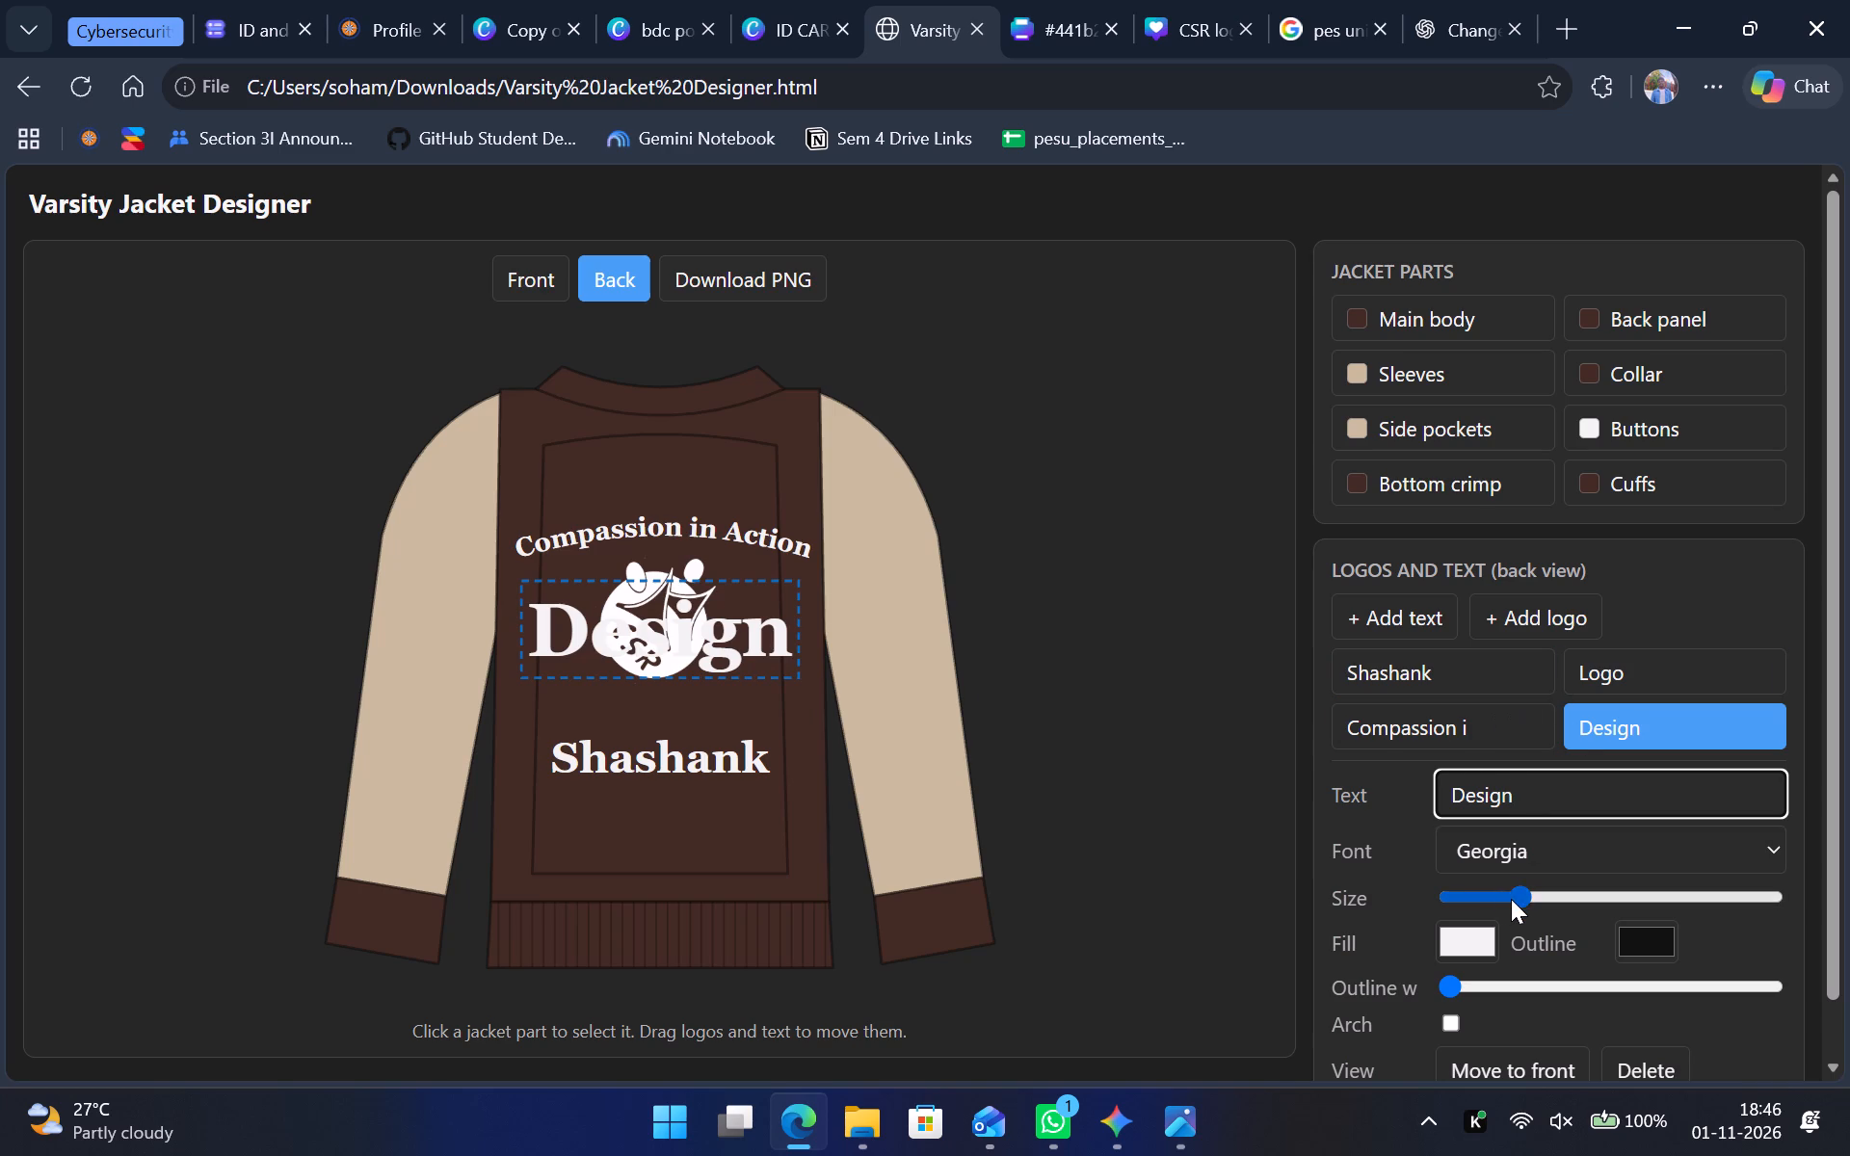
left_click_drag(1514, 900, 1472, 908)
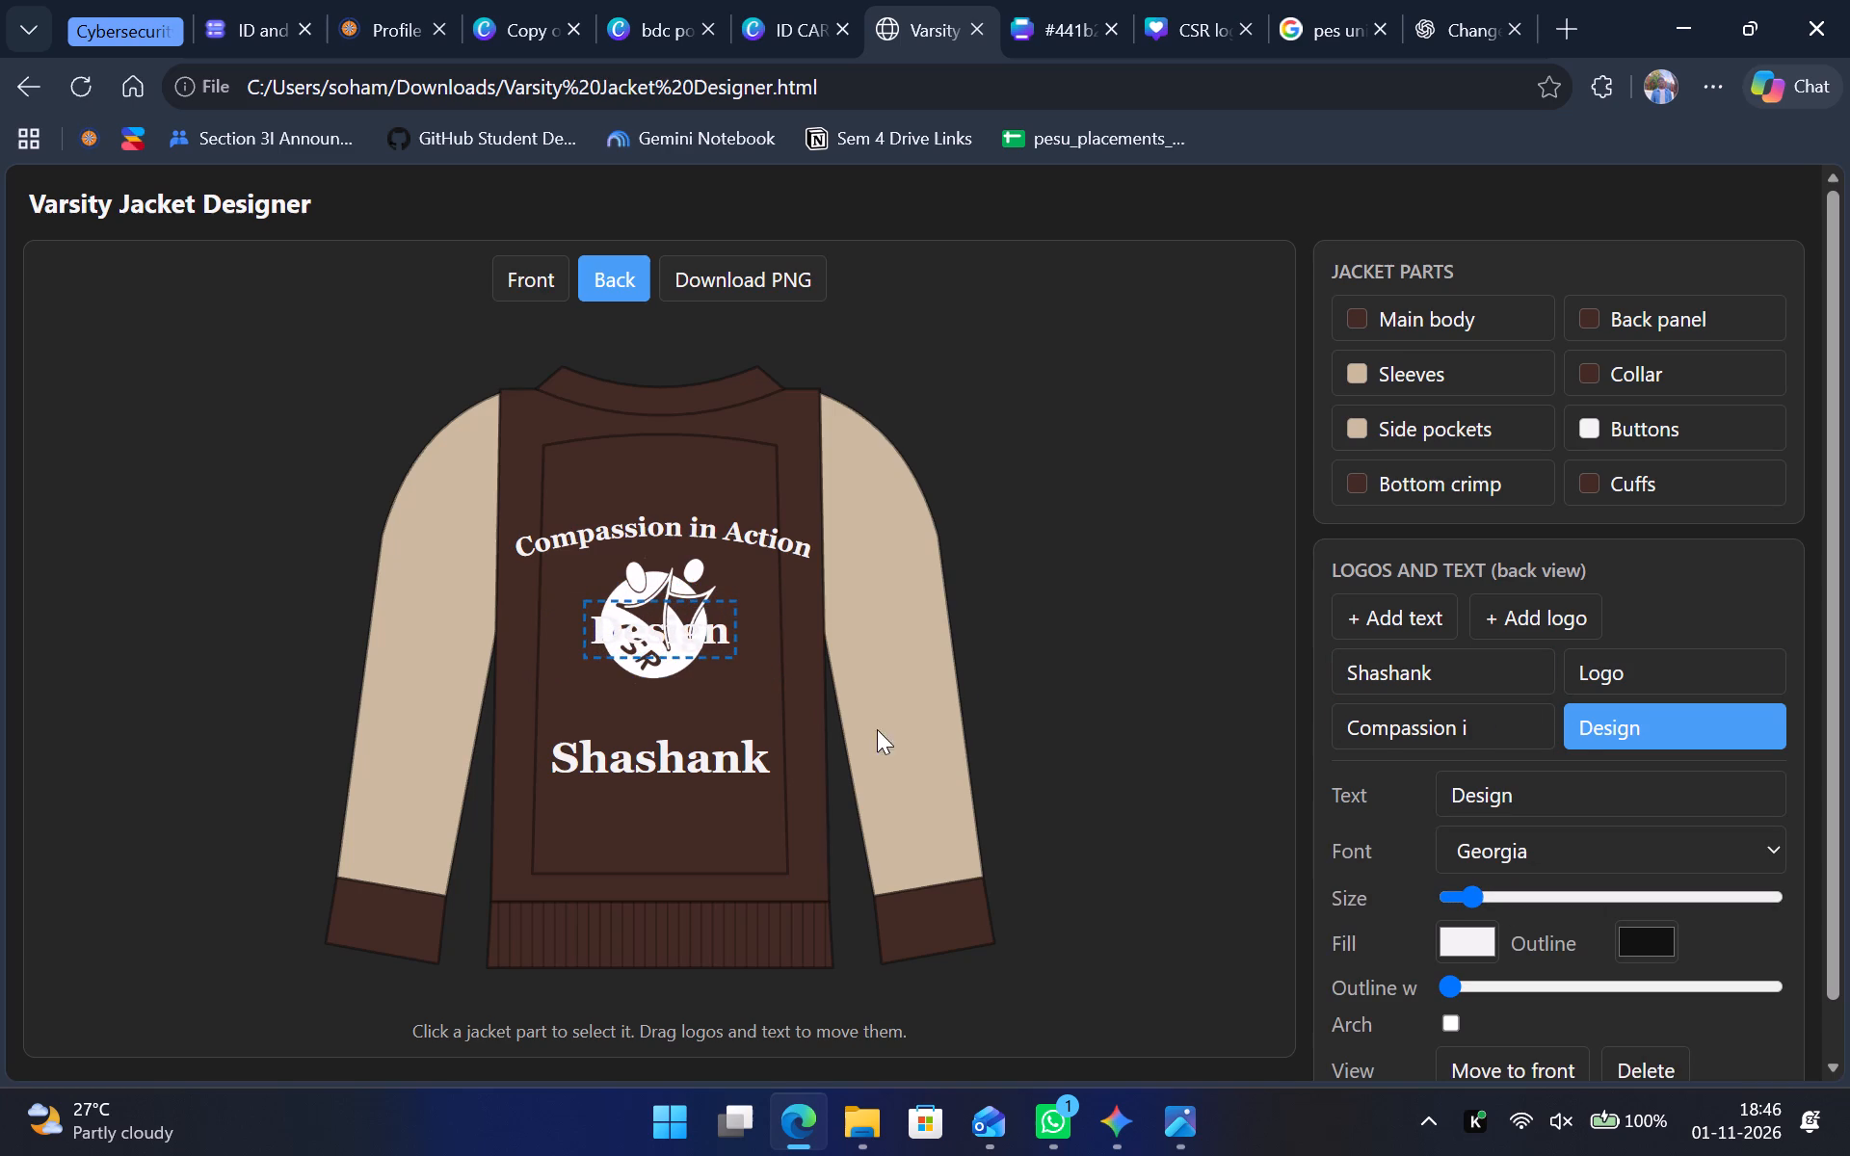
left_click_drag(655, 644, 654, 807)
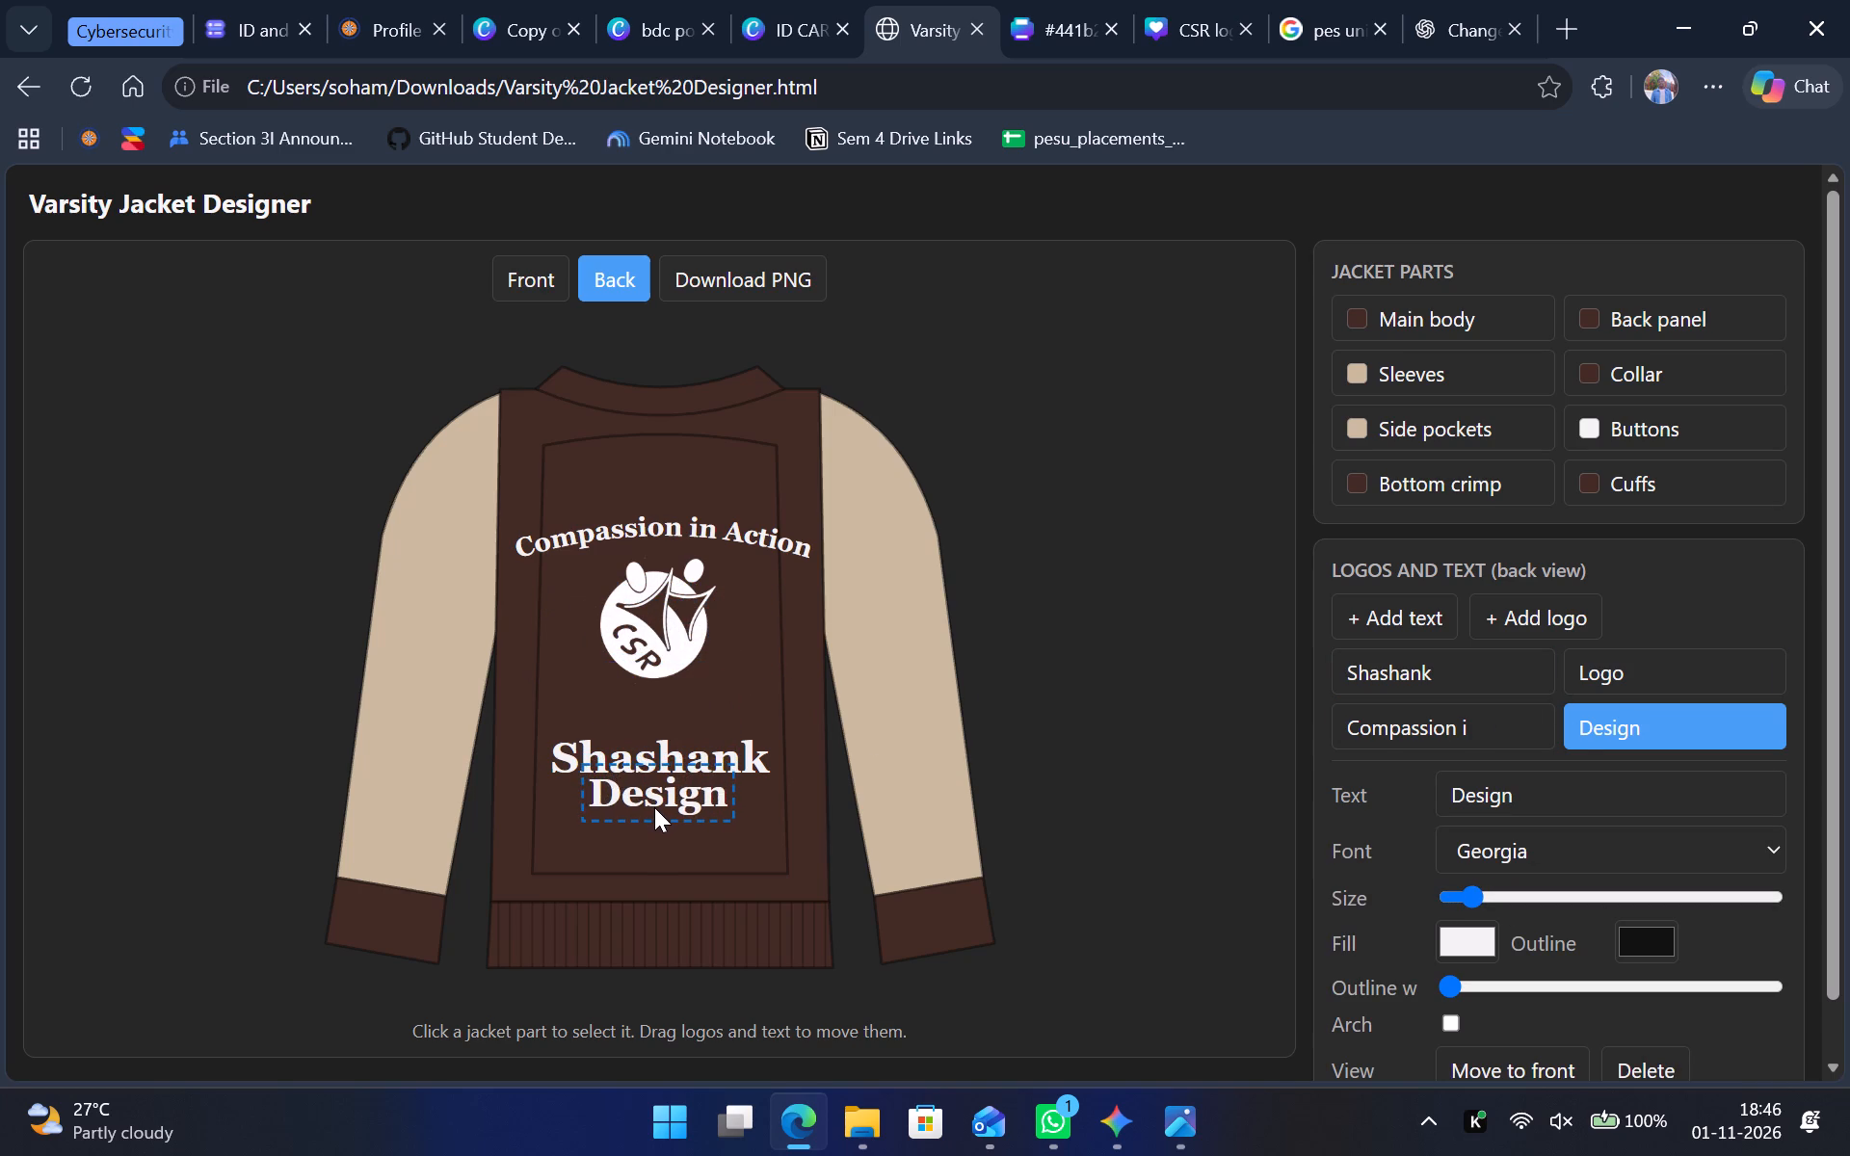
left_click_drag(654, 807, 654, 810)
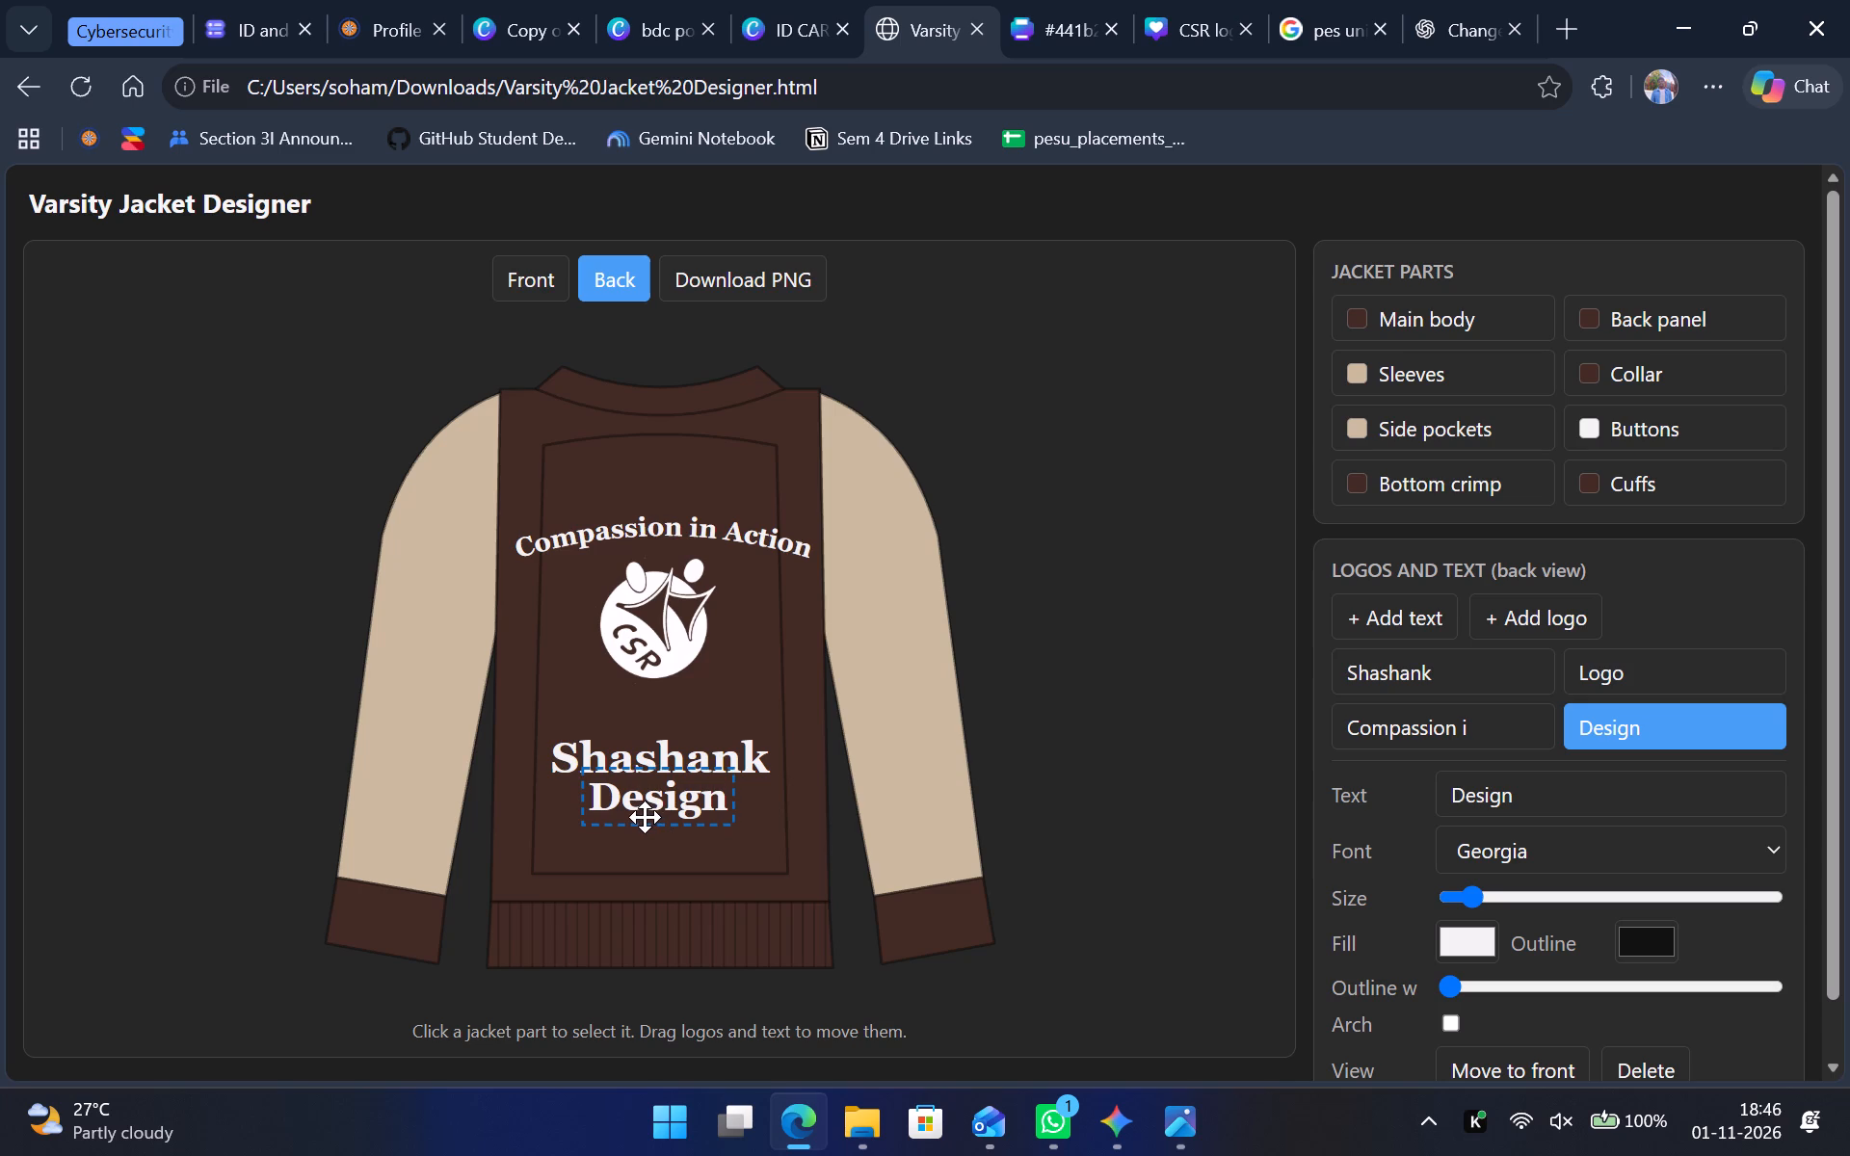
left_click(1114, 643)
left_click(1210, 700)
Show the front view of the jacket.
left_click(523, 276)
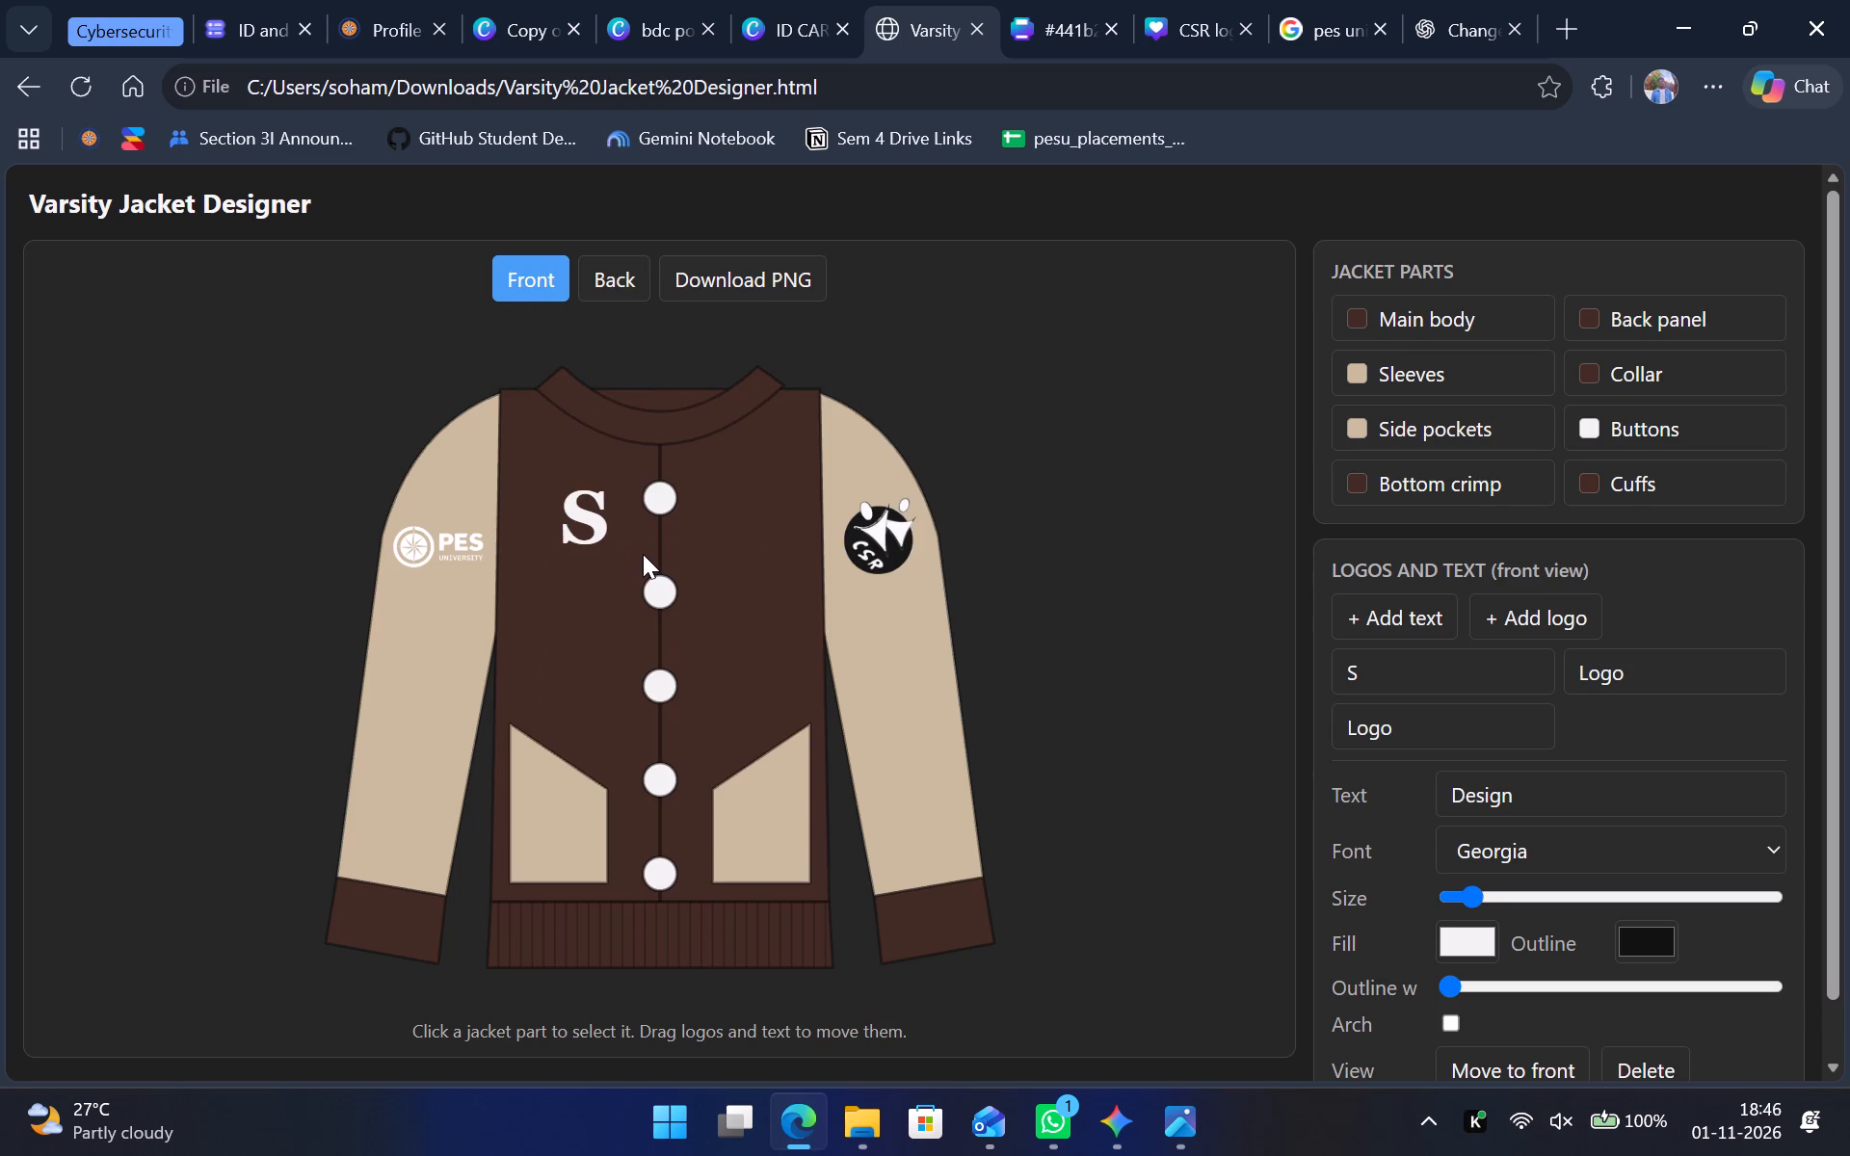
scroll(1235, 712, "down", 3)
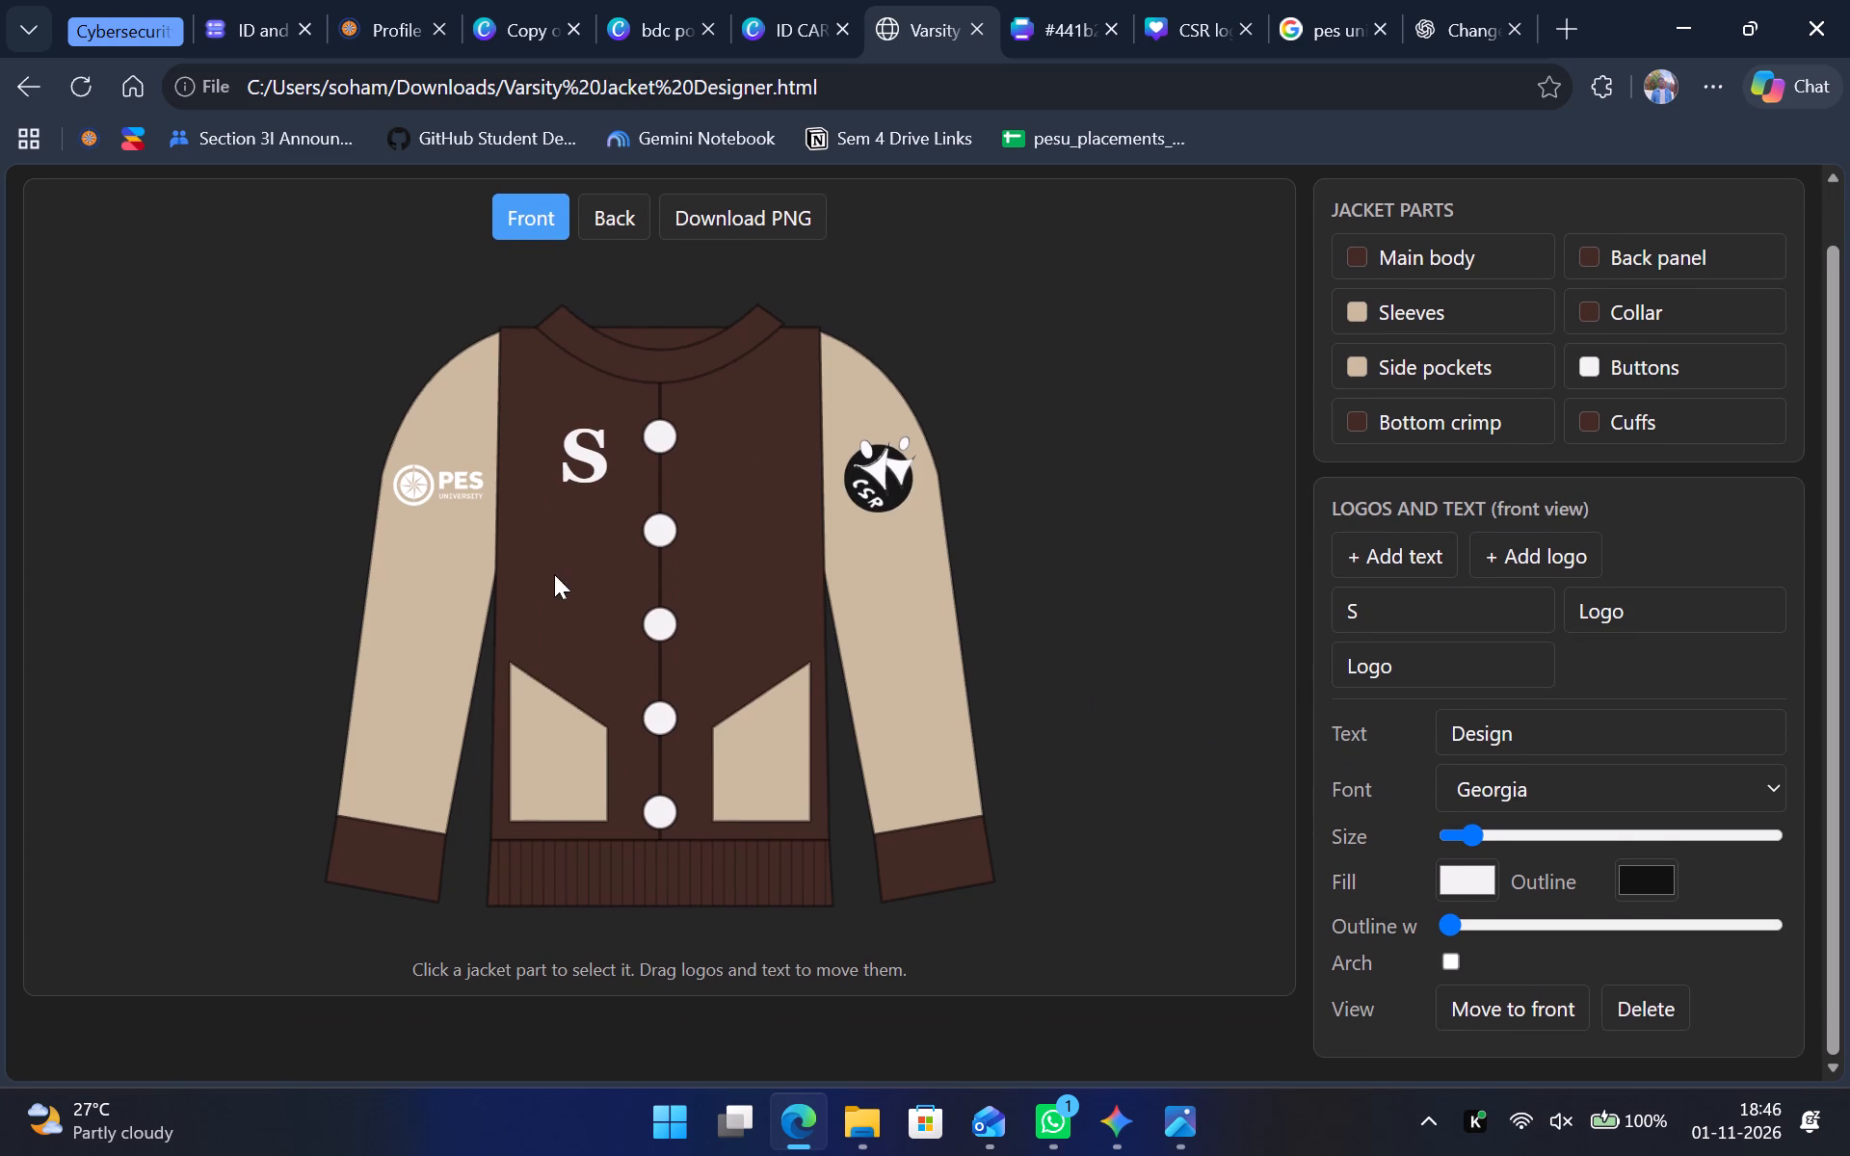
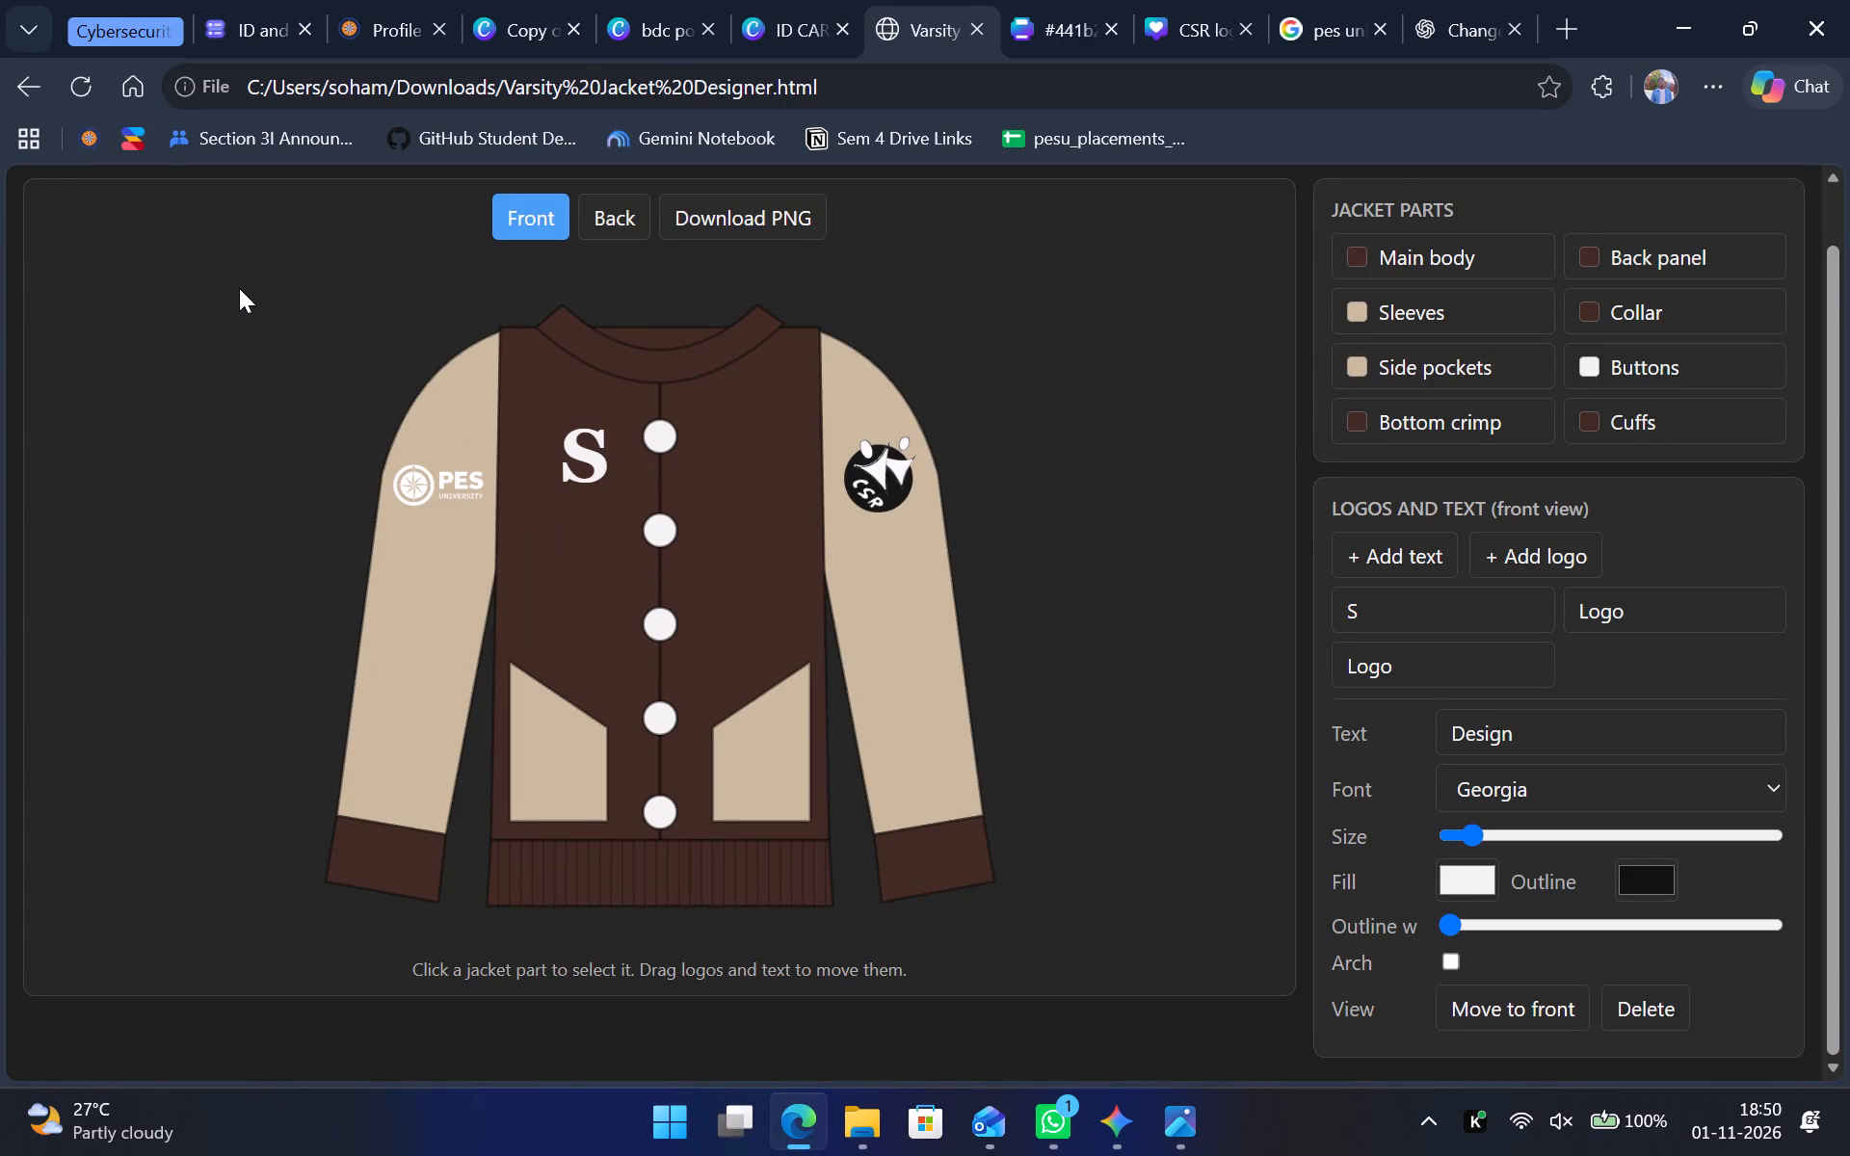
Download both the front view and the back view of the finished jacket design as PNG images.
left_click(723, 205)
left_click(601, 224)
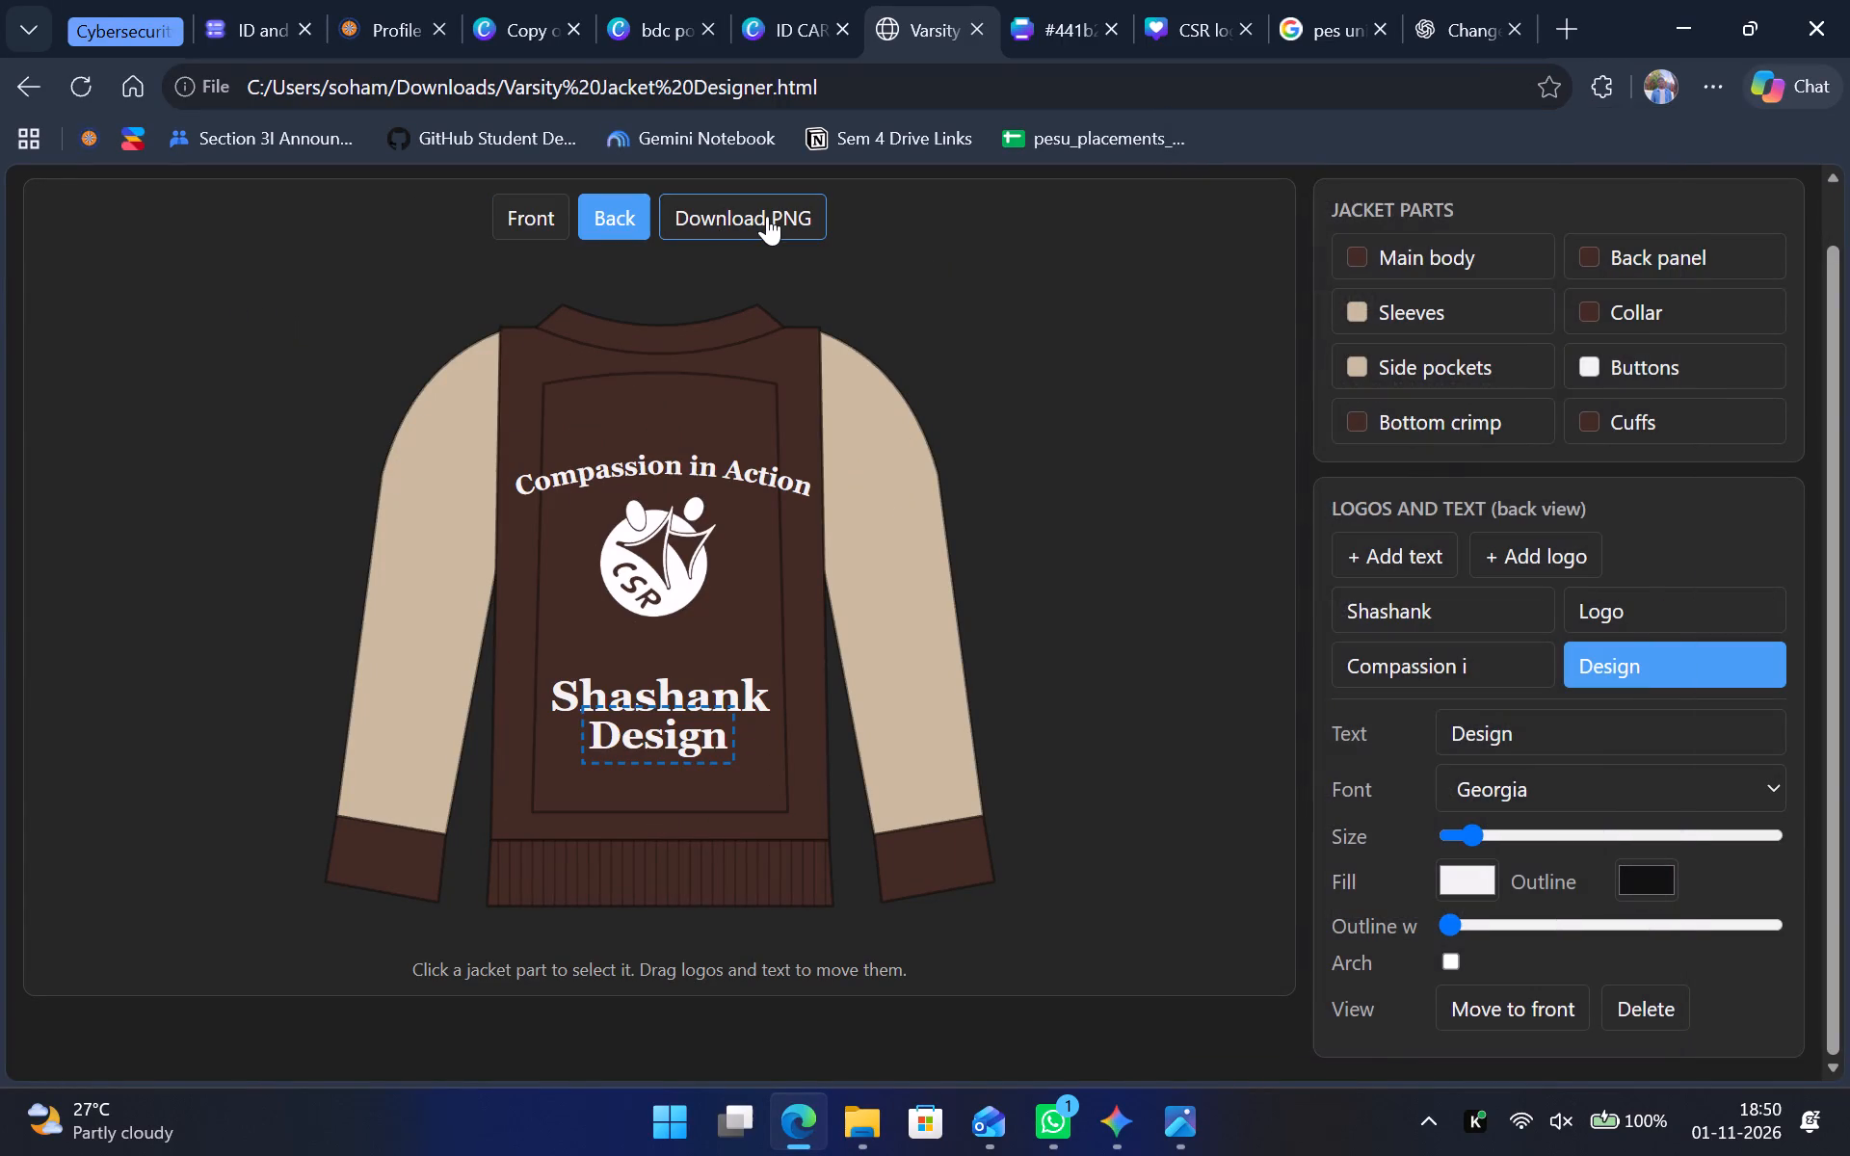
left_click(767, 216)
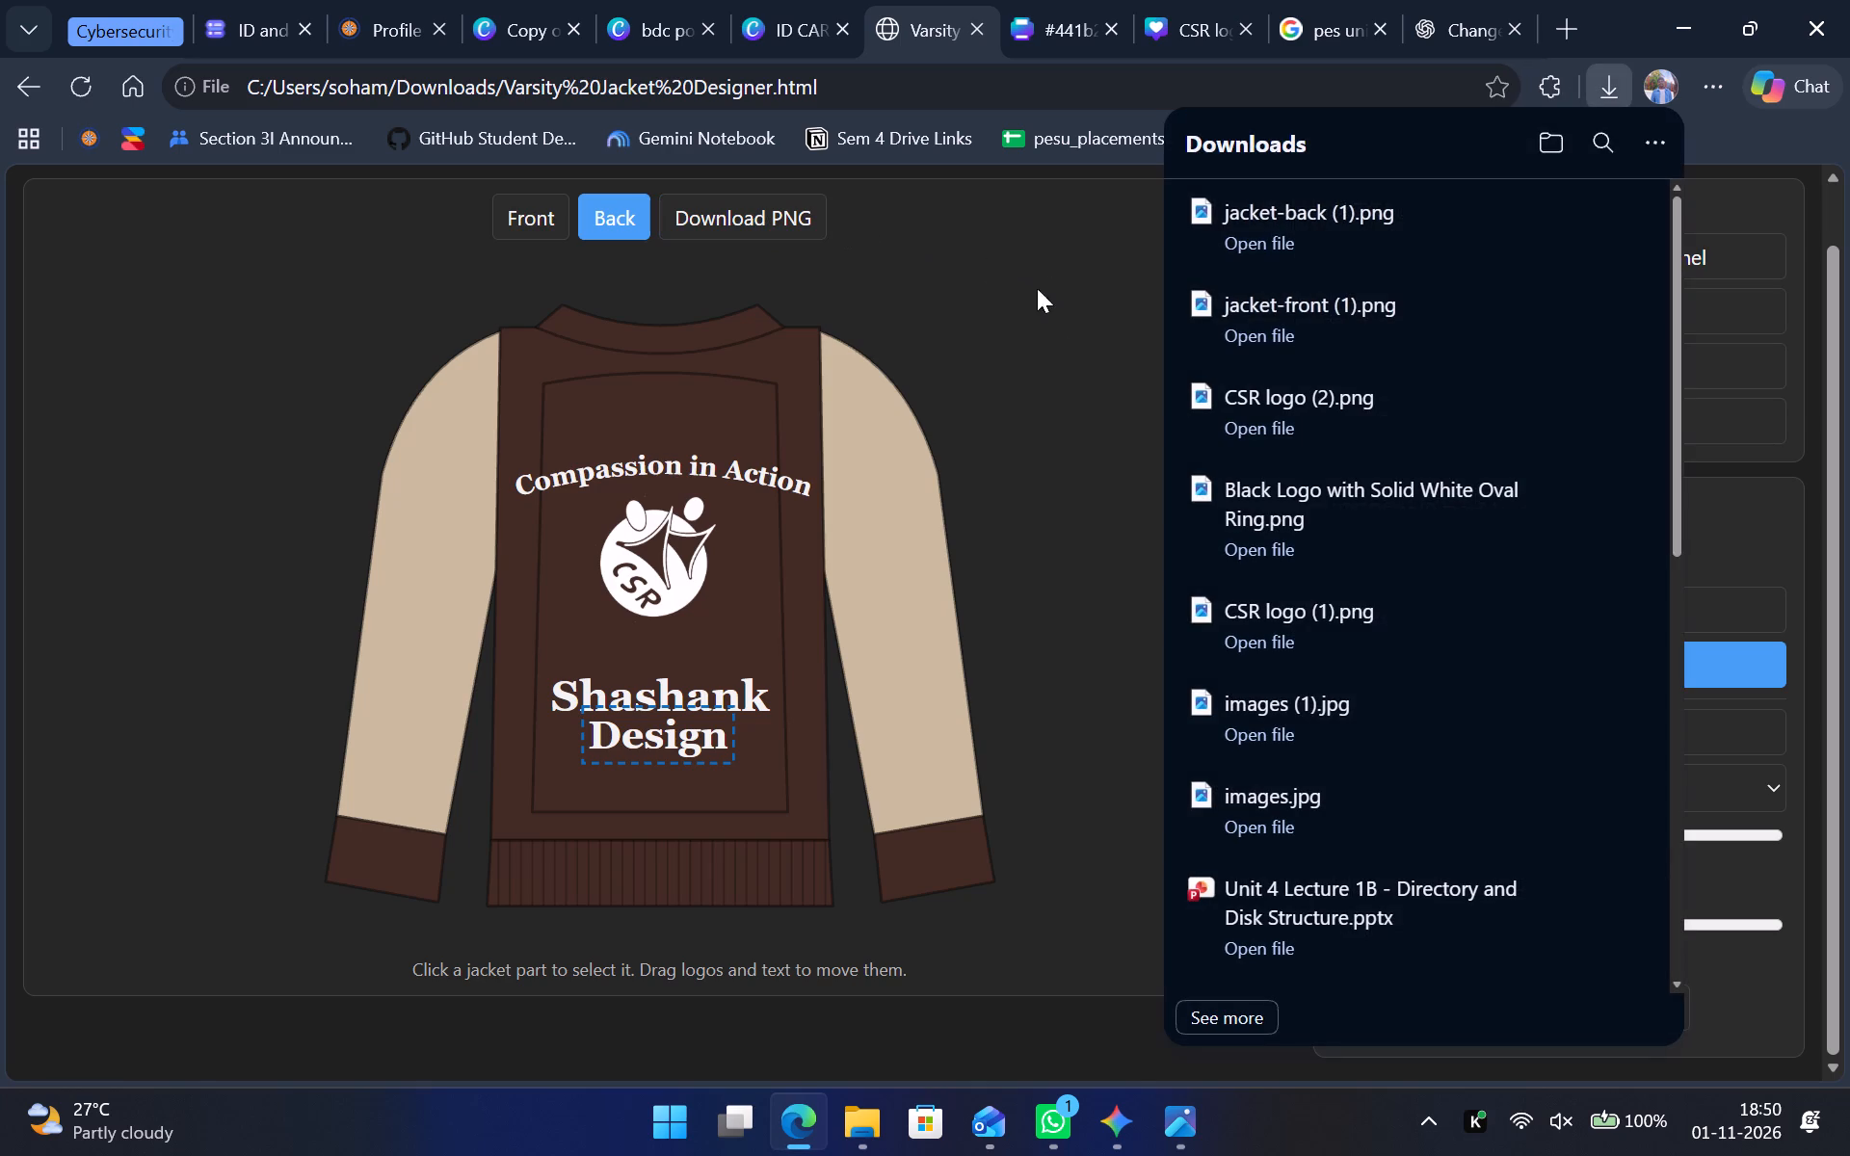
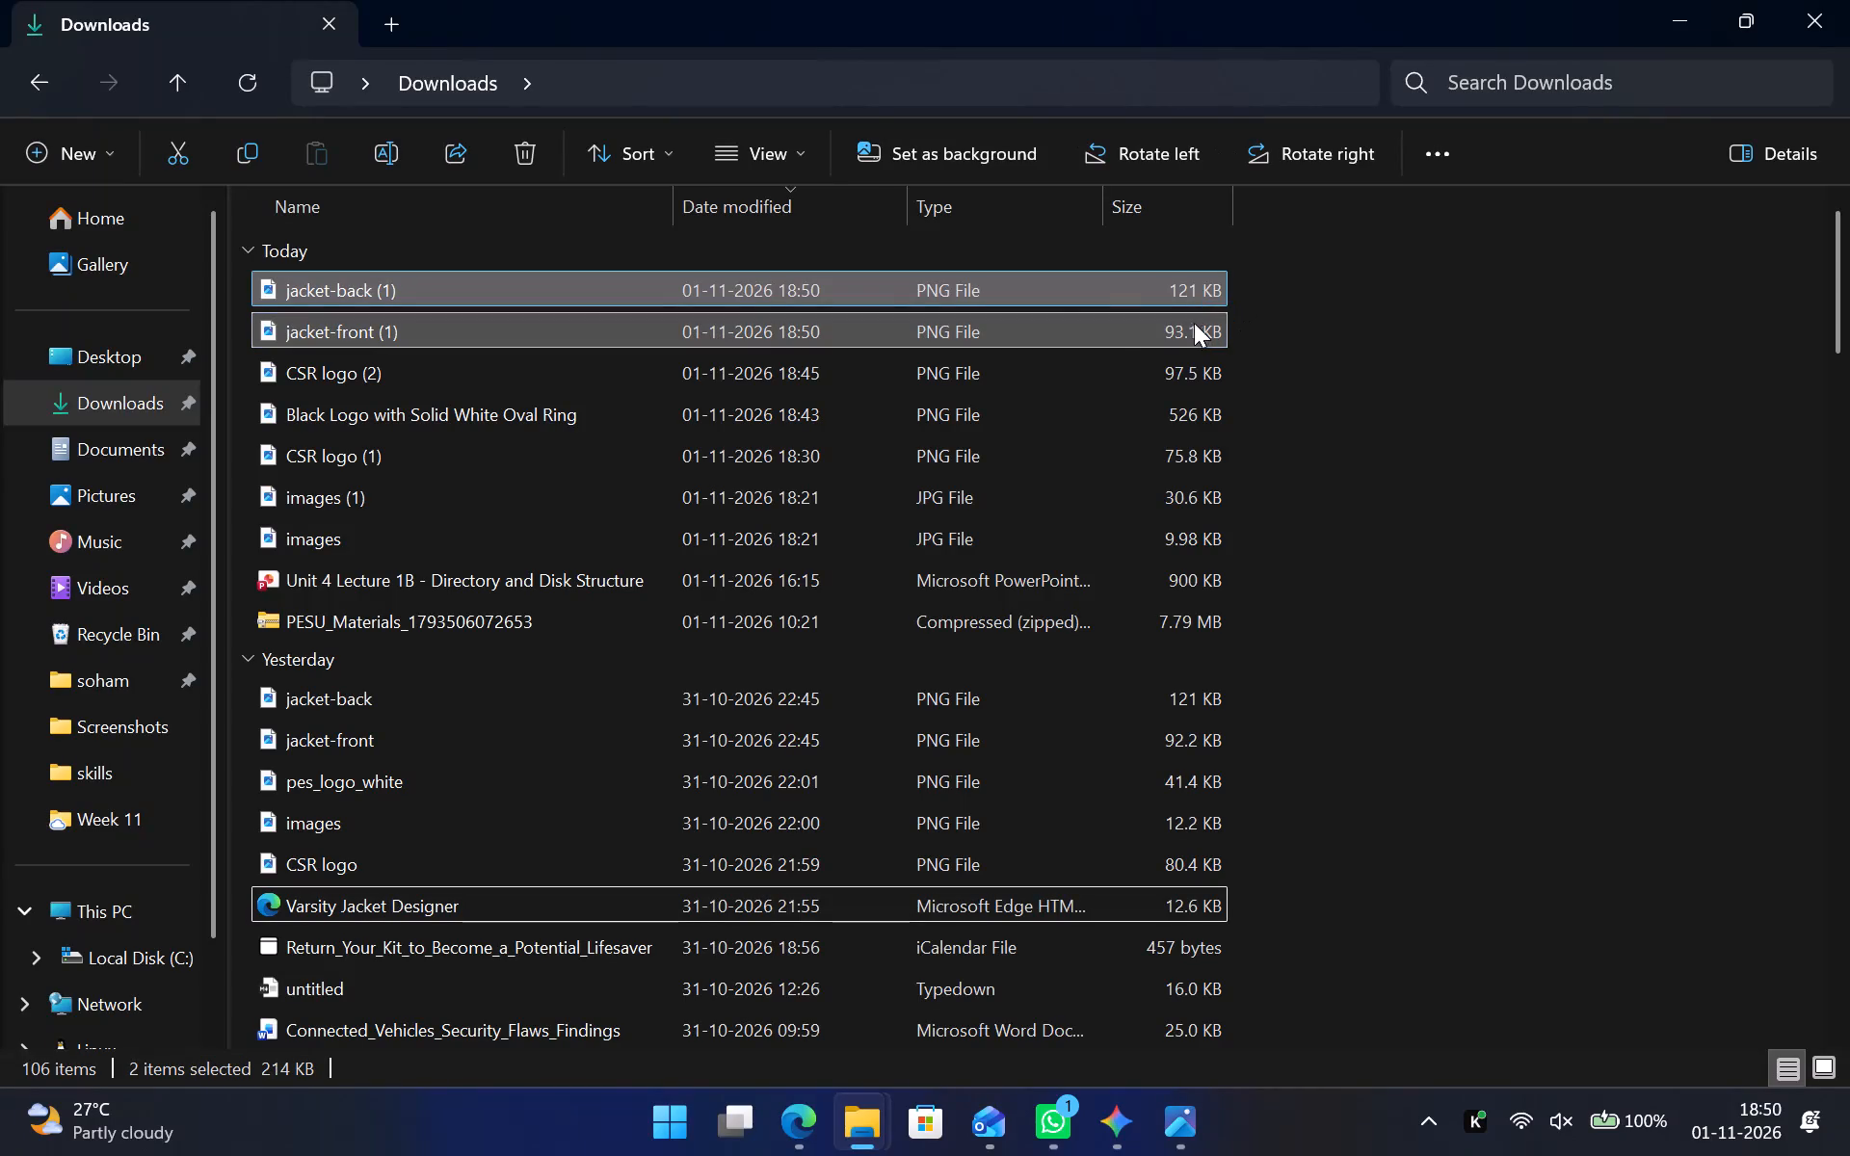
Copy the selected jacket-back (1) and jacket-front (1) PNG files from the Downloads folder.
left_click(232, 155)
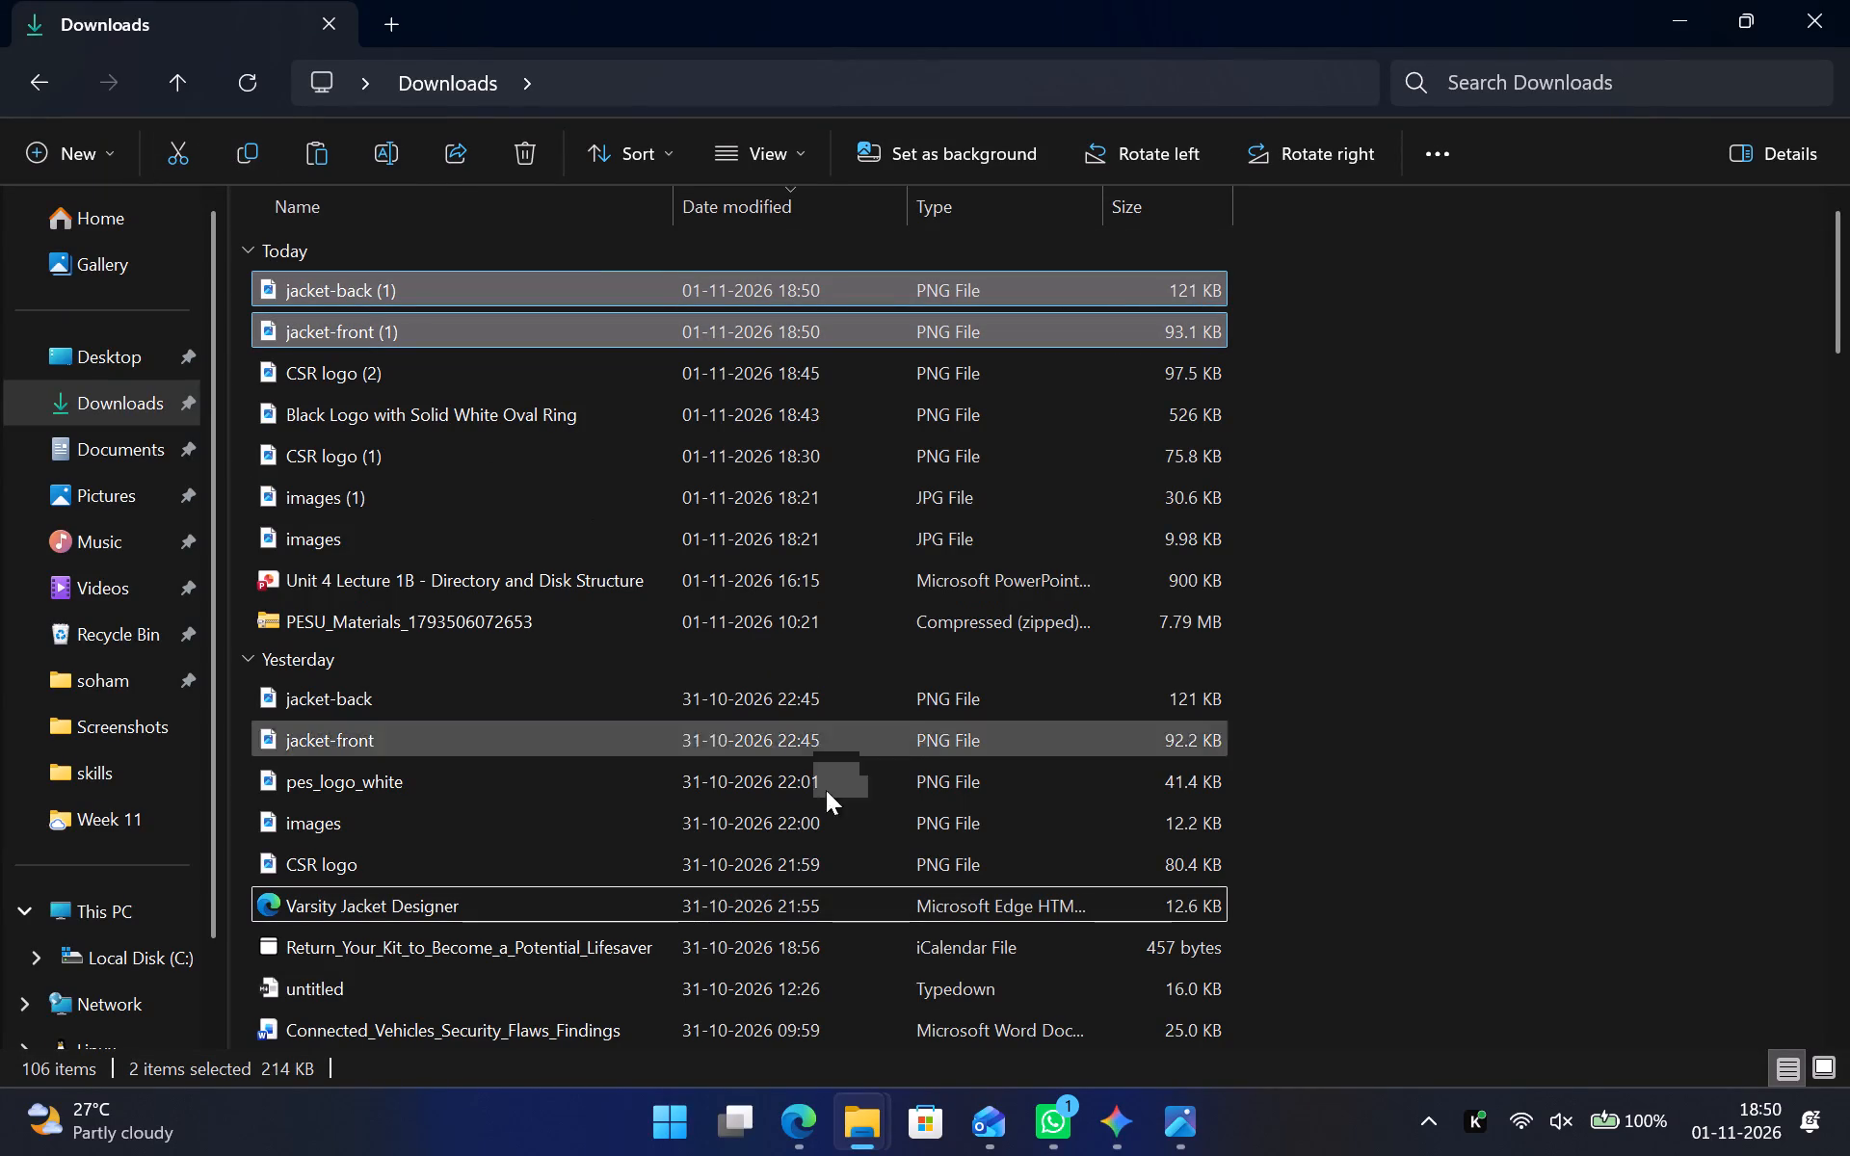
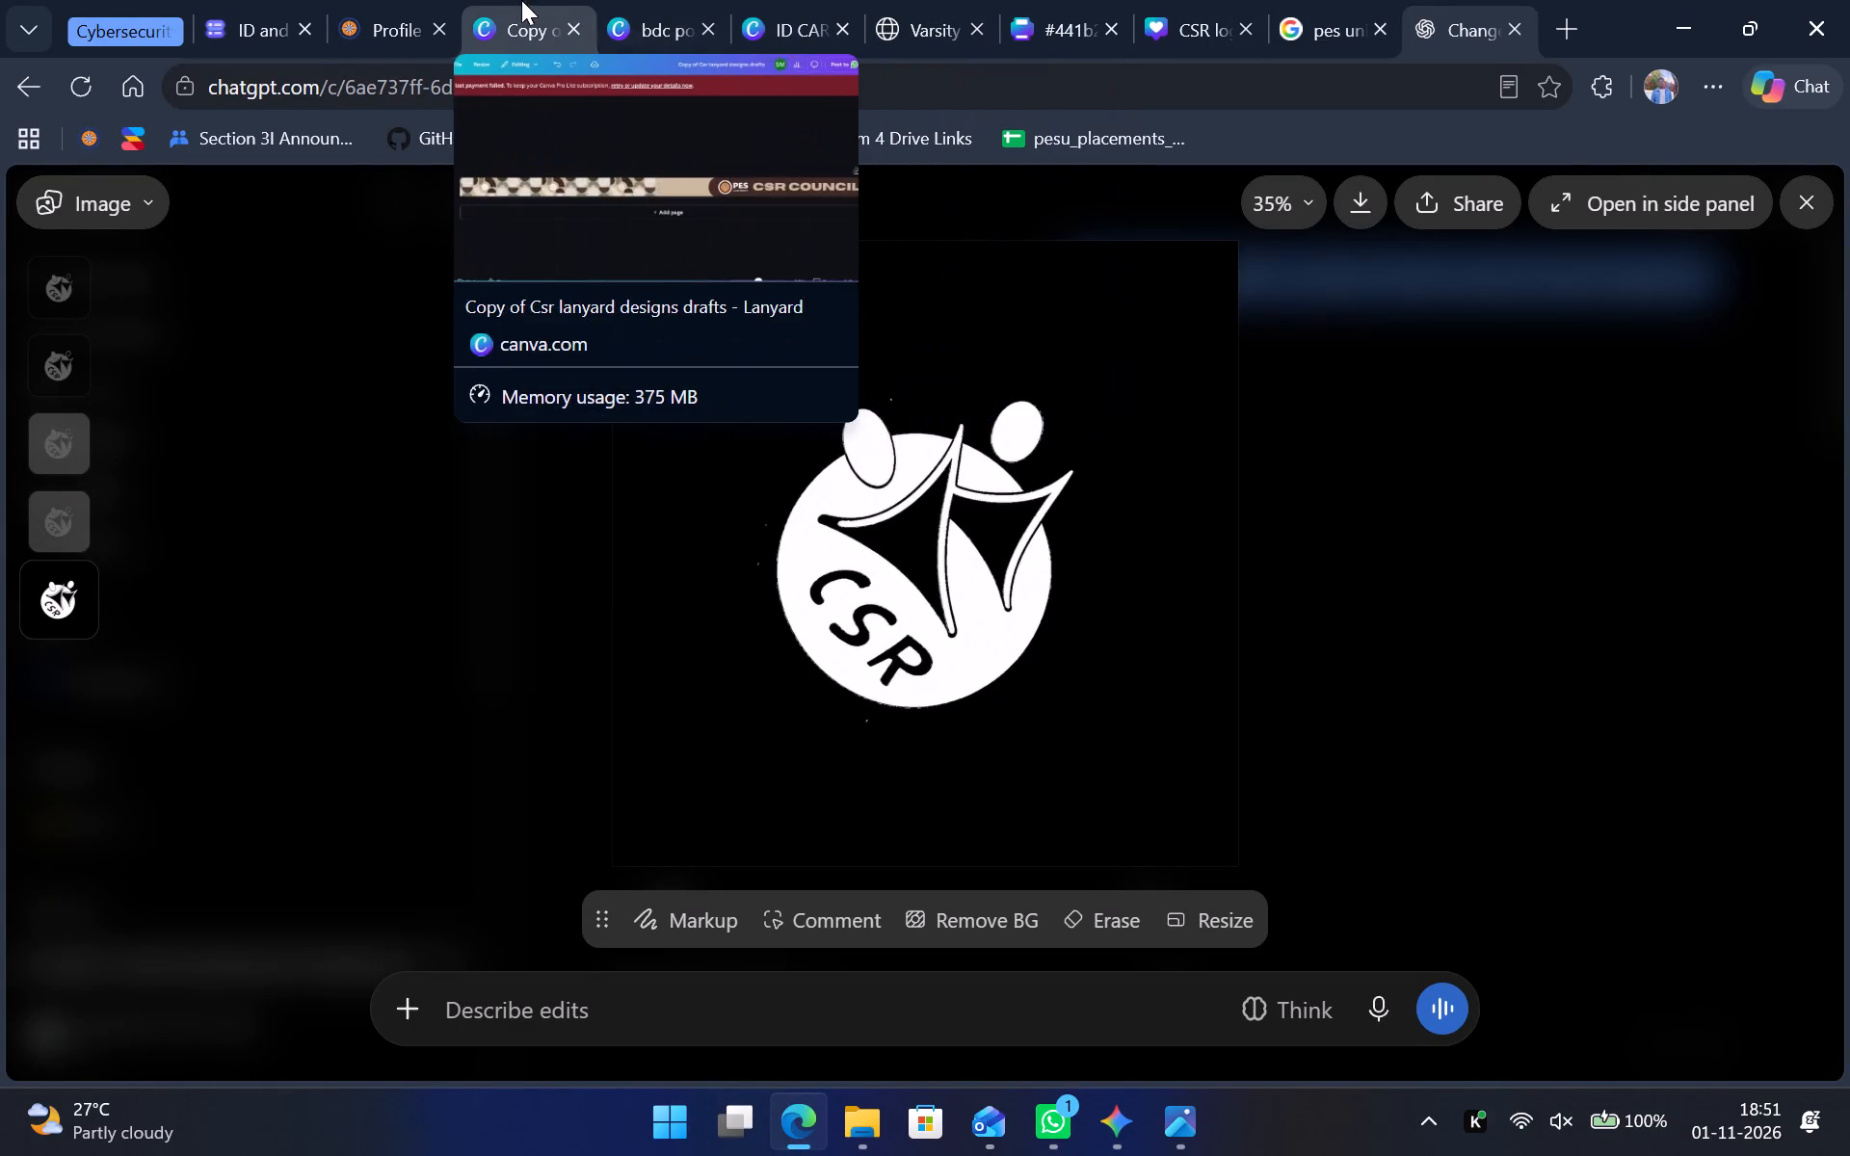
Look through the open design tabs for the CSR logo design and bring up the options for its white logo on page 5.
left_click(1070, 0)
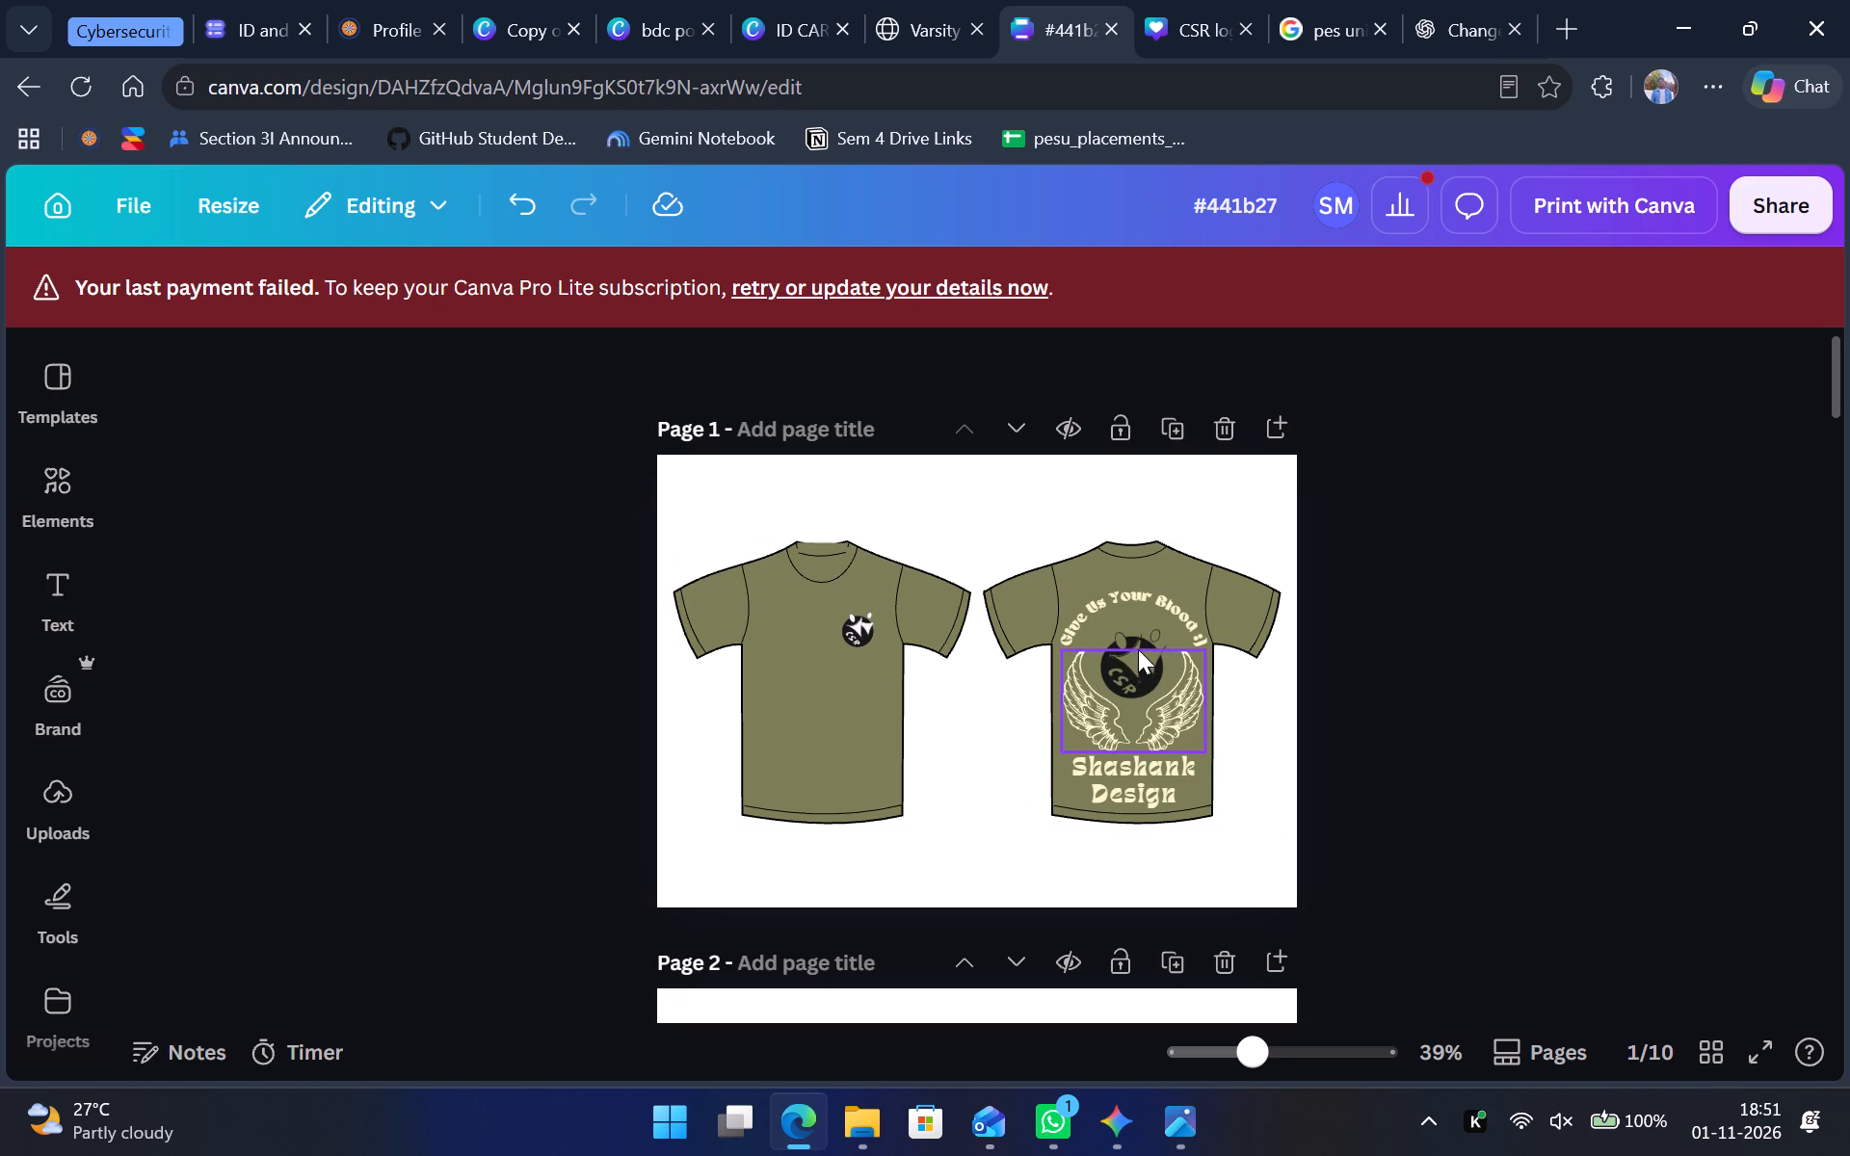
left_click(502, 0)
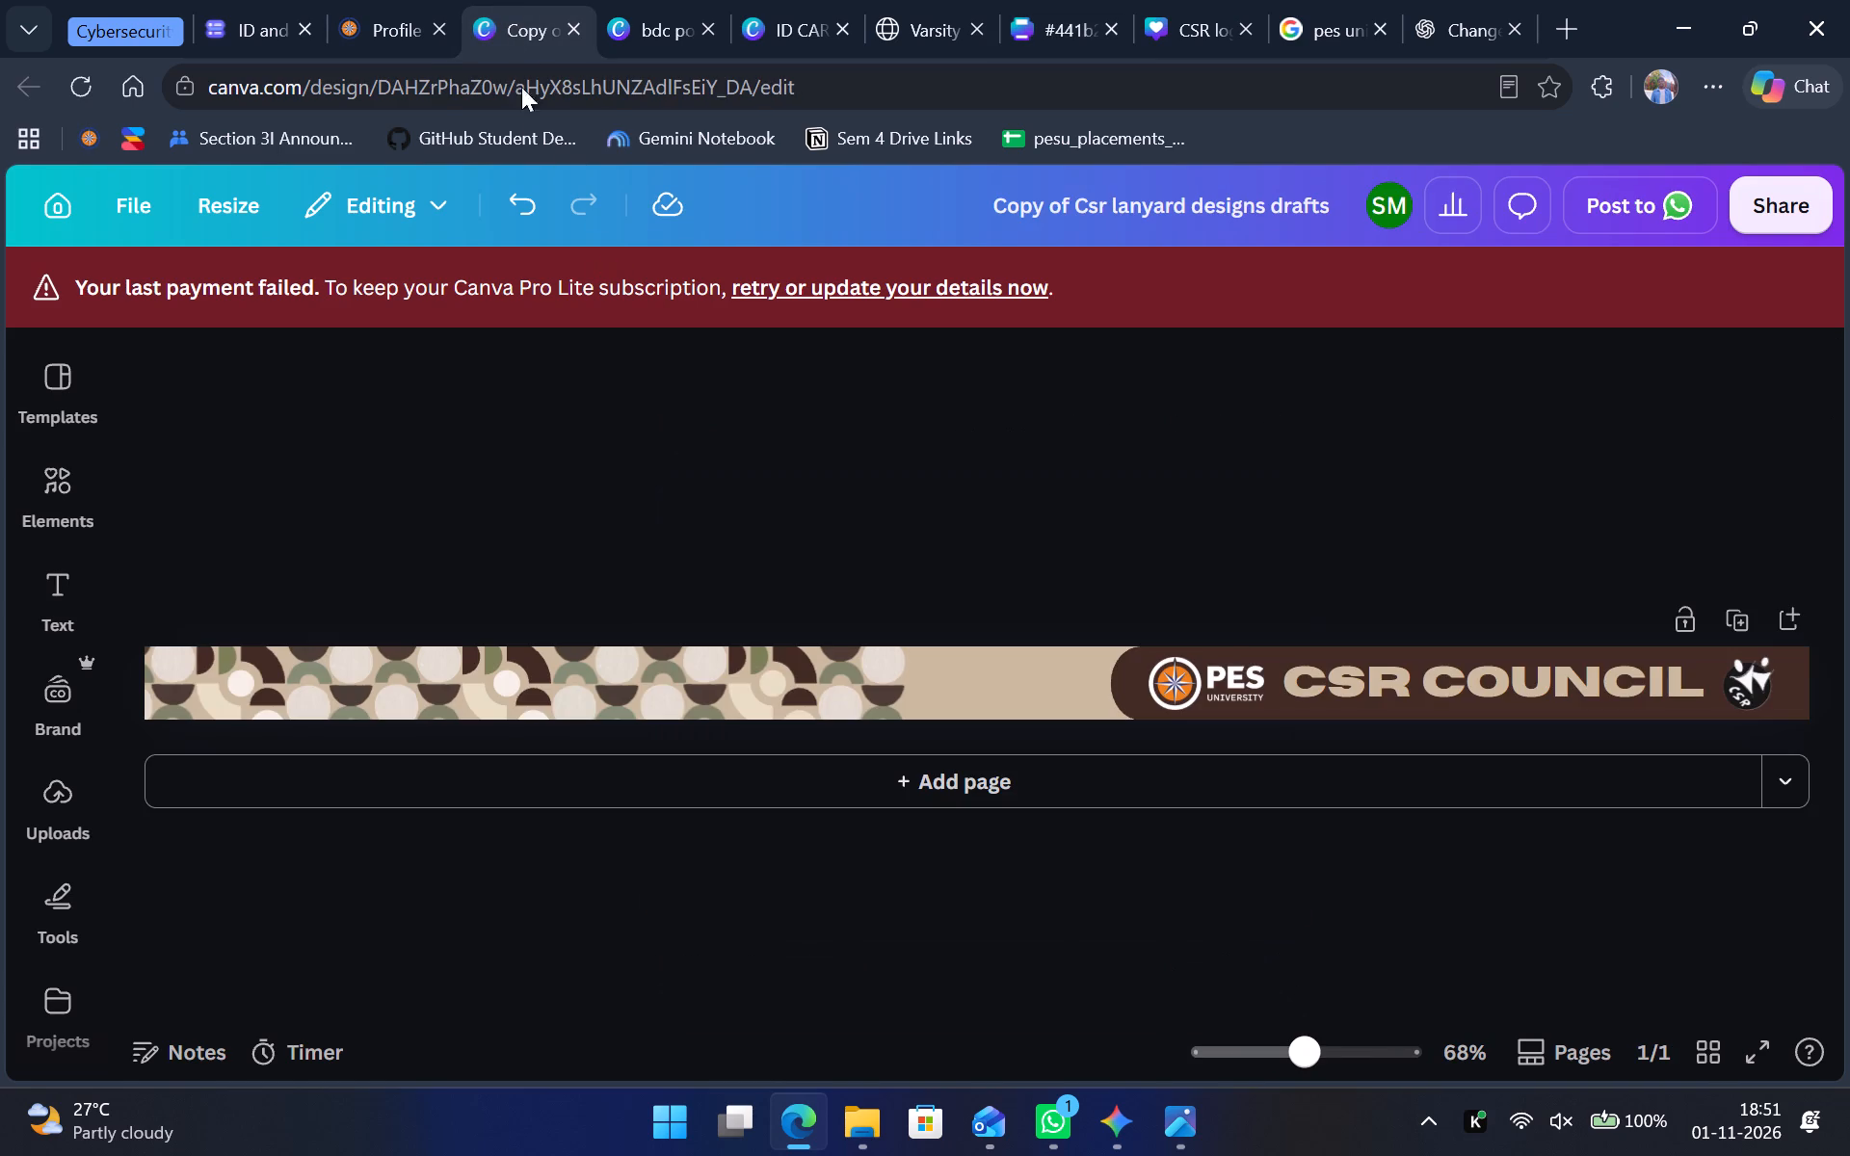
left_click(403, 0)
left_click(621, 0)
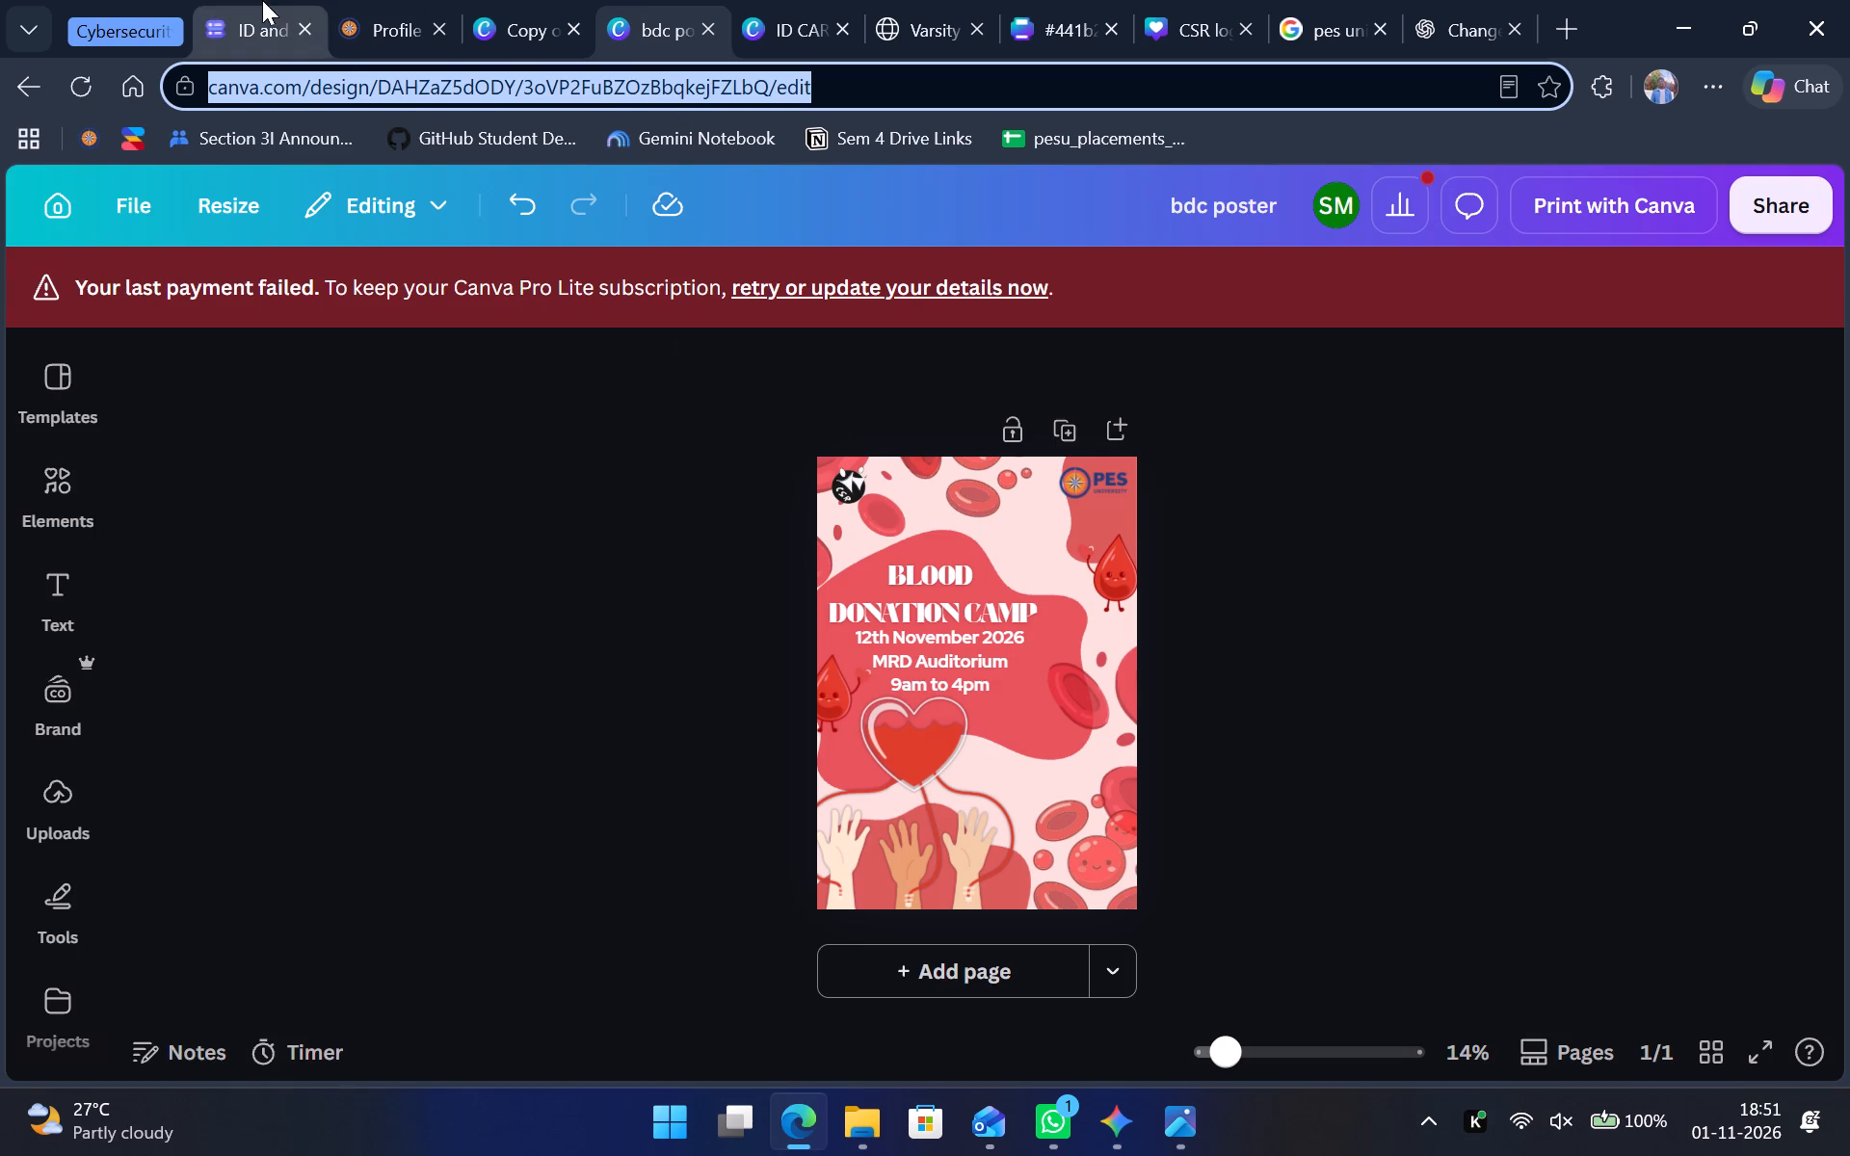
left_click(262, 0)
left_click(1213, 0)
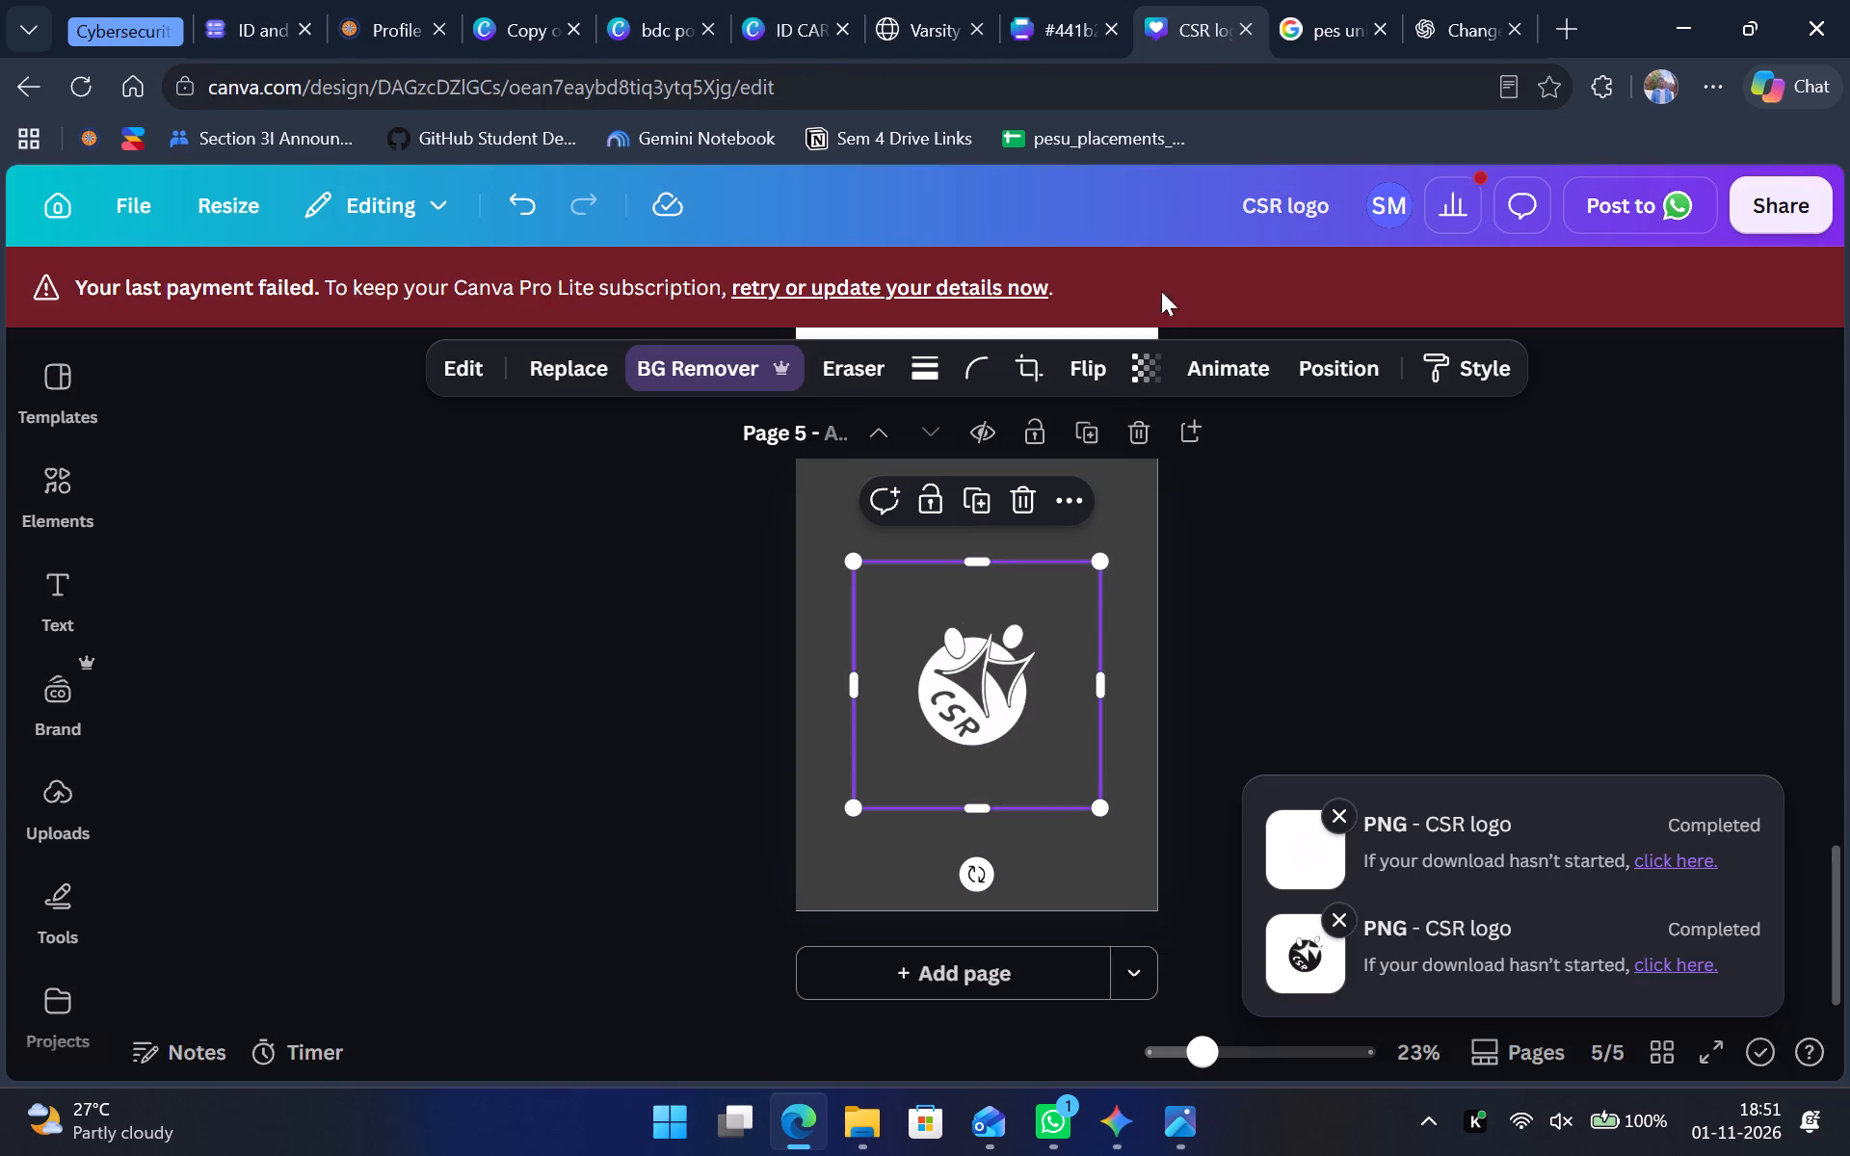
right_click(998, 669)
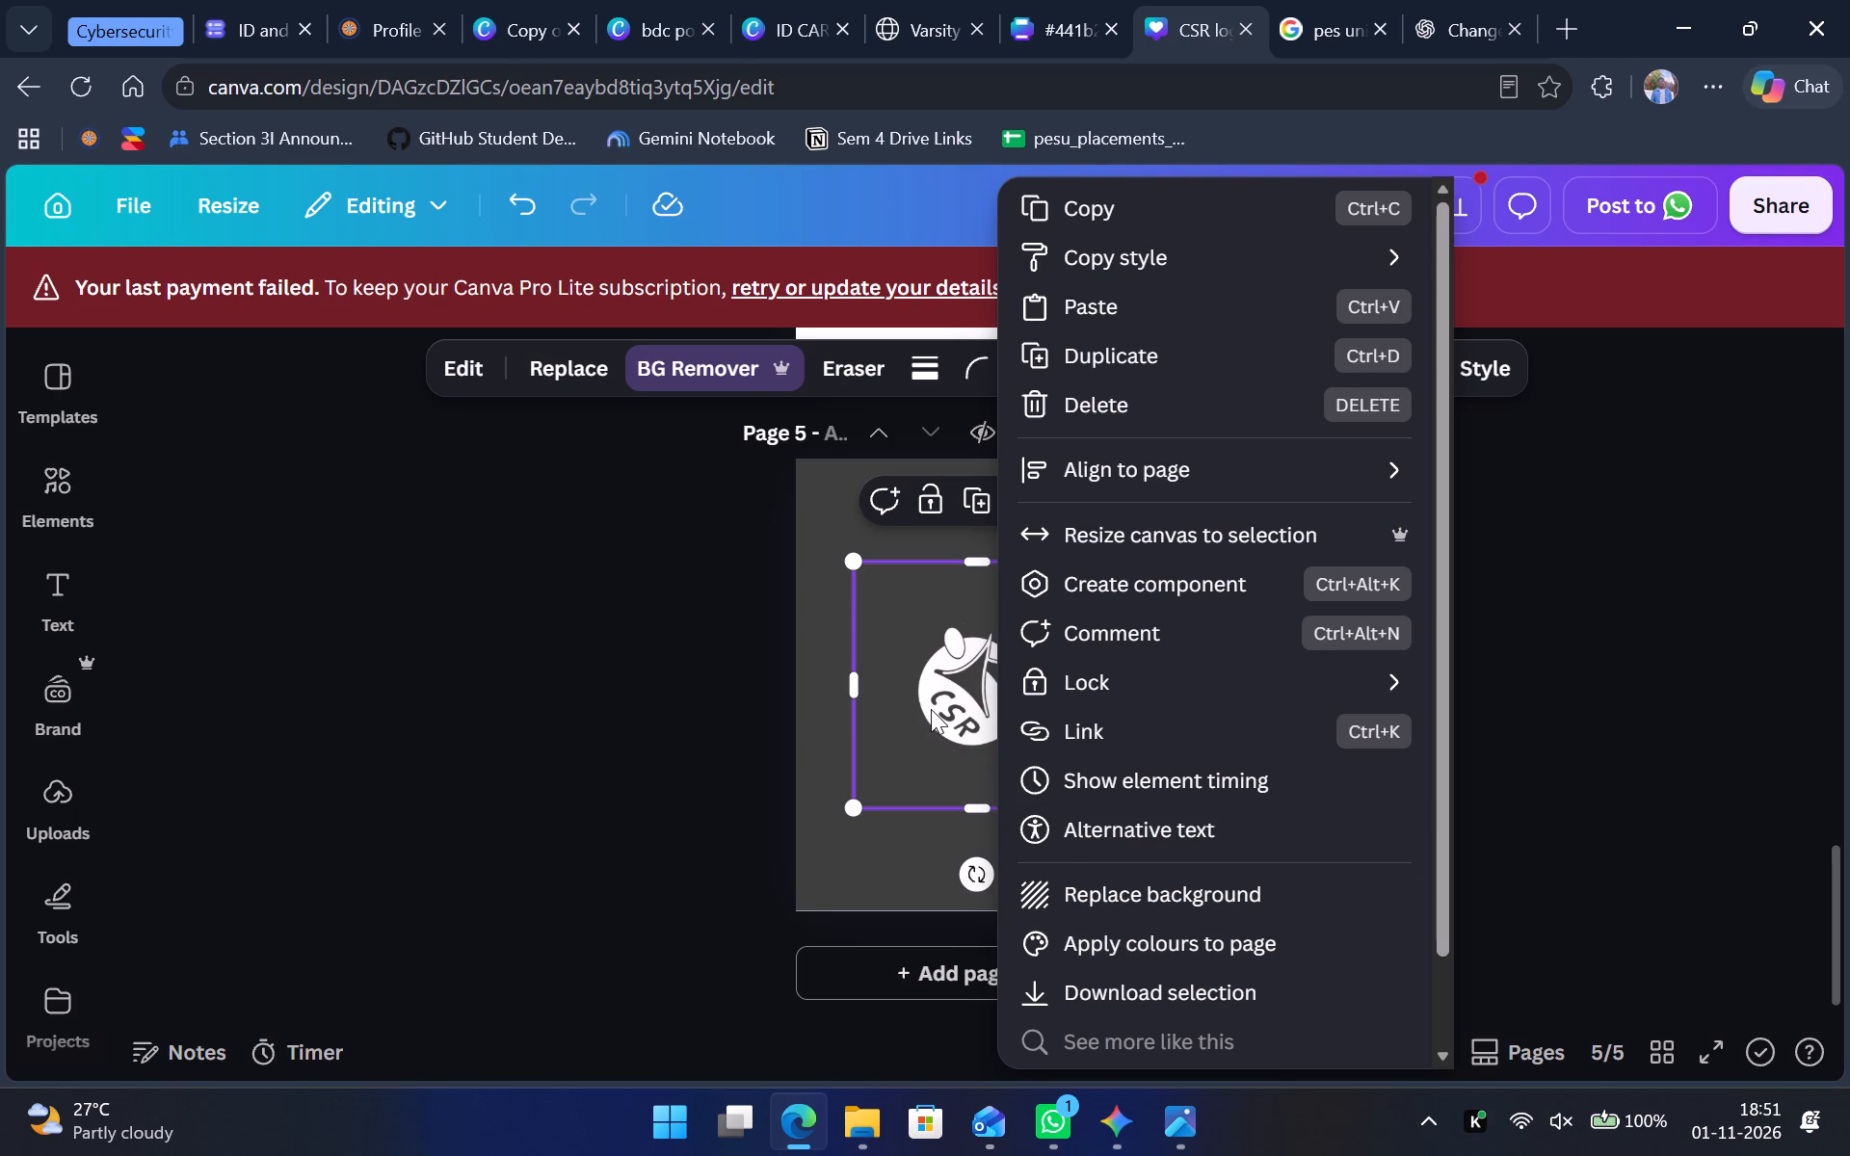
left_click(1553, 29)
left_click(1384, 95)
type("edit image")
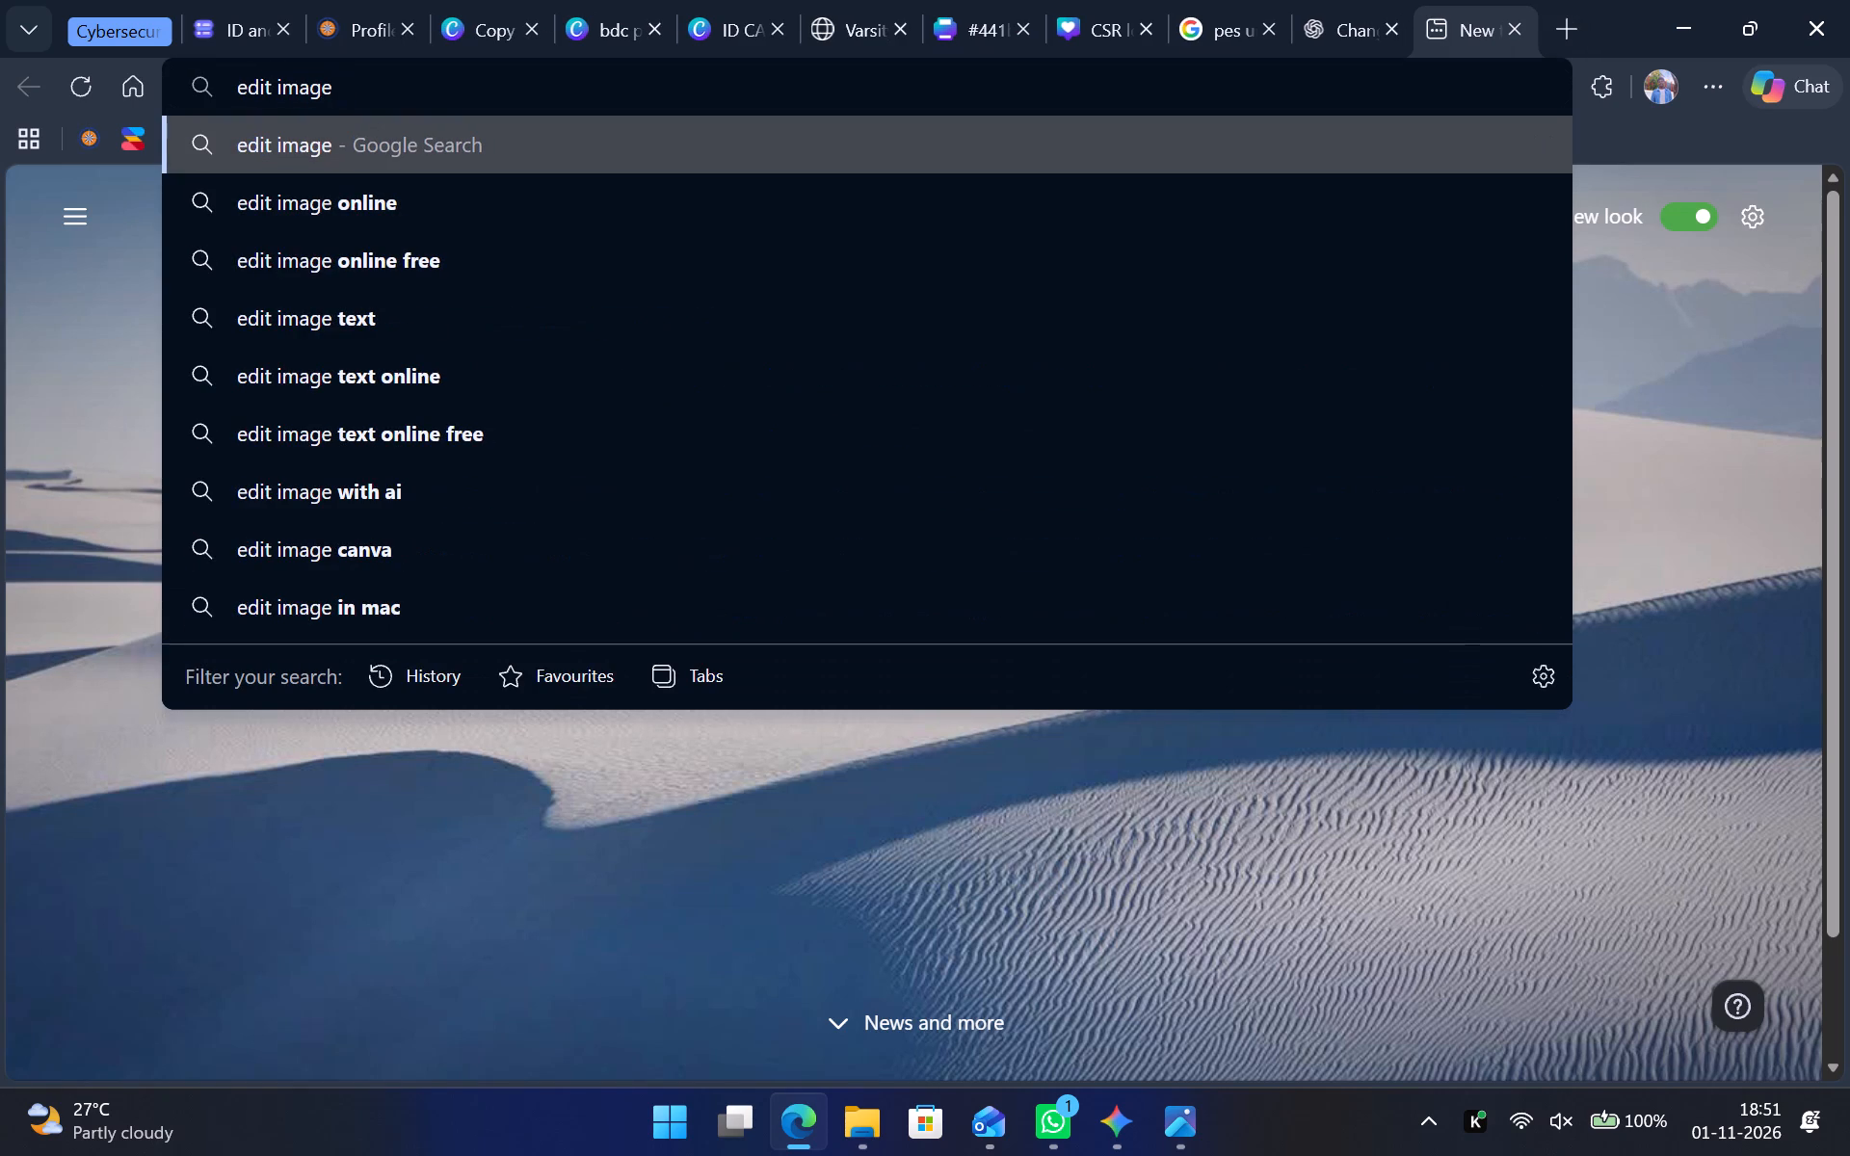
key("space")
type("colours")
key("Return")
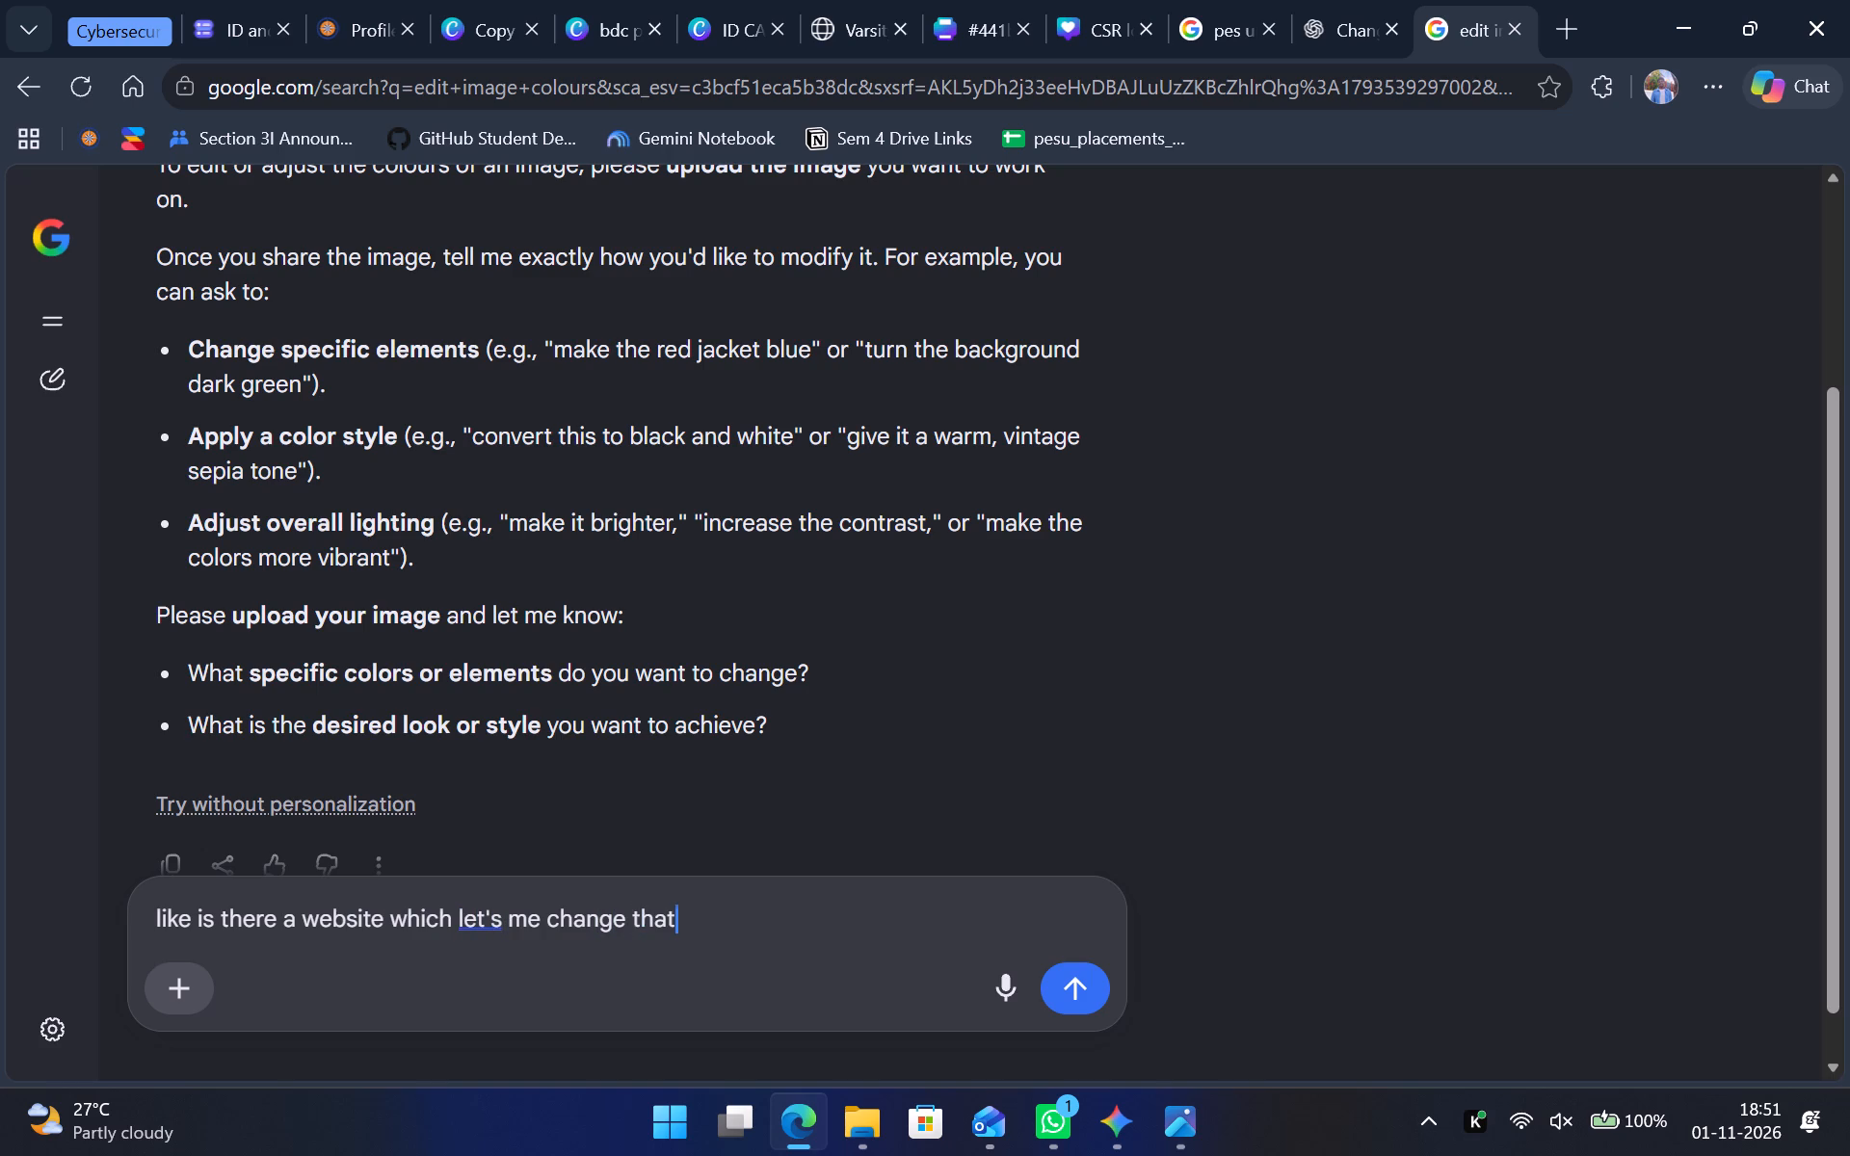
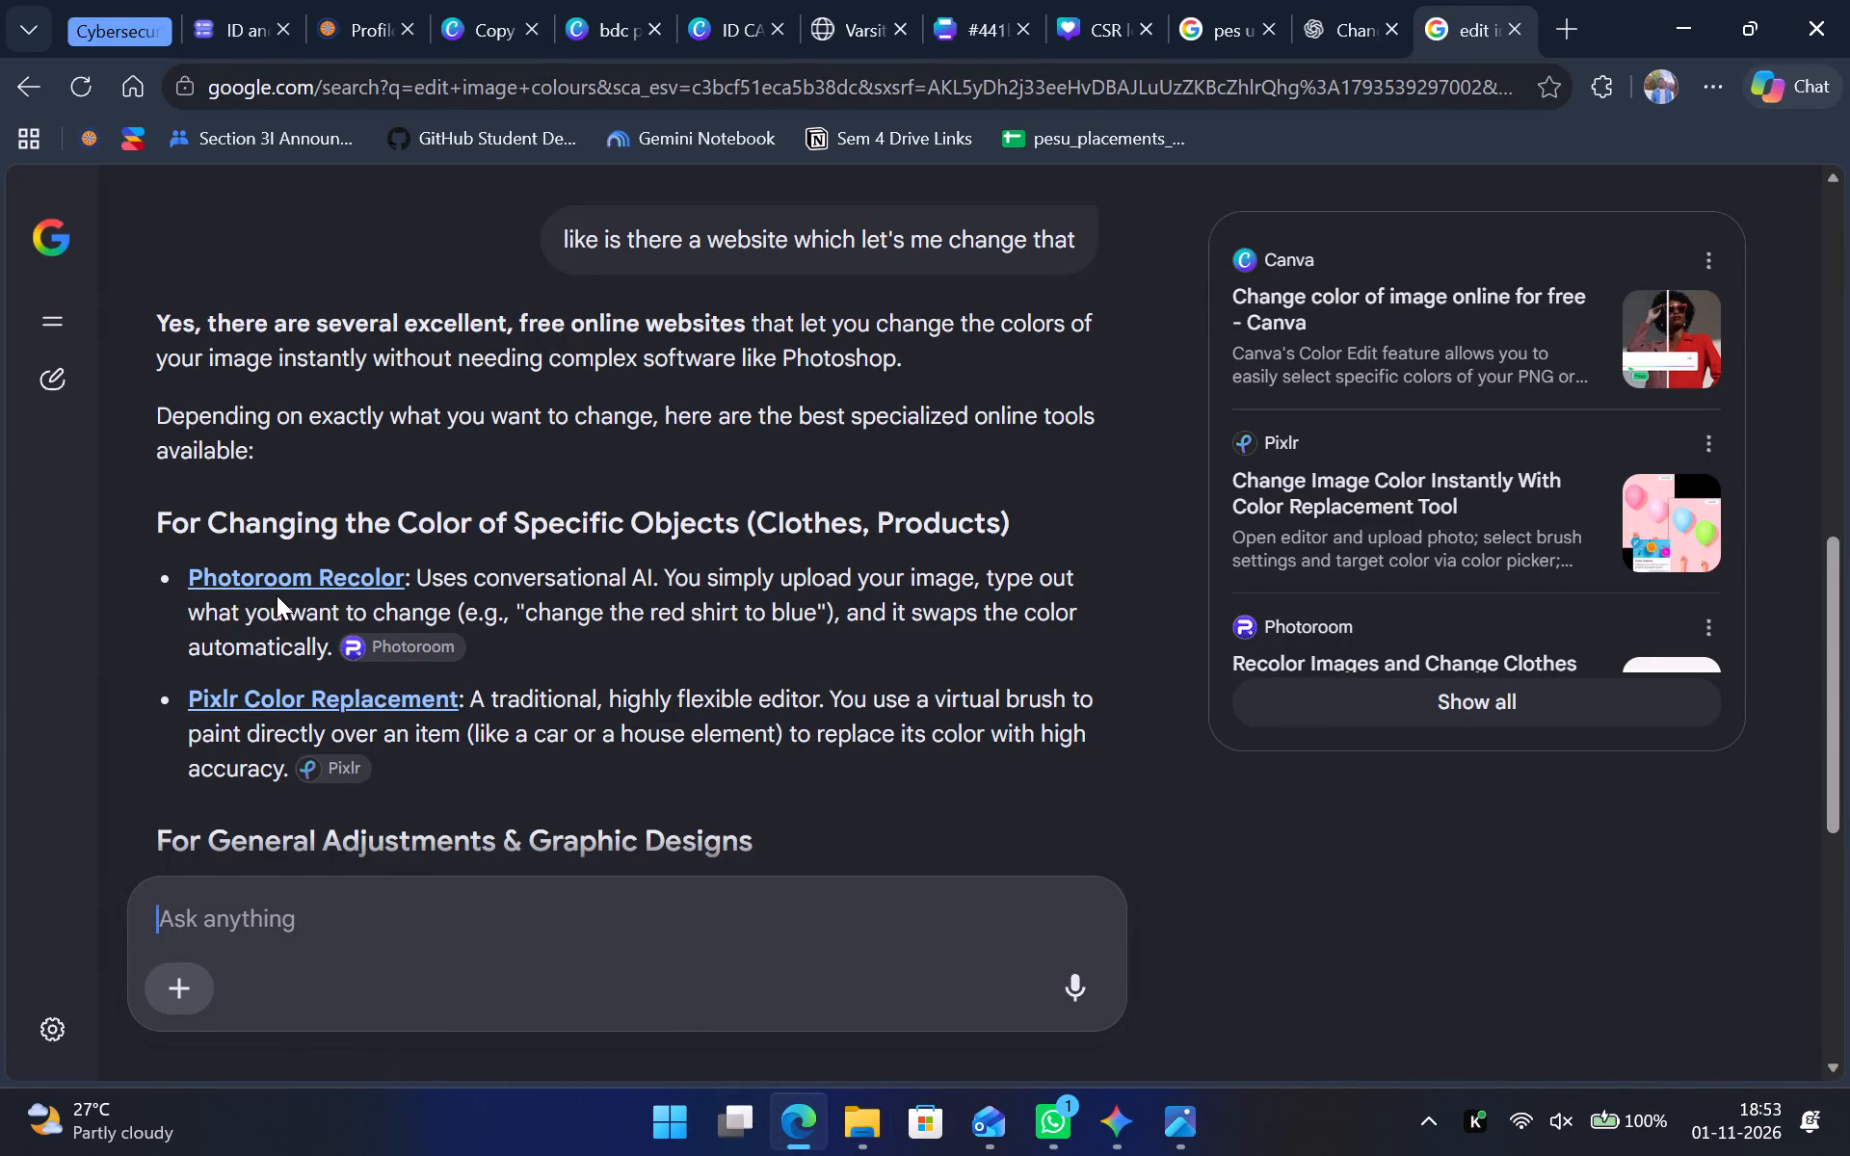
Read through AI Mode's list of websites for changing the colours of an image.
scroll(497, 628, "down", 2)
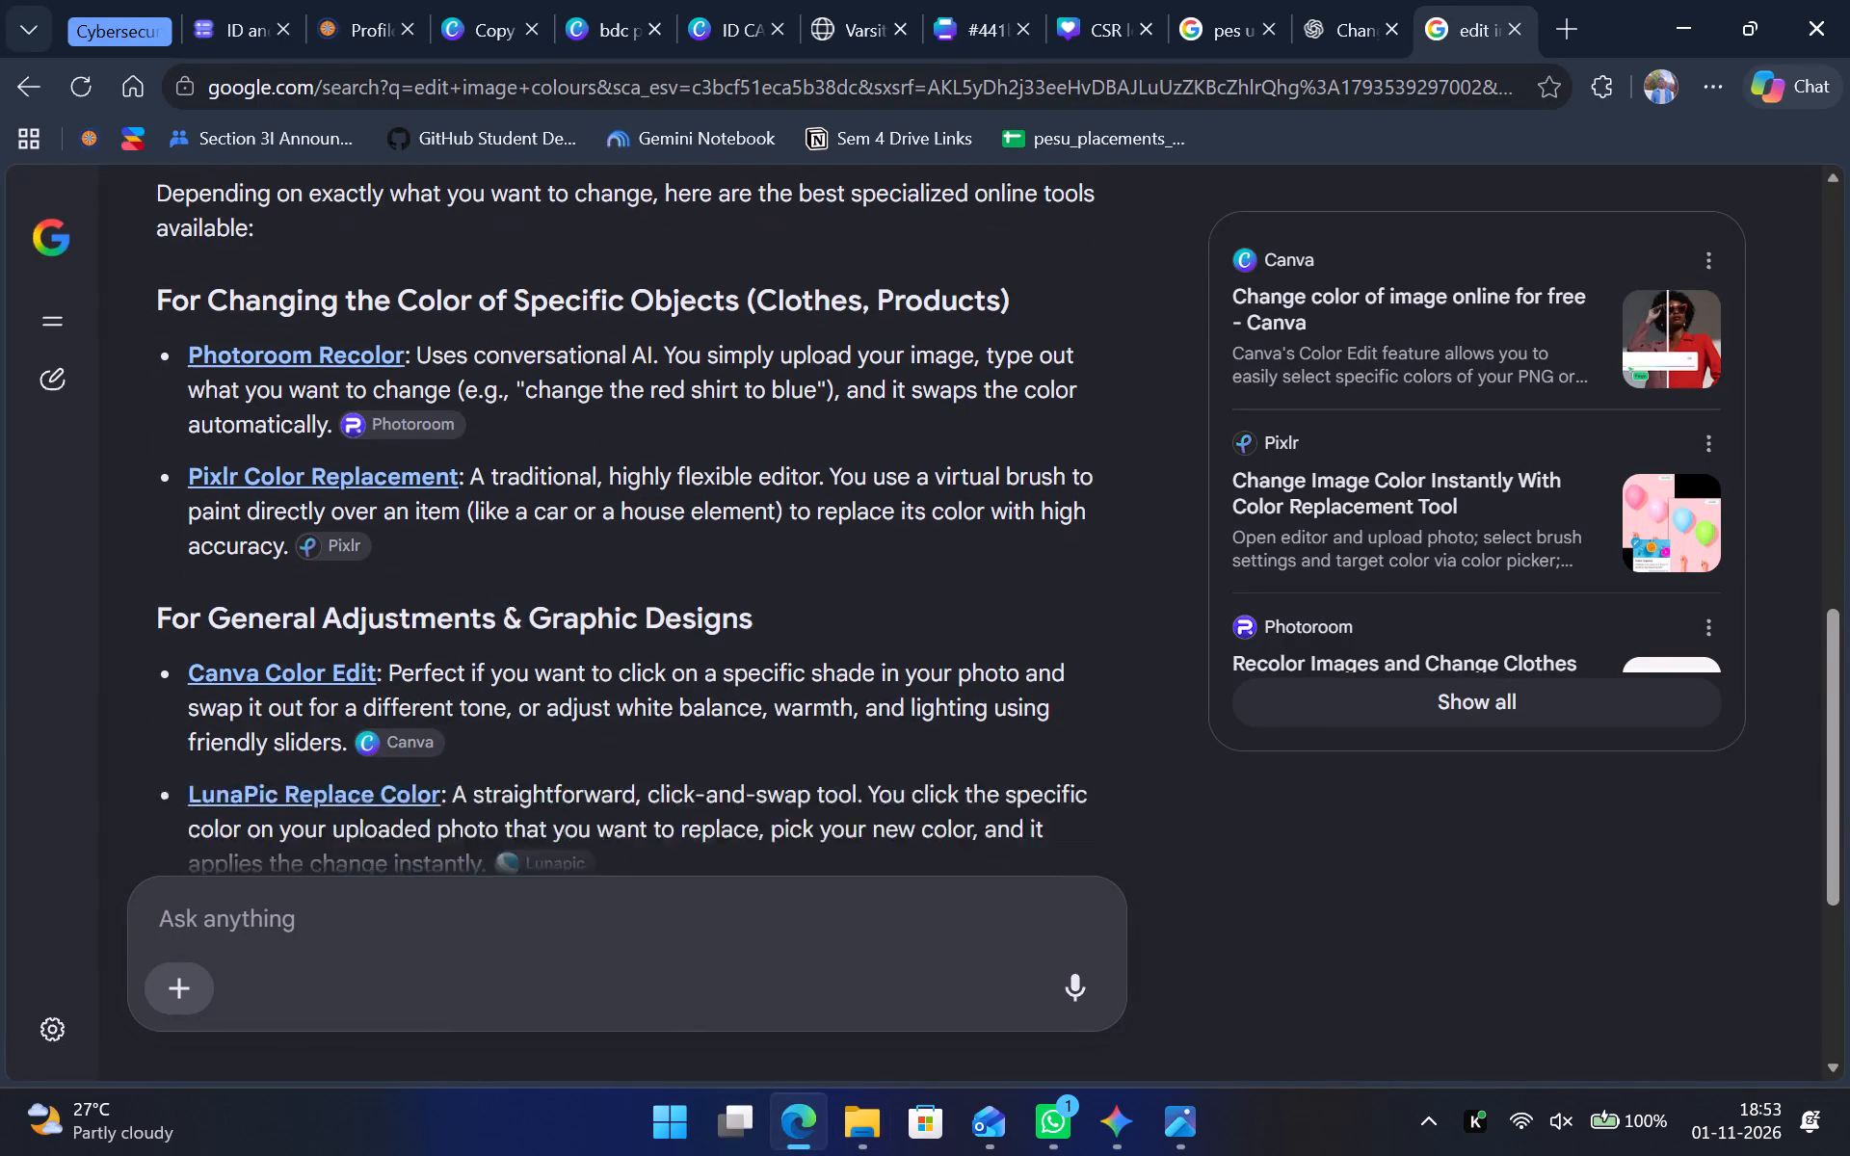
scroll(499, 625, "down", 2)
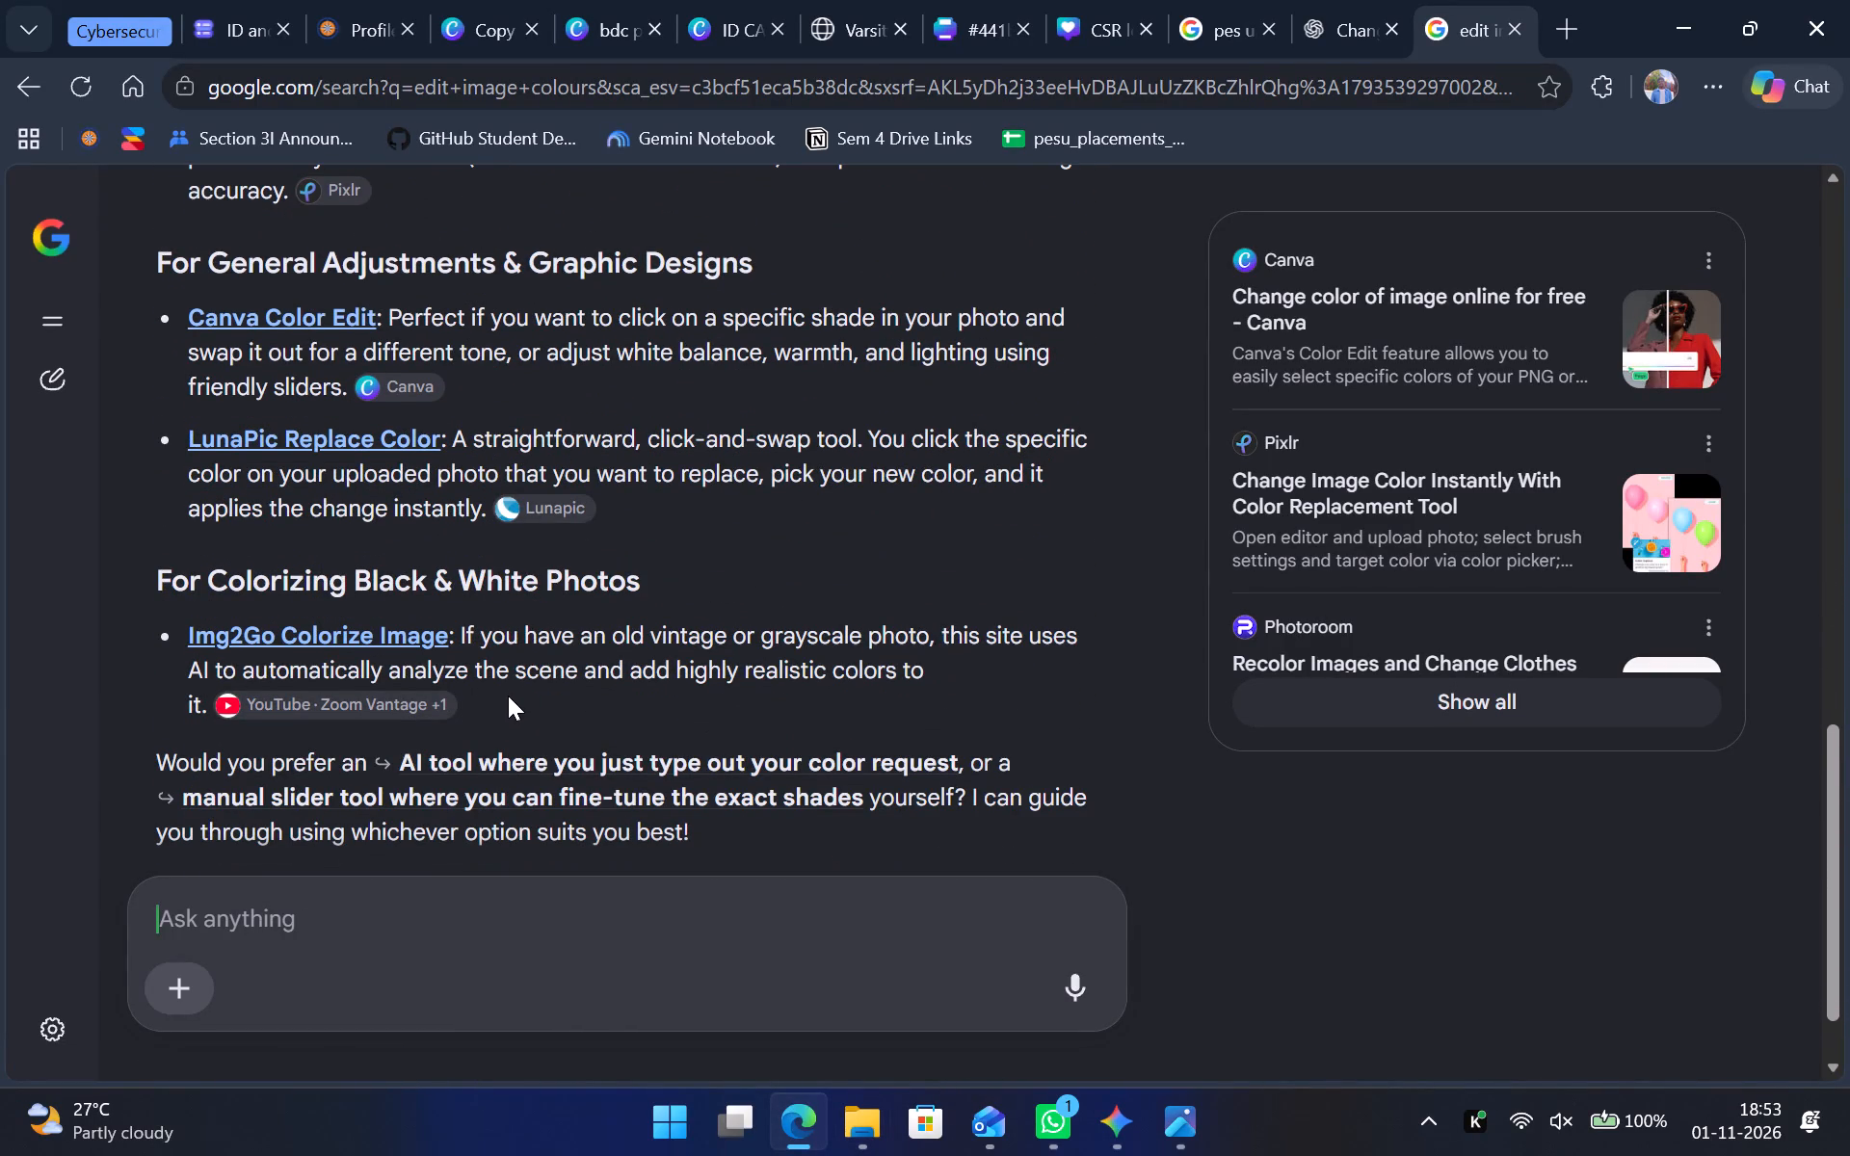
scroll(508, 696, "up", 2)
scroll(241, 612, "up", 1)
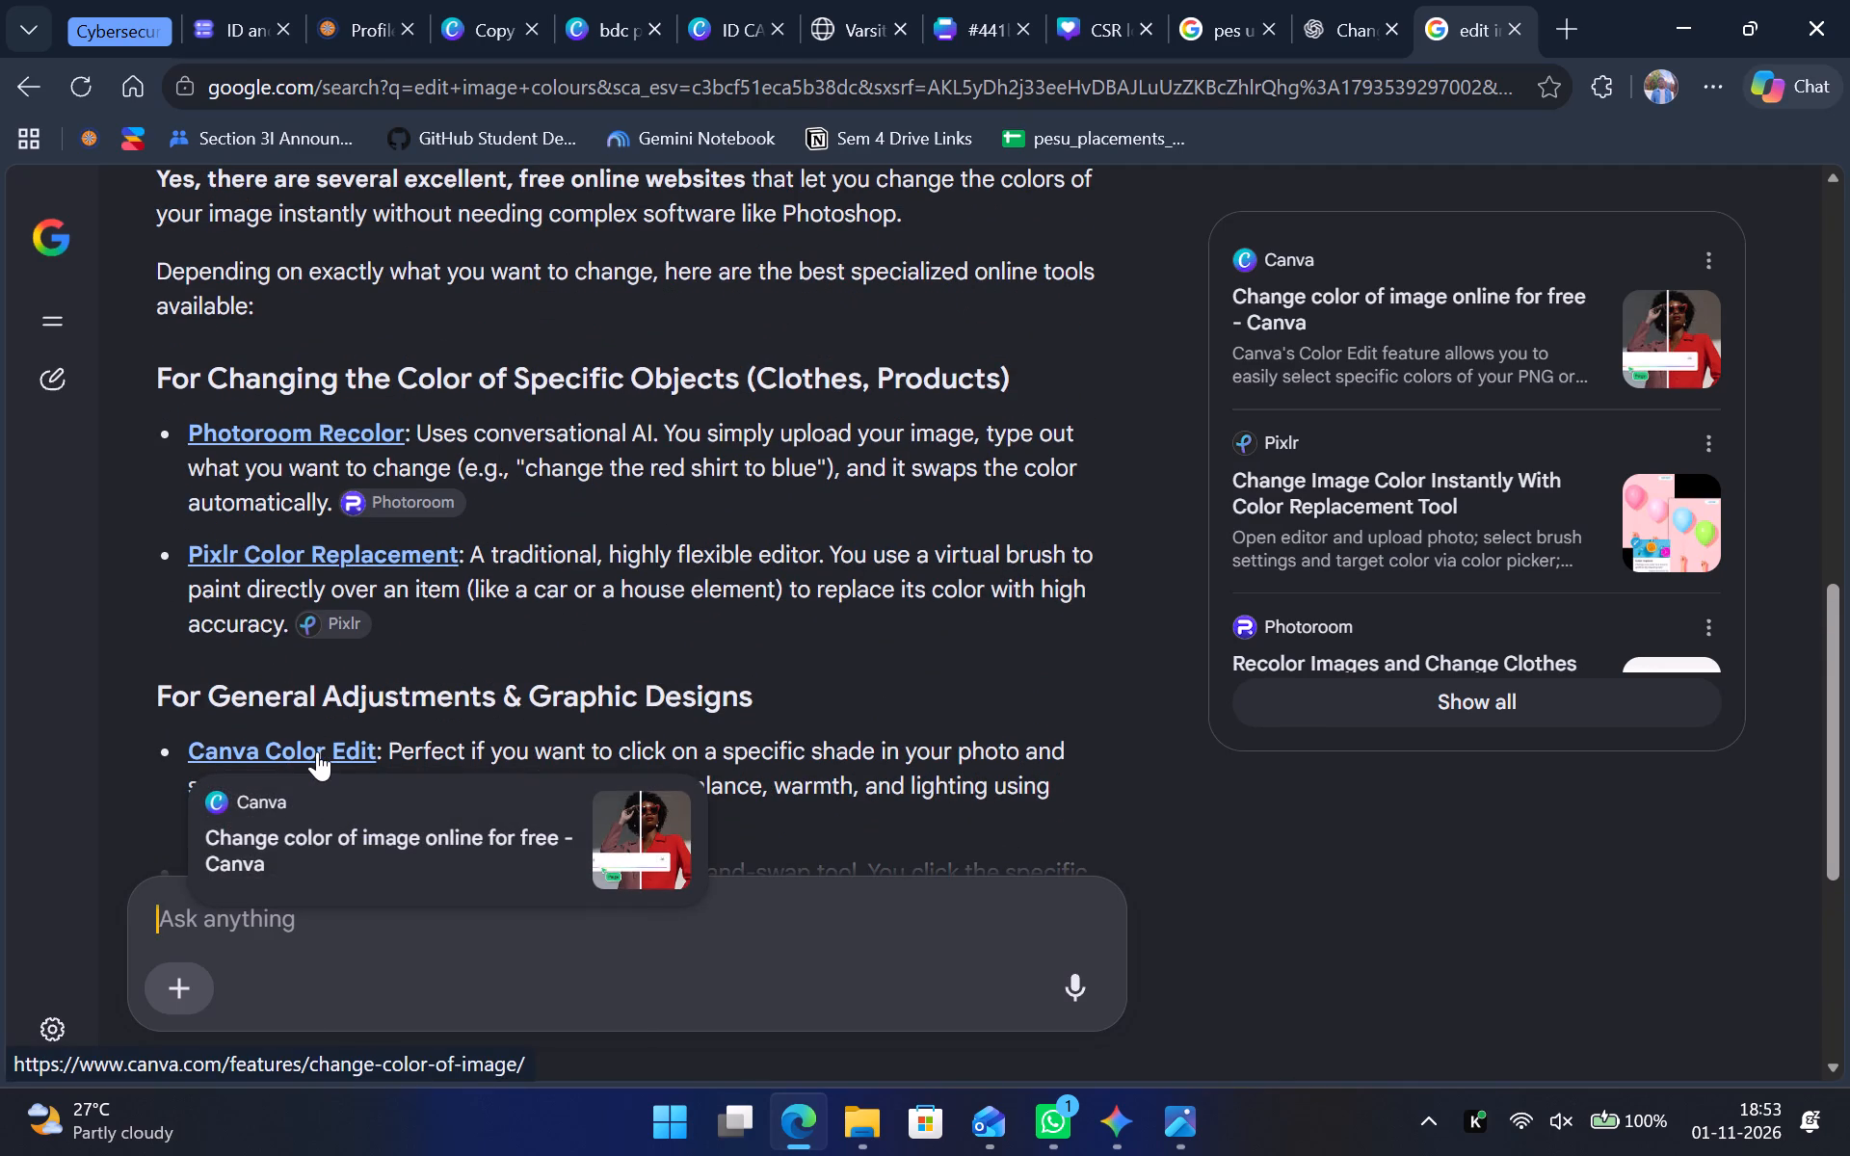
Go back to the CSR logo design in Canva and duplicate page 5 with the white logo.
left_click(1321, 0)
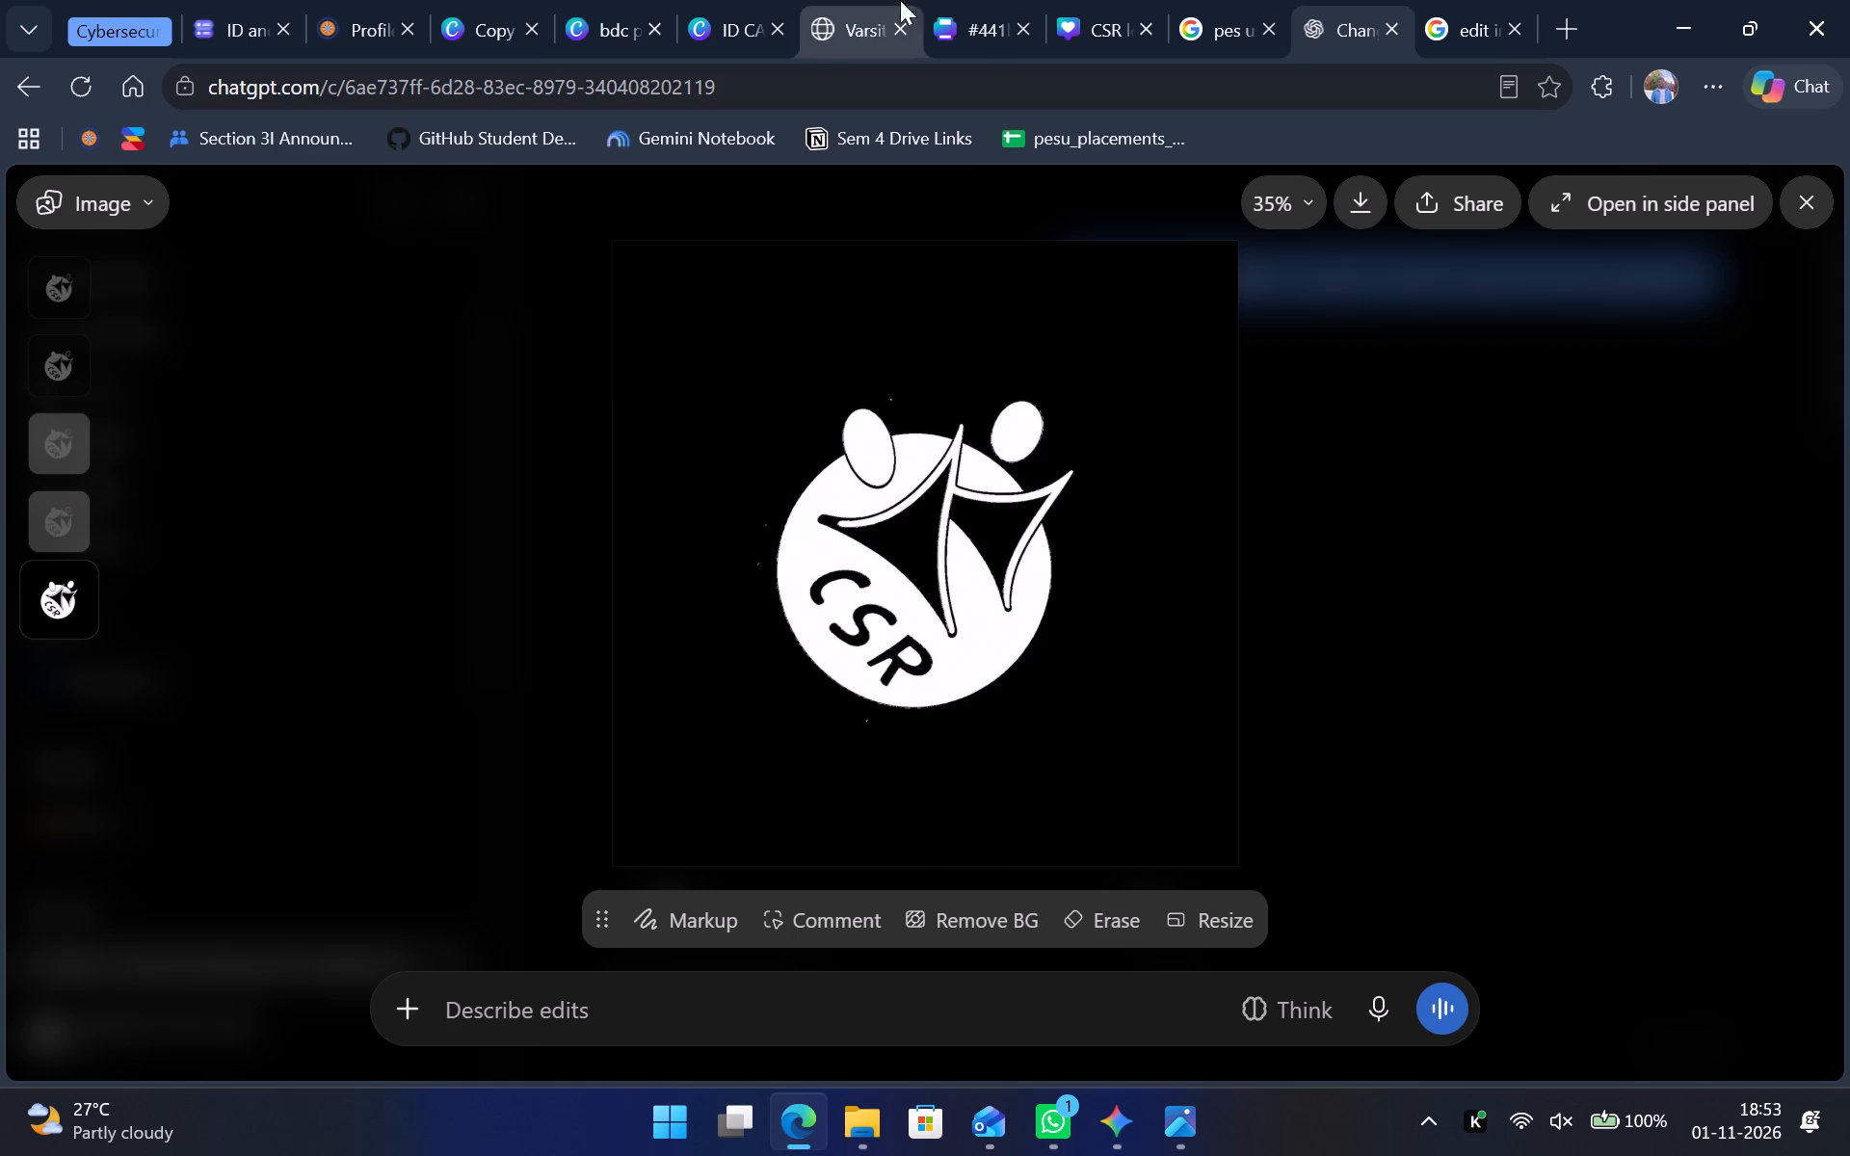
left_click(1089, 0)
left_click(601, 613)
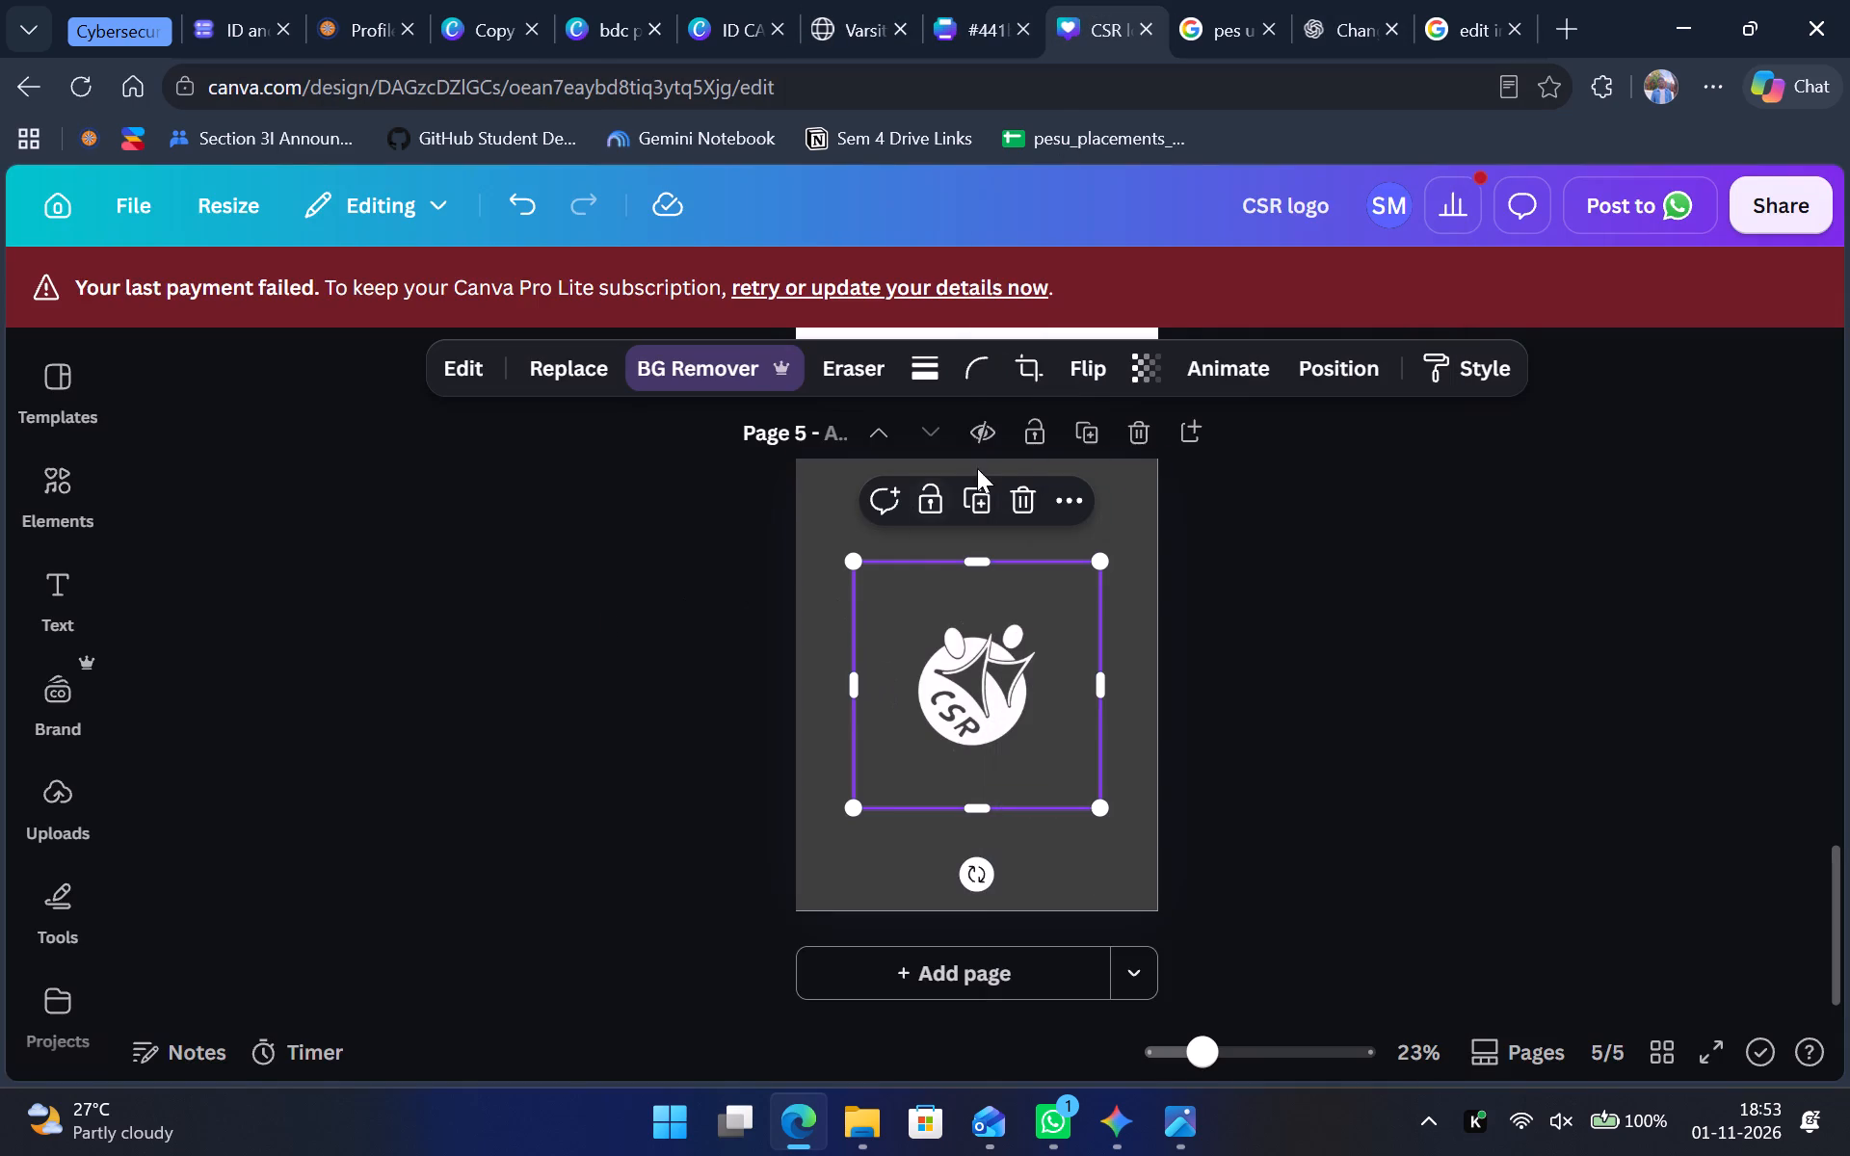
left_click(1087, 433)
Open the Adjust settings for the logo image on page 6 and select the whole logo as the element to adjust.
left_click(973, 670)
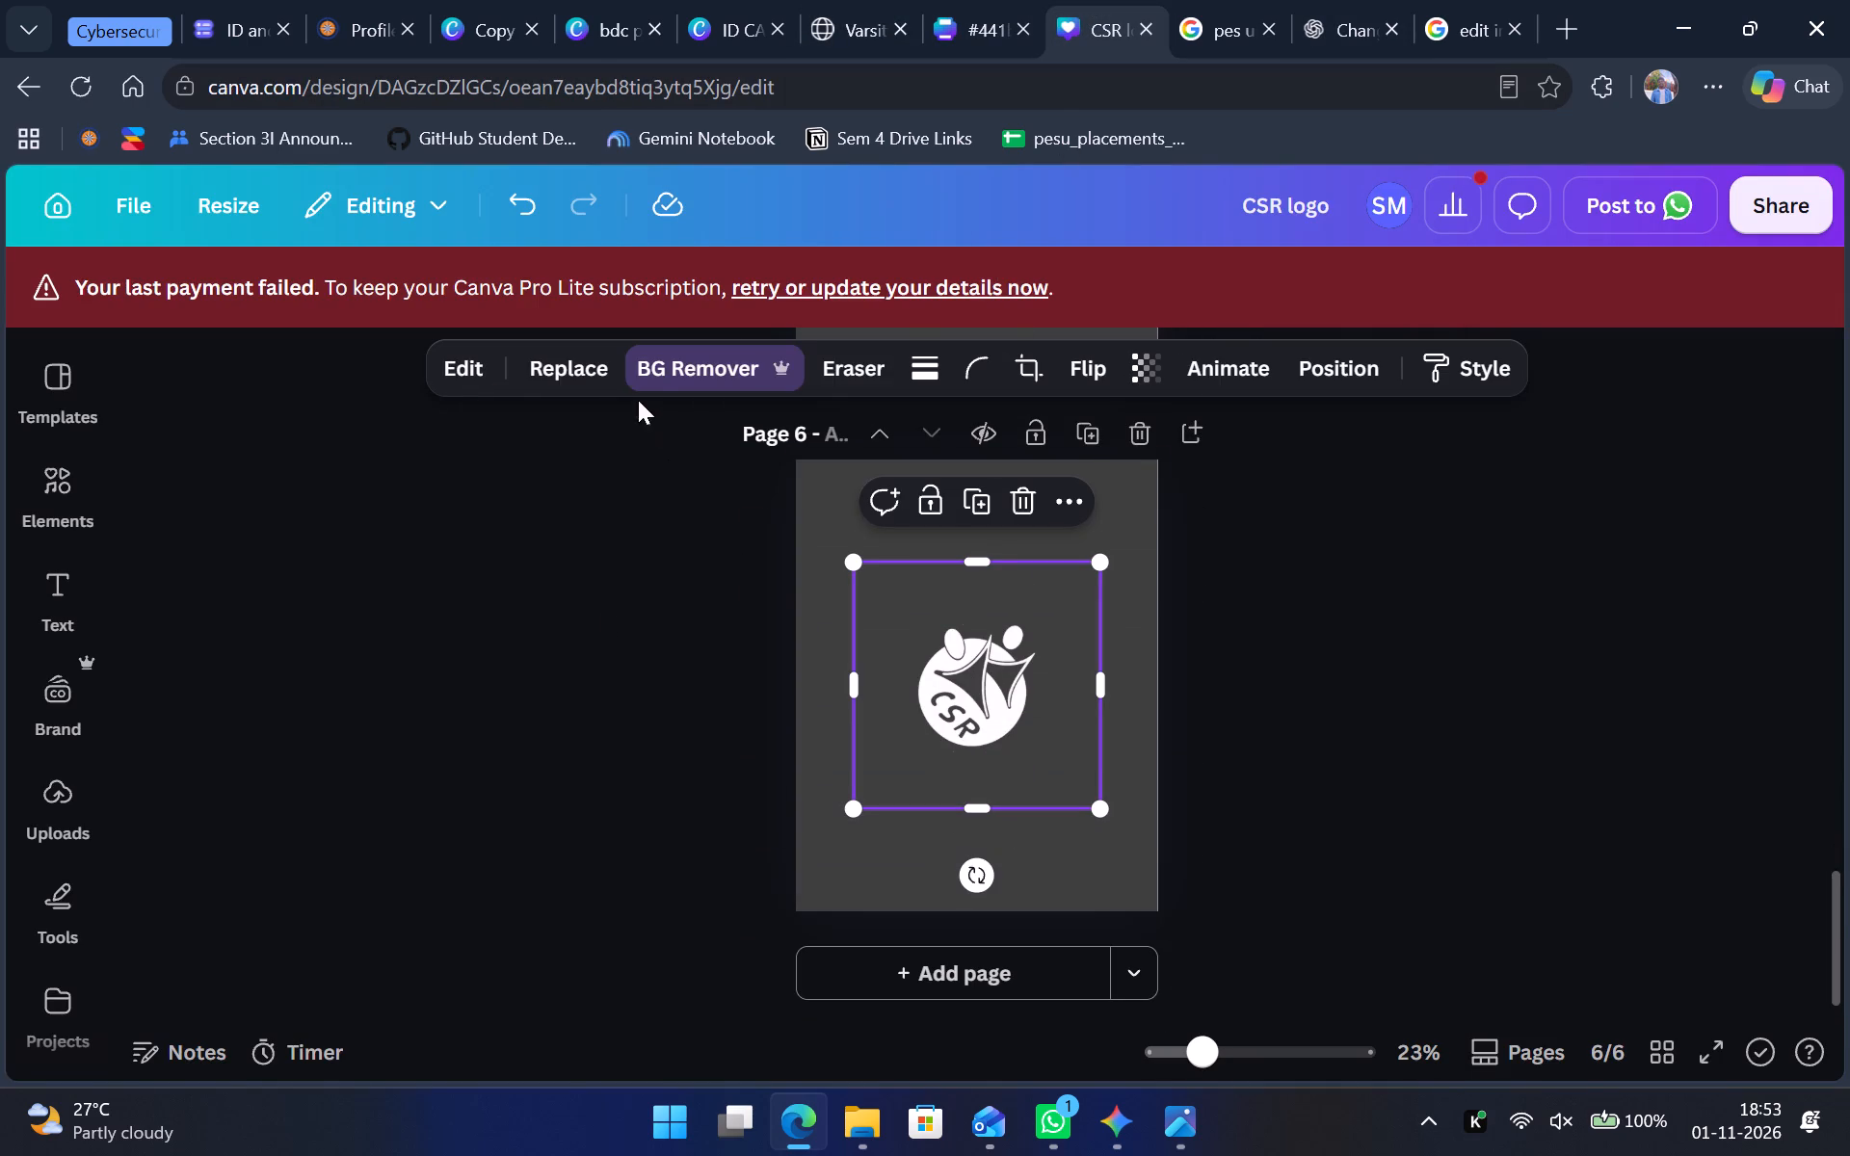
left_click(478, 360)
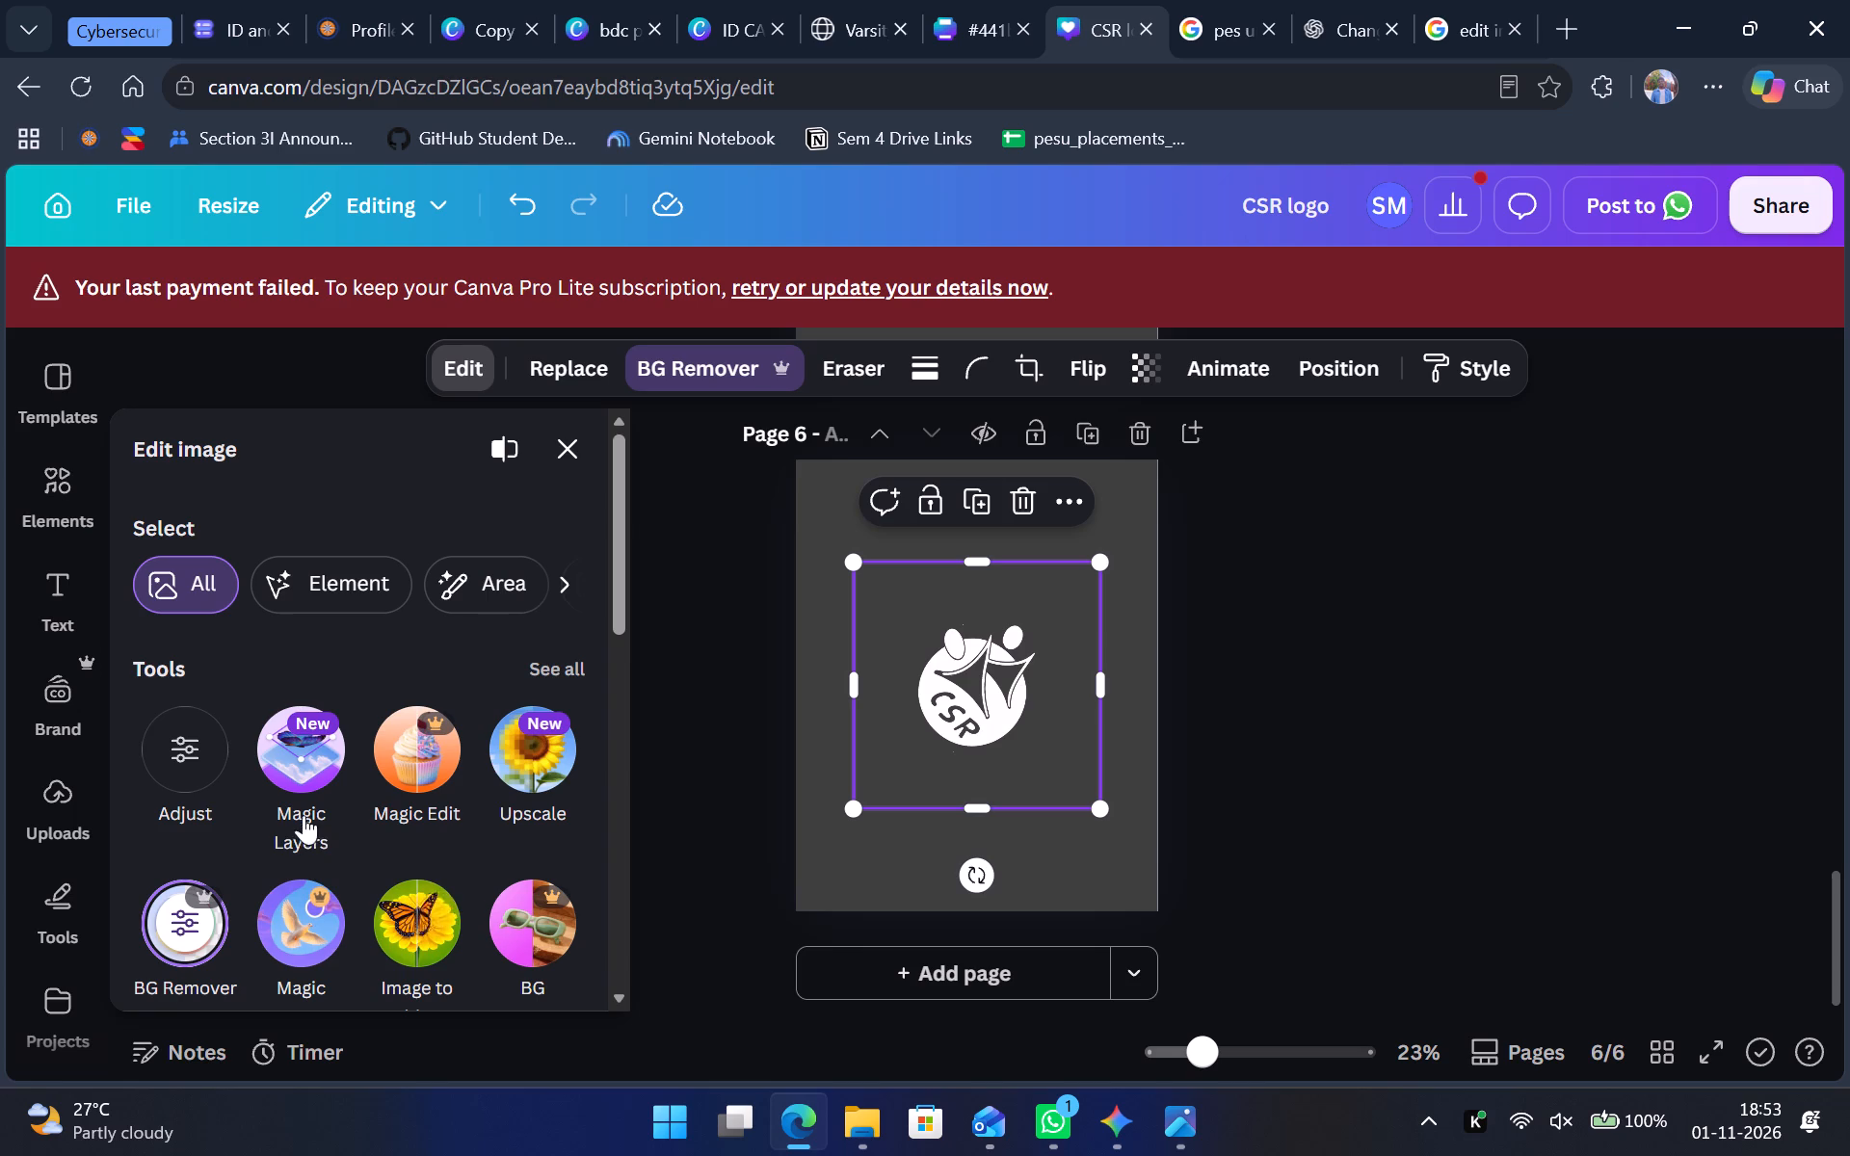
left_click(175, 732)
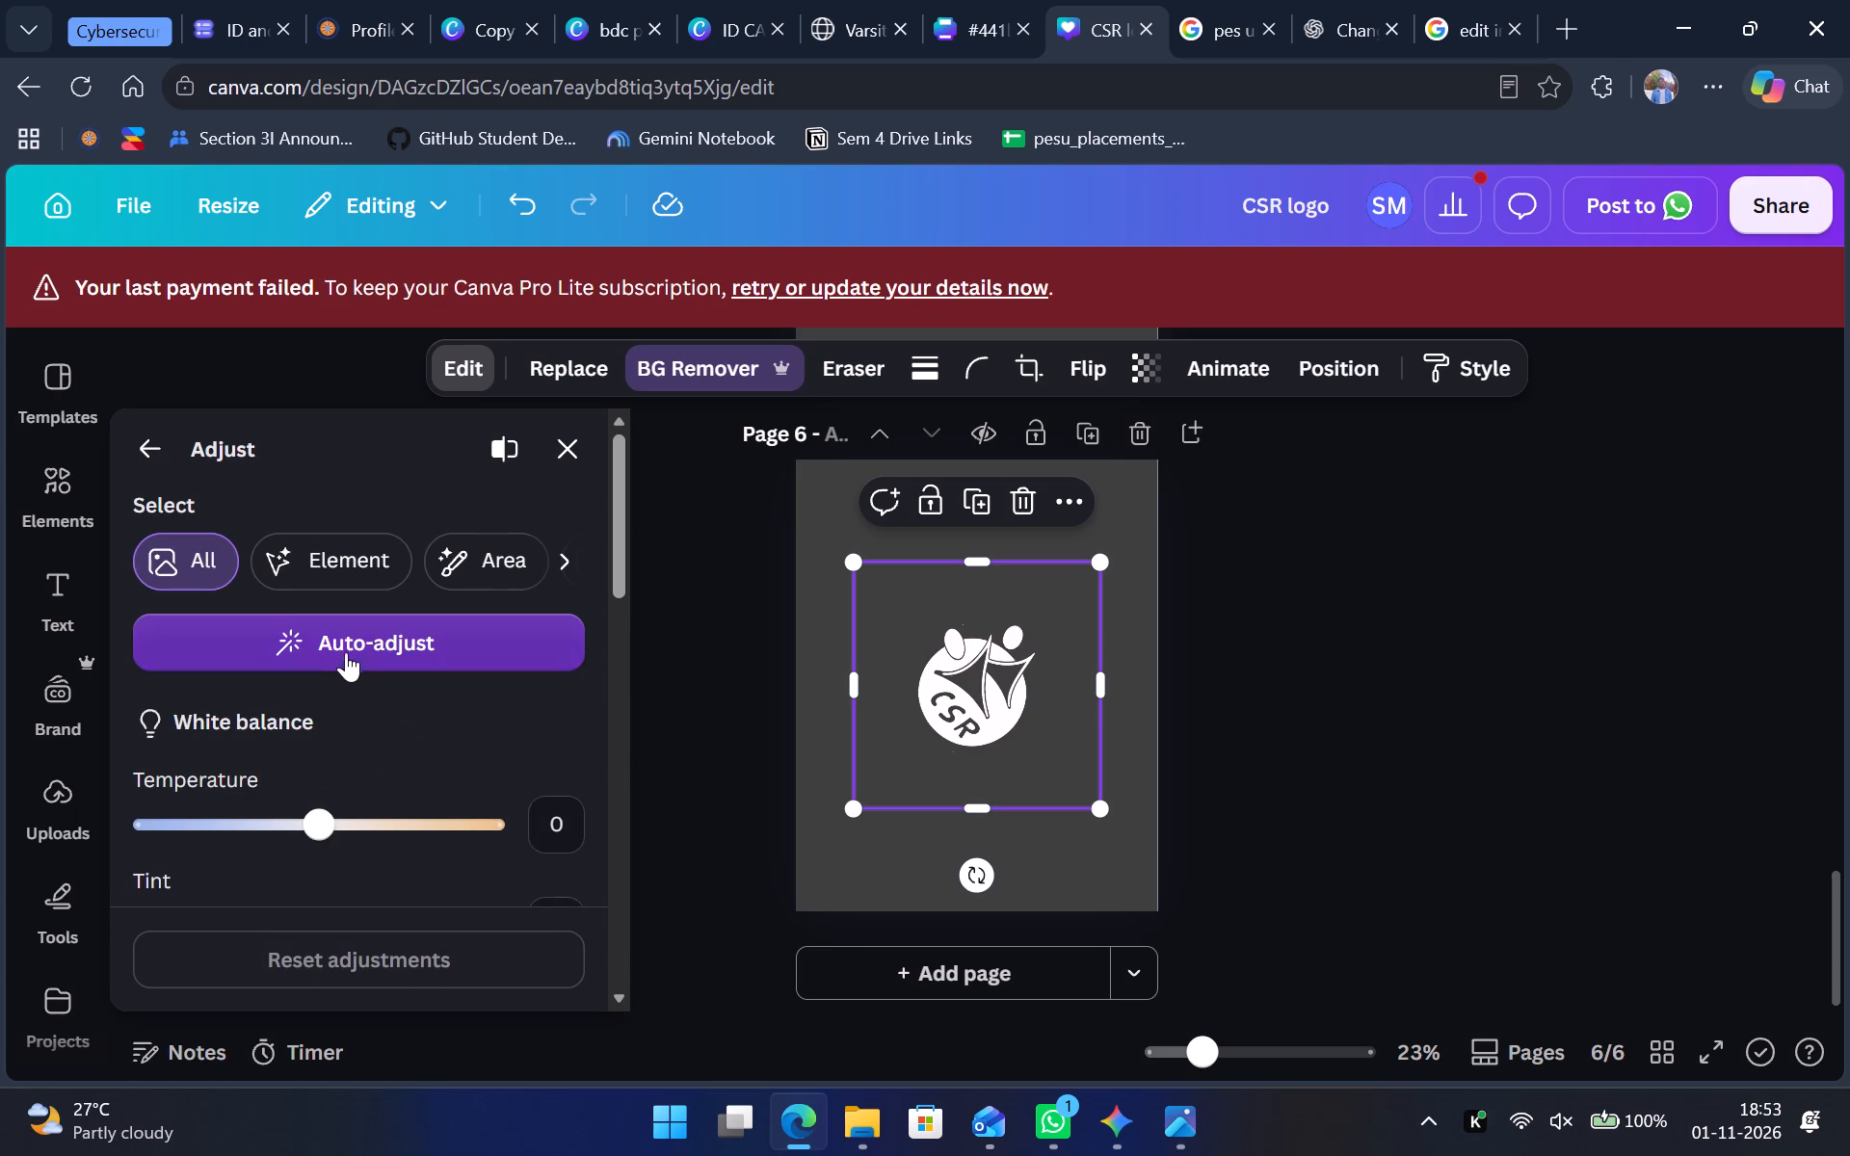
left_click(553, 565)
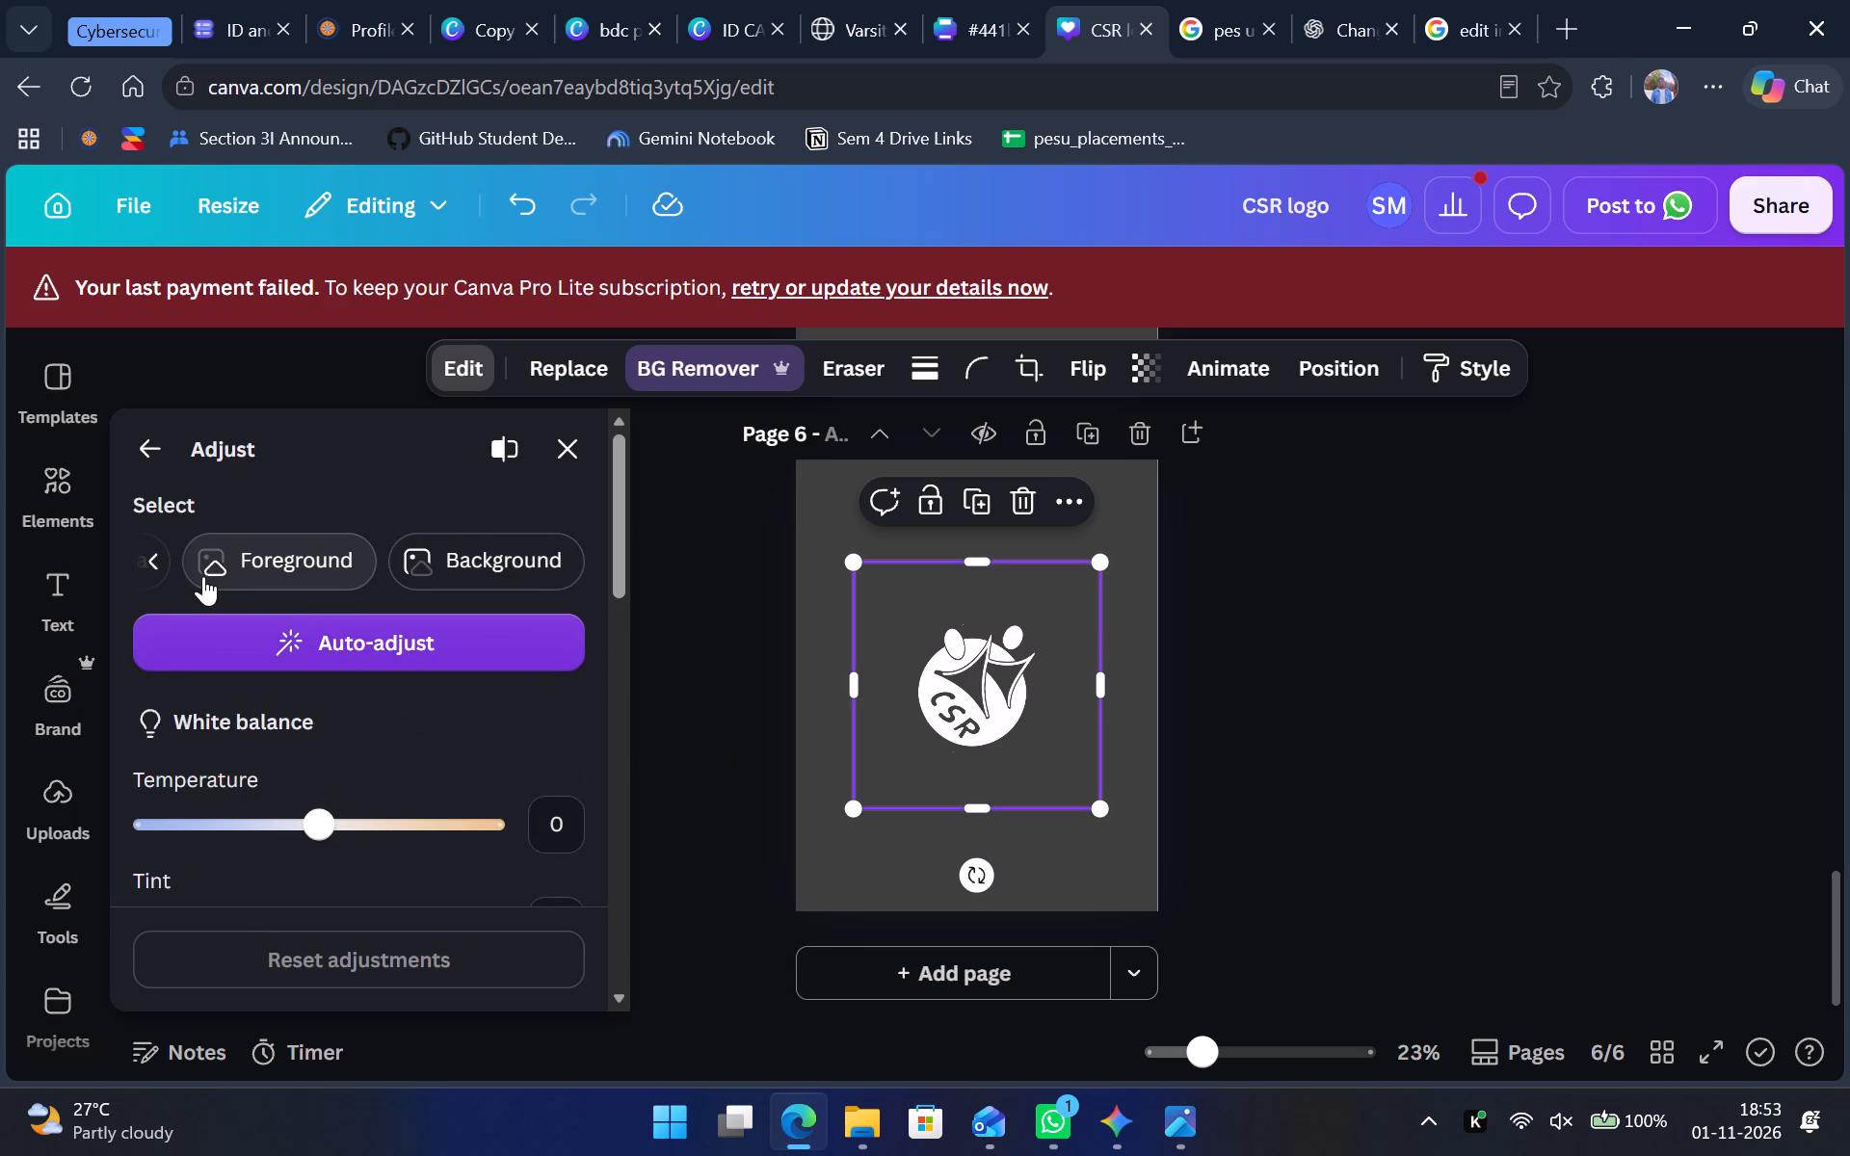
left_click(172, 564)
left_click(366, 565)
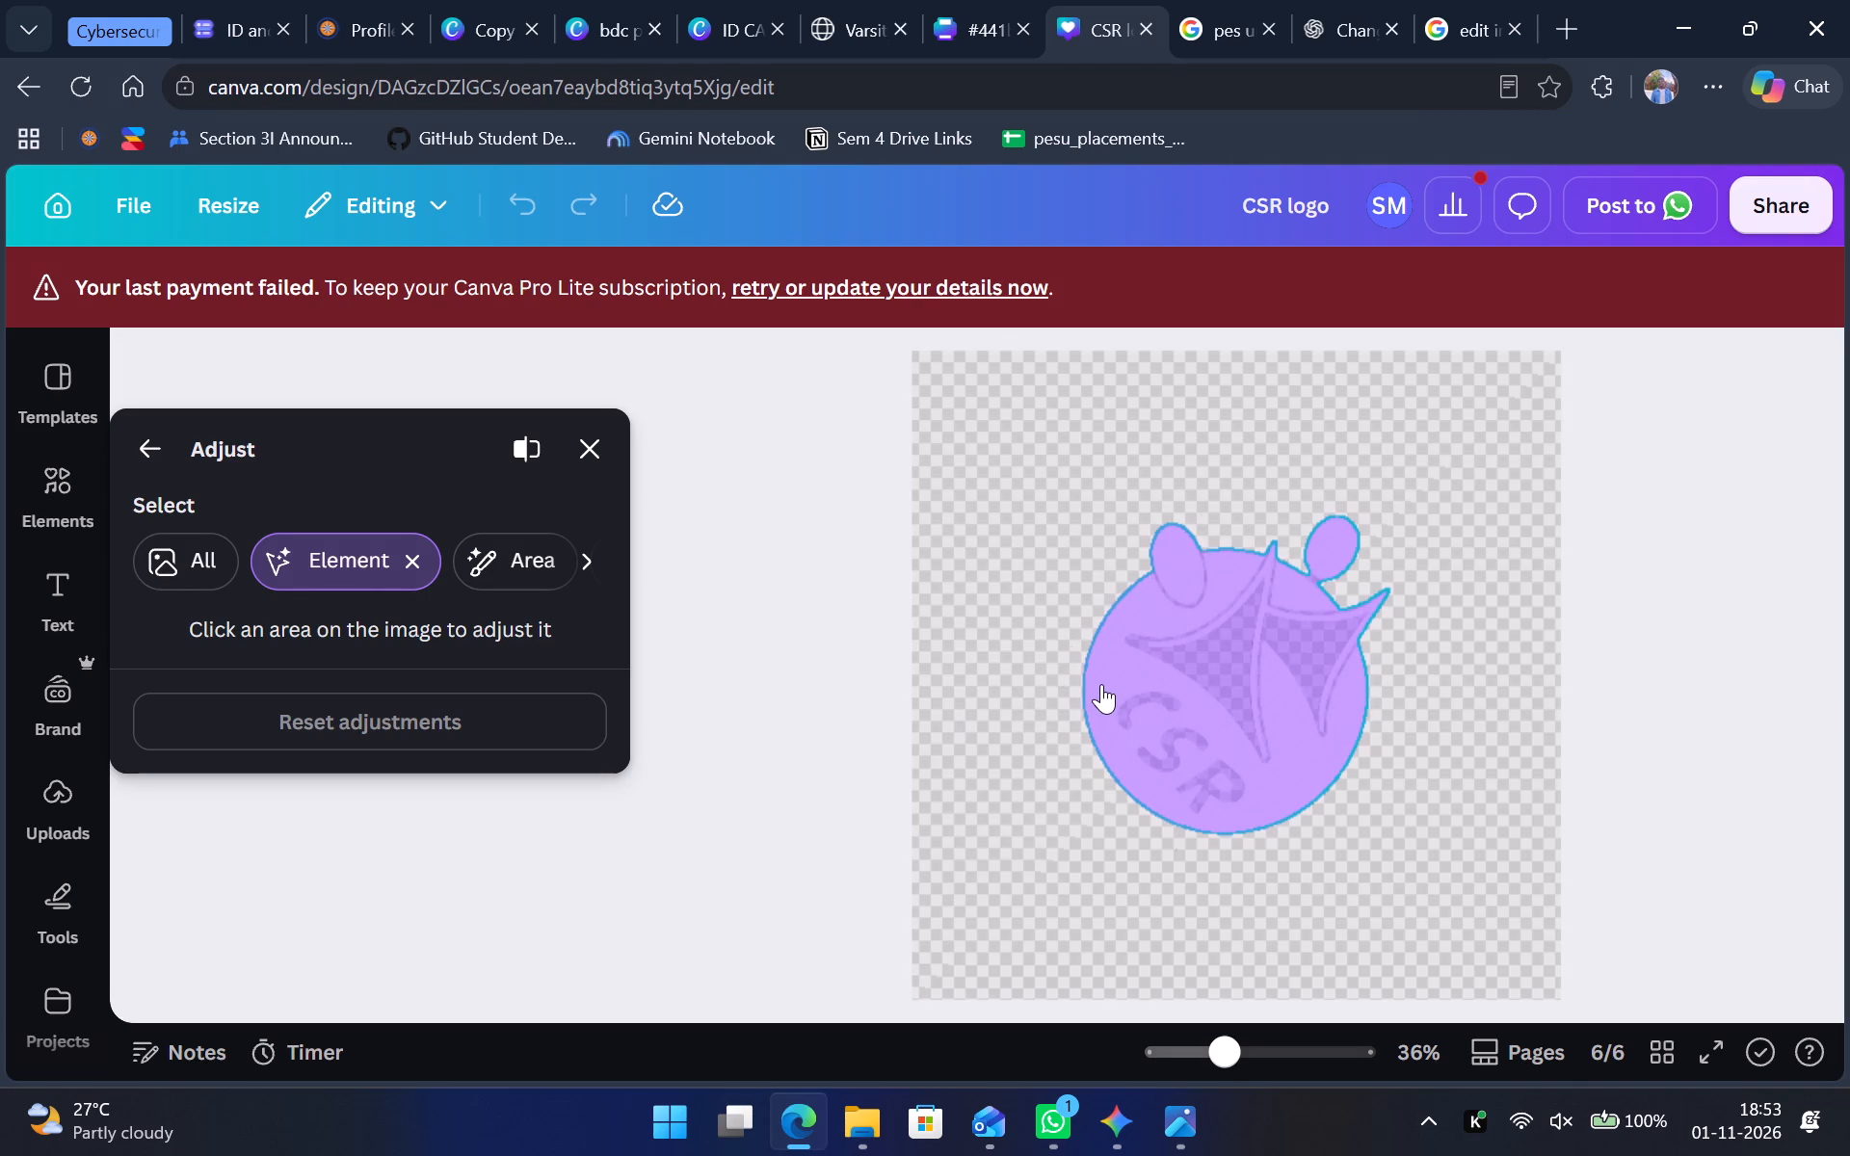
left_click(1101, 678)
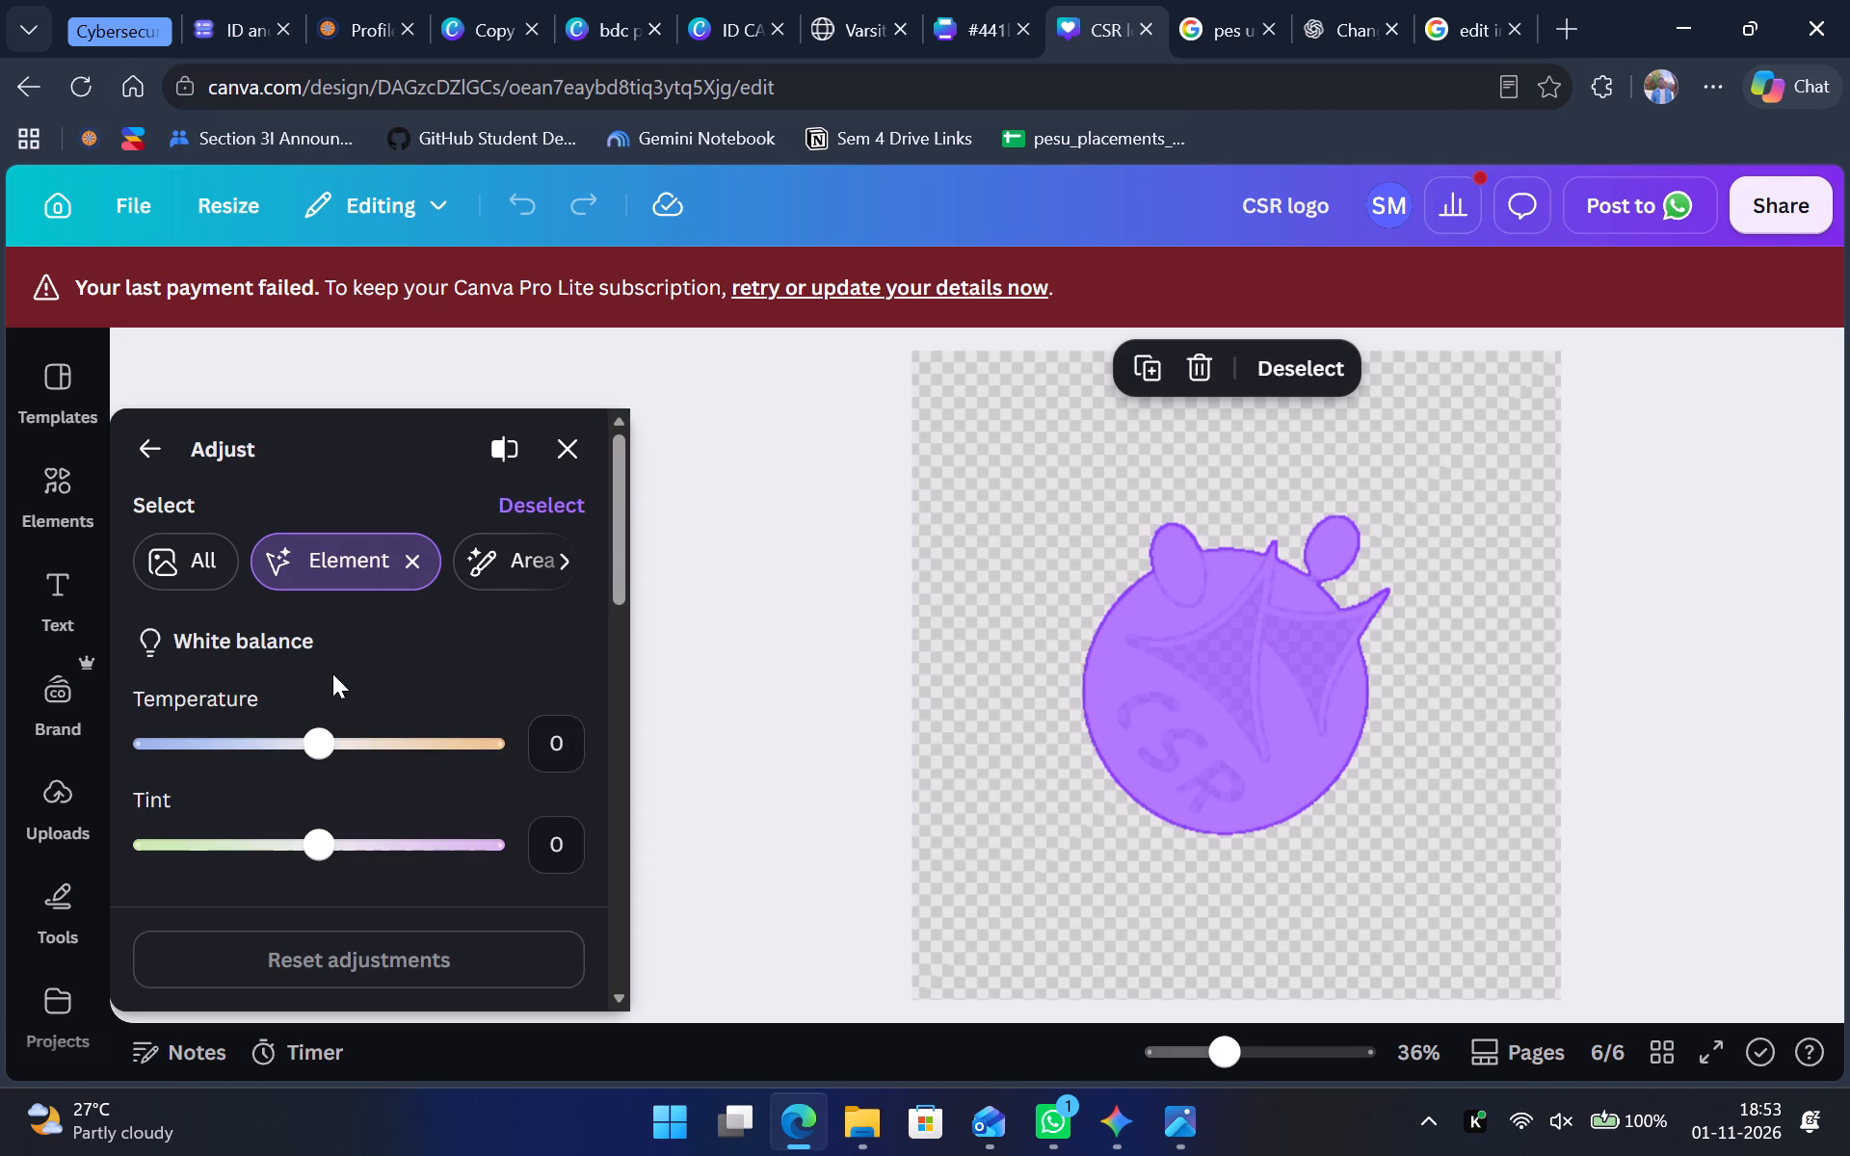
Look through the adjustment sliders for the selected logo, from white balance to colour and texture, for a way to recolour it.
scroll(217, 634, "down", 5)
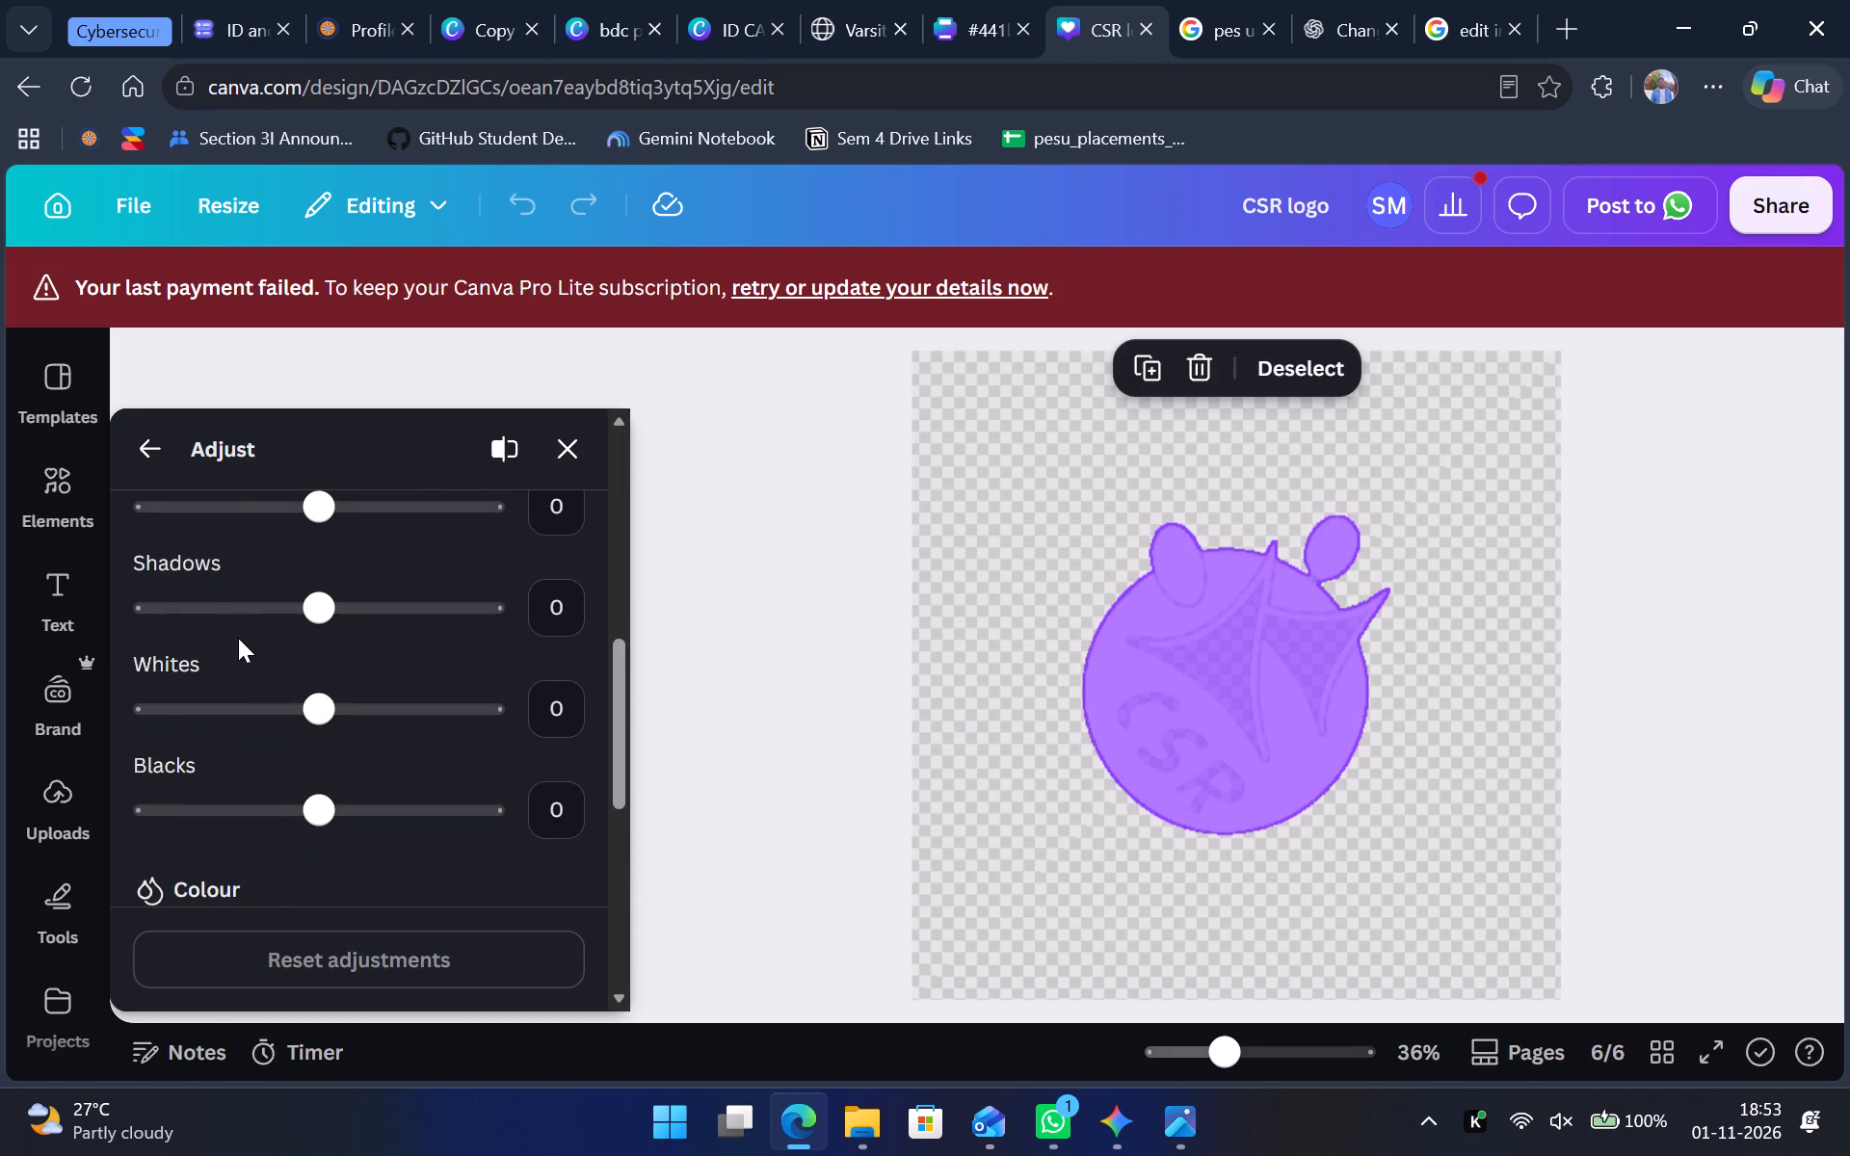
scroll(238, 638, "up", 2)
scroll(238, 638, "down", 2)
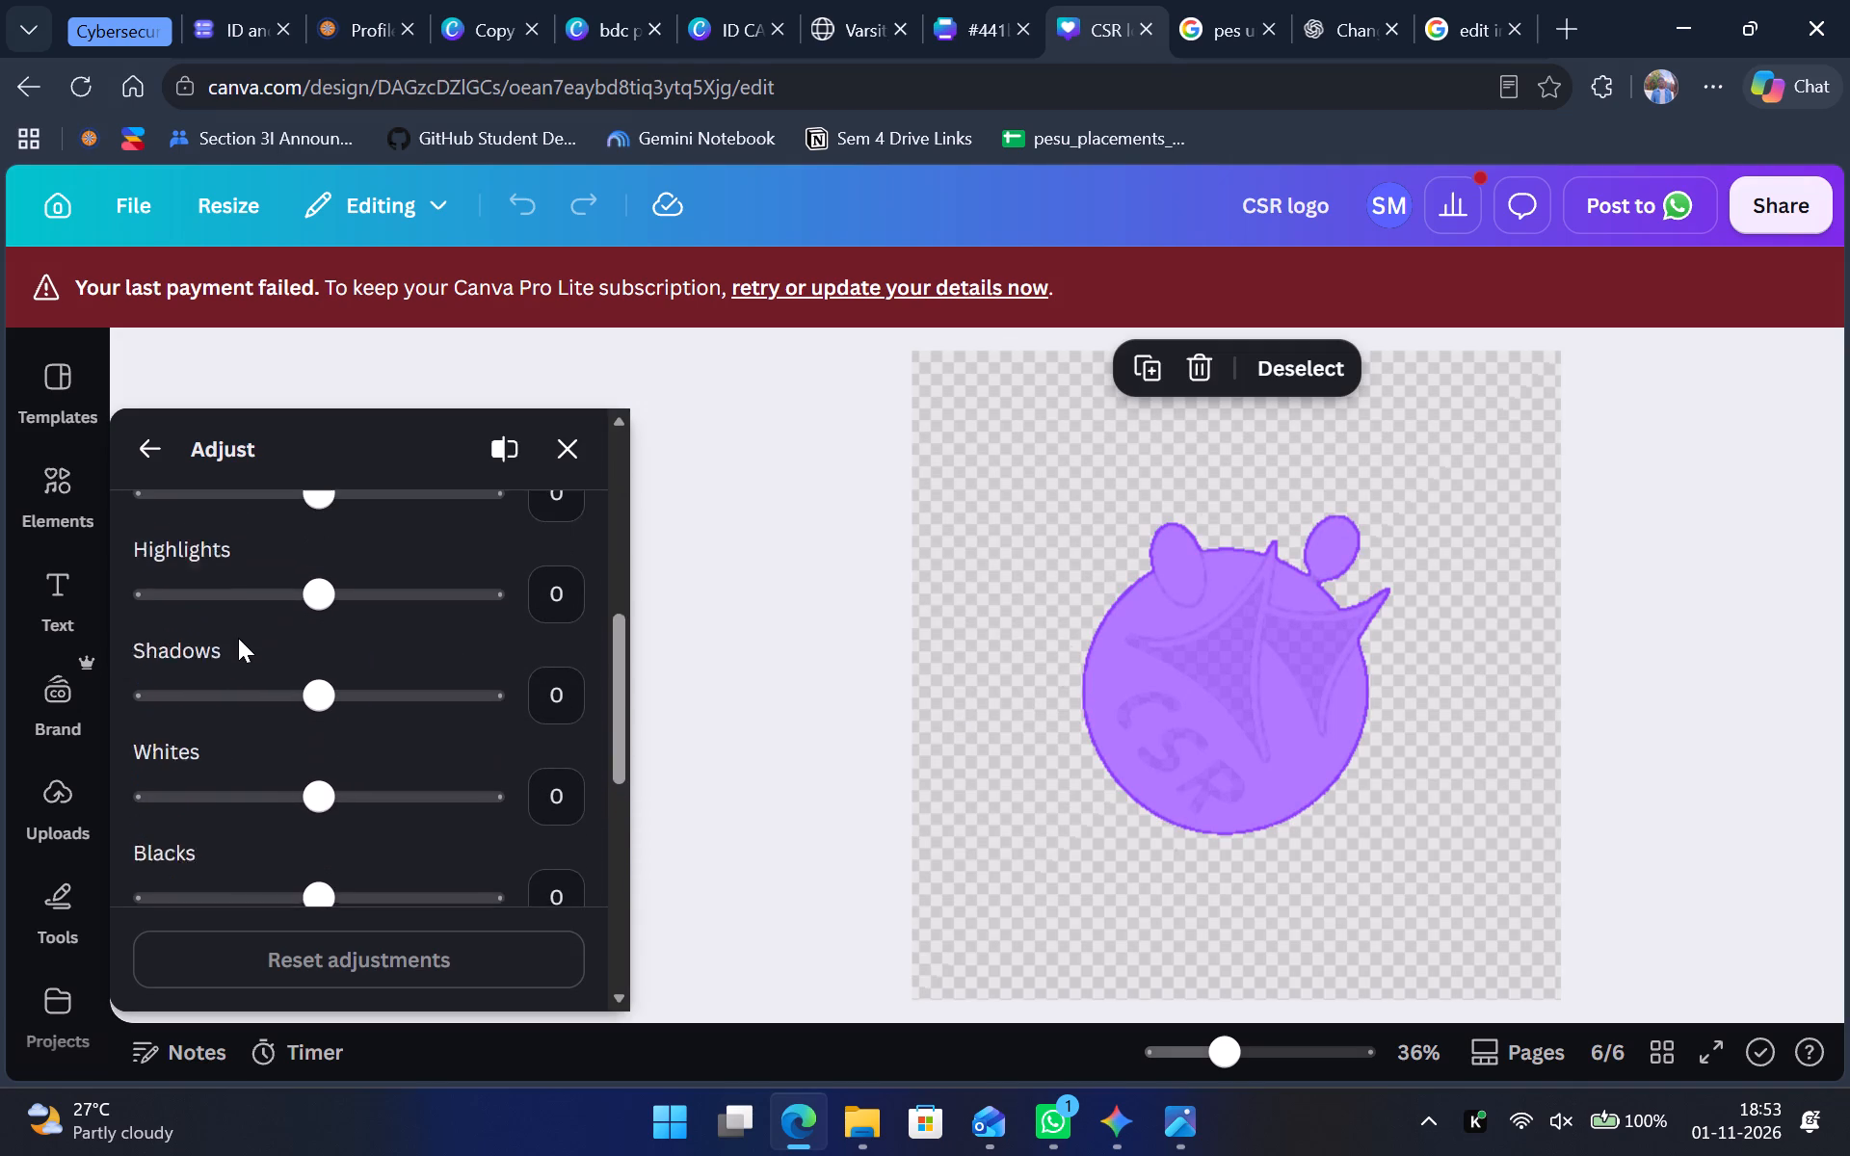
scroll(244, 638, "down", 3)
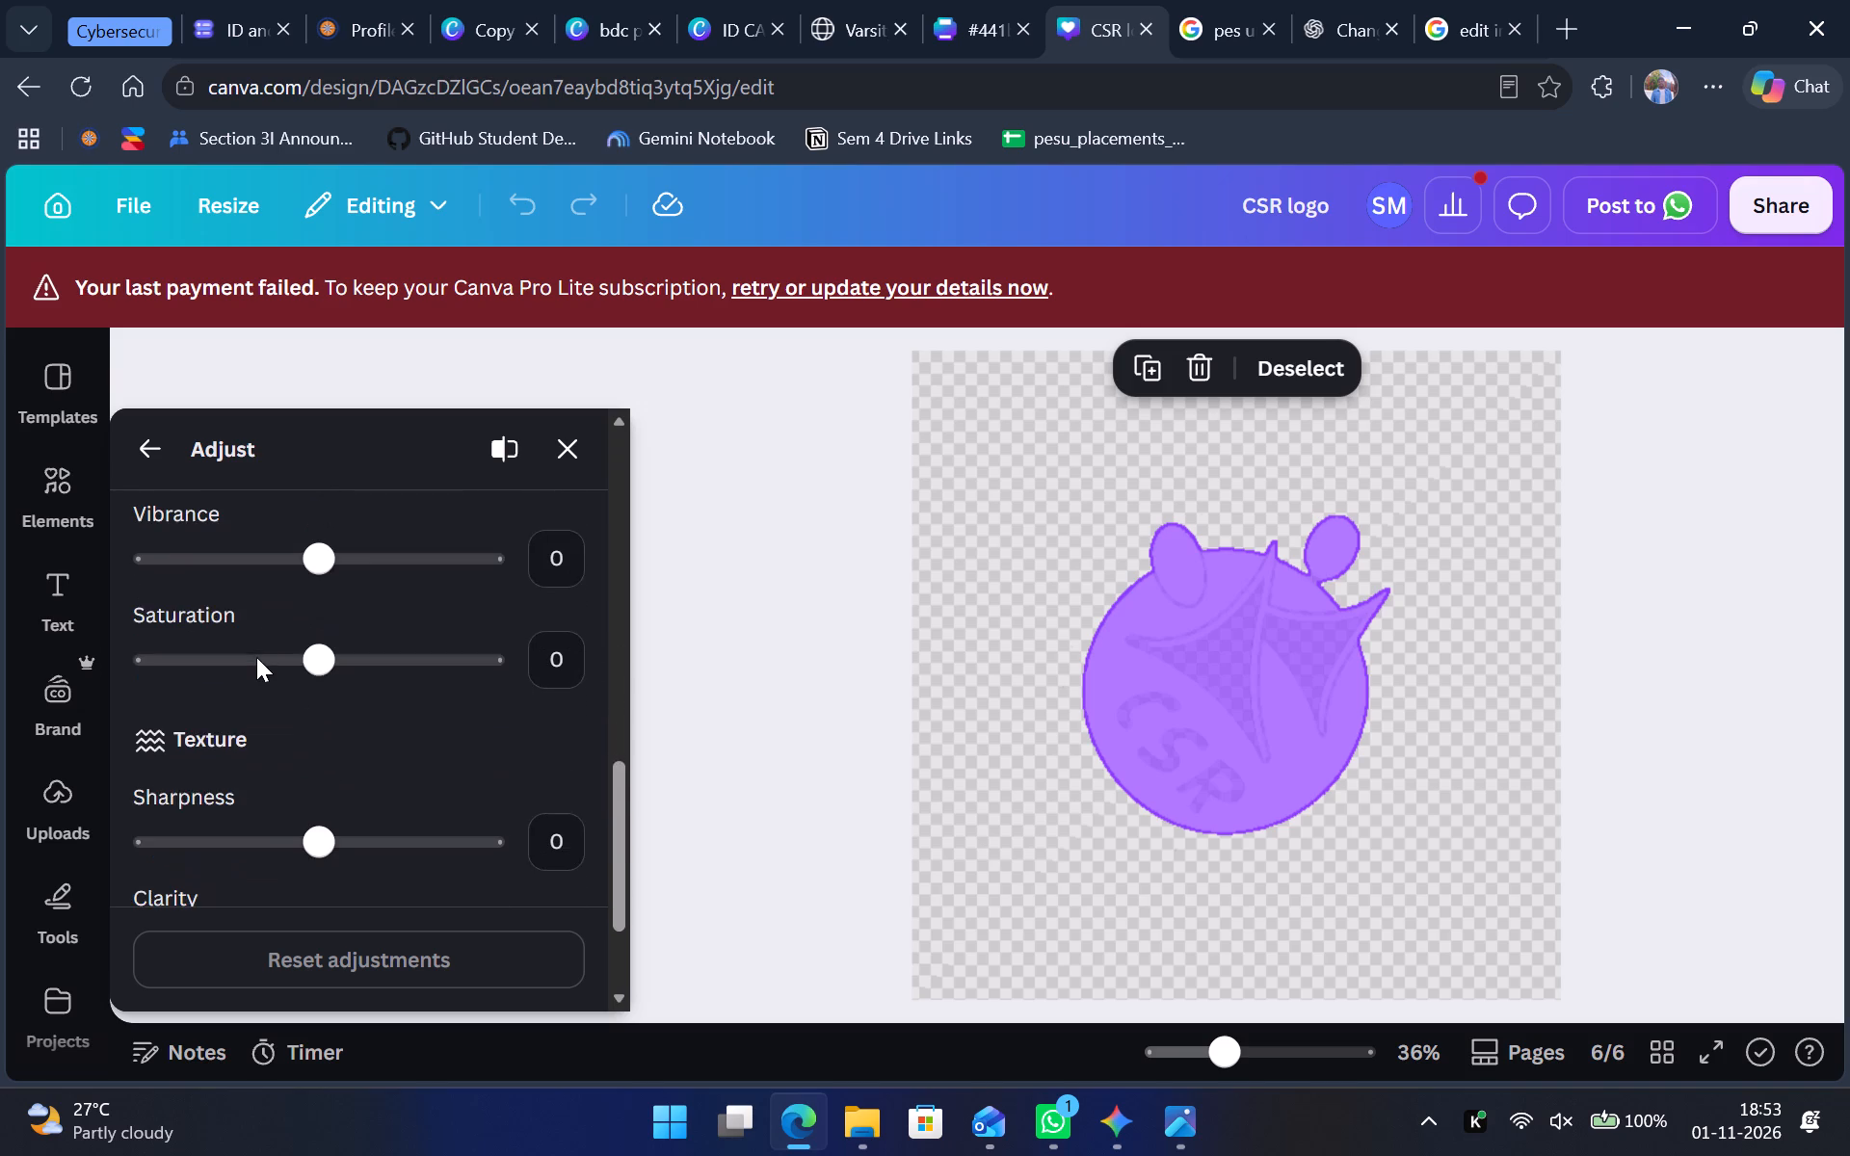
scroll(256, 657, "down", 2)
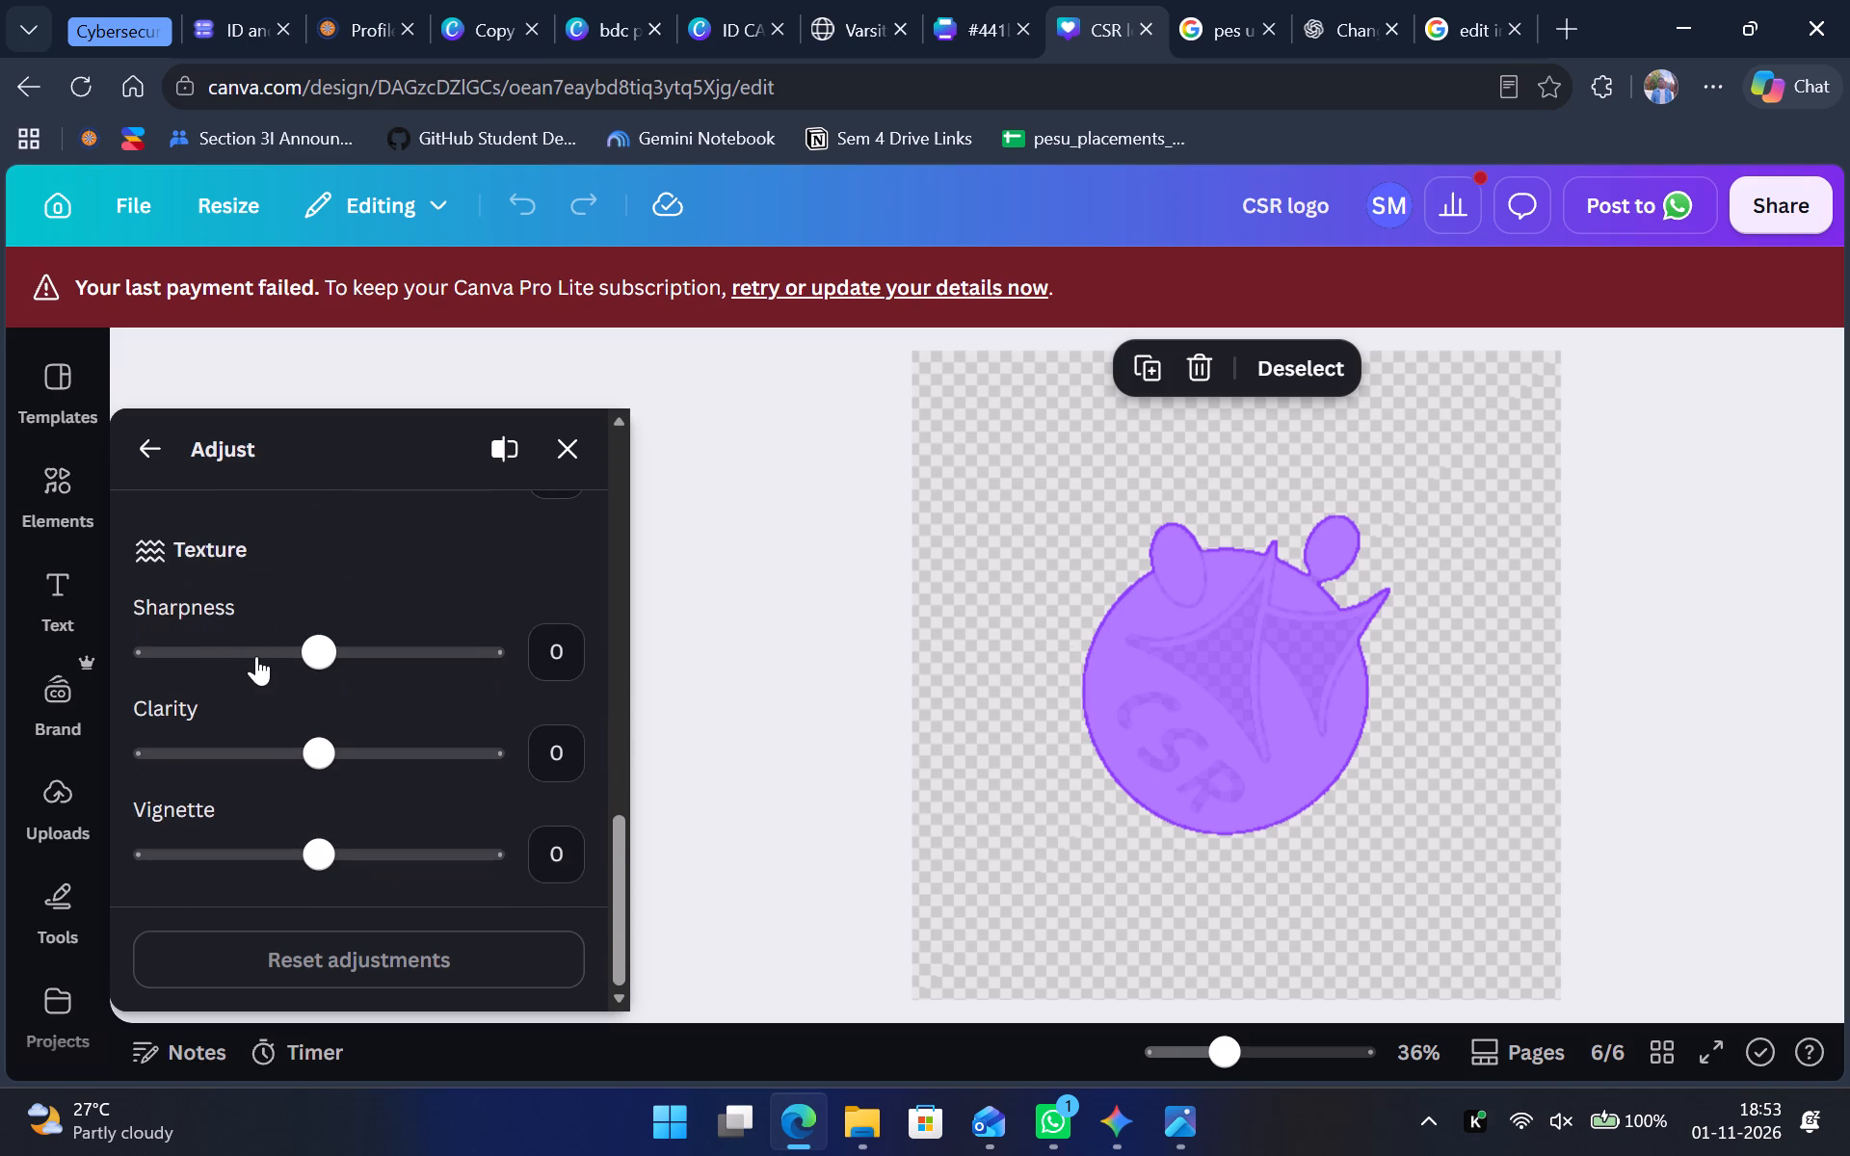
scroll(358, 662, "up", 6)
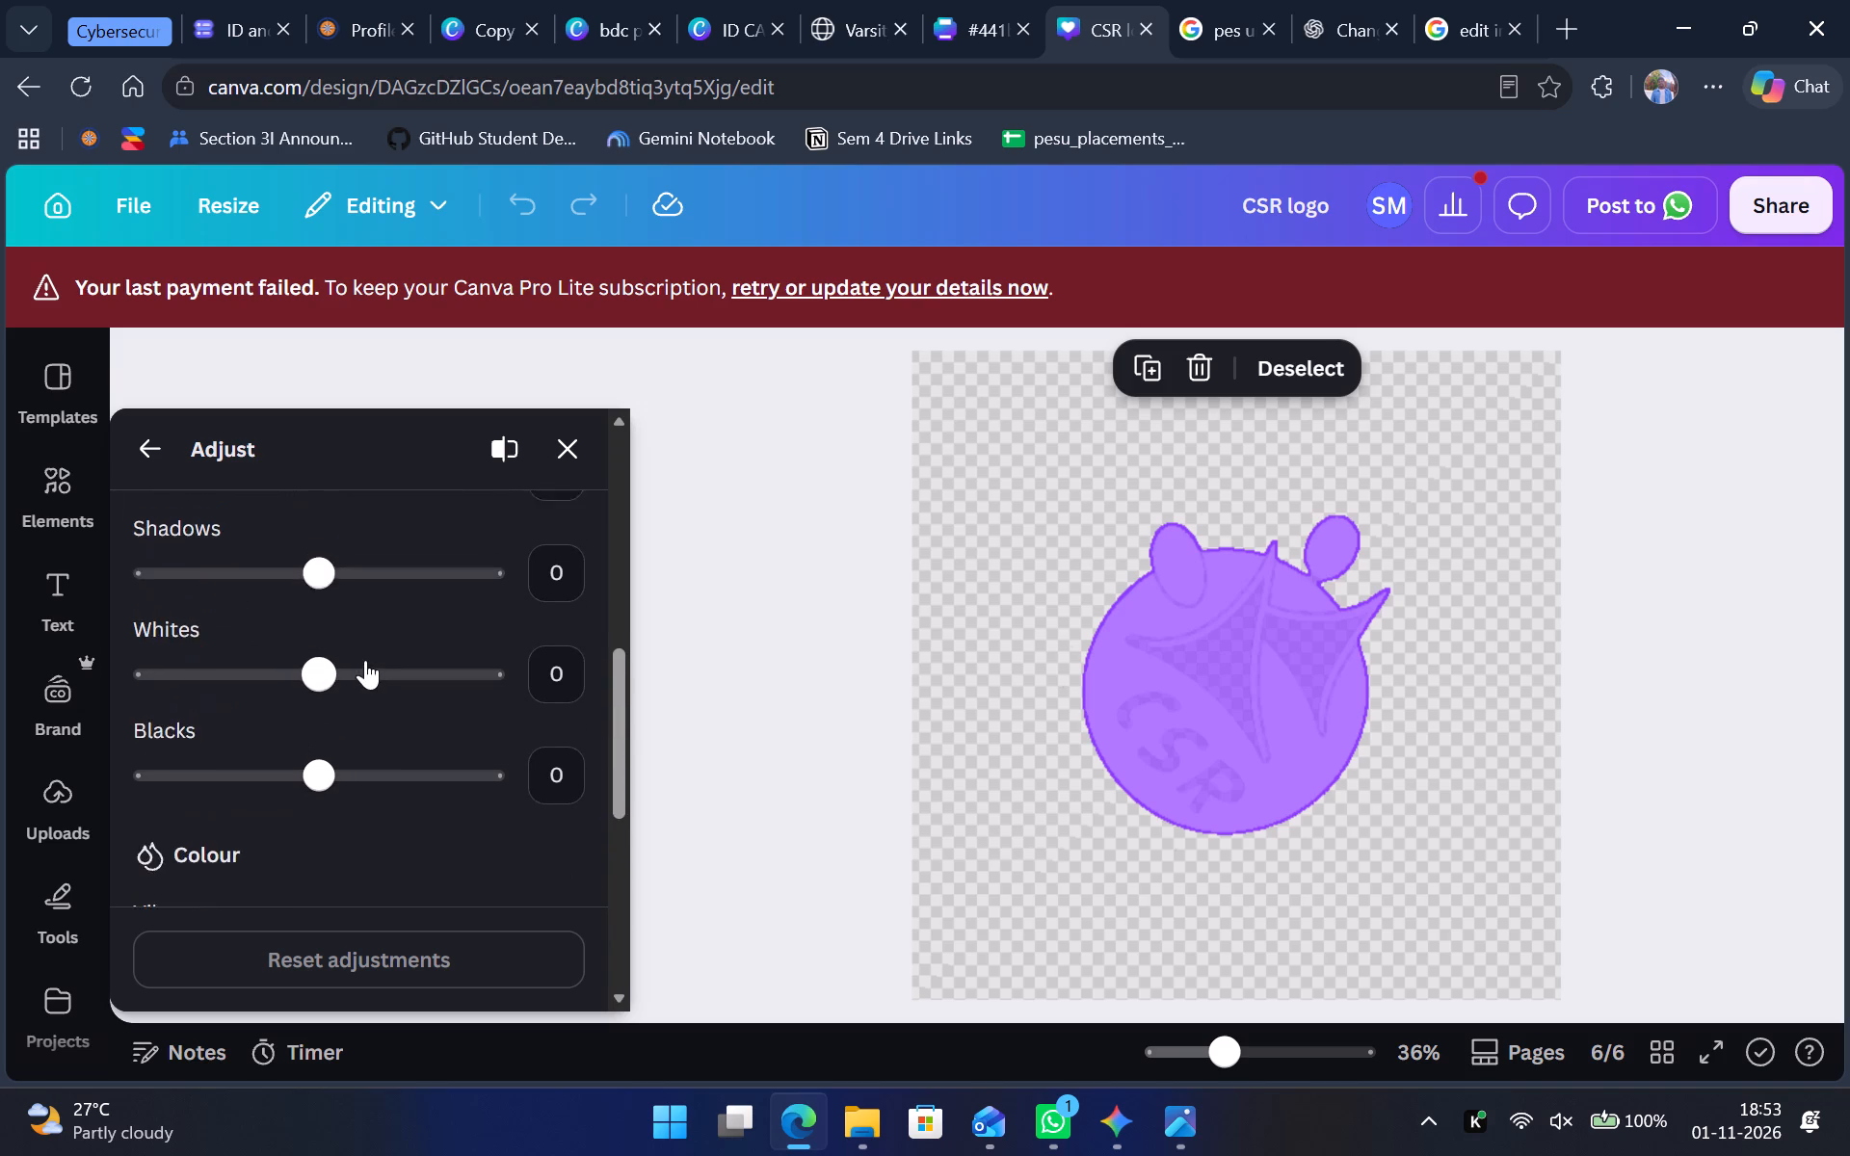
scroll(365, 660, "up", 5)
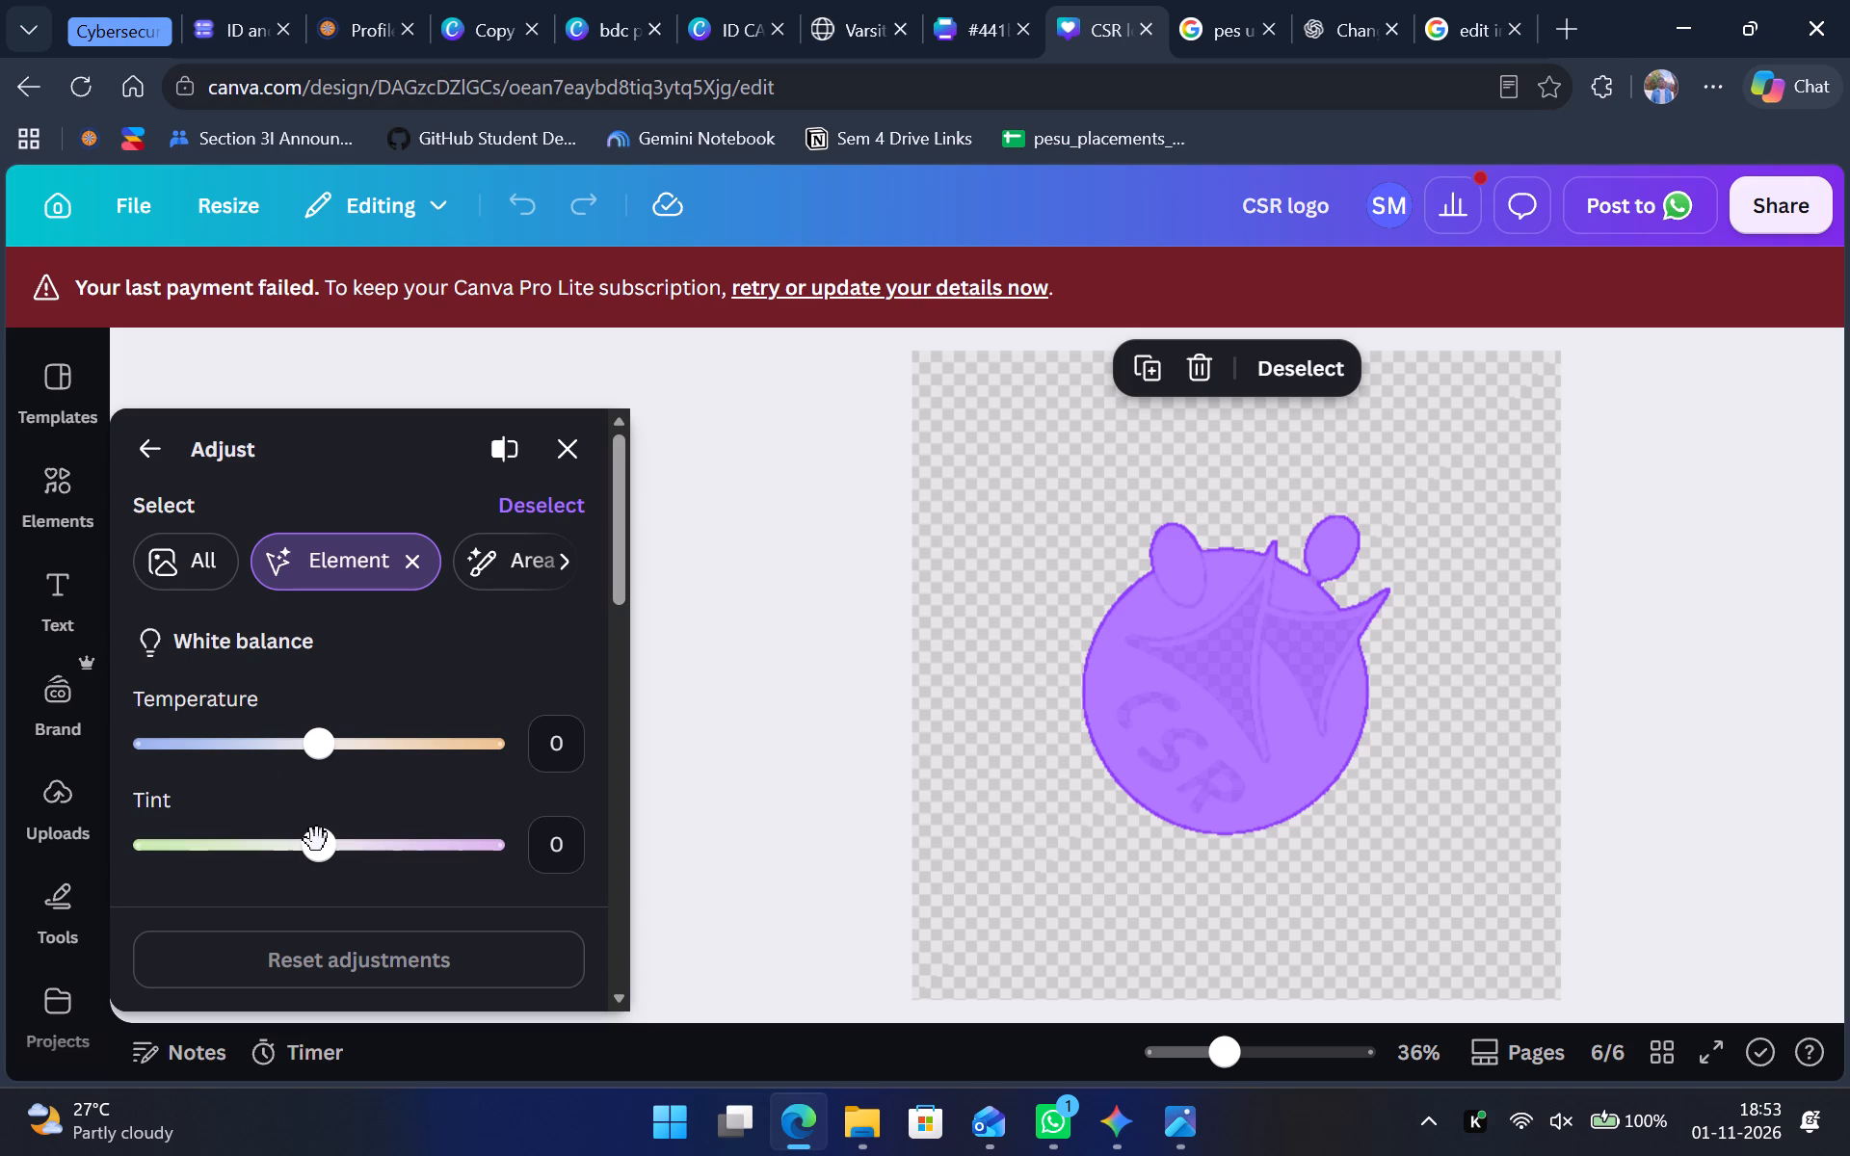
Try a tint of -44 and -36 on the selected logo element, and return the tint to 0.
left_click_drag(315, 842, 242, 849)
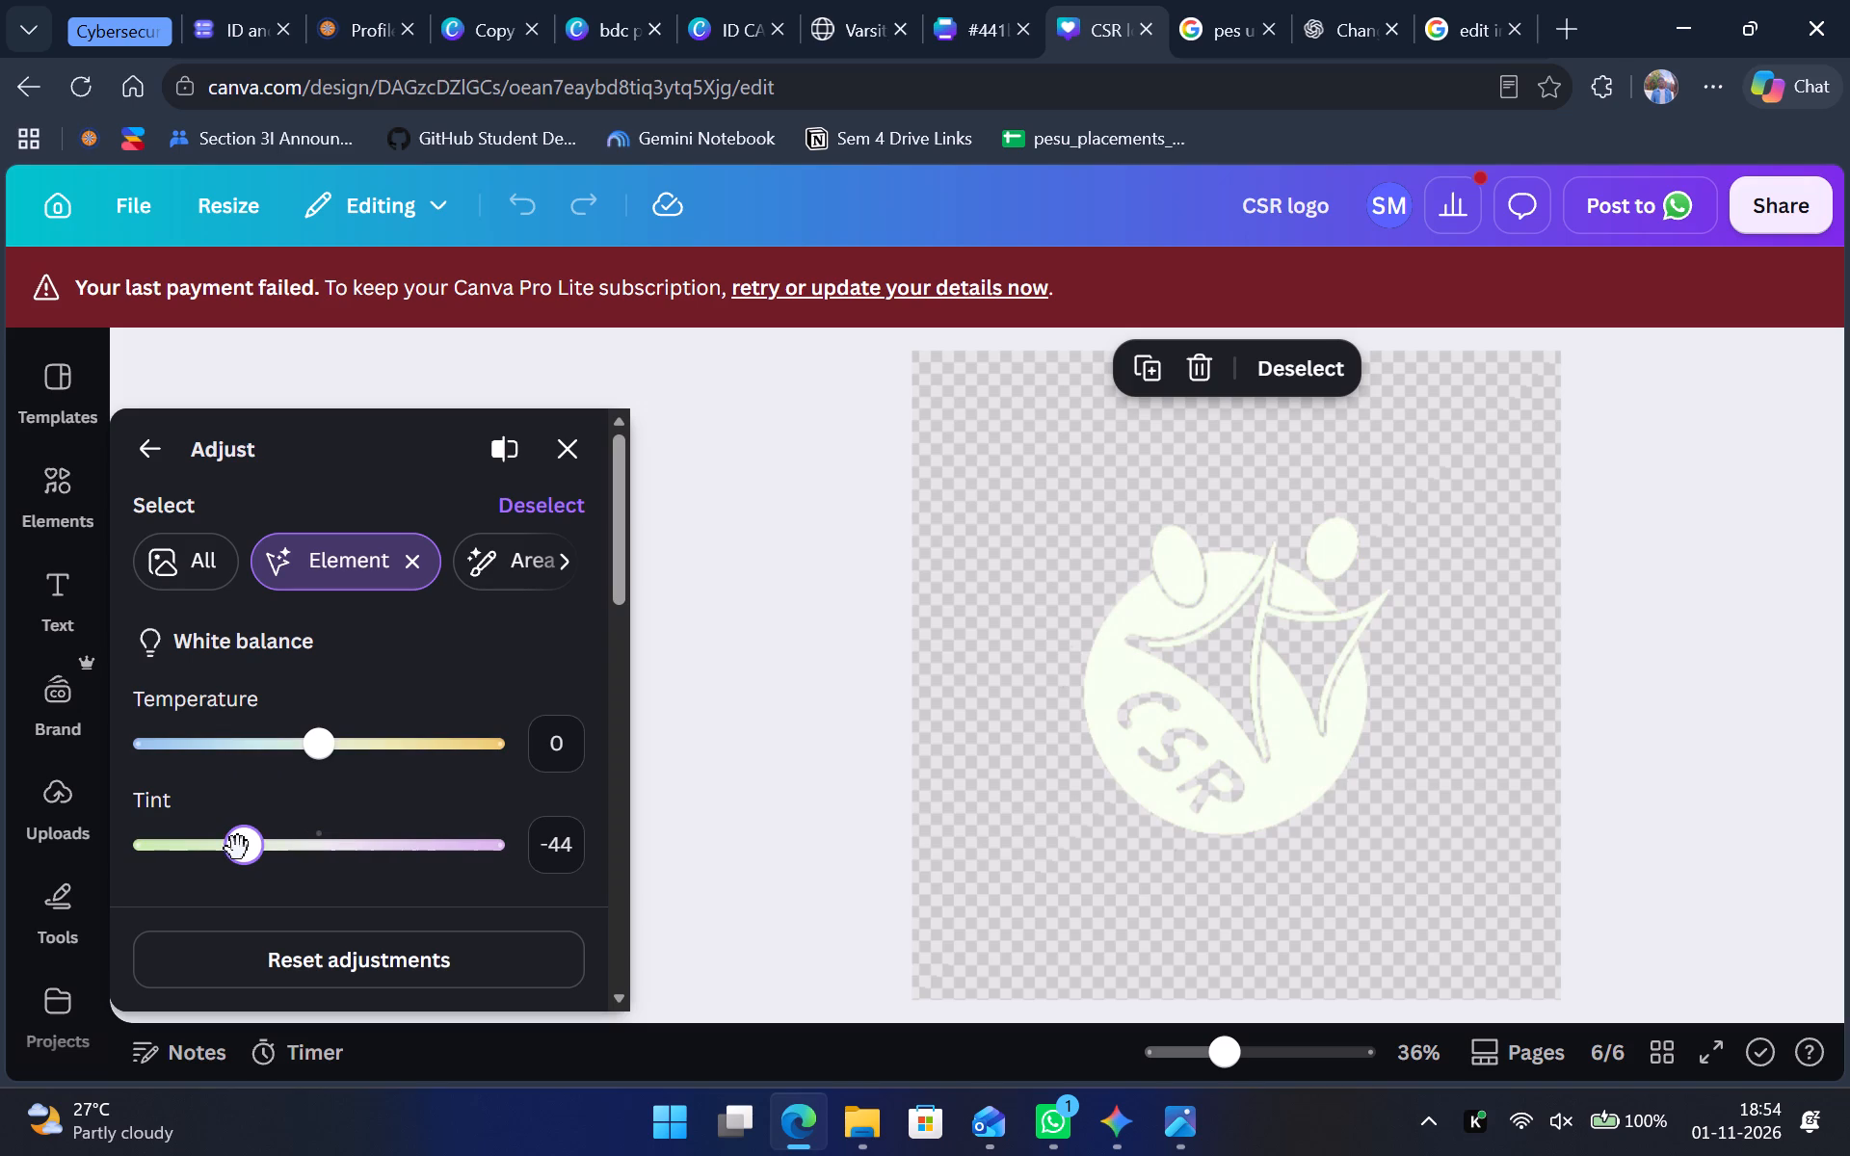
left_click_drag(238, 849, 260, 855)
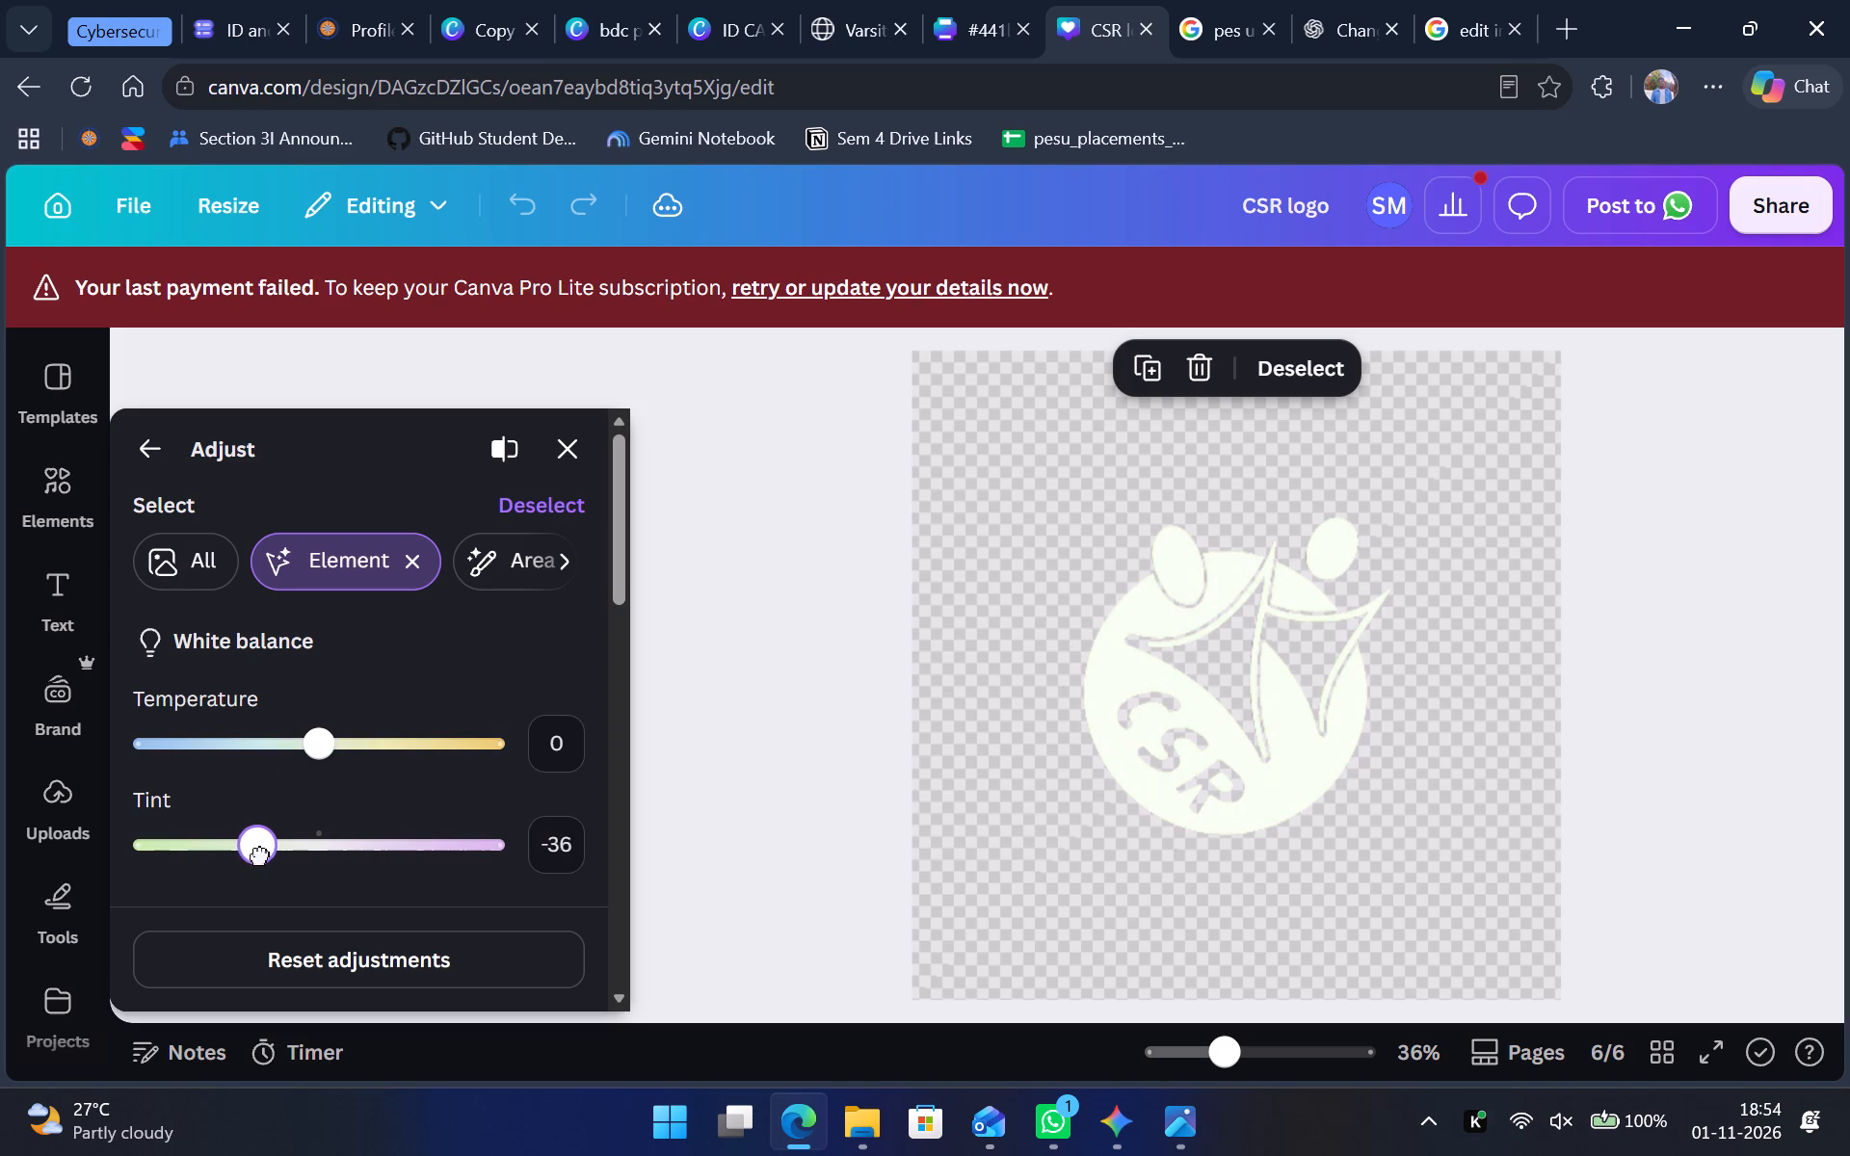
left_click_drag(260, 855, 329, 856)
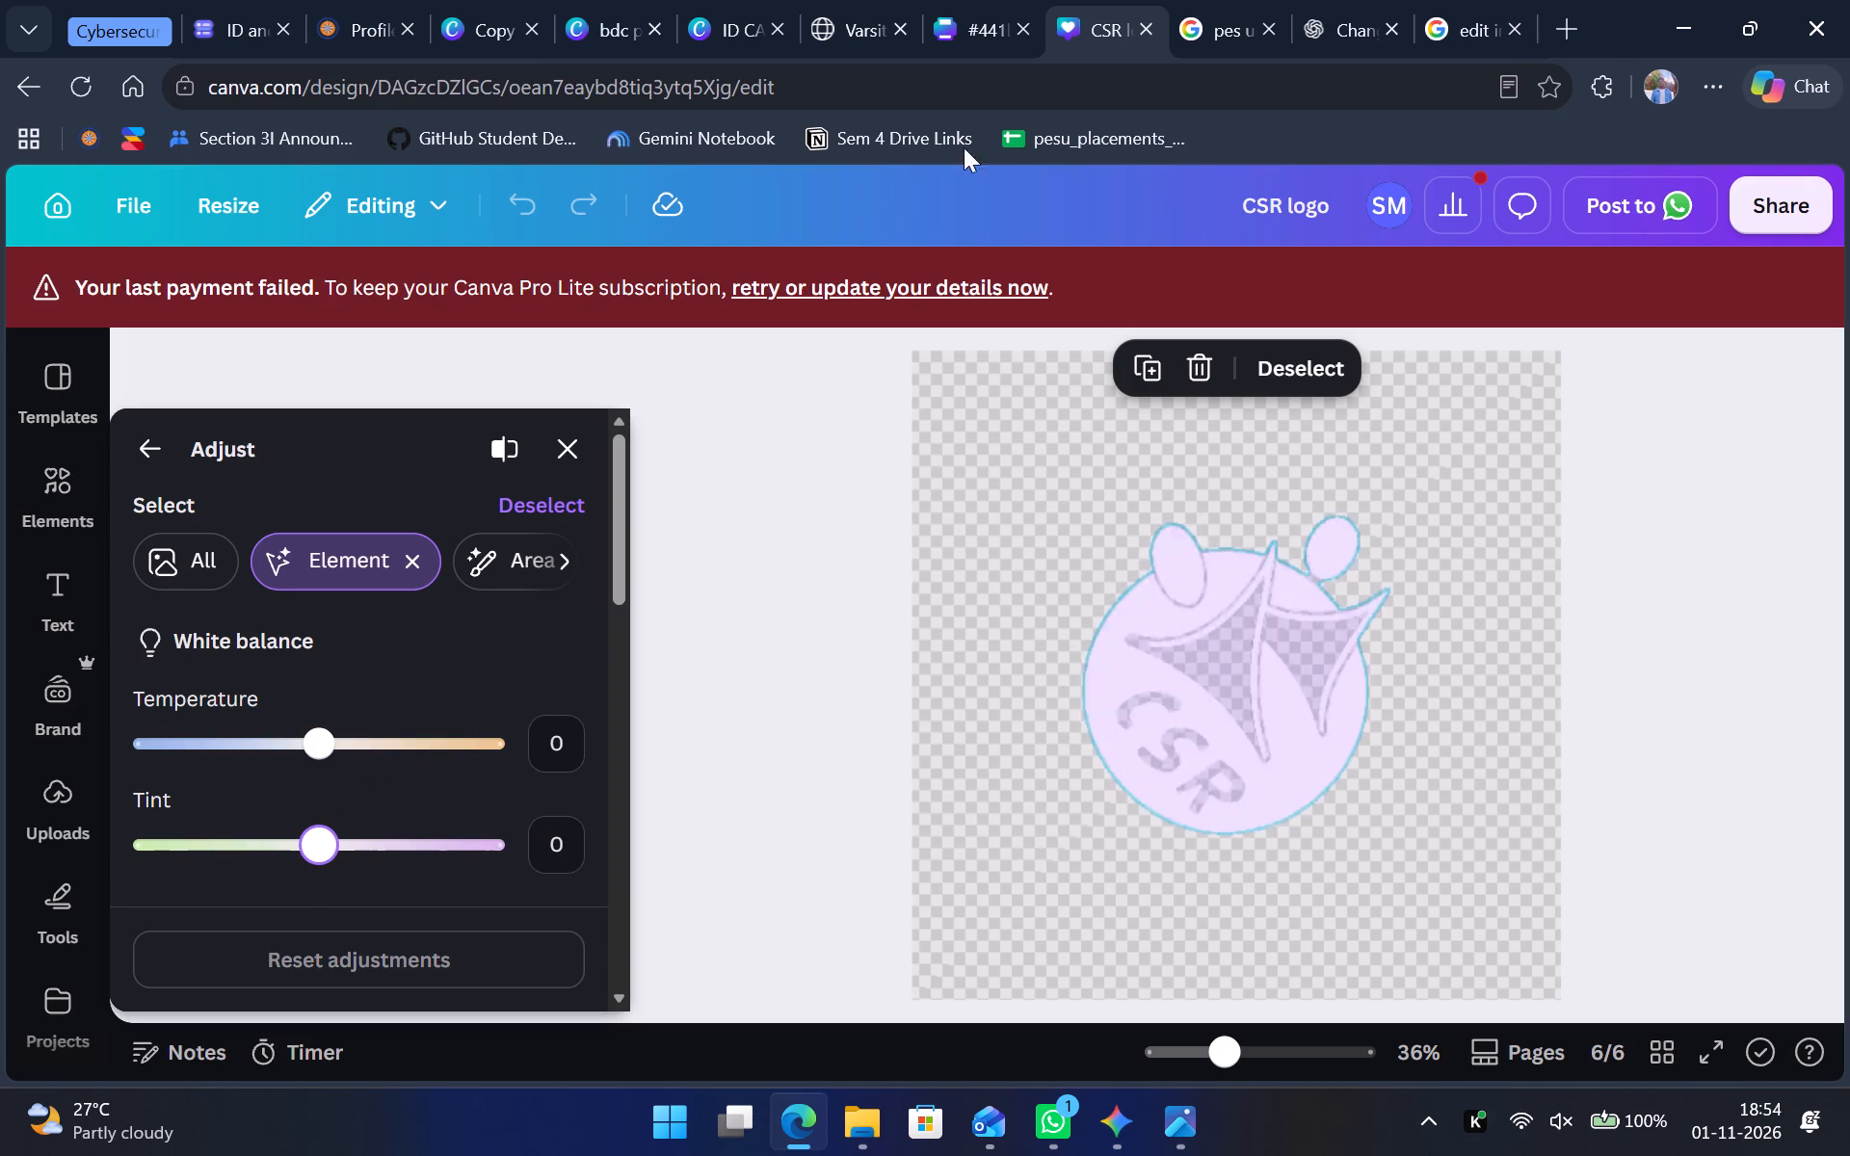
Return to the AI Mode conversation and draft the follow-up "ok I want to change smth from white to 422b24 and the options".
left_click(1186, 0)
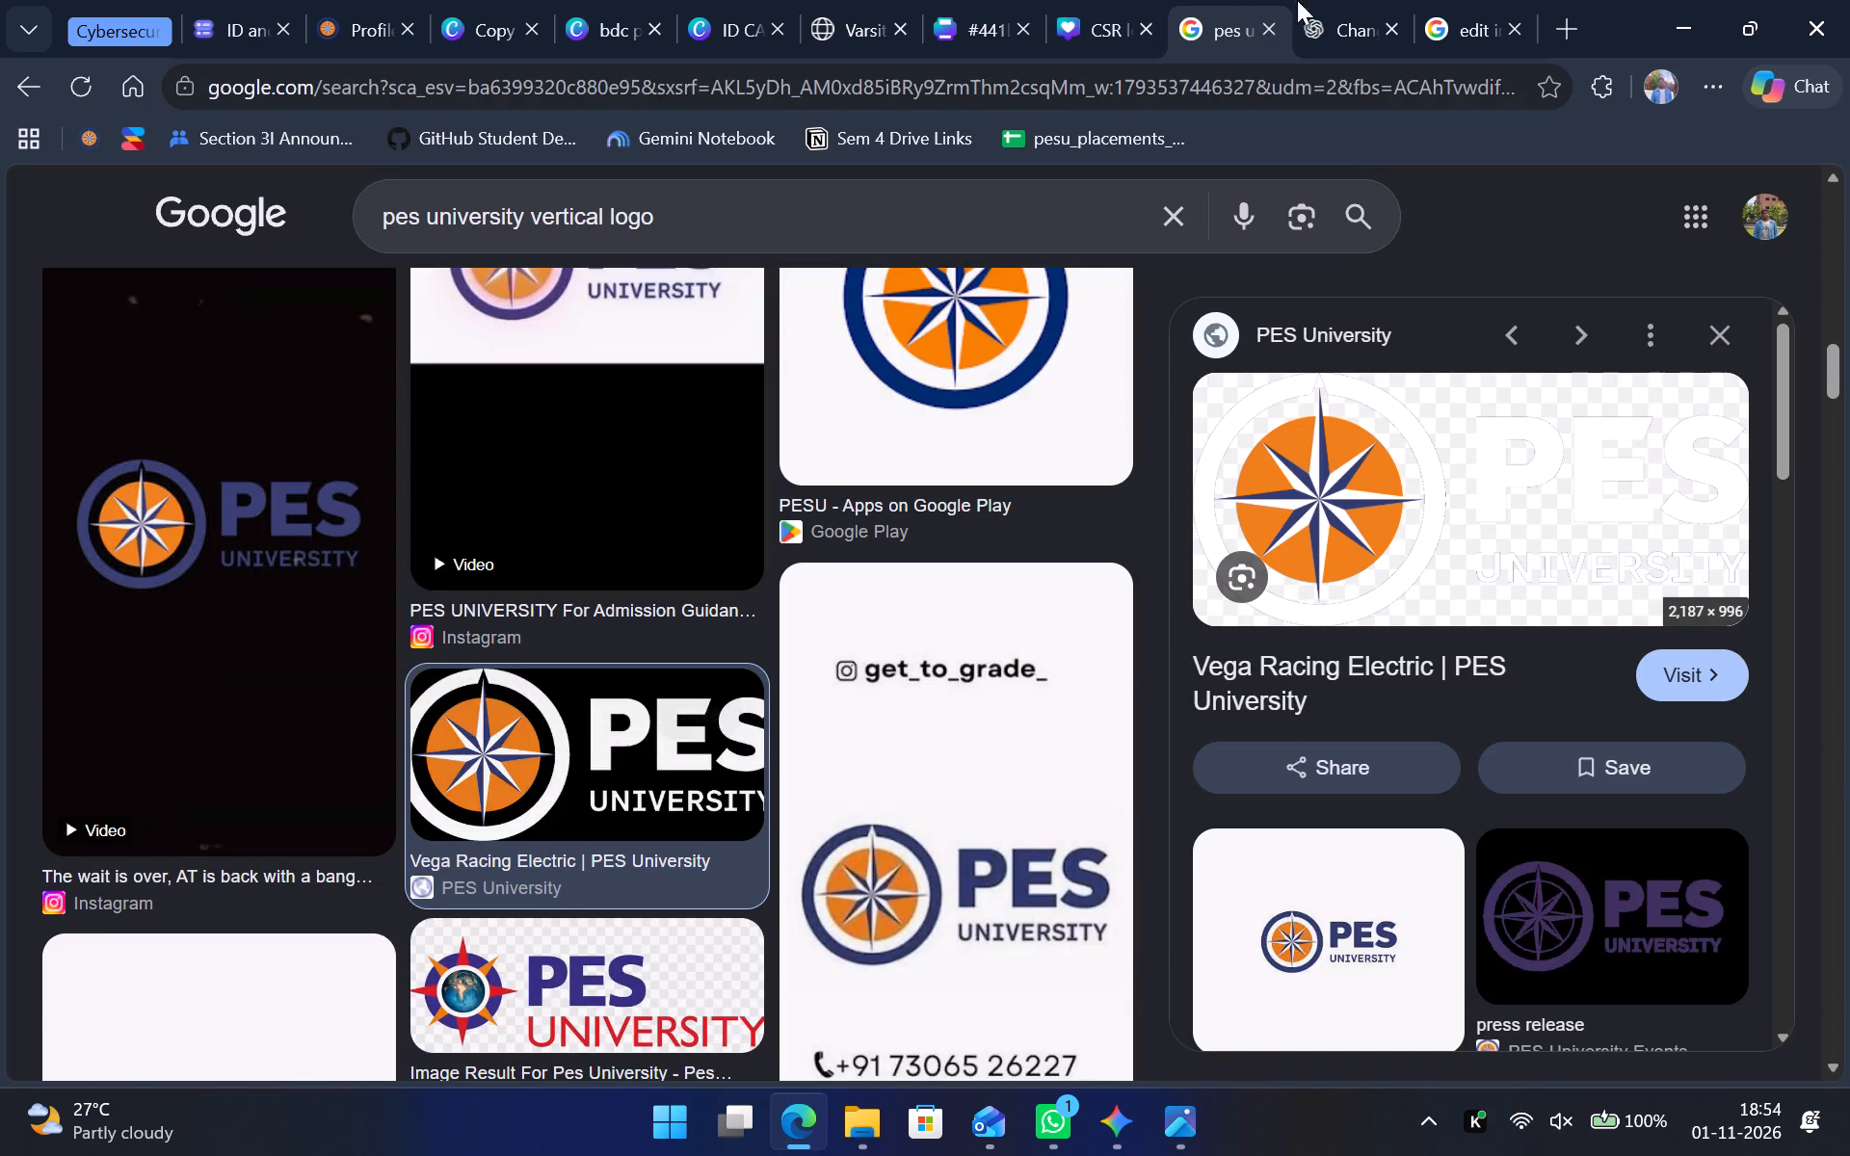
left_click(1328, 0)
left_click(1534, 0)
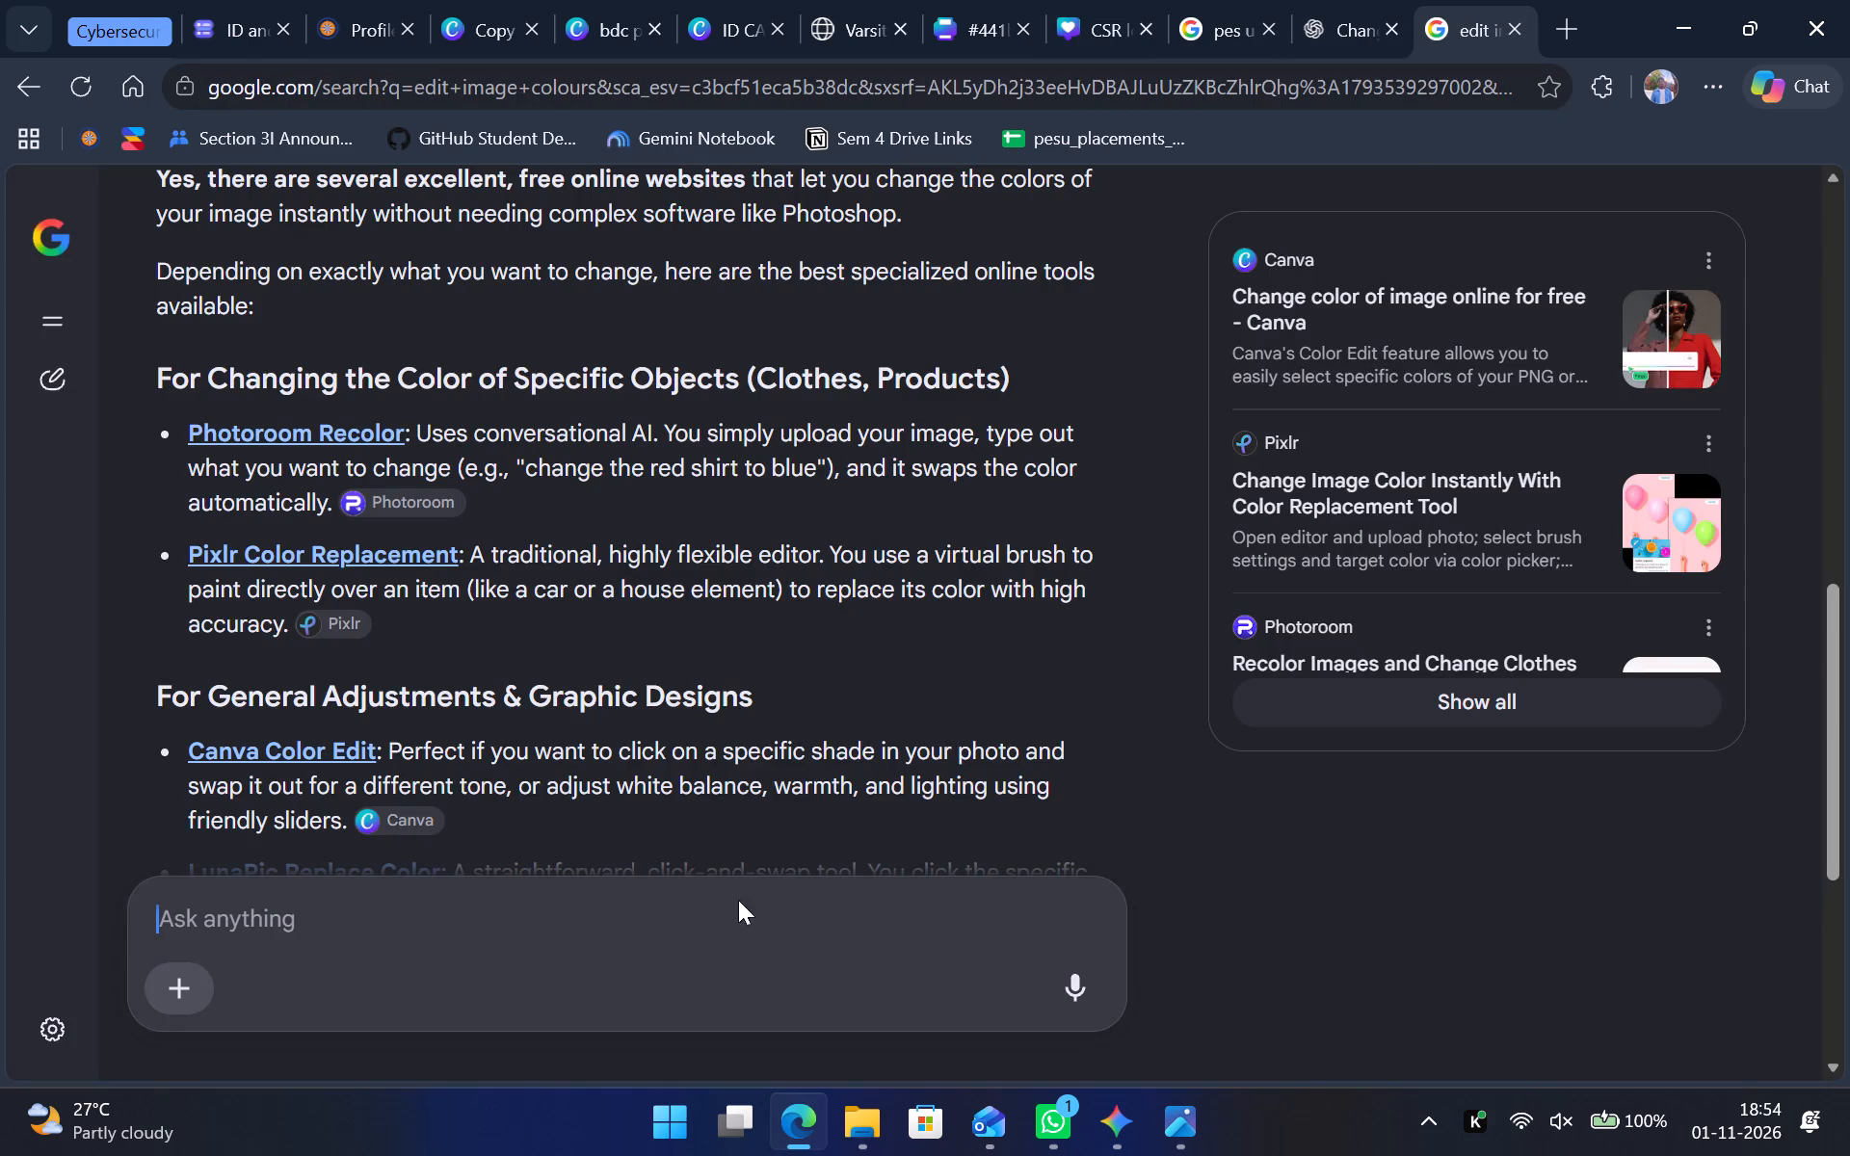
type("ok I want to change it")
key("space")
key("BackSpace")
key("BackSpace")
key("BackSpace")
type("smth from white to")
key("space")
key("super+v")
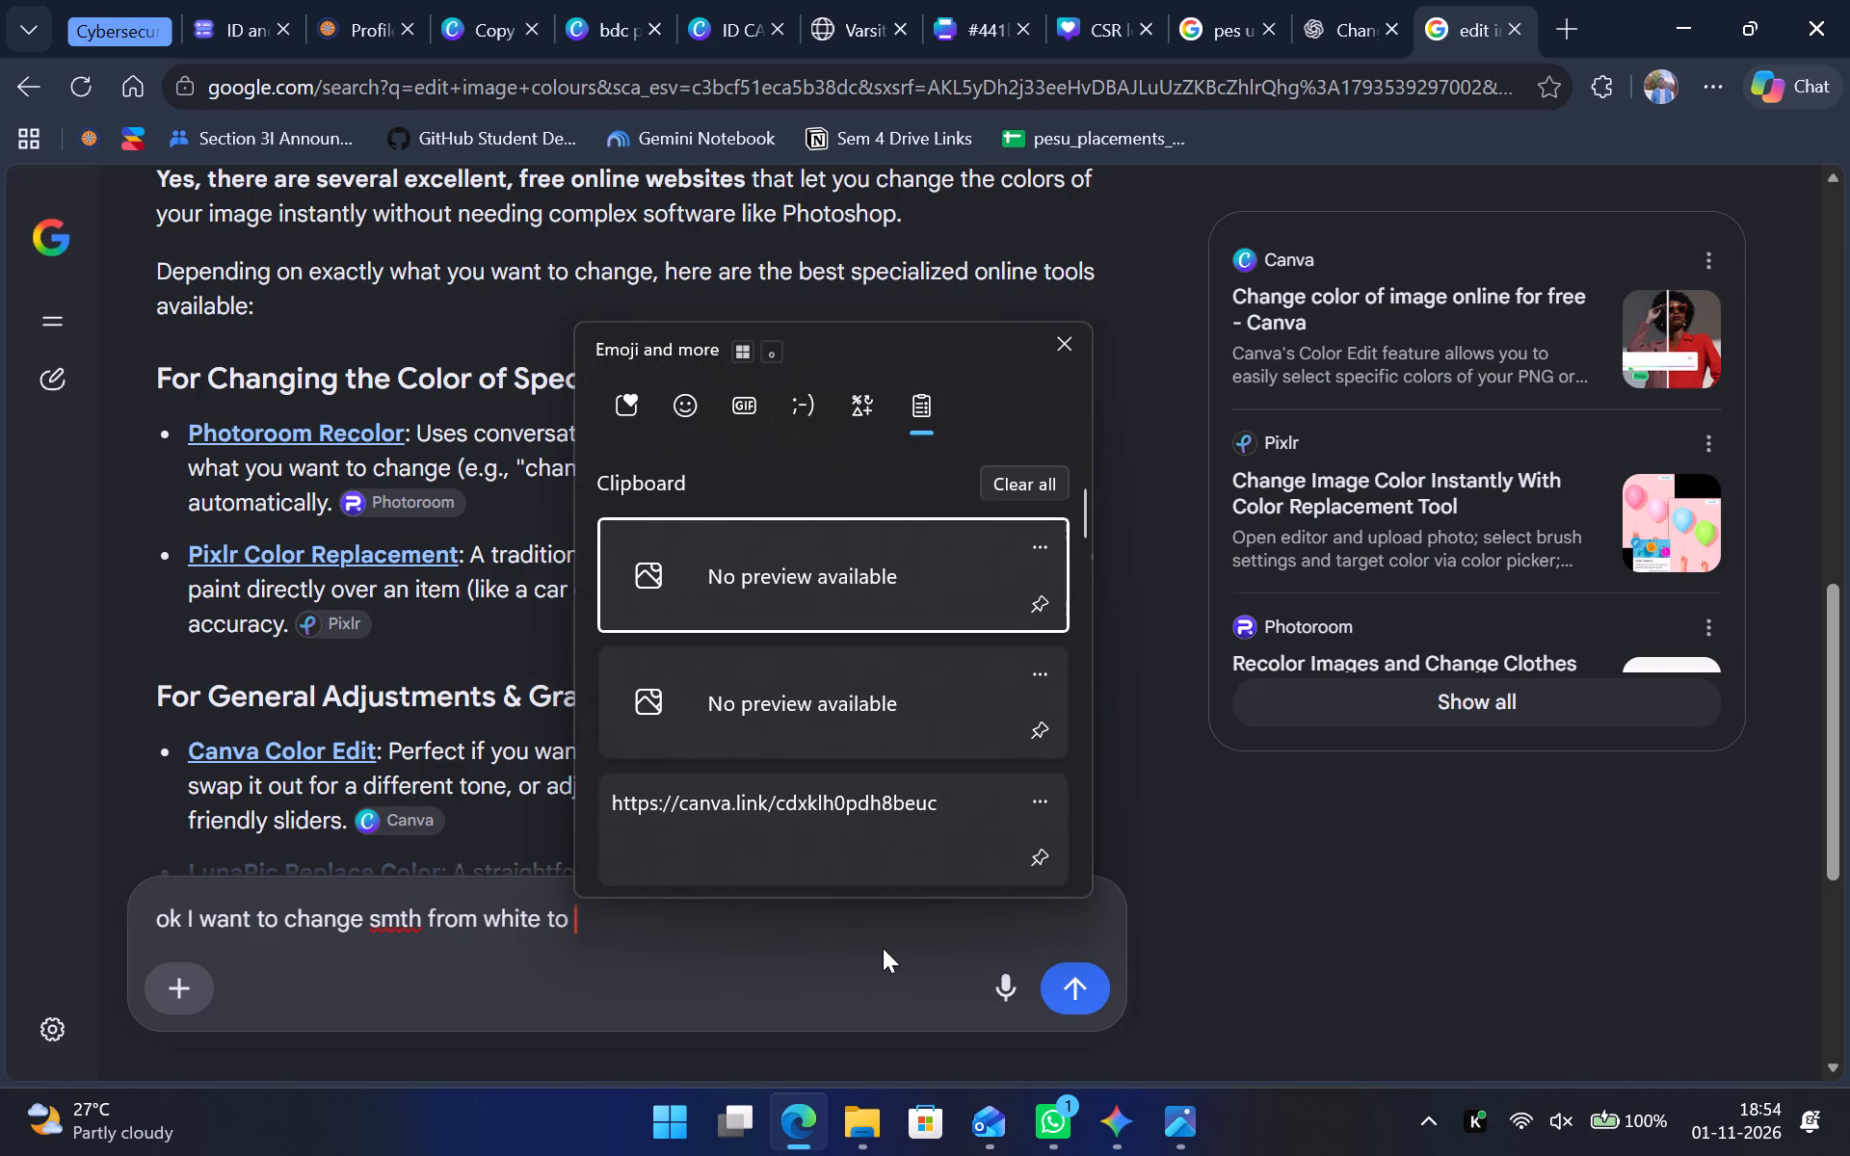
scroll(902, 770, "down", 10)
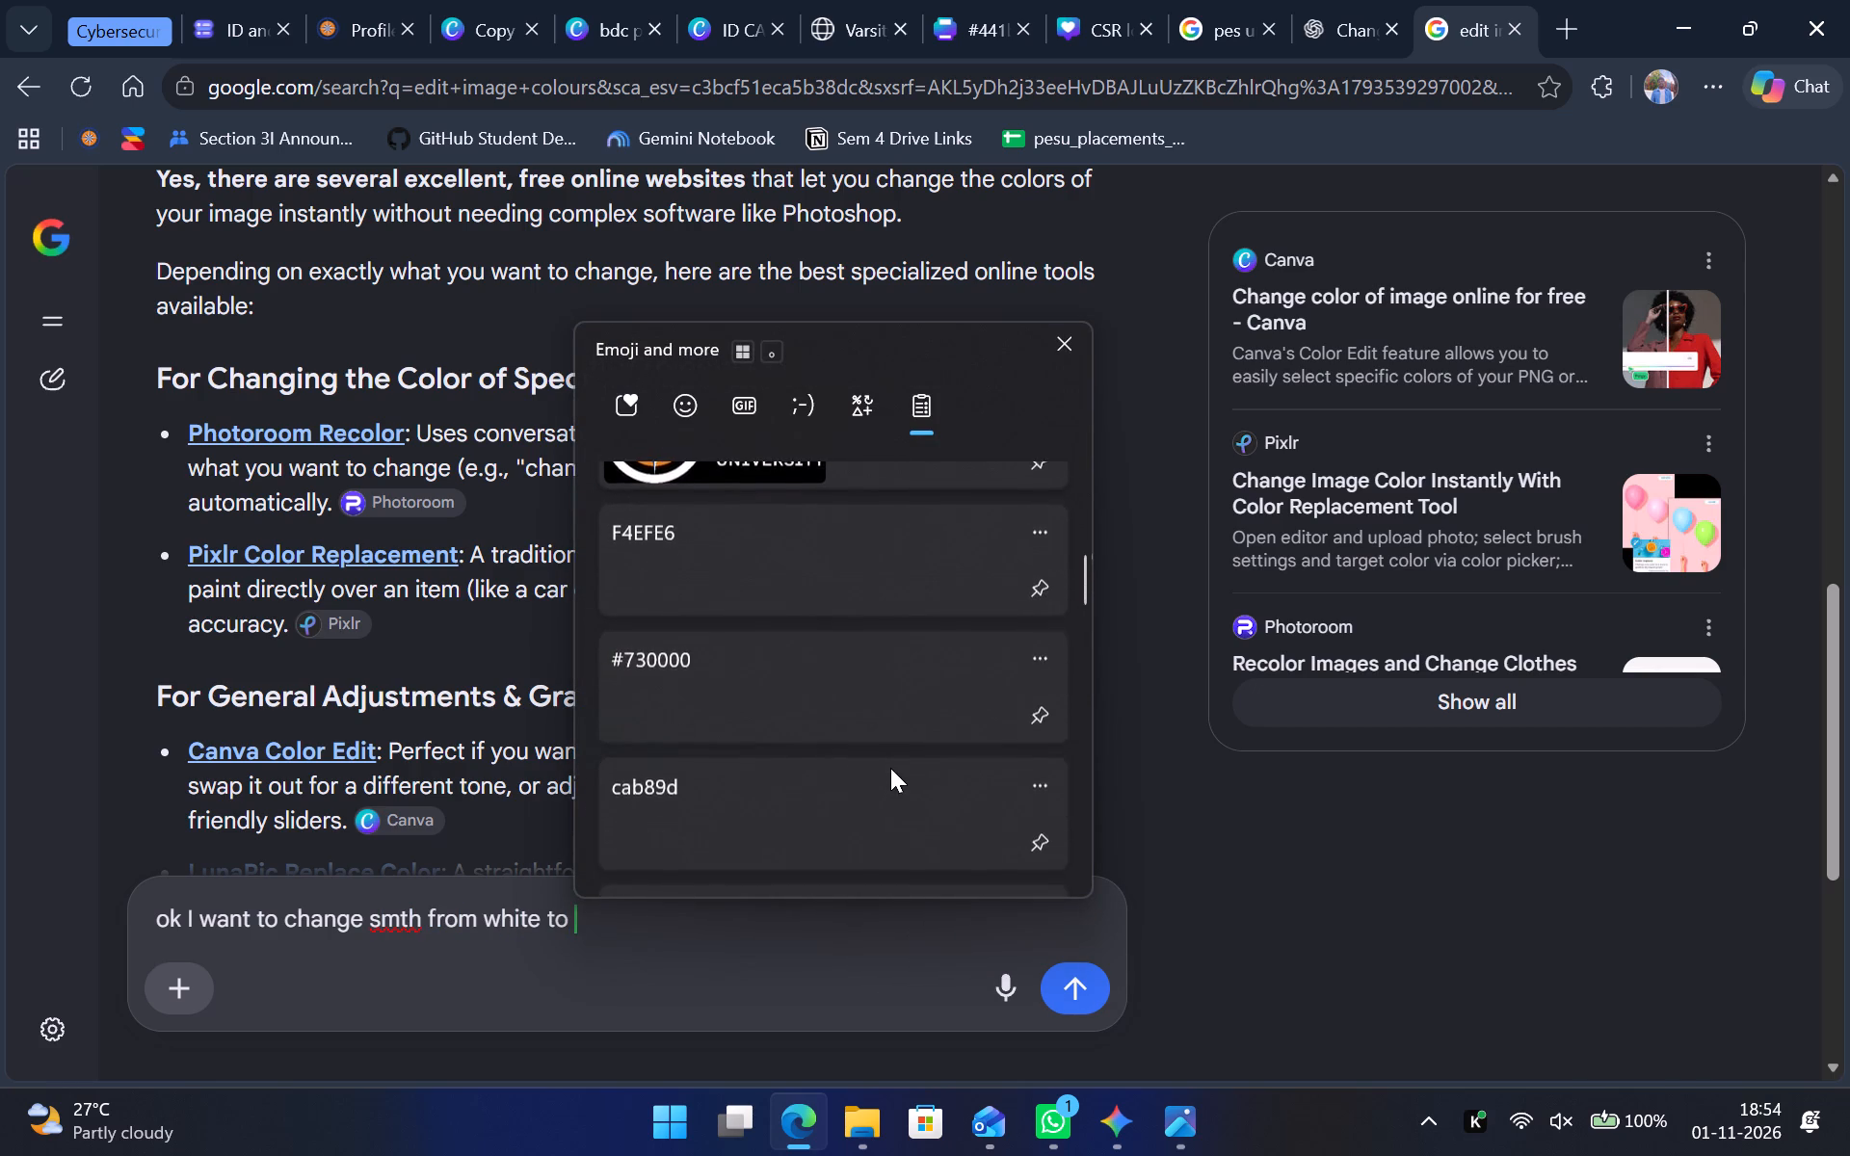
scroll(890, 768, "down", 4)
right_click_drag(890, 768, 880, 771)
scroll(882, 771, "up", 3)
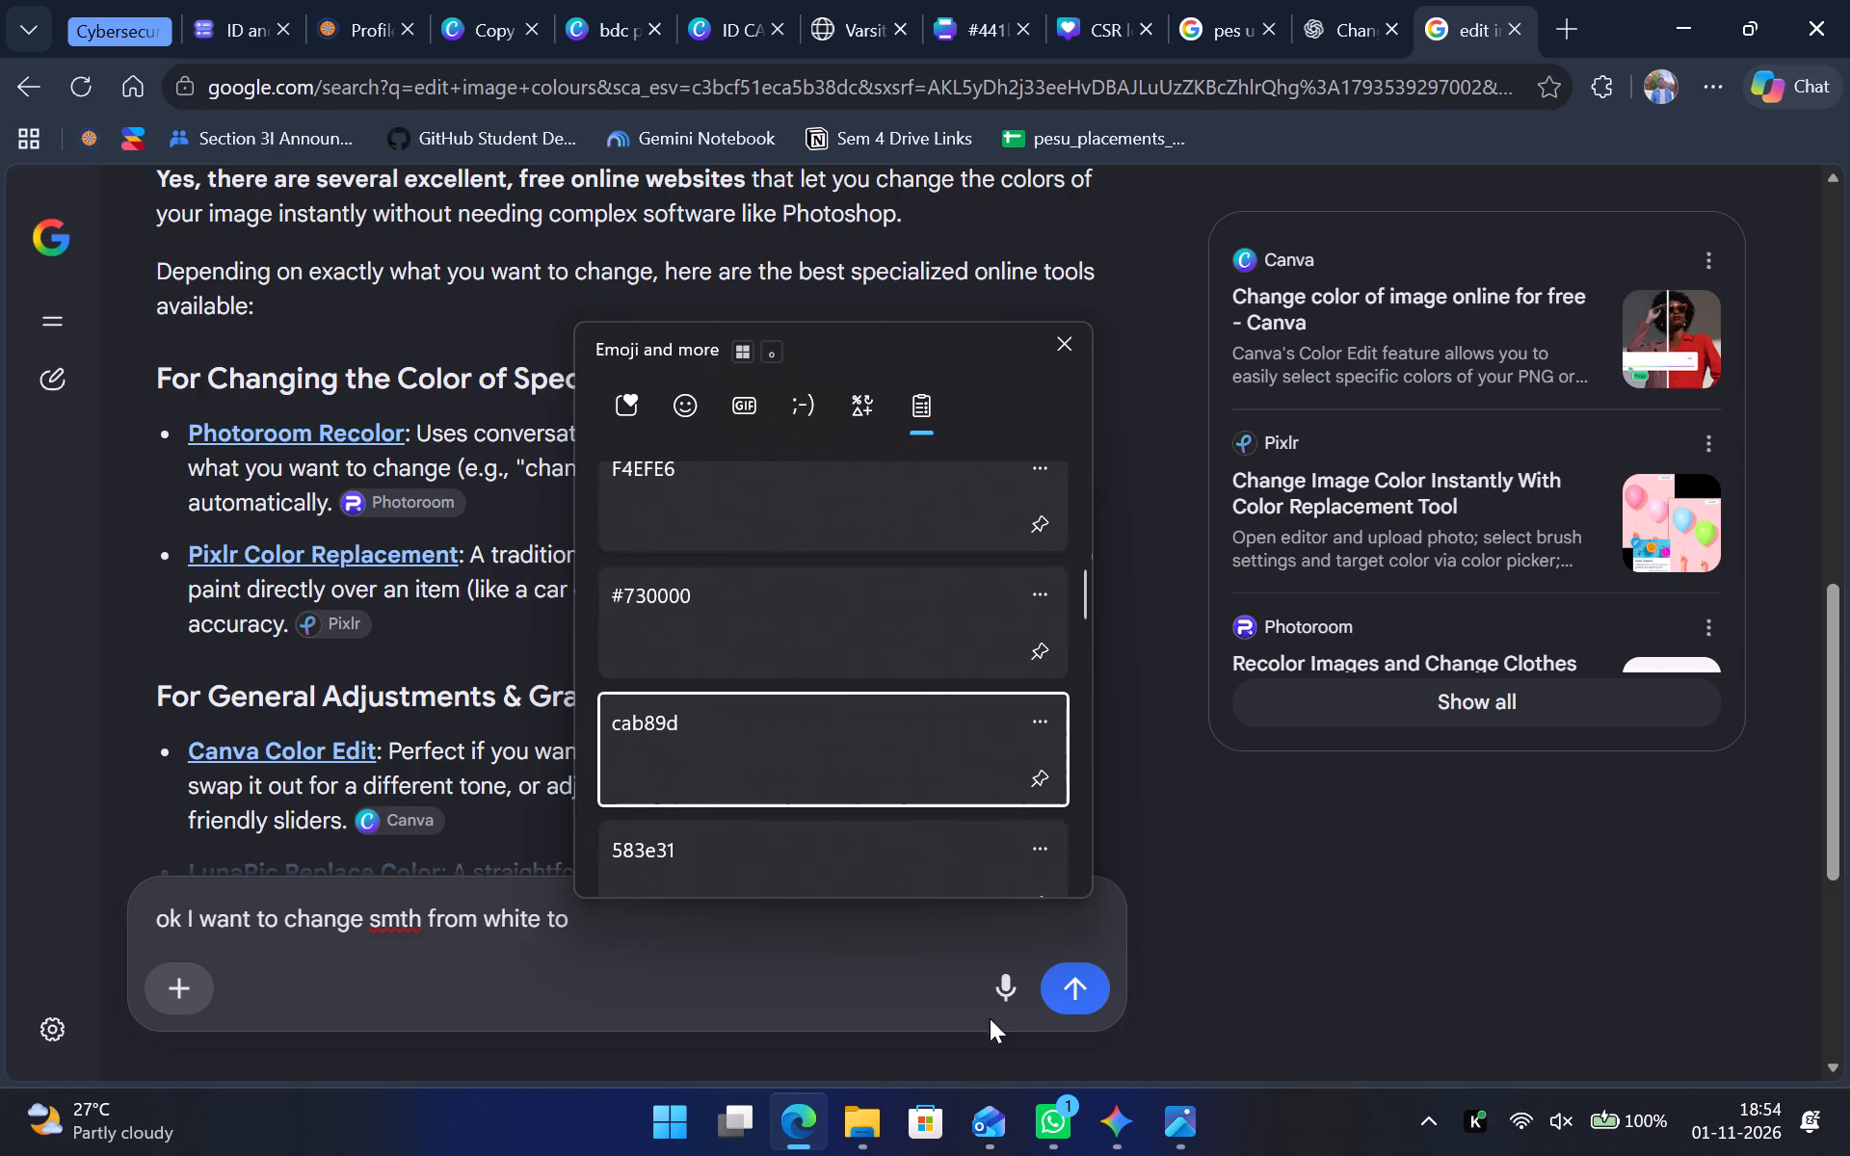
scroll(869, 842, "down", 6)
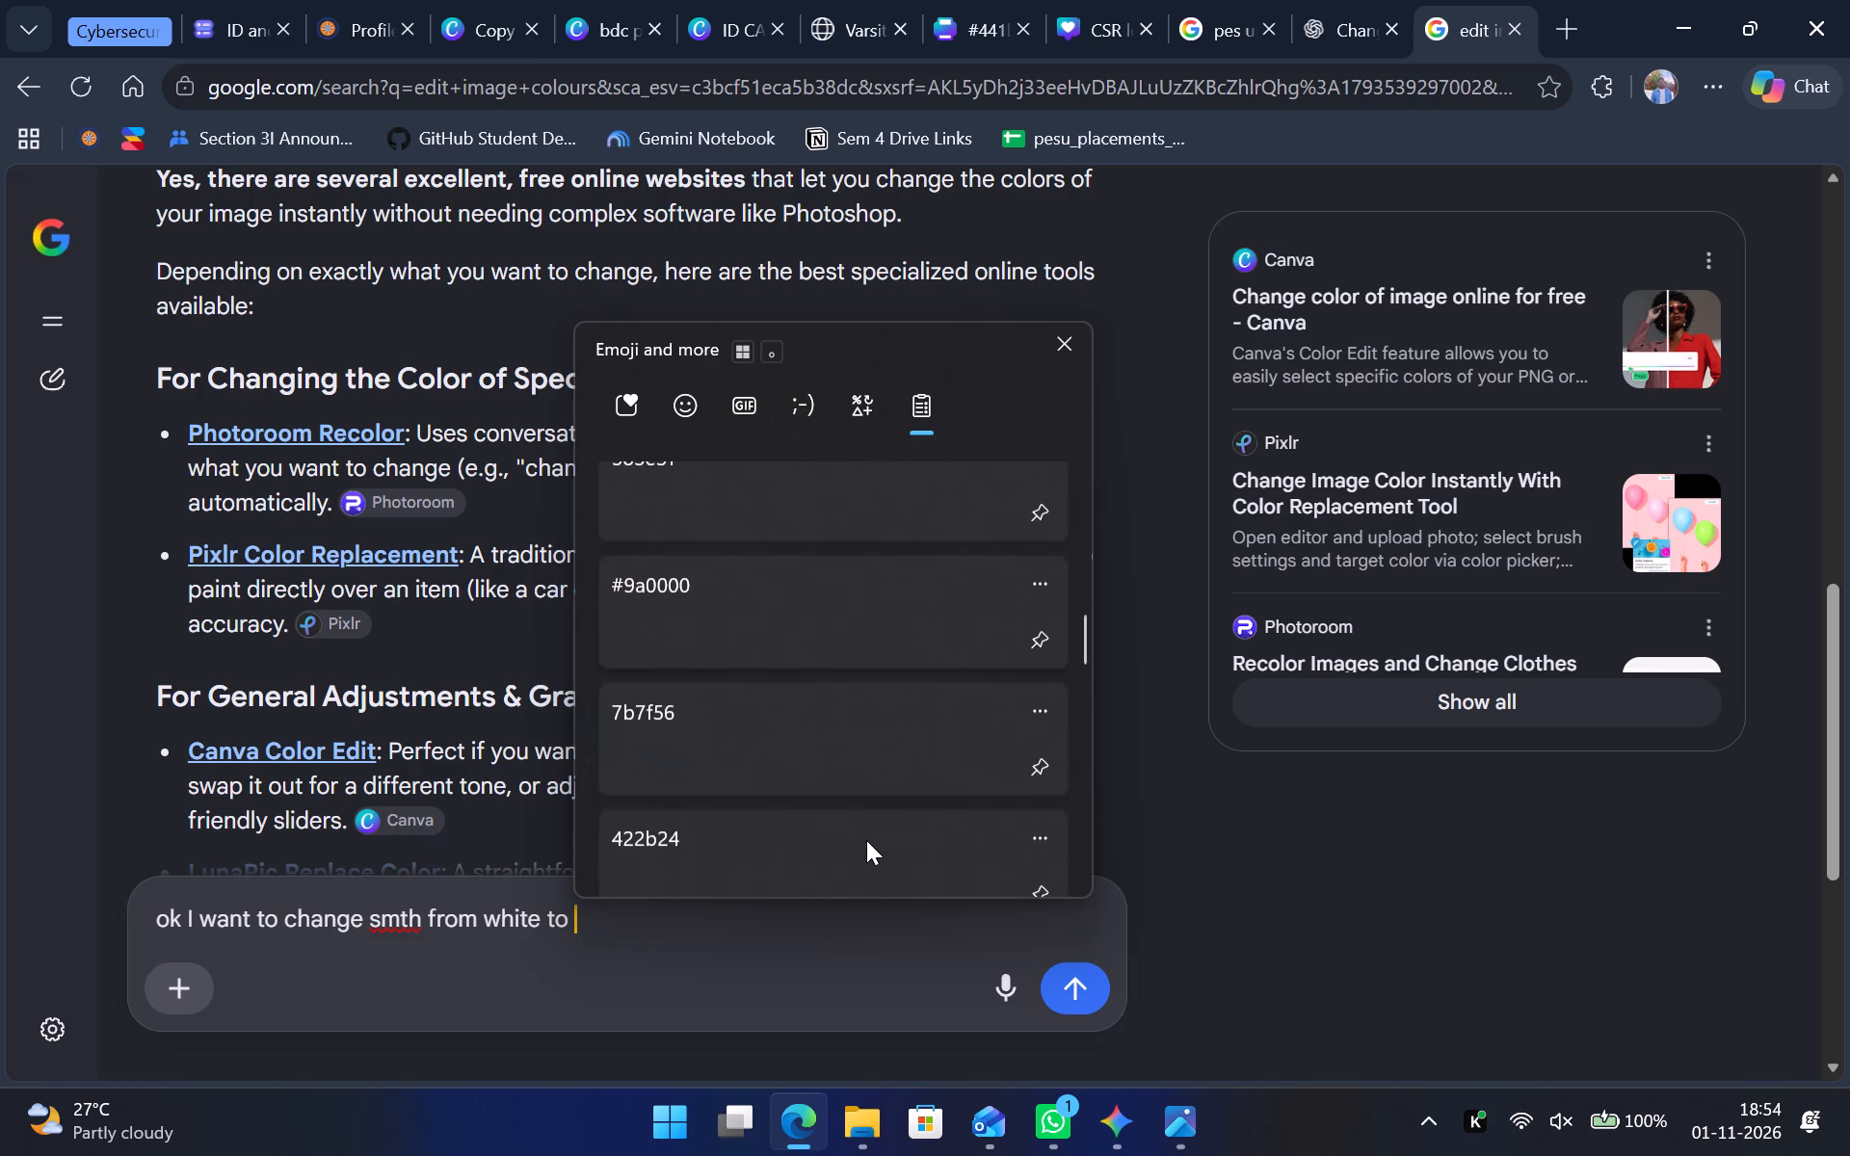
left_click(724, 844)
key("ctrl+v")
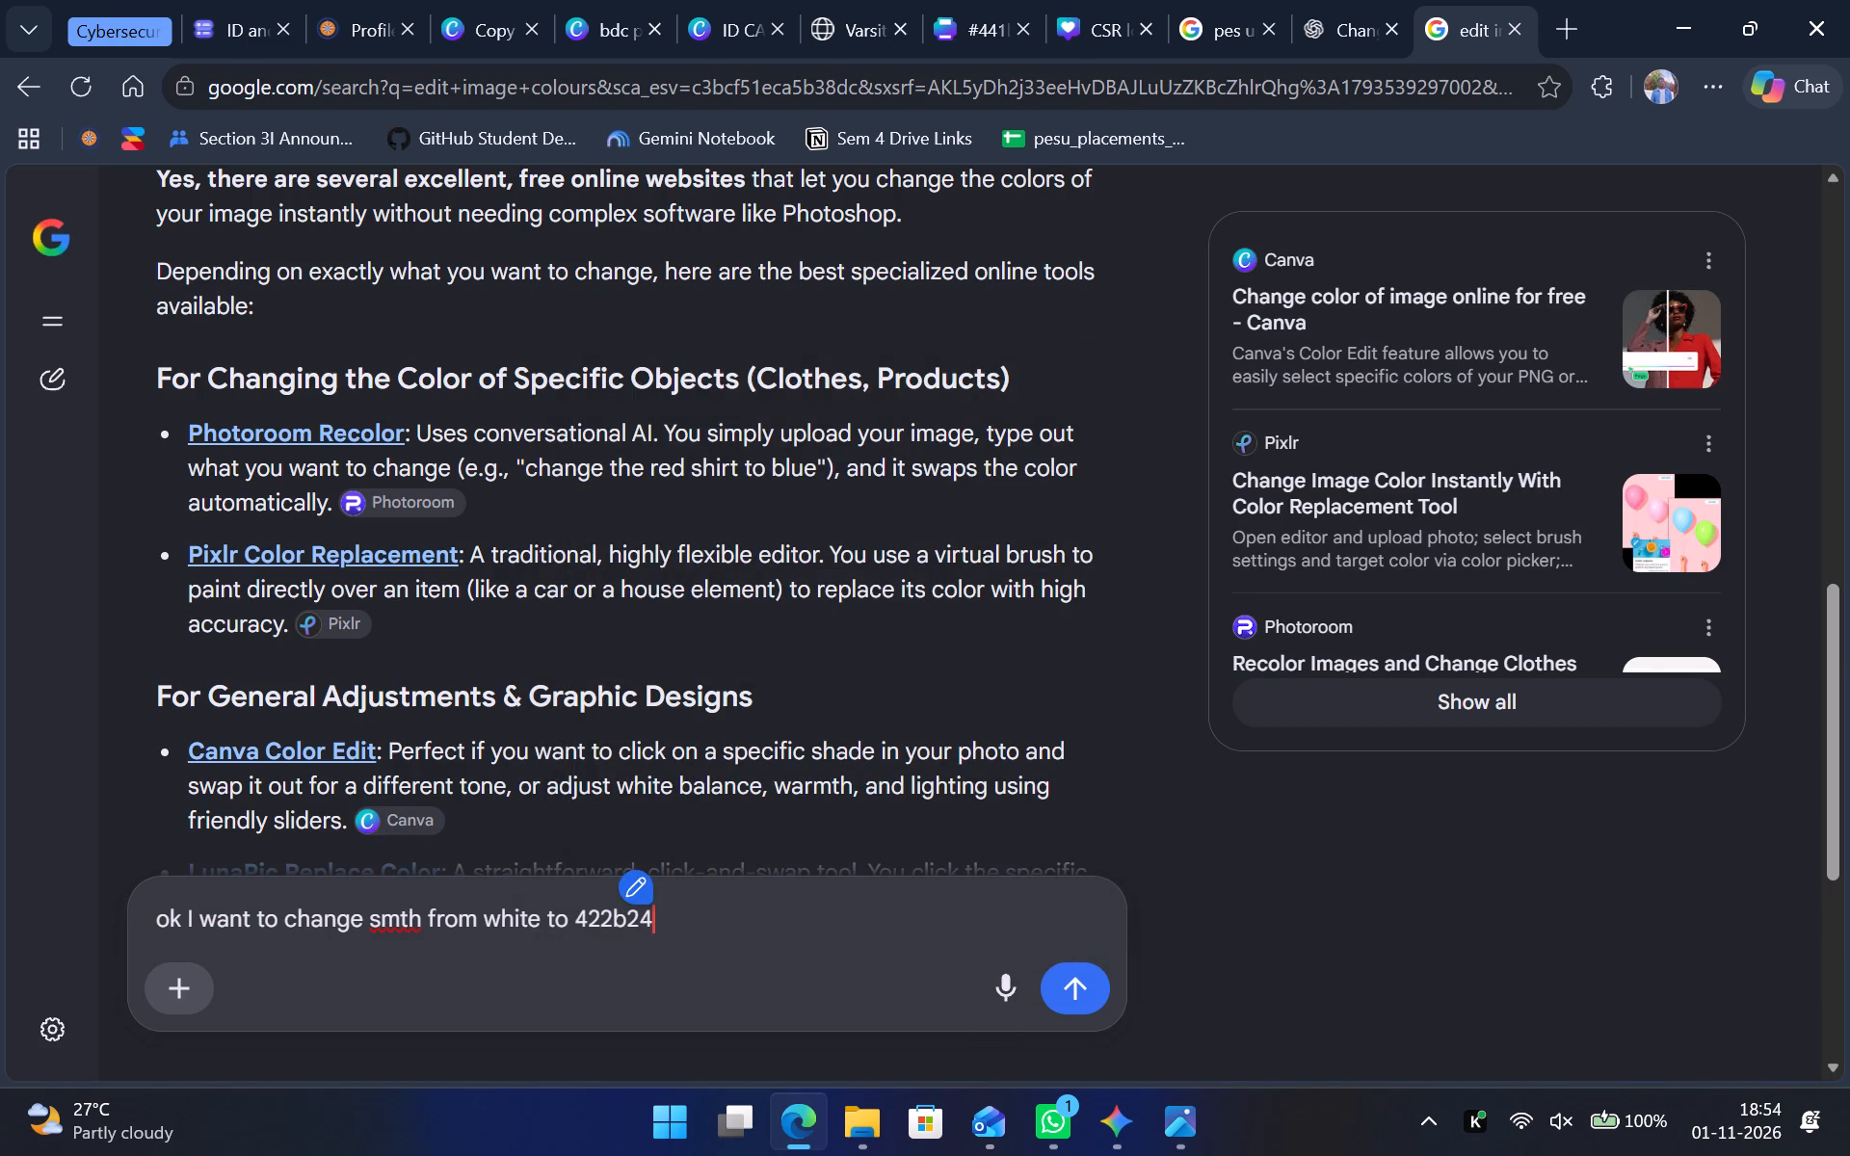
key("space")
type("and the options")
key("space")
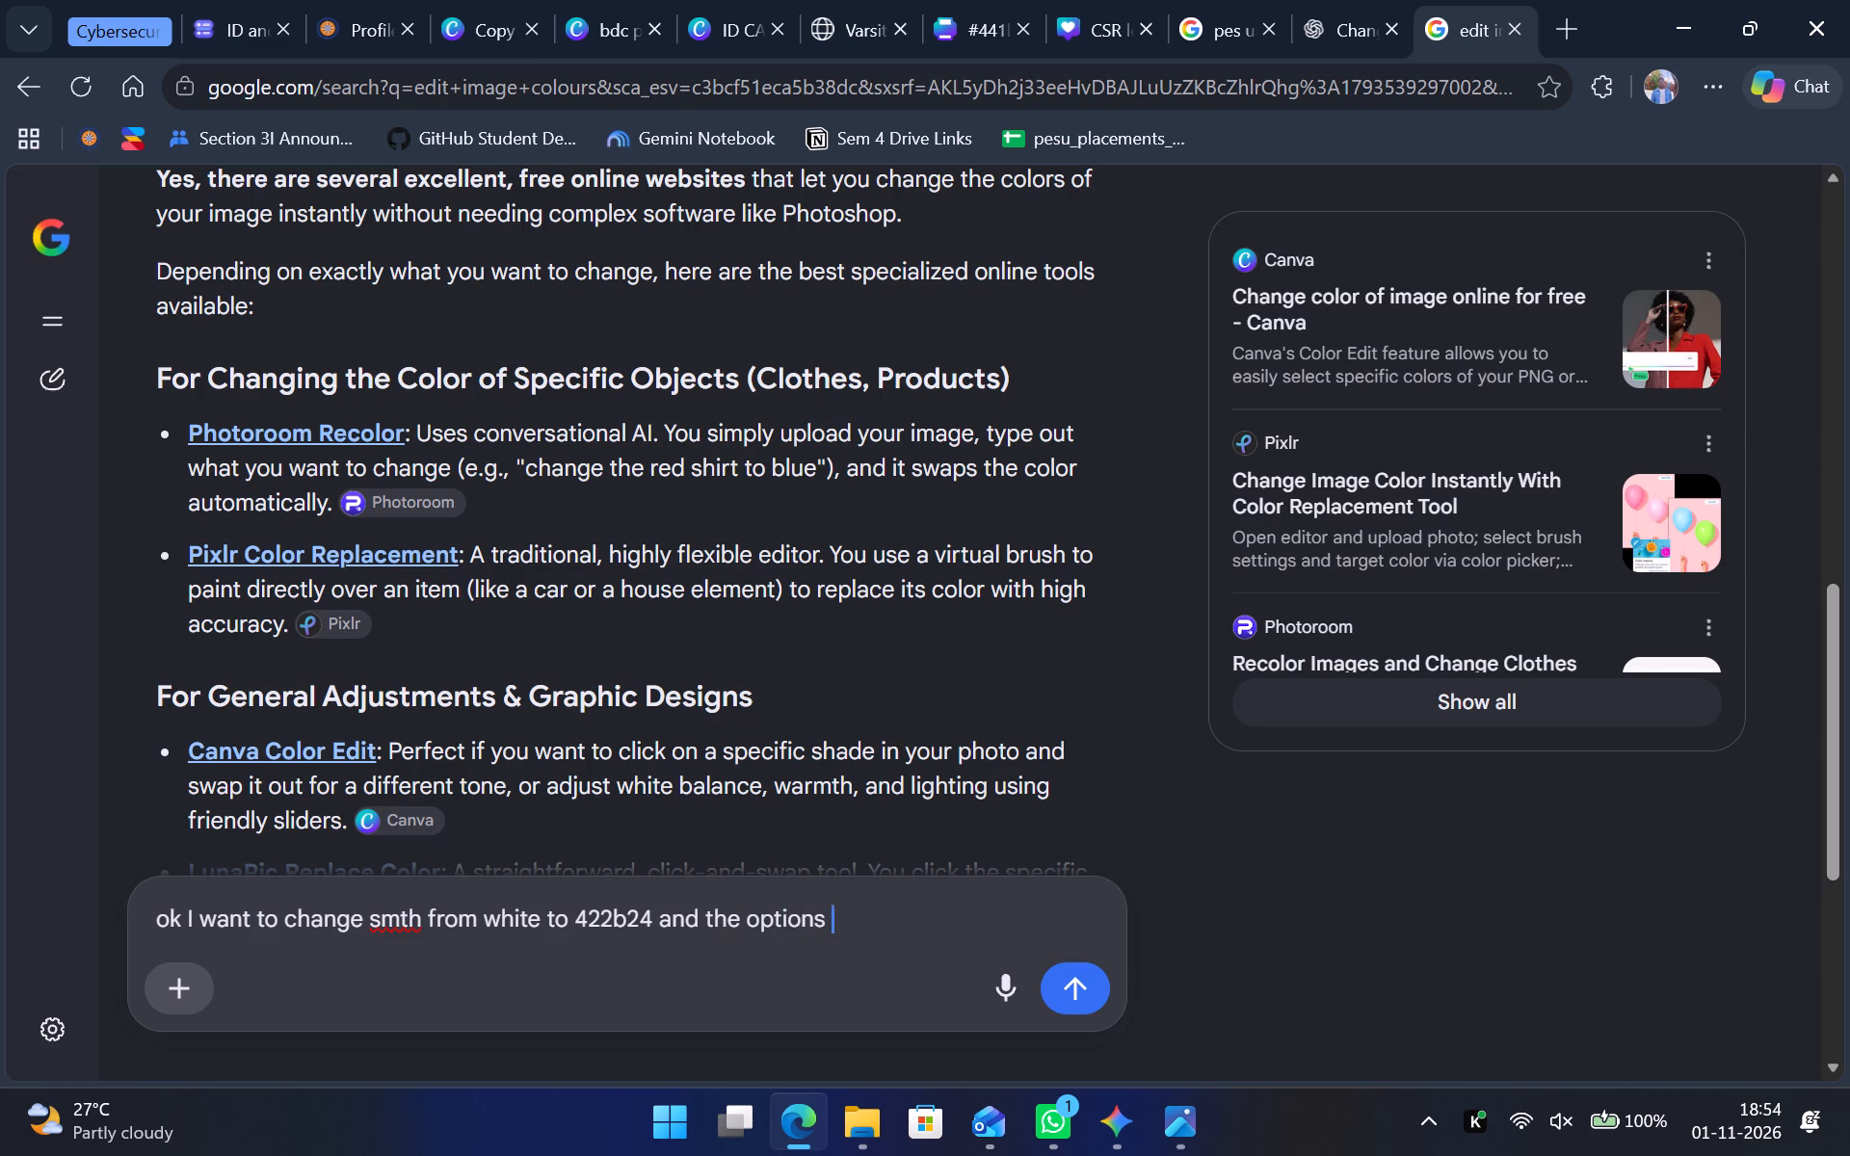
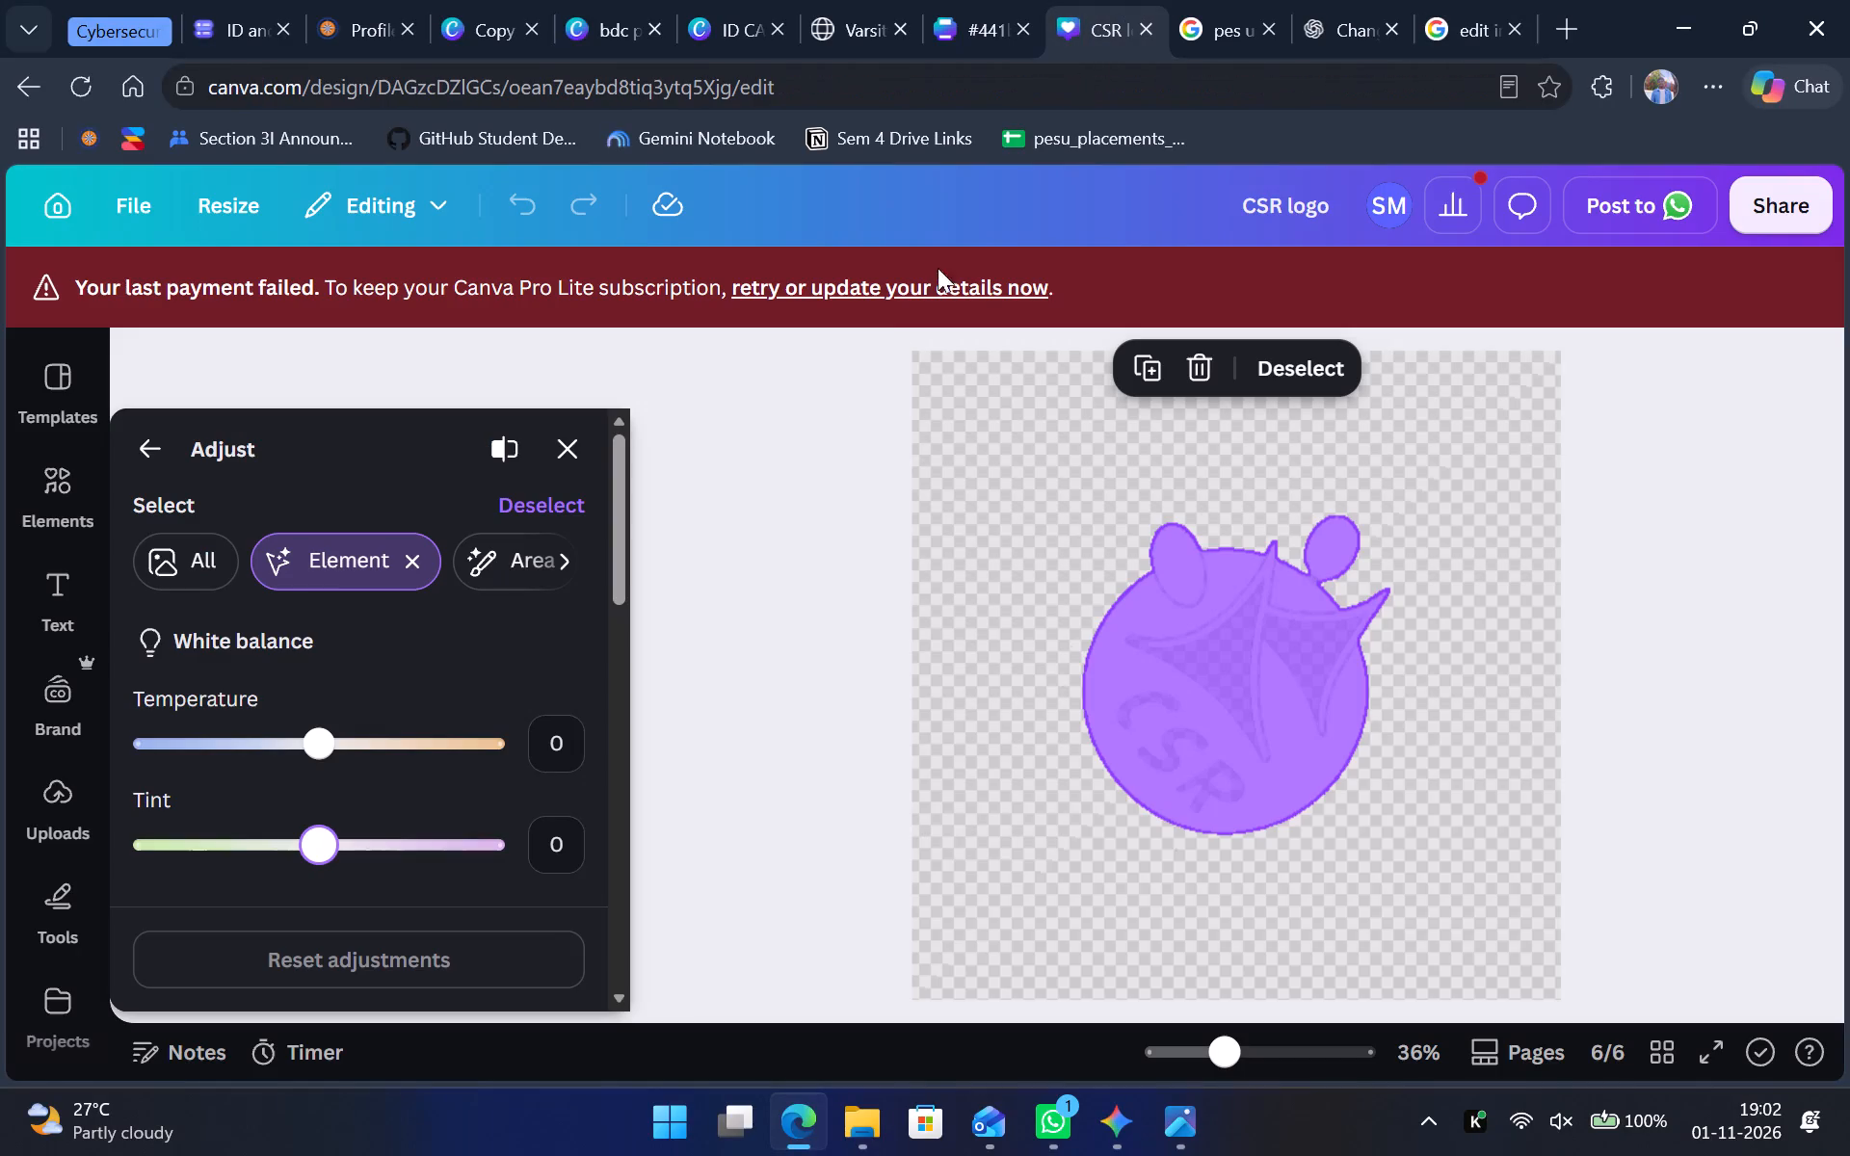
Continue the draft follow-up in the AI Mode conversation with "are temperature, tint,".
left_click(1507, 9)
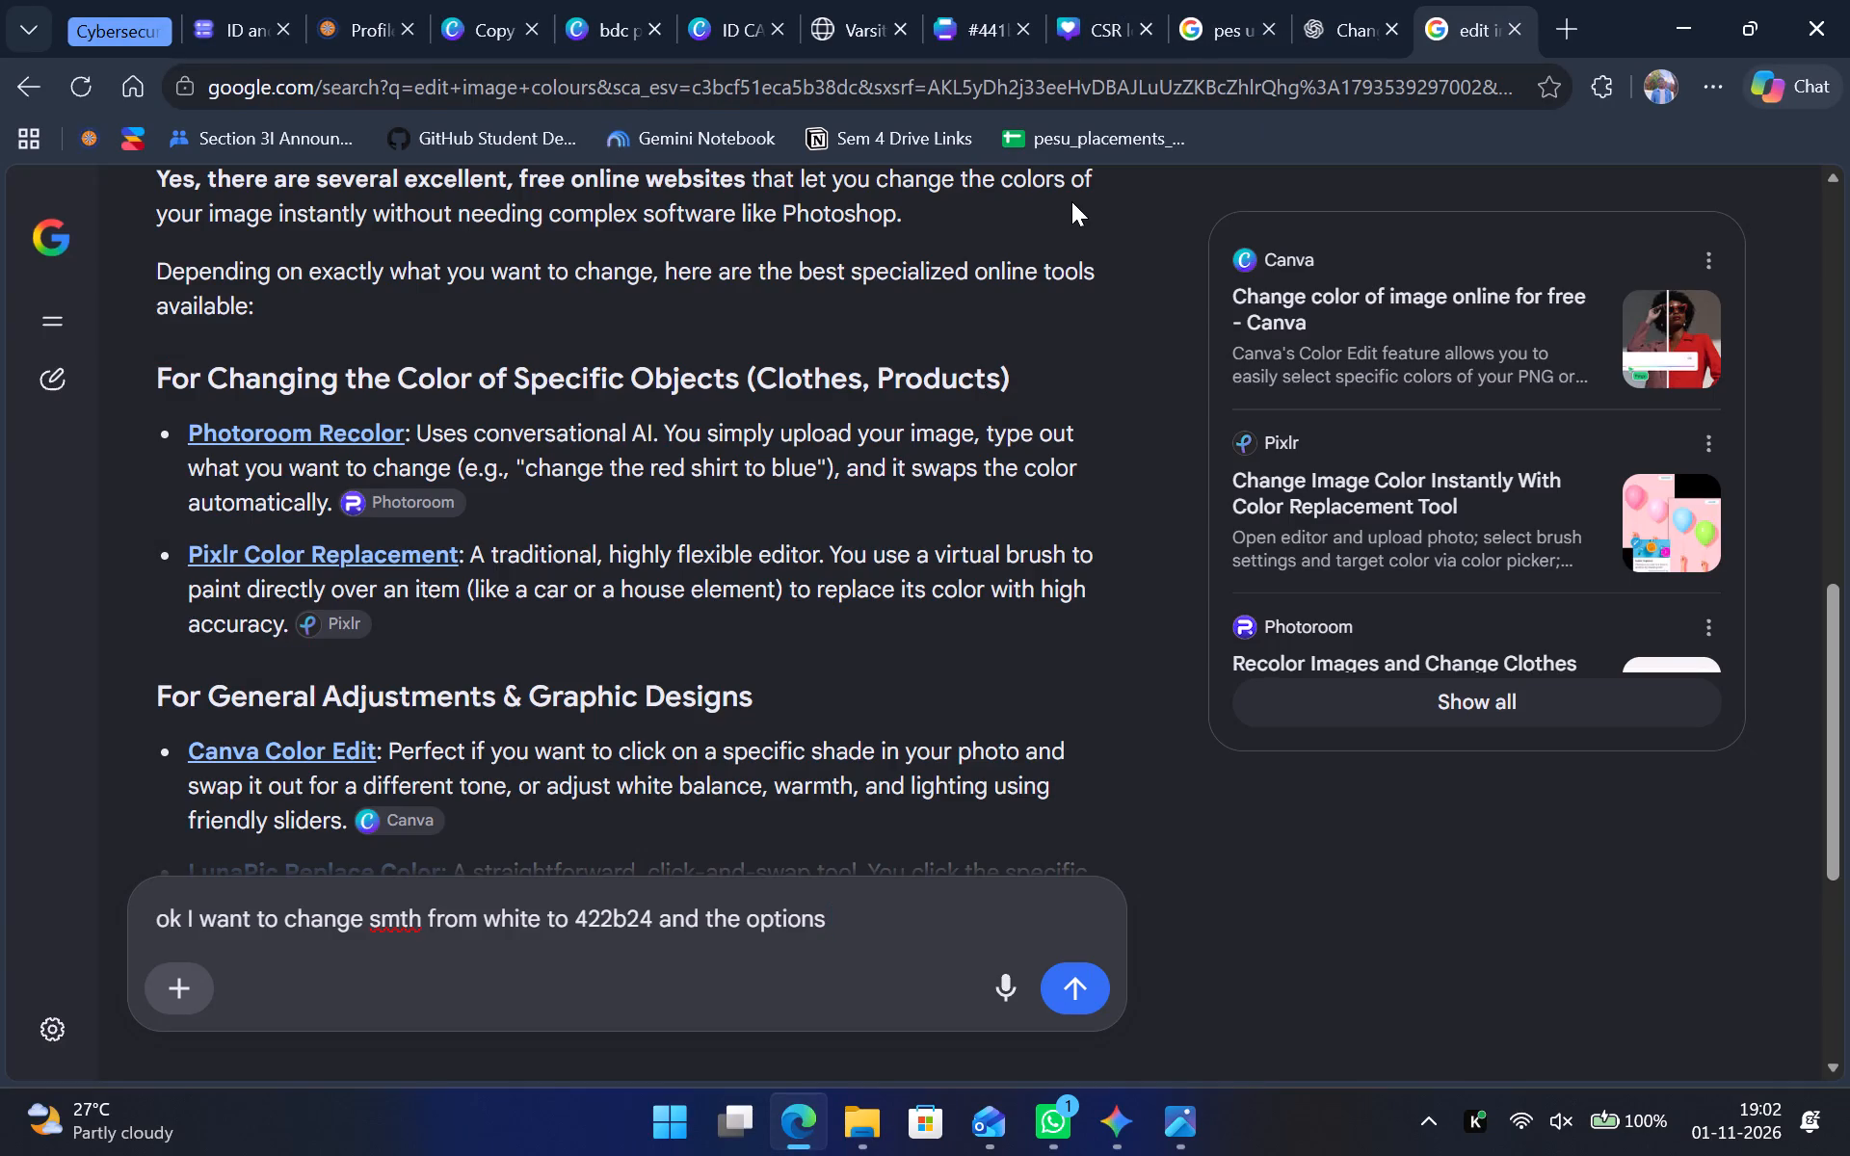
type("are temperature, tint,")
key("space")
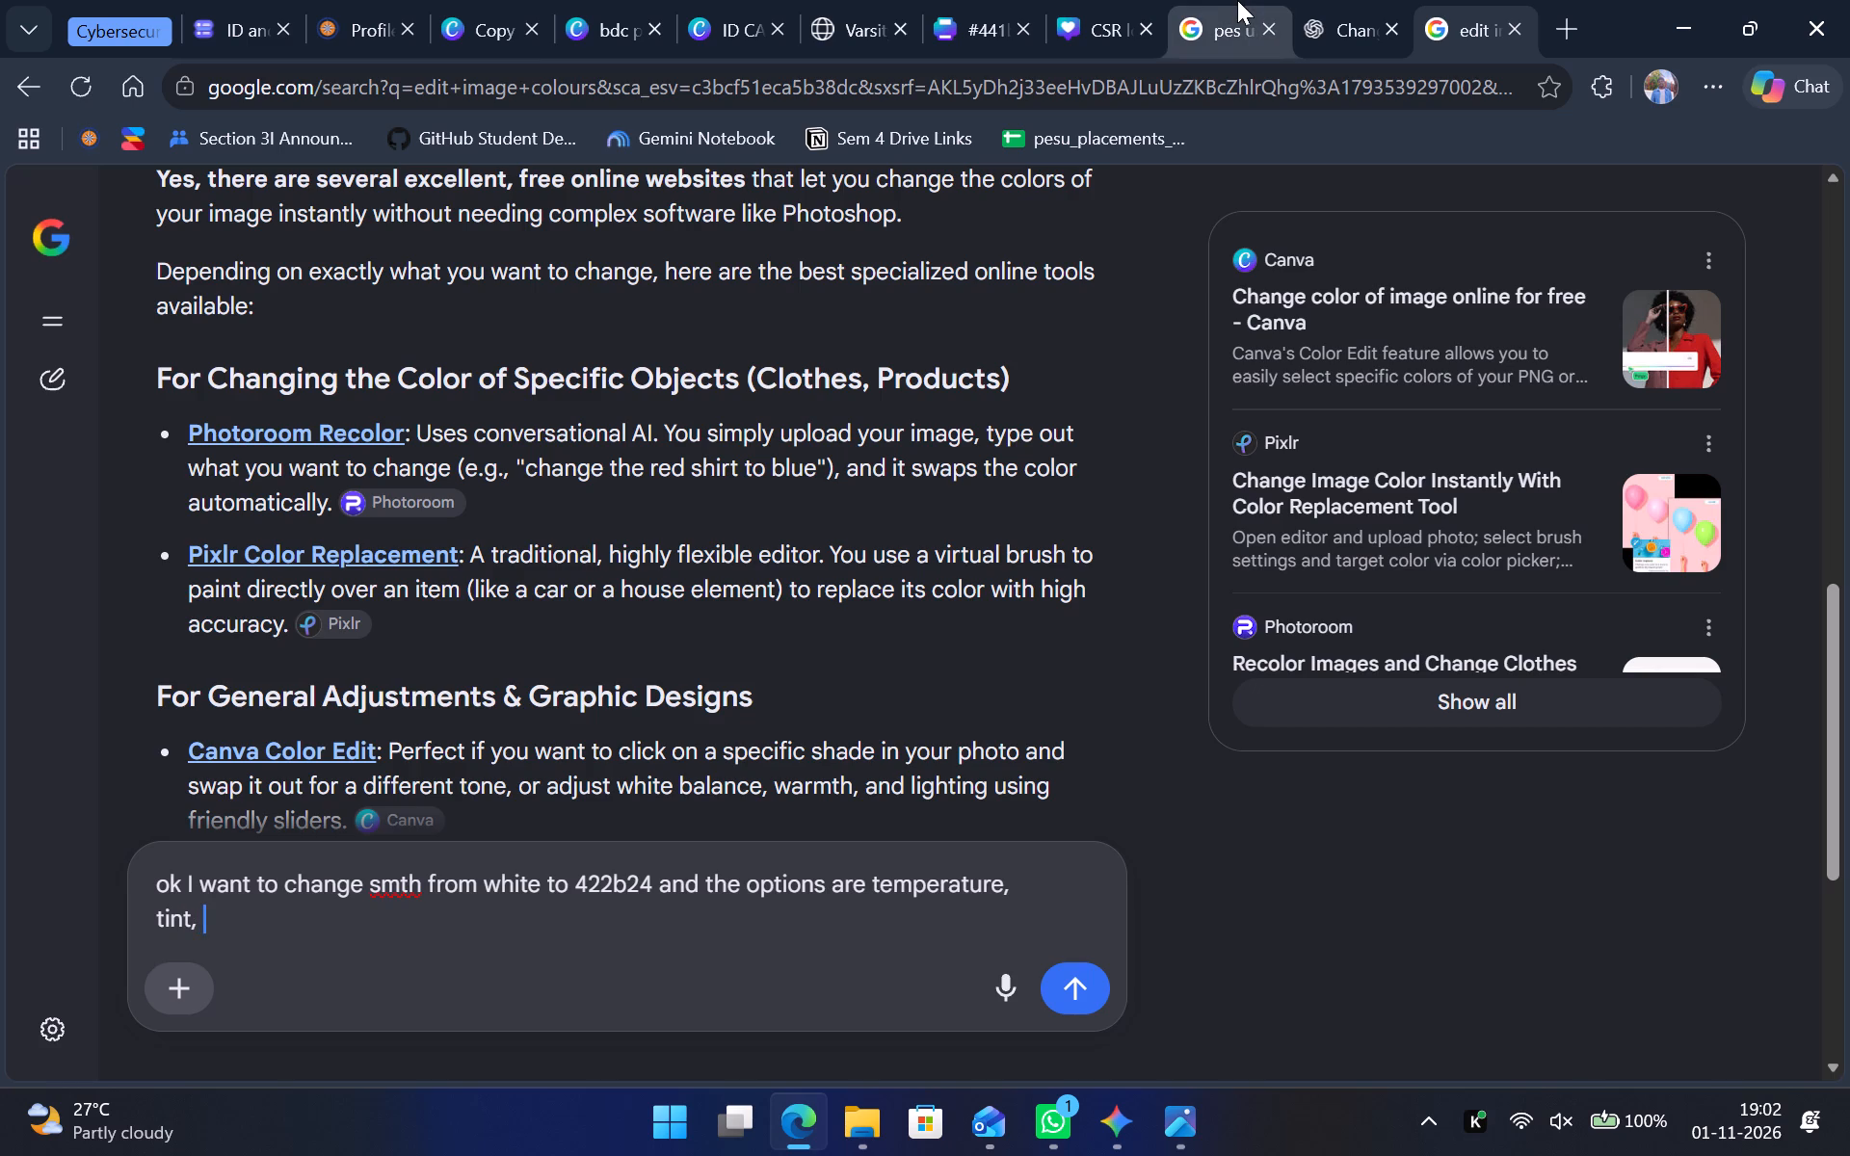
Capture the Brightness, Contrast, Highlights and Shadows sliders from the CSR logo's Adjust settings and attach the screenshot to the AI Mode draft.
left_click(1087, 0)
scroll(556, 636, "down", 3)
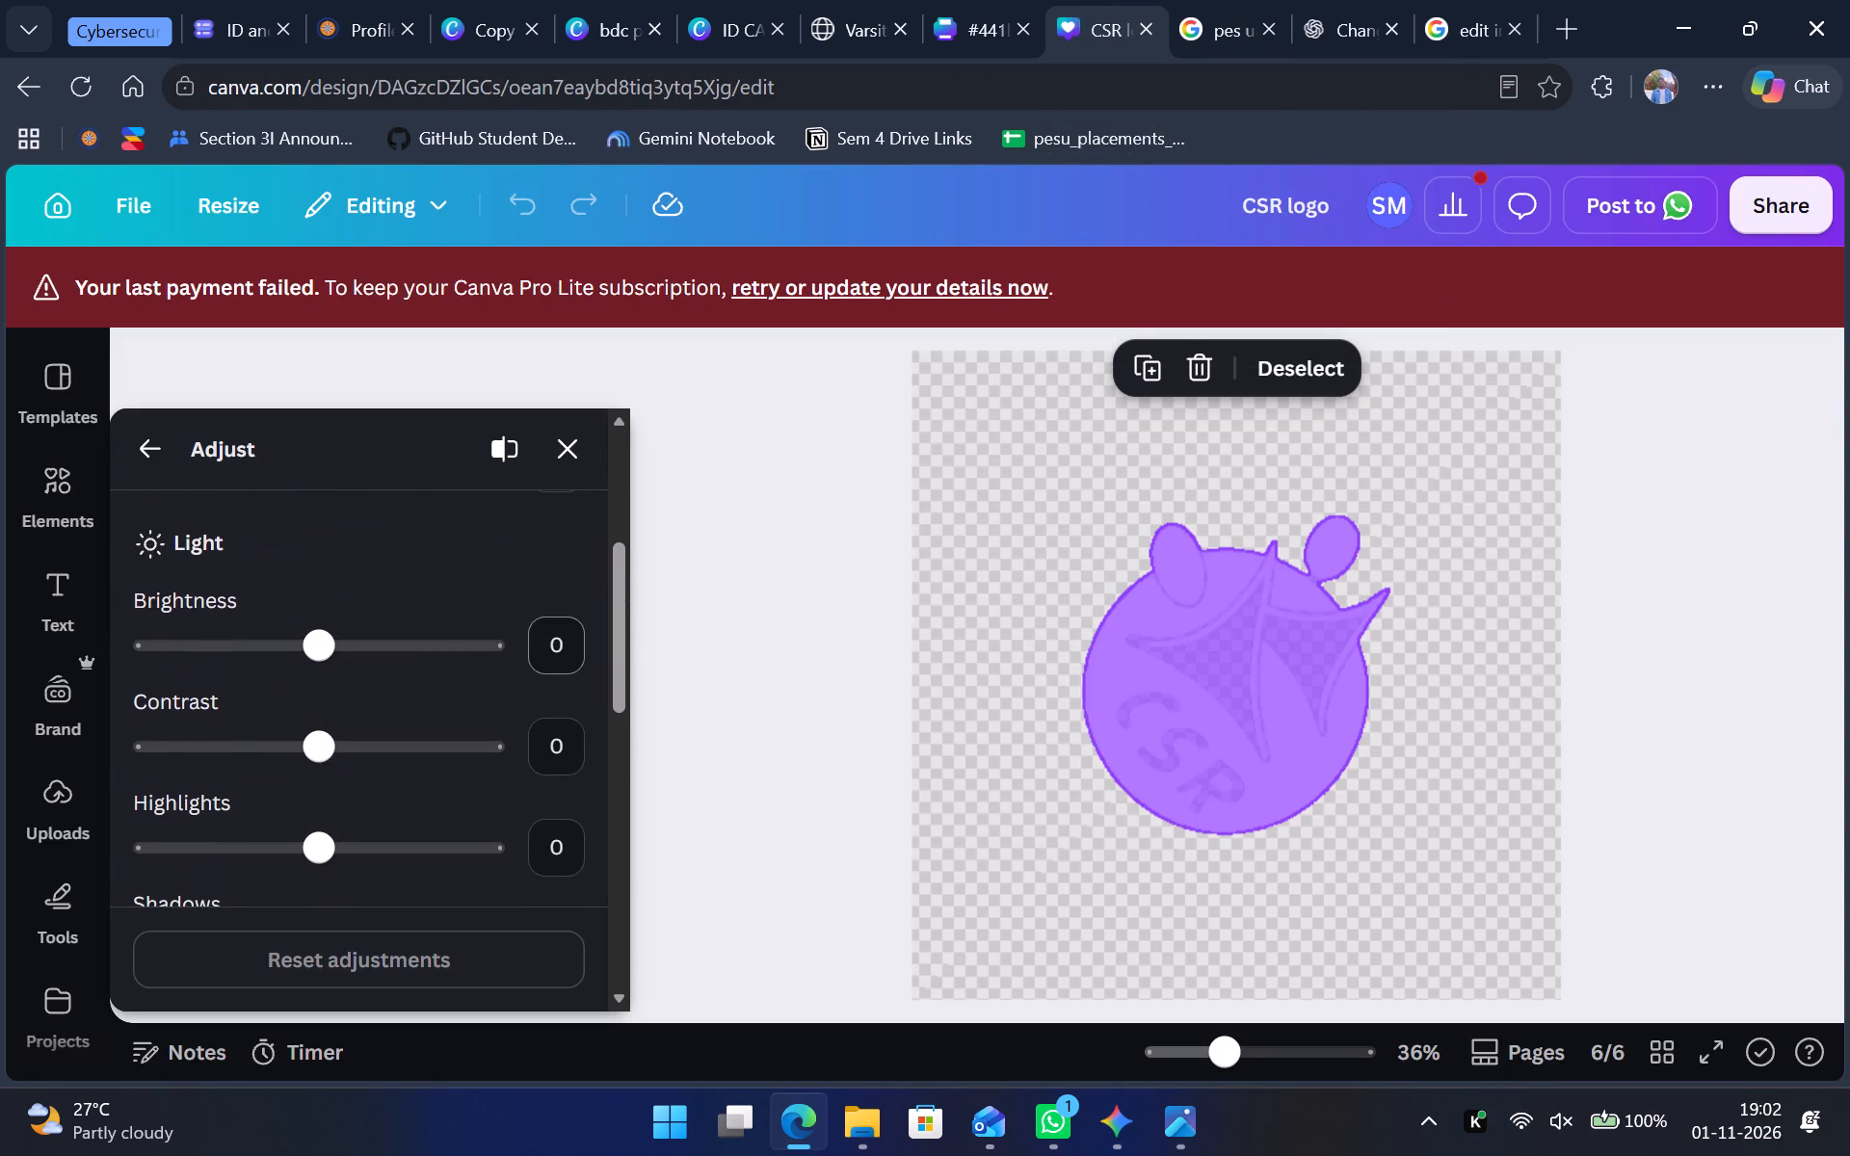
scroll(415, 615, "down", 1)
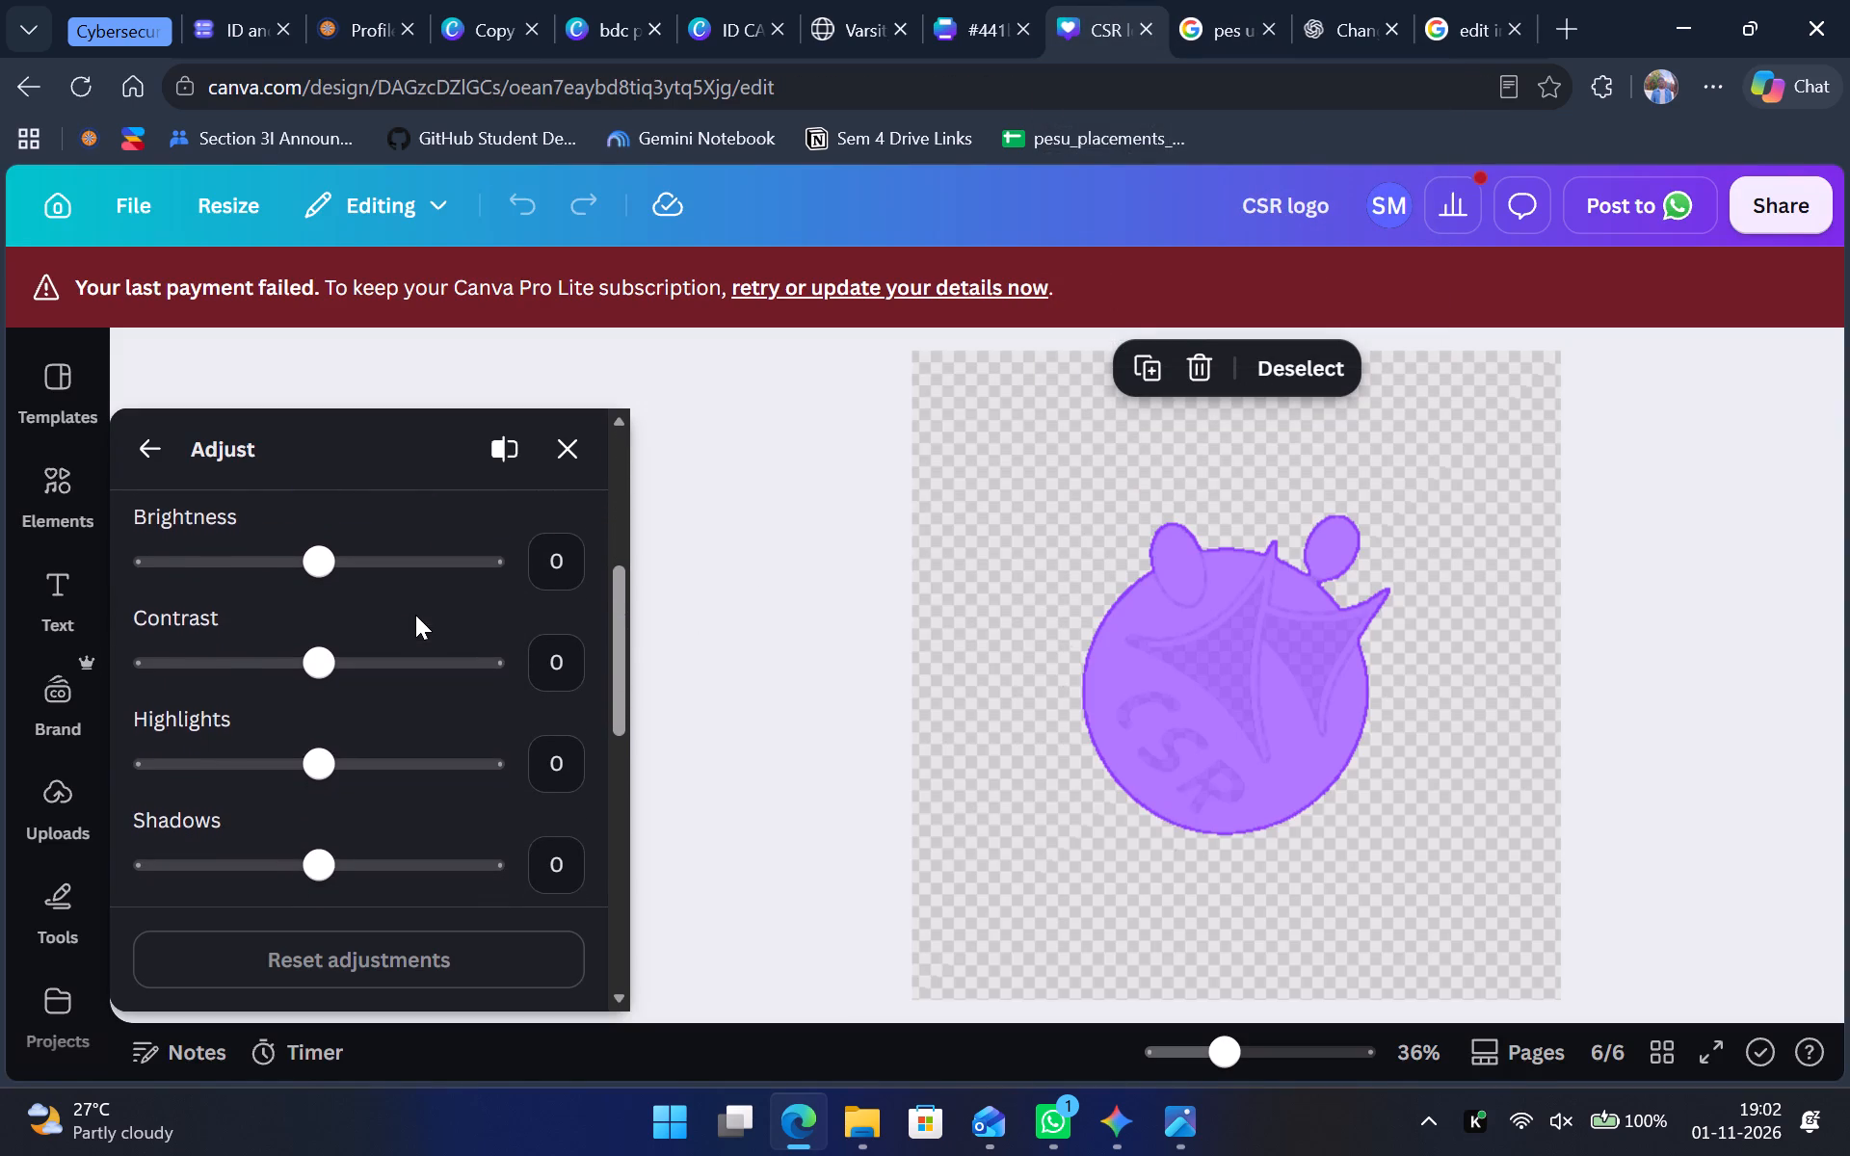
key("Print")
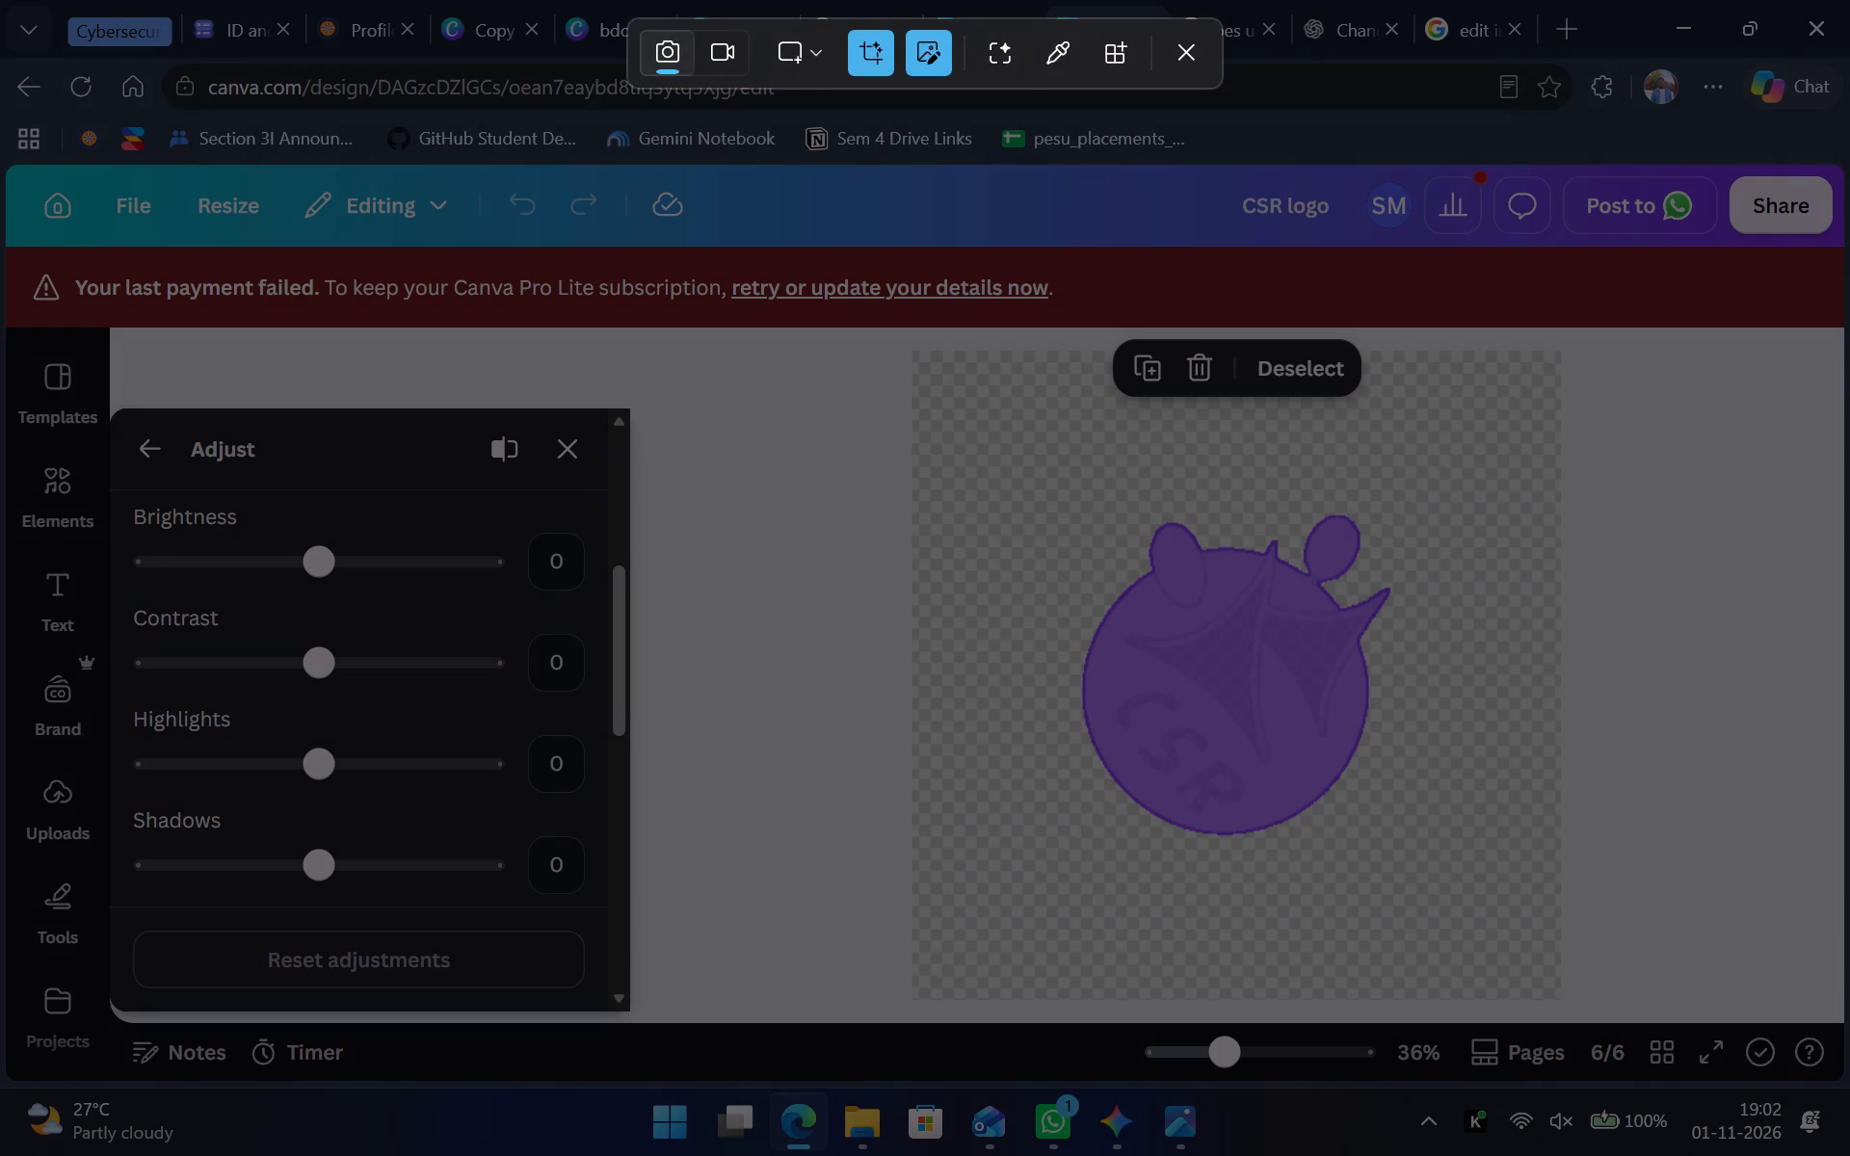
left_click_drag(112, 497, 600, 898)
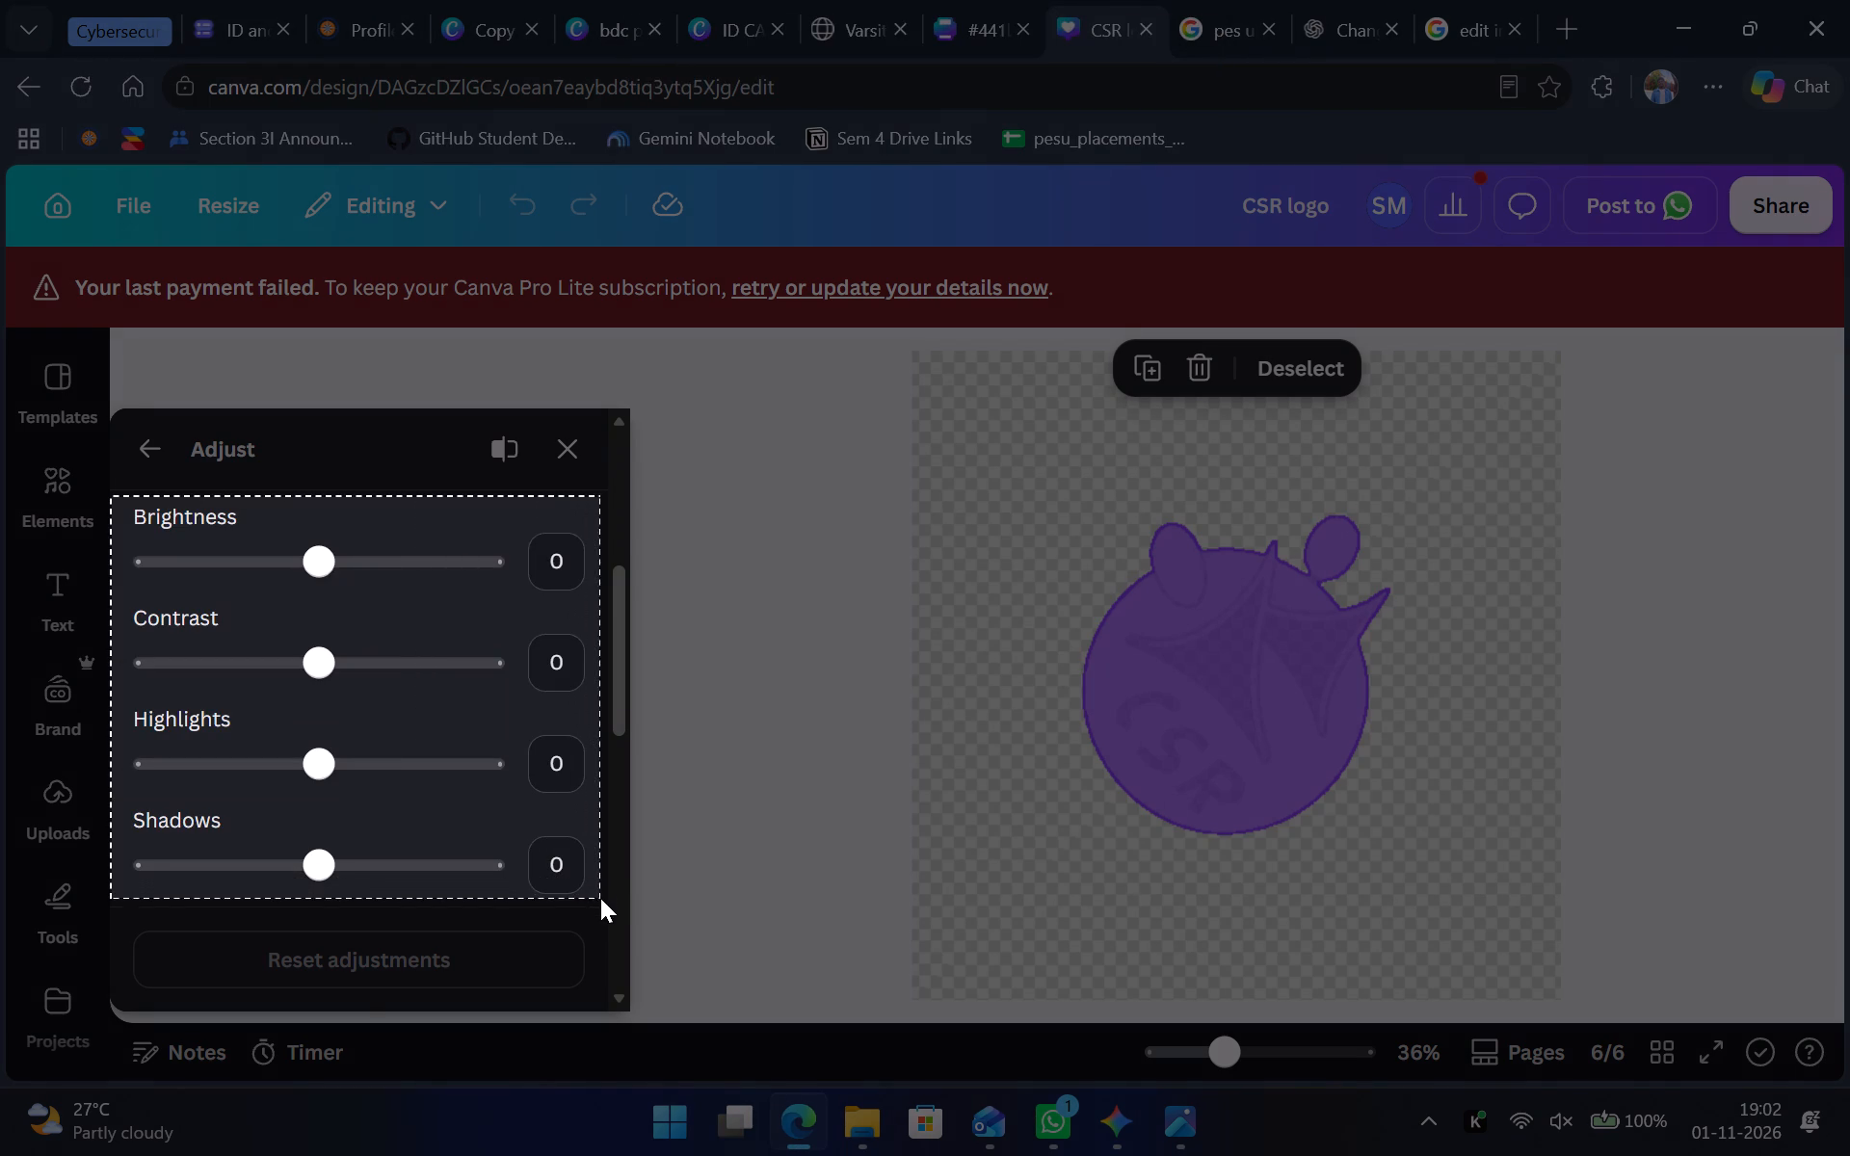
left_click_drag(600, 898, 601, 898)
left_click(335, 959)
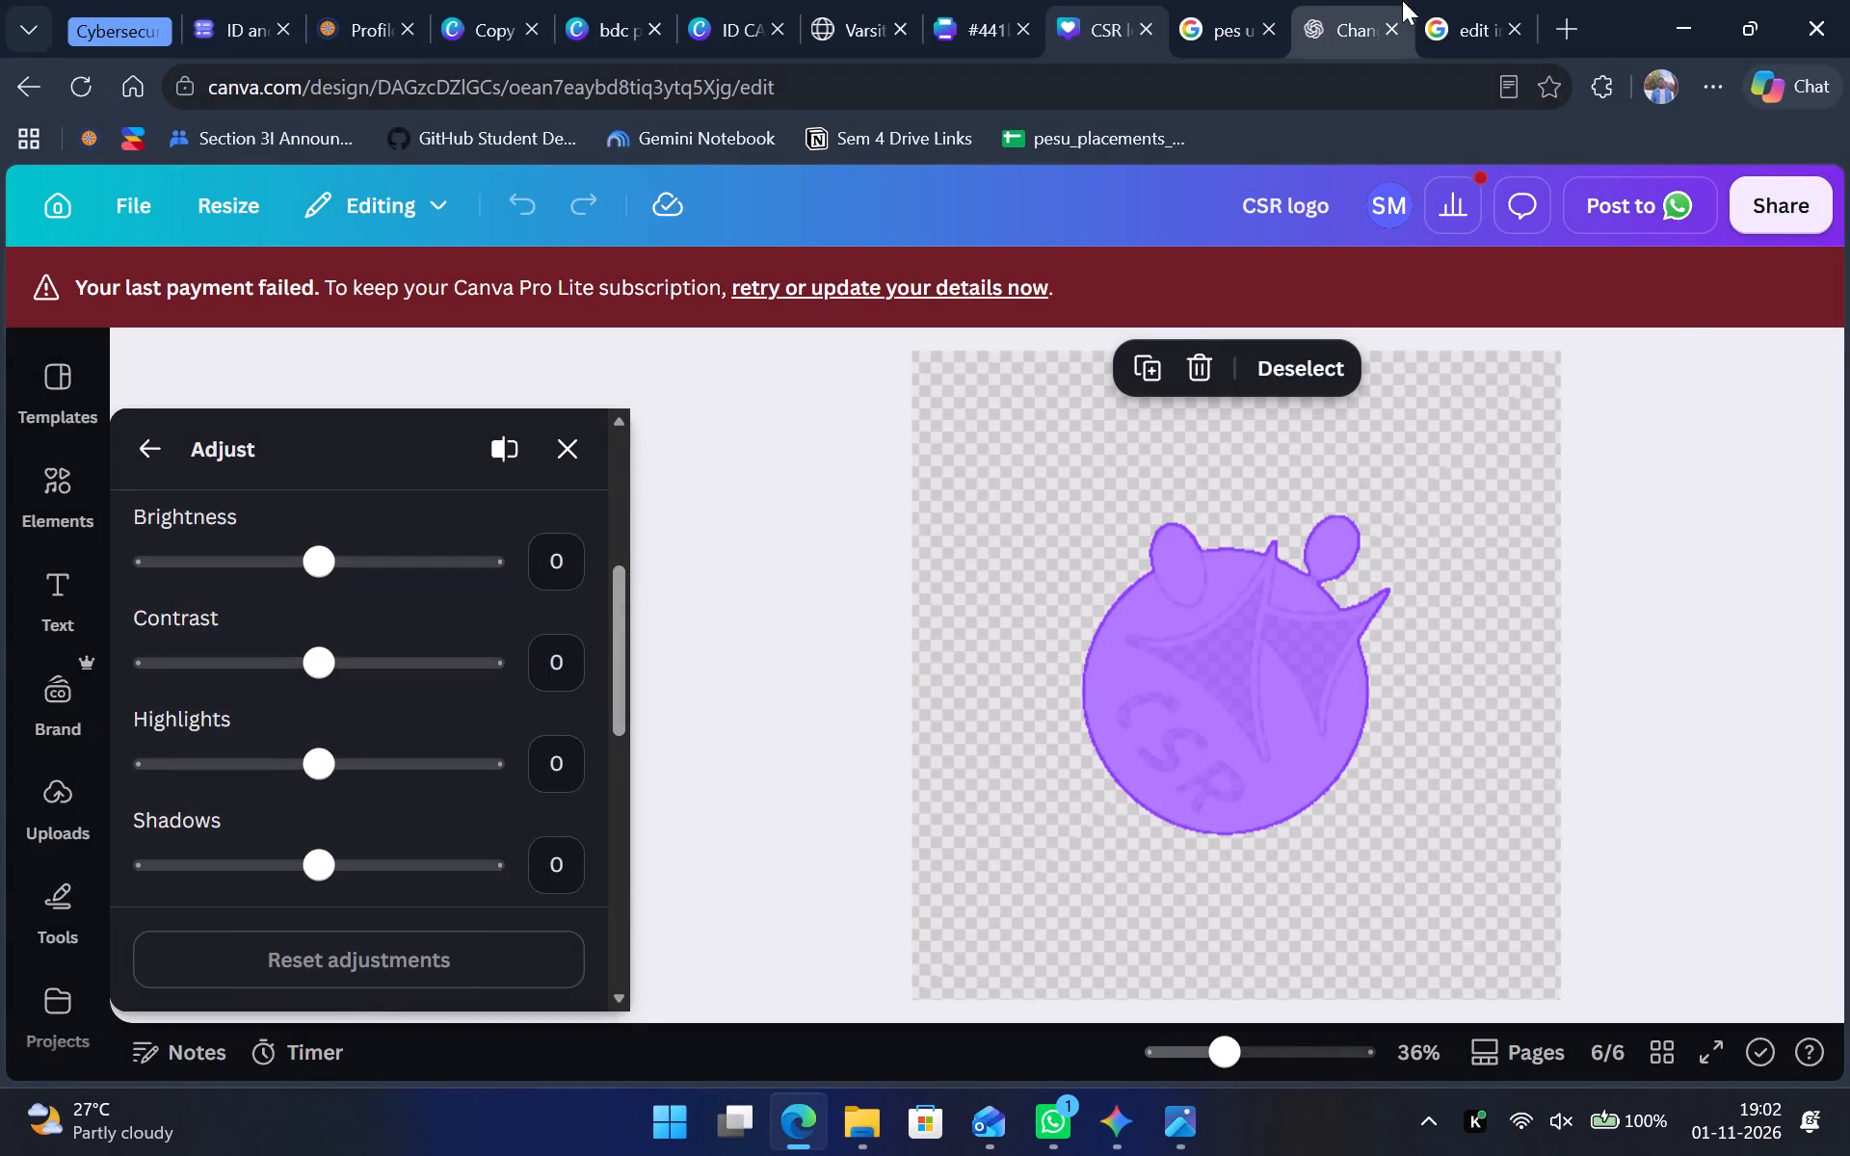
left_click(1434, 0)
key("ctrl+v")
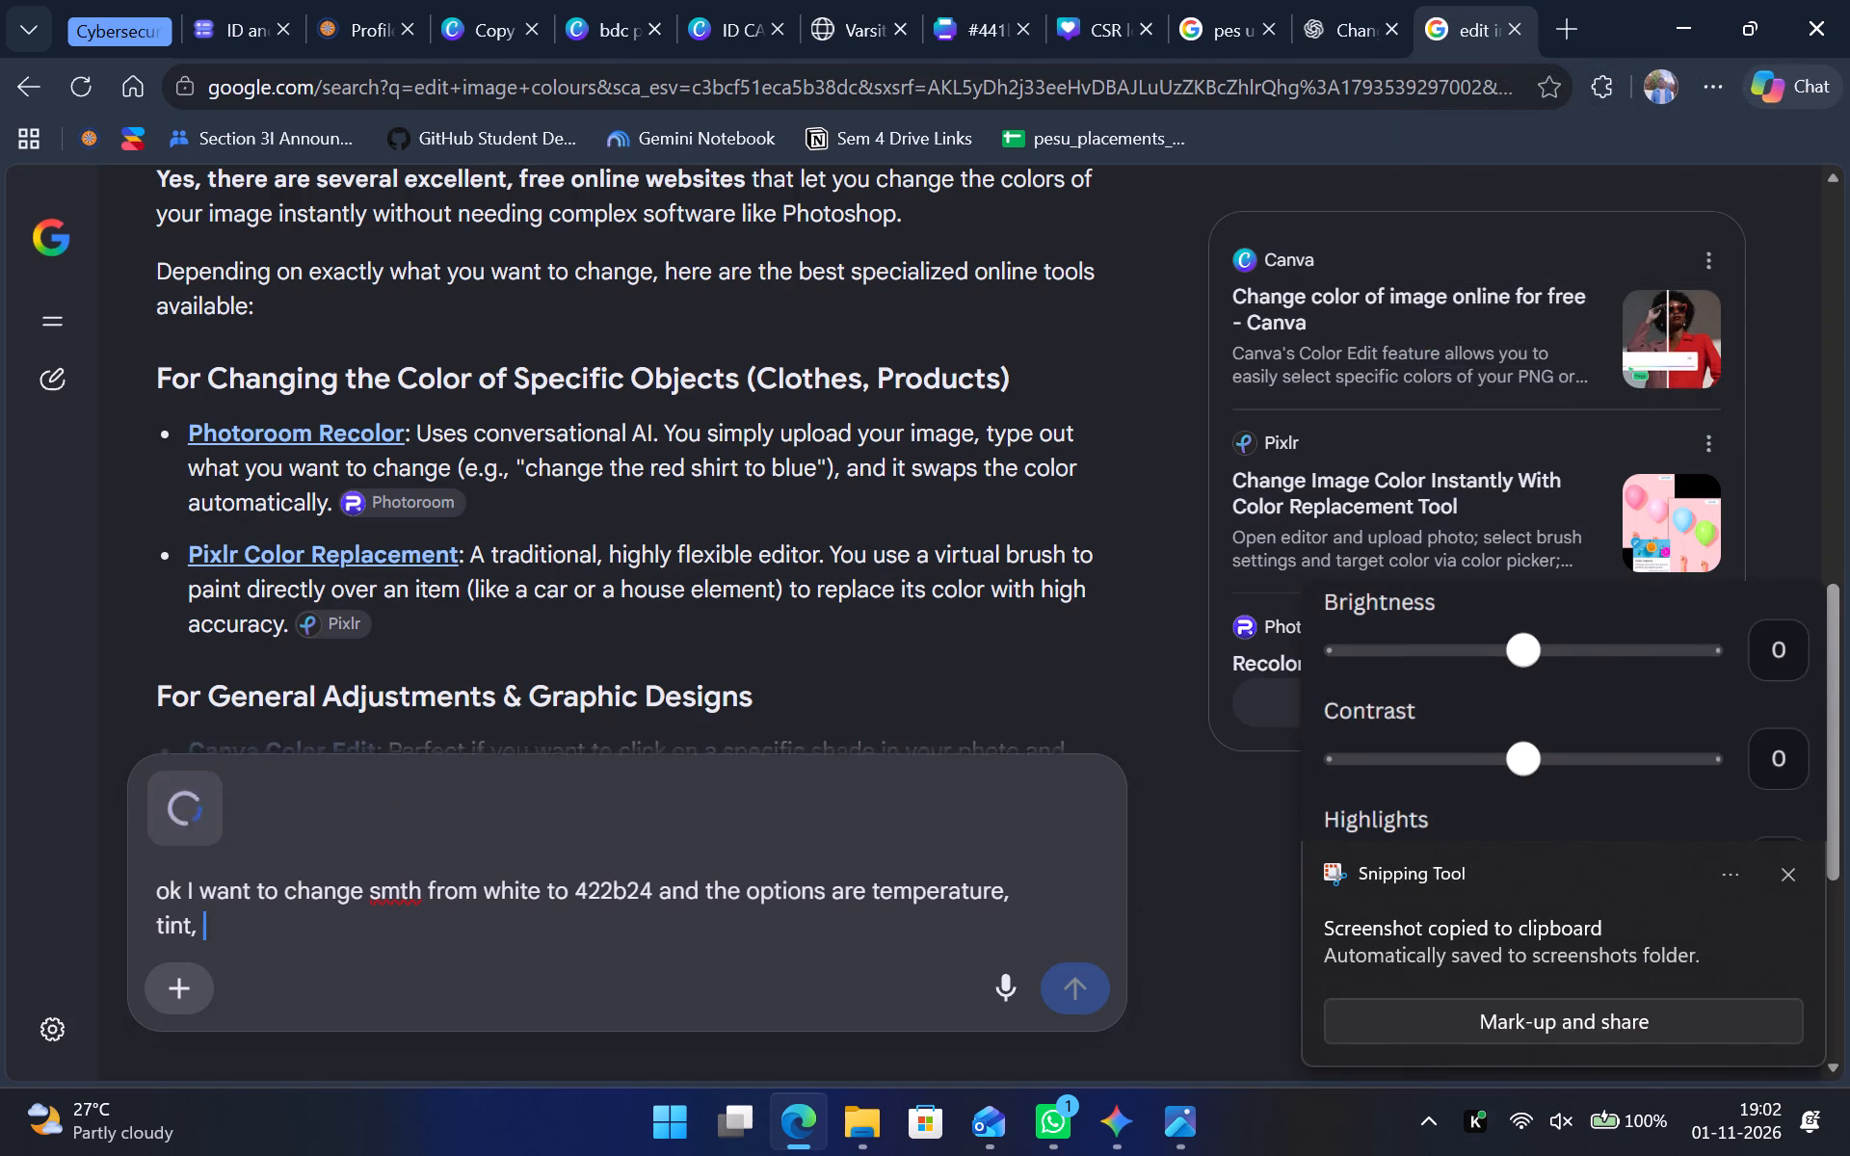
Capture the Whites, Blacks and Vibrance sliders from the logo's Adjust settings and attach the screenshot to the AI Mode draft.
left_click(1122, 3)
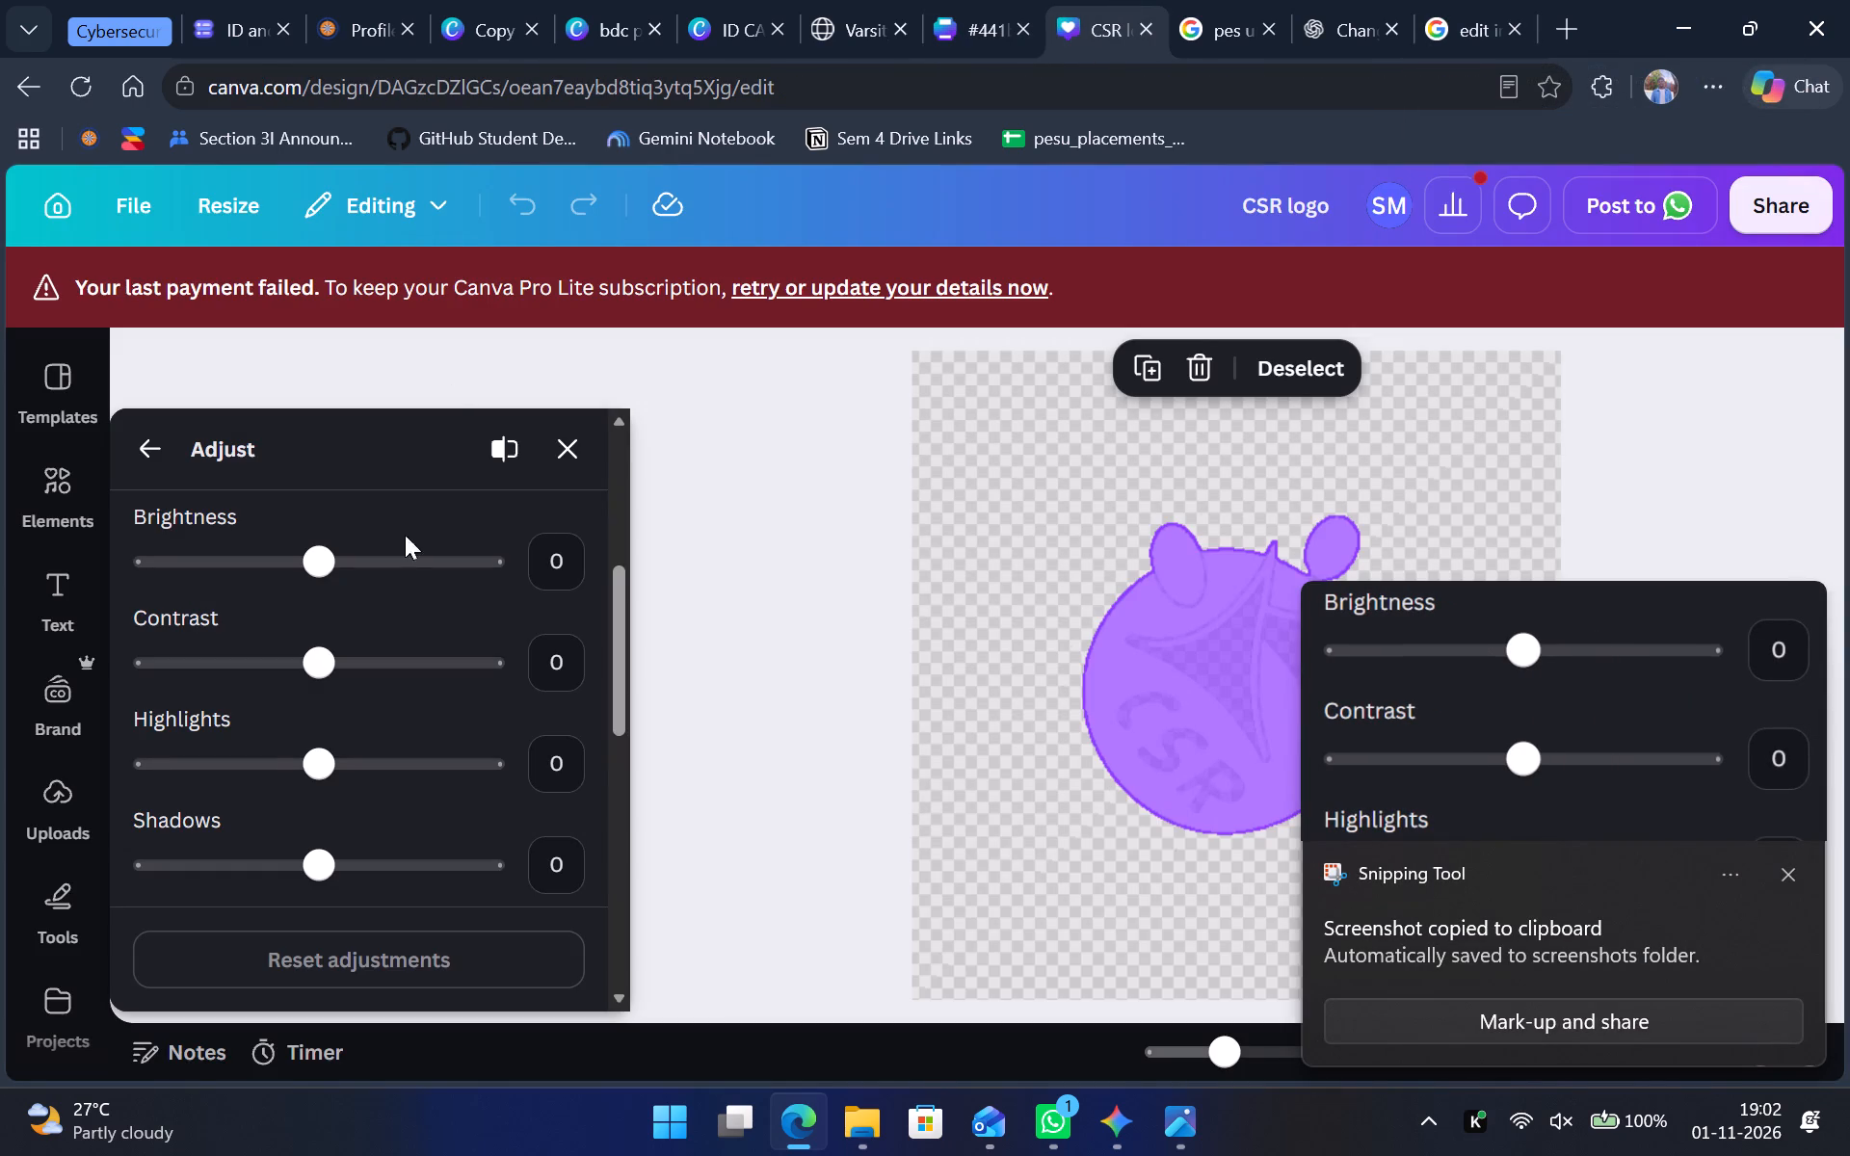
scroll(369, 796, "down", 3)
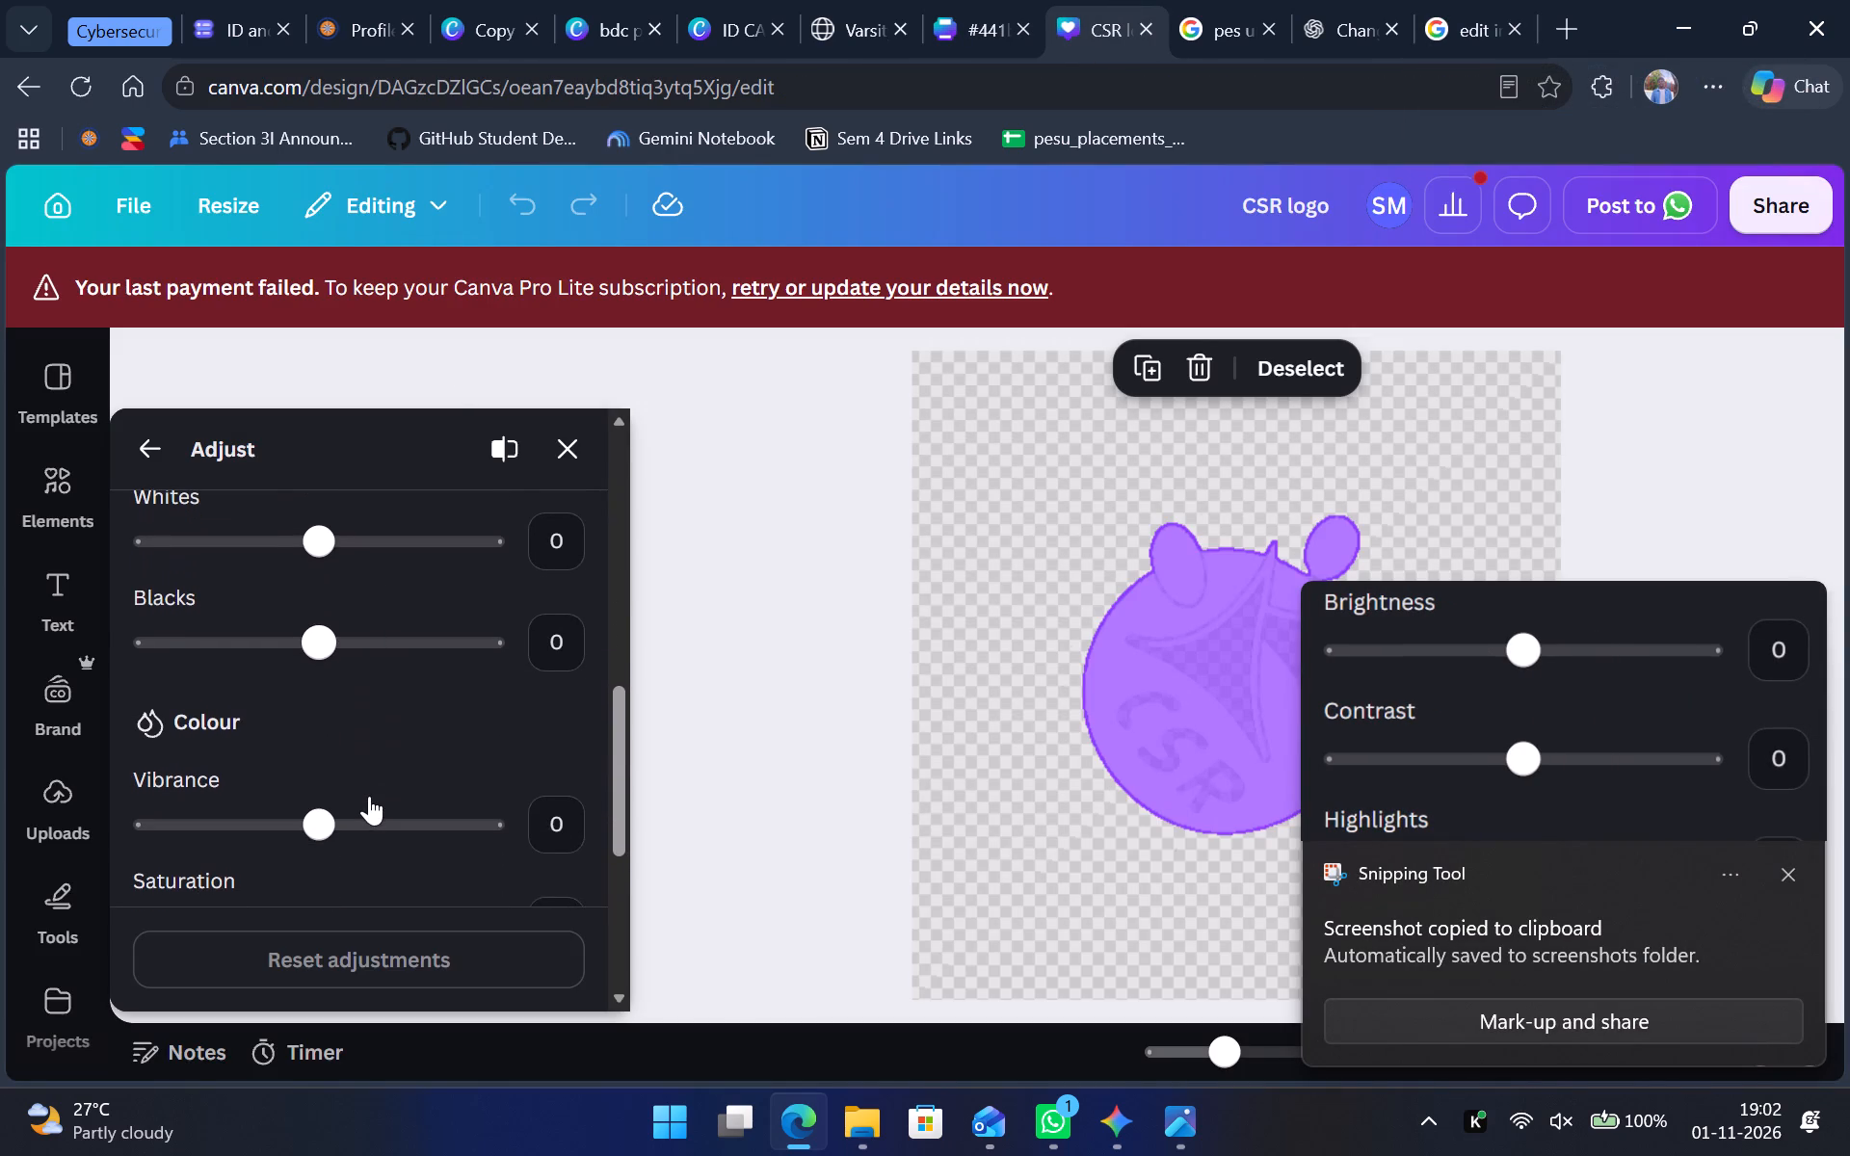
scroll(369, 796, "down", 1)
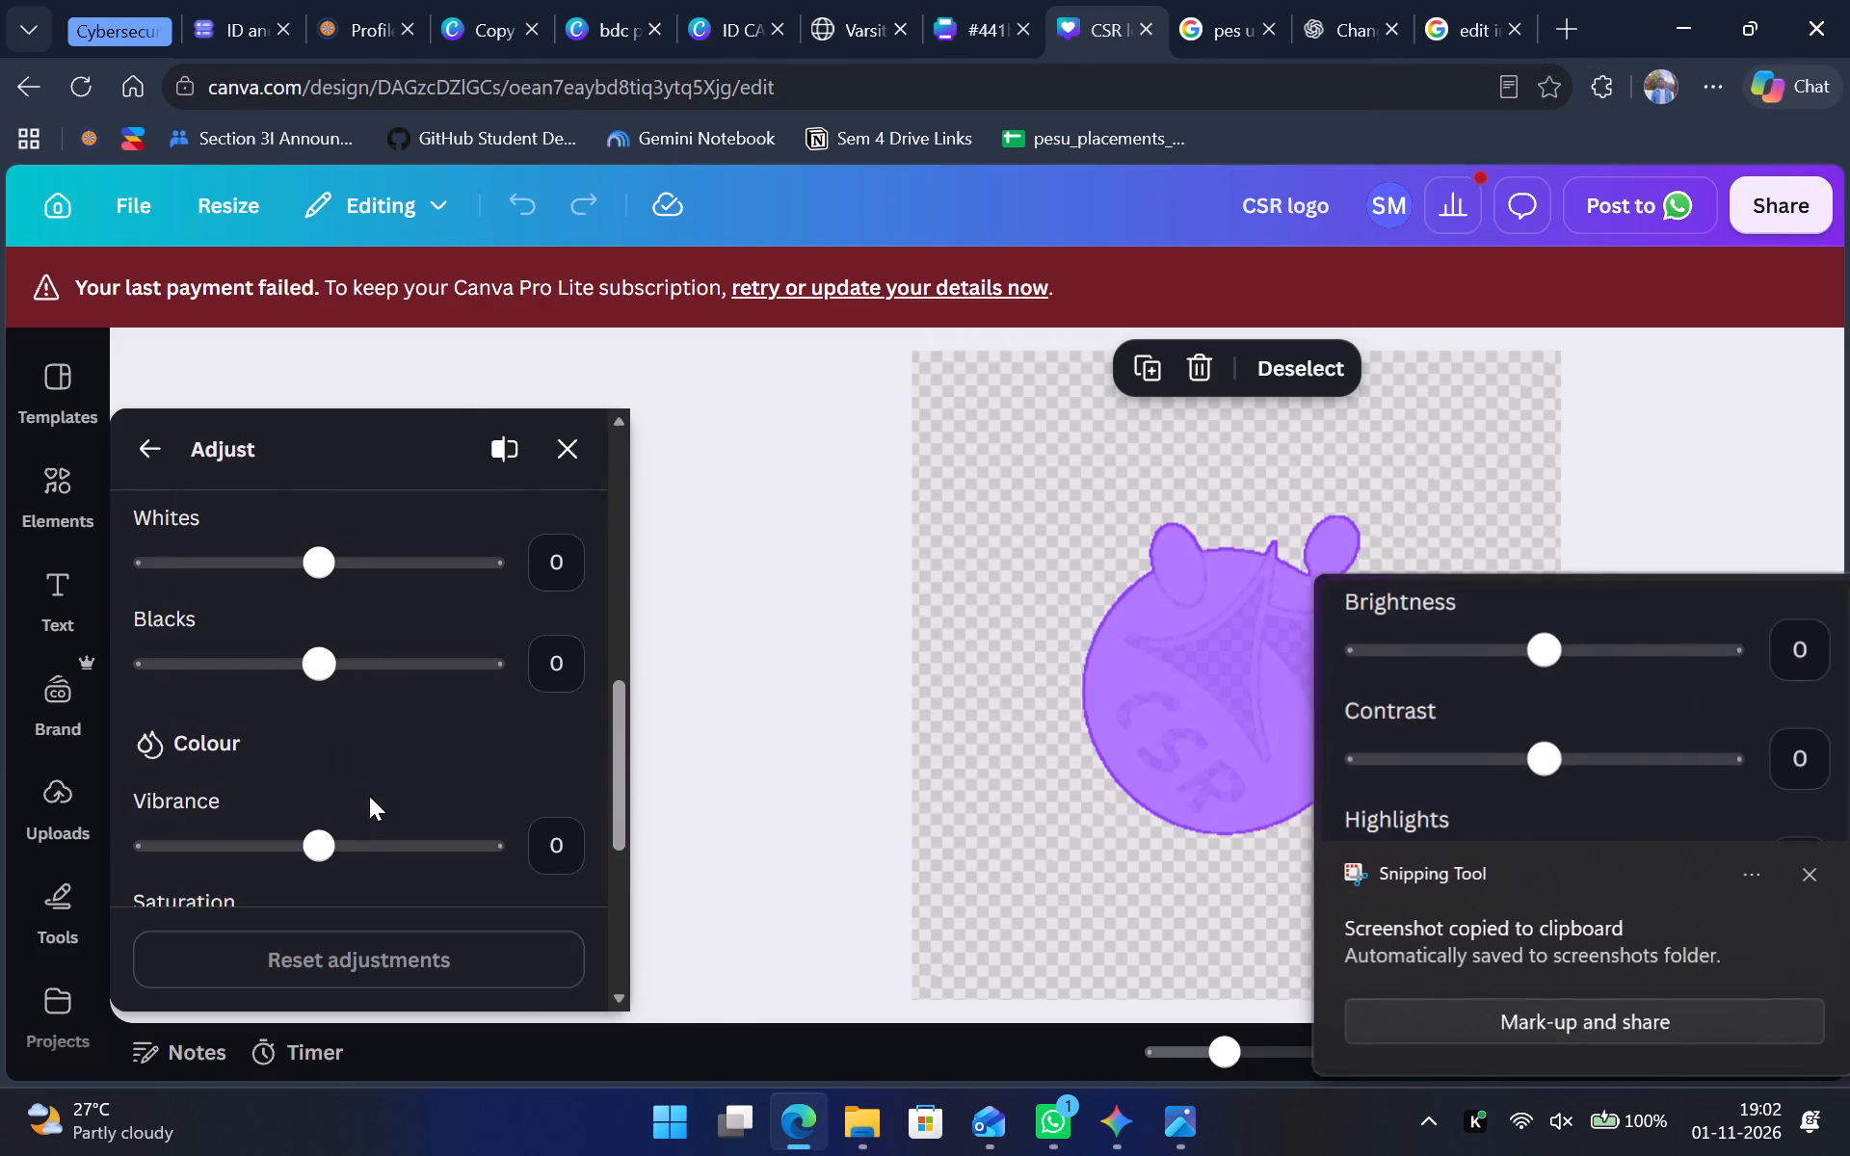
key("Print")
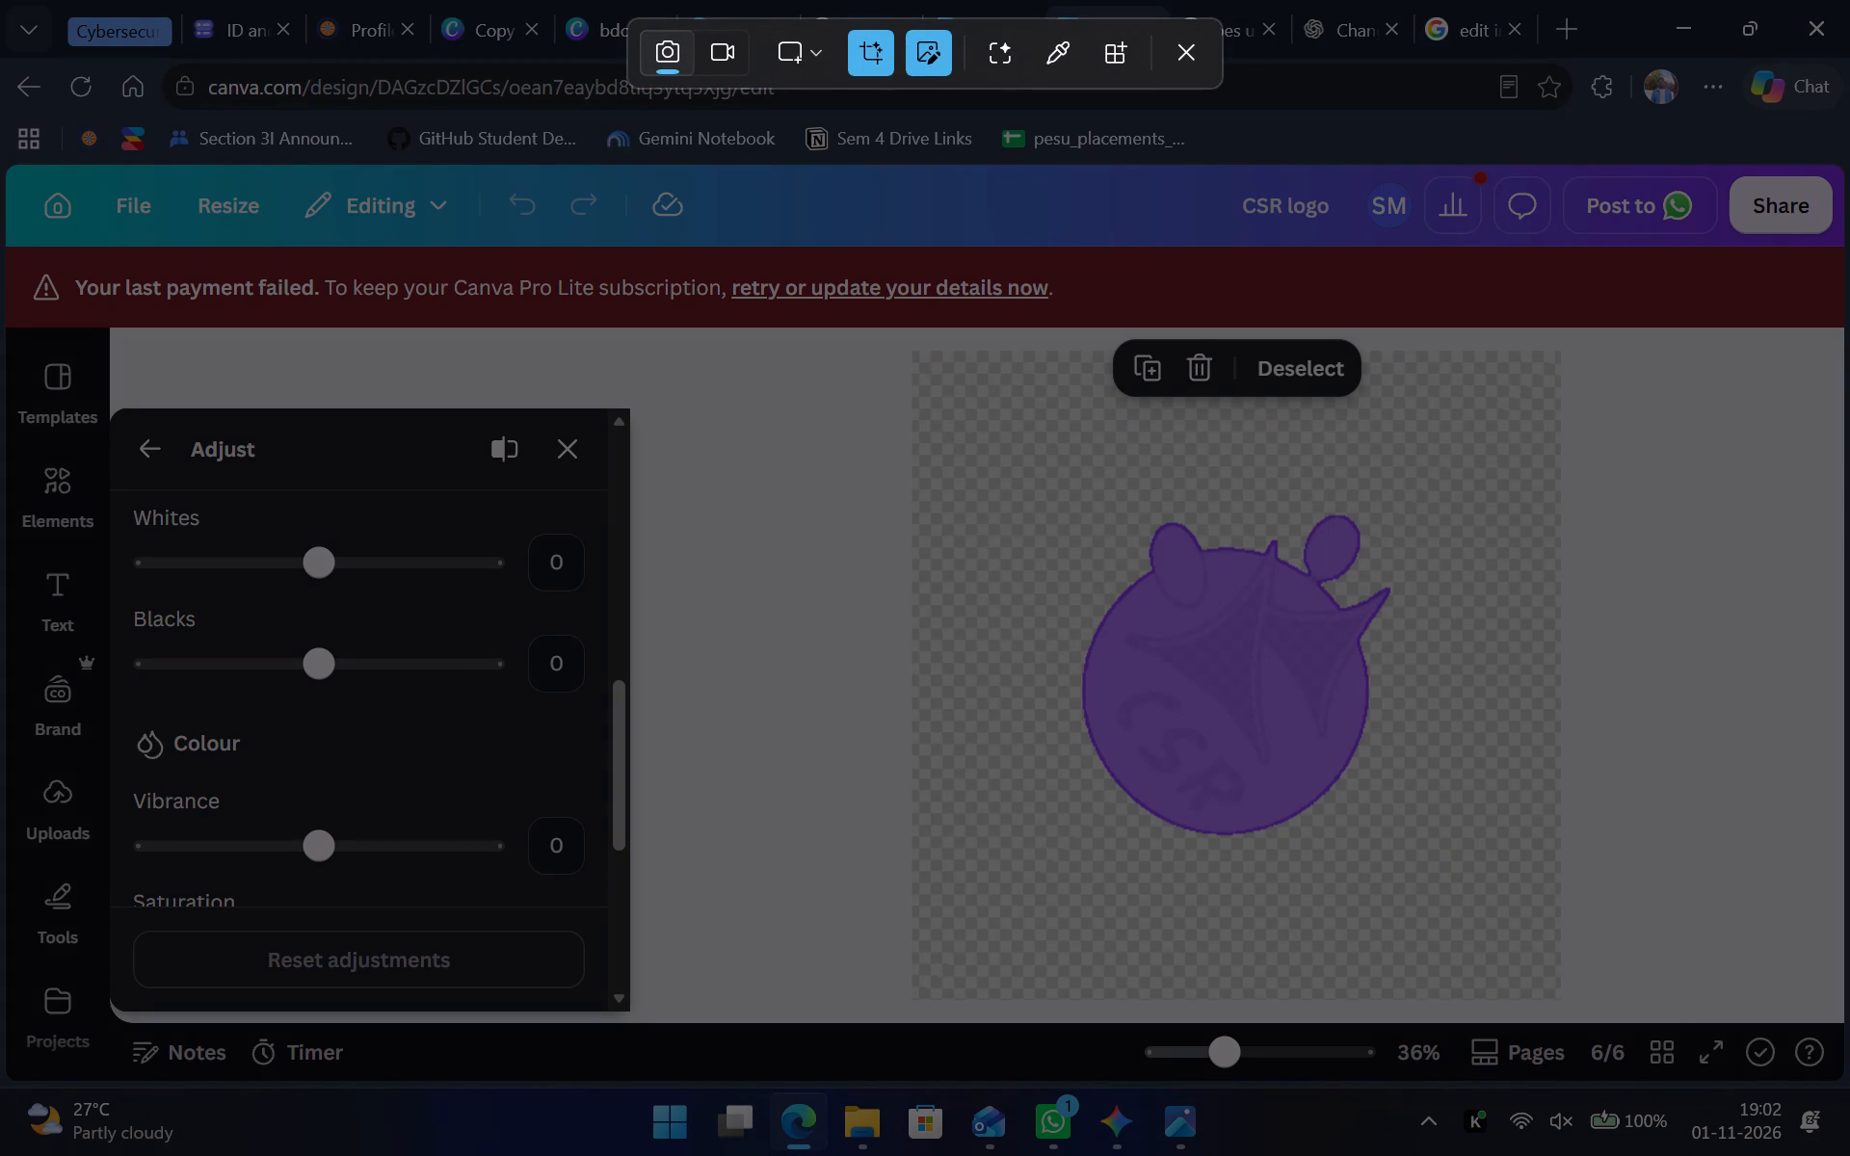
left_click_drag(113, 498, 593, 880)
left_click(335, 944)
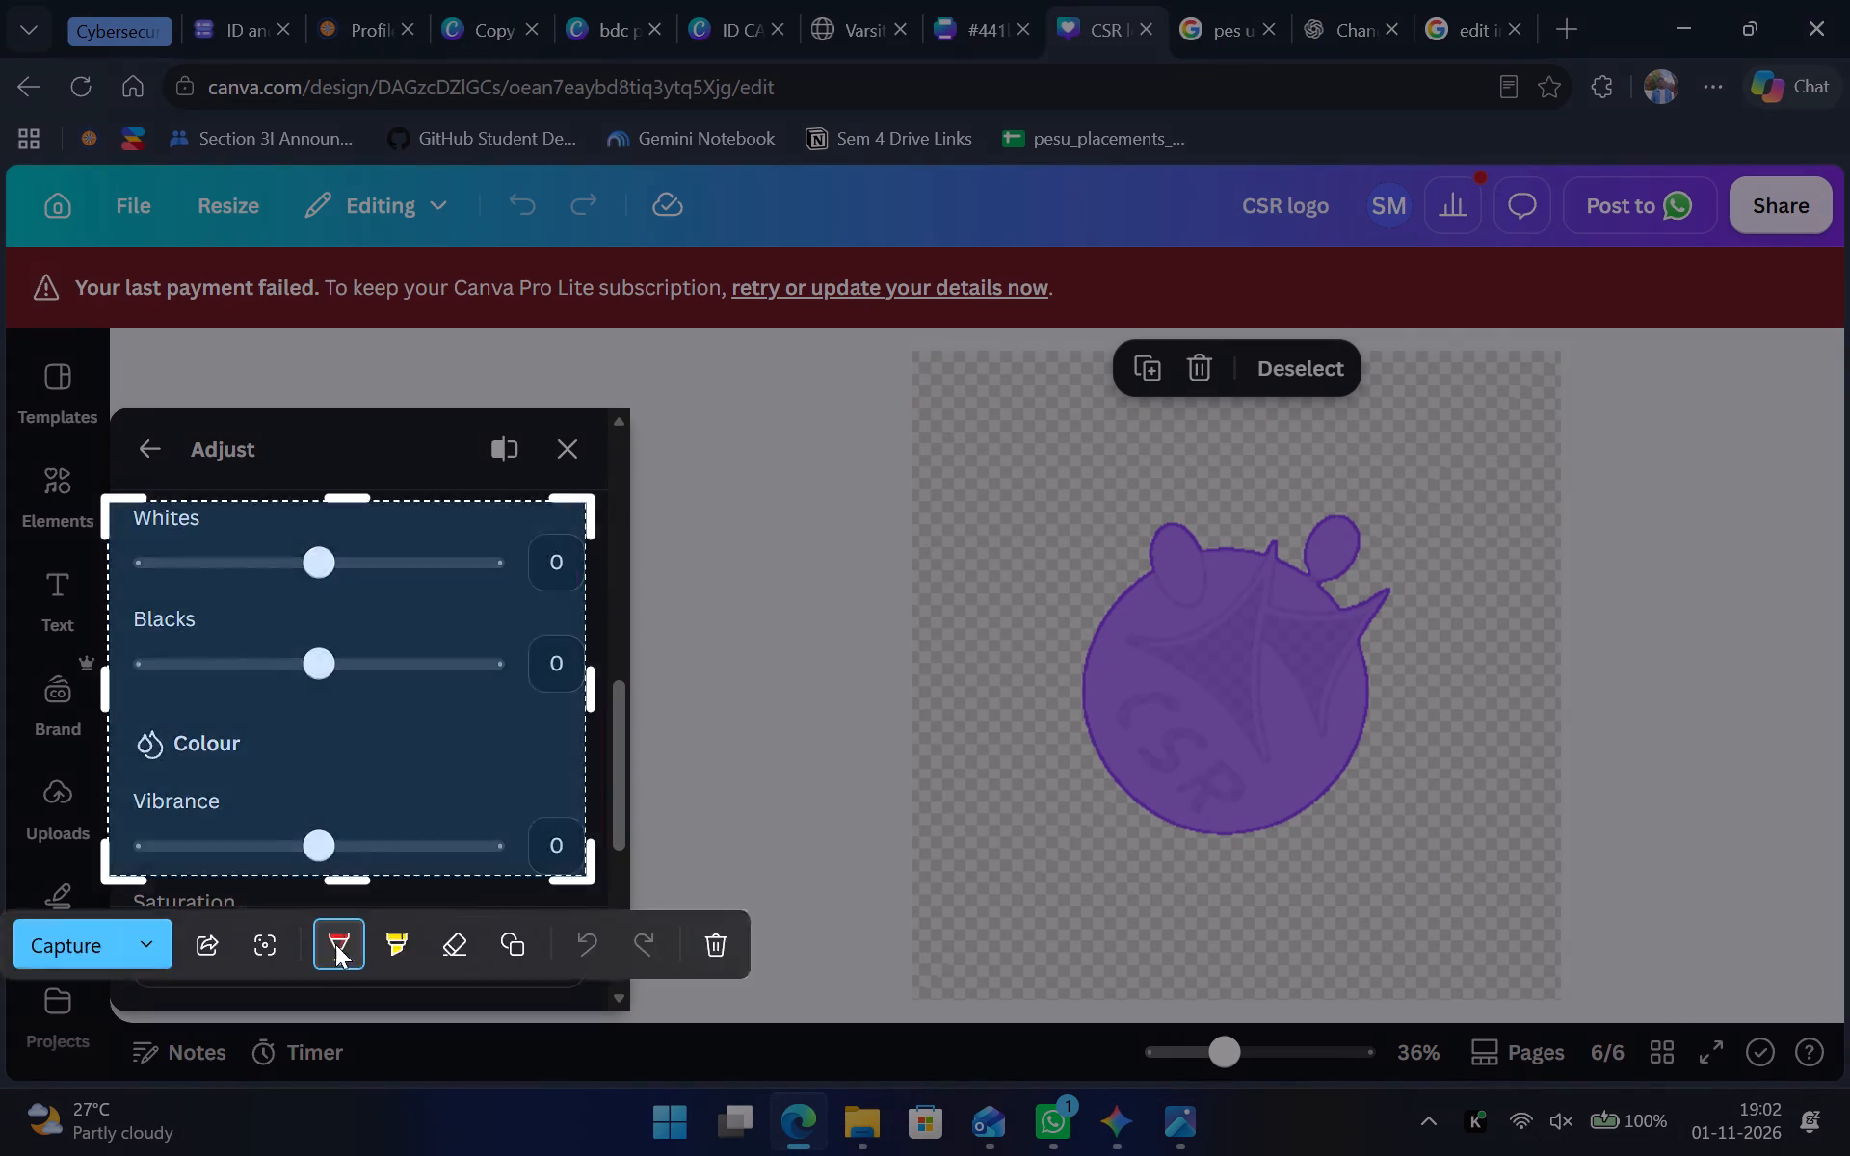
left_click(1450, 3)
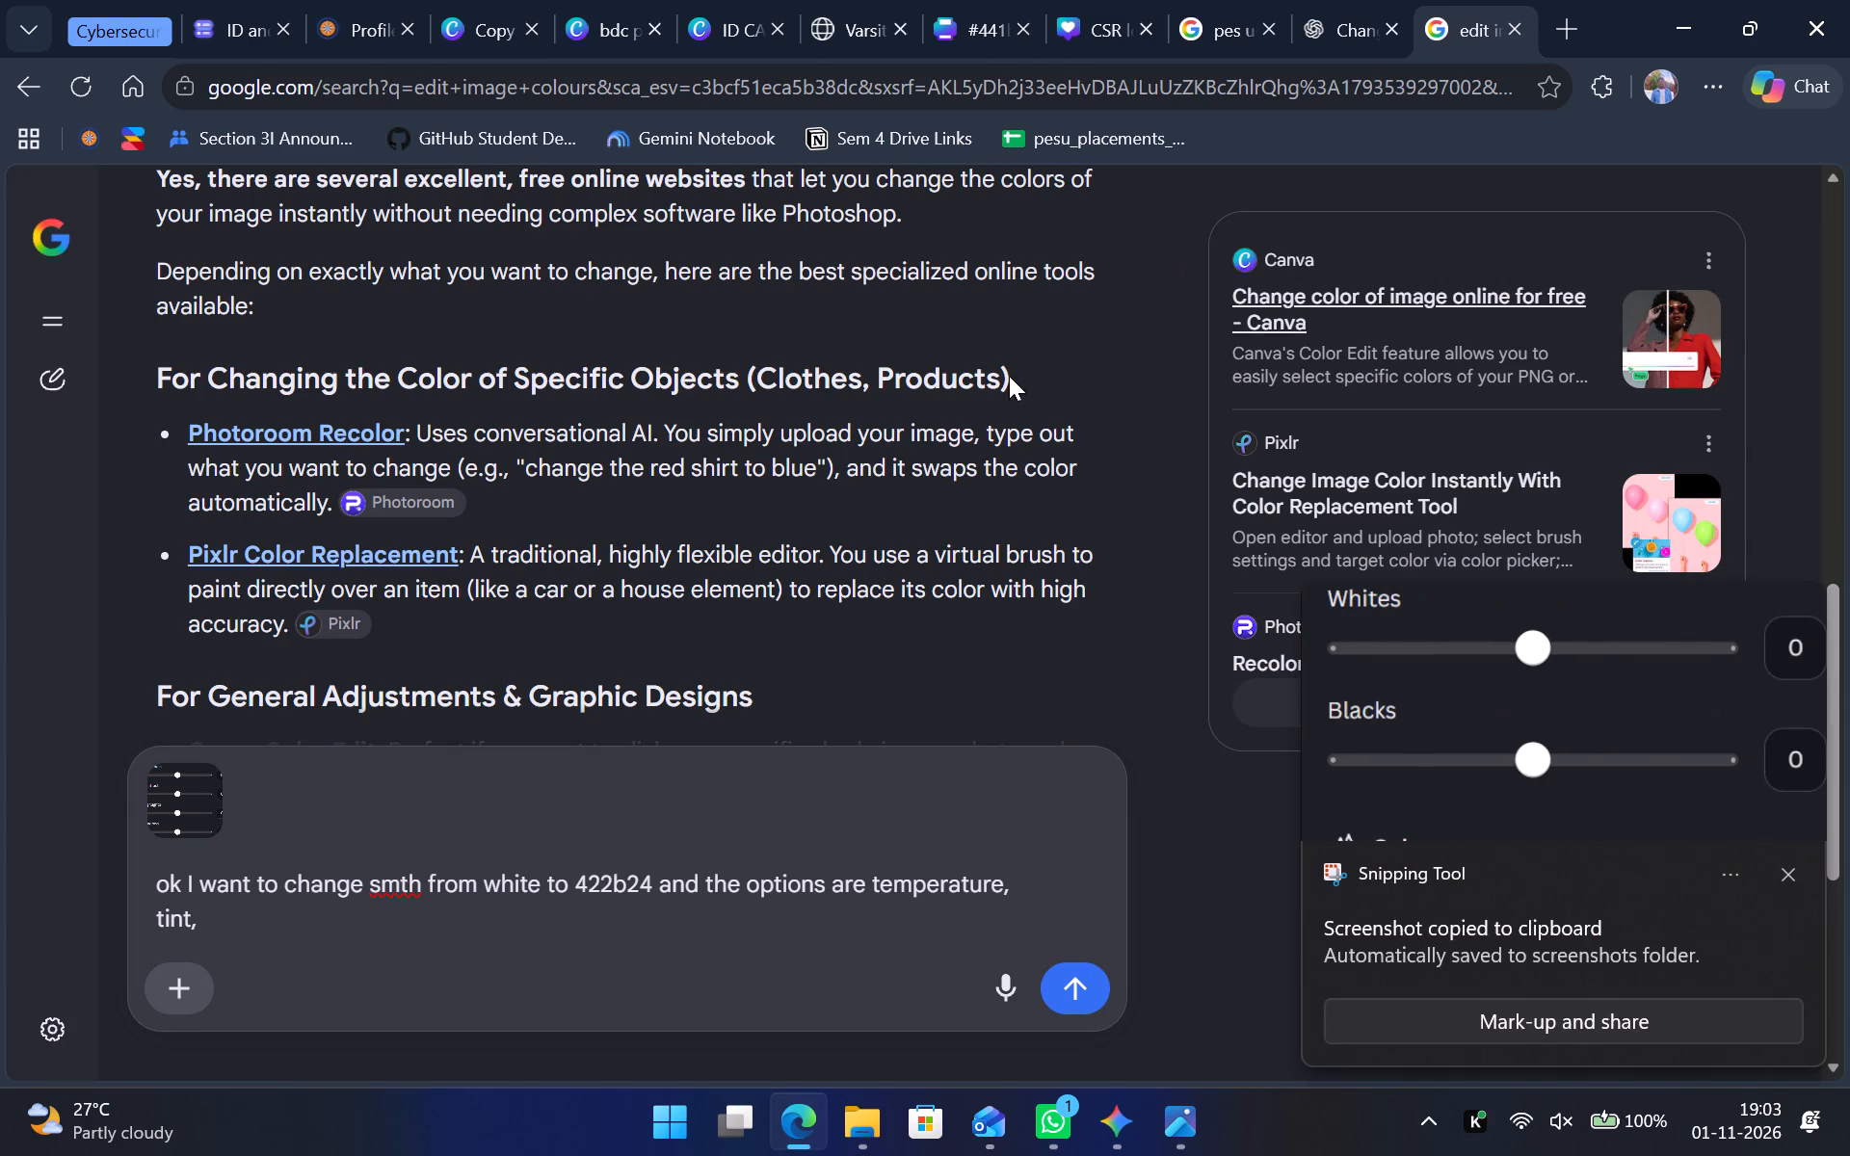
key("ctrl+v")
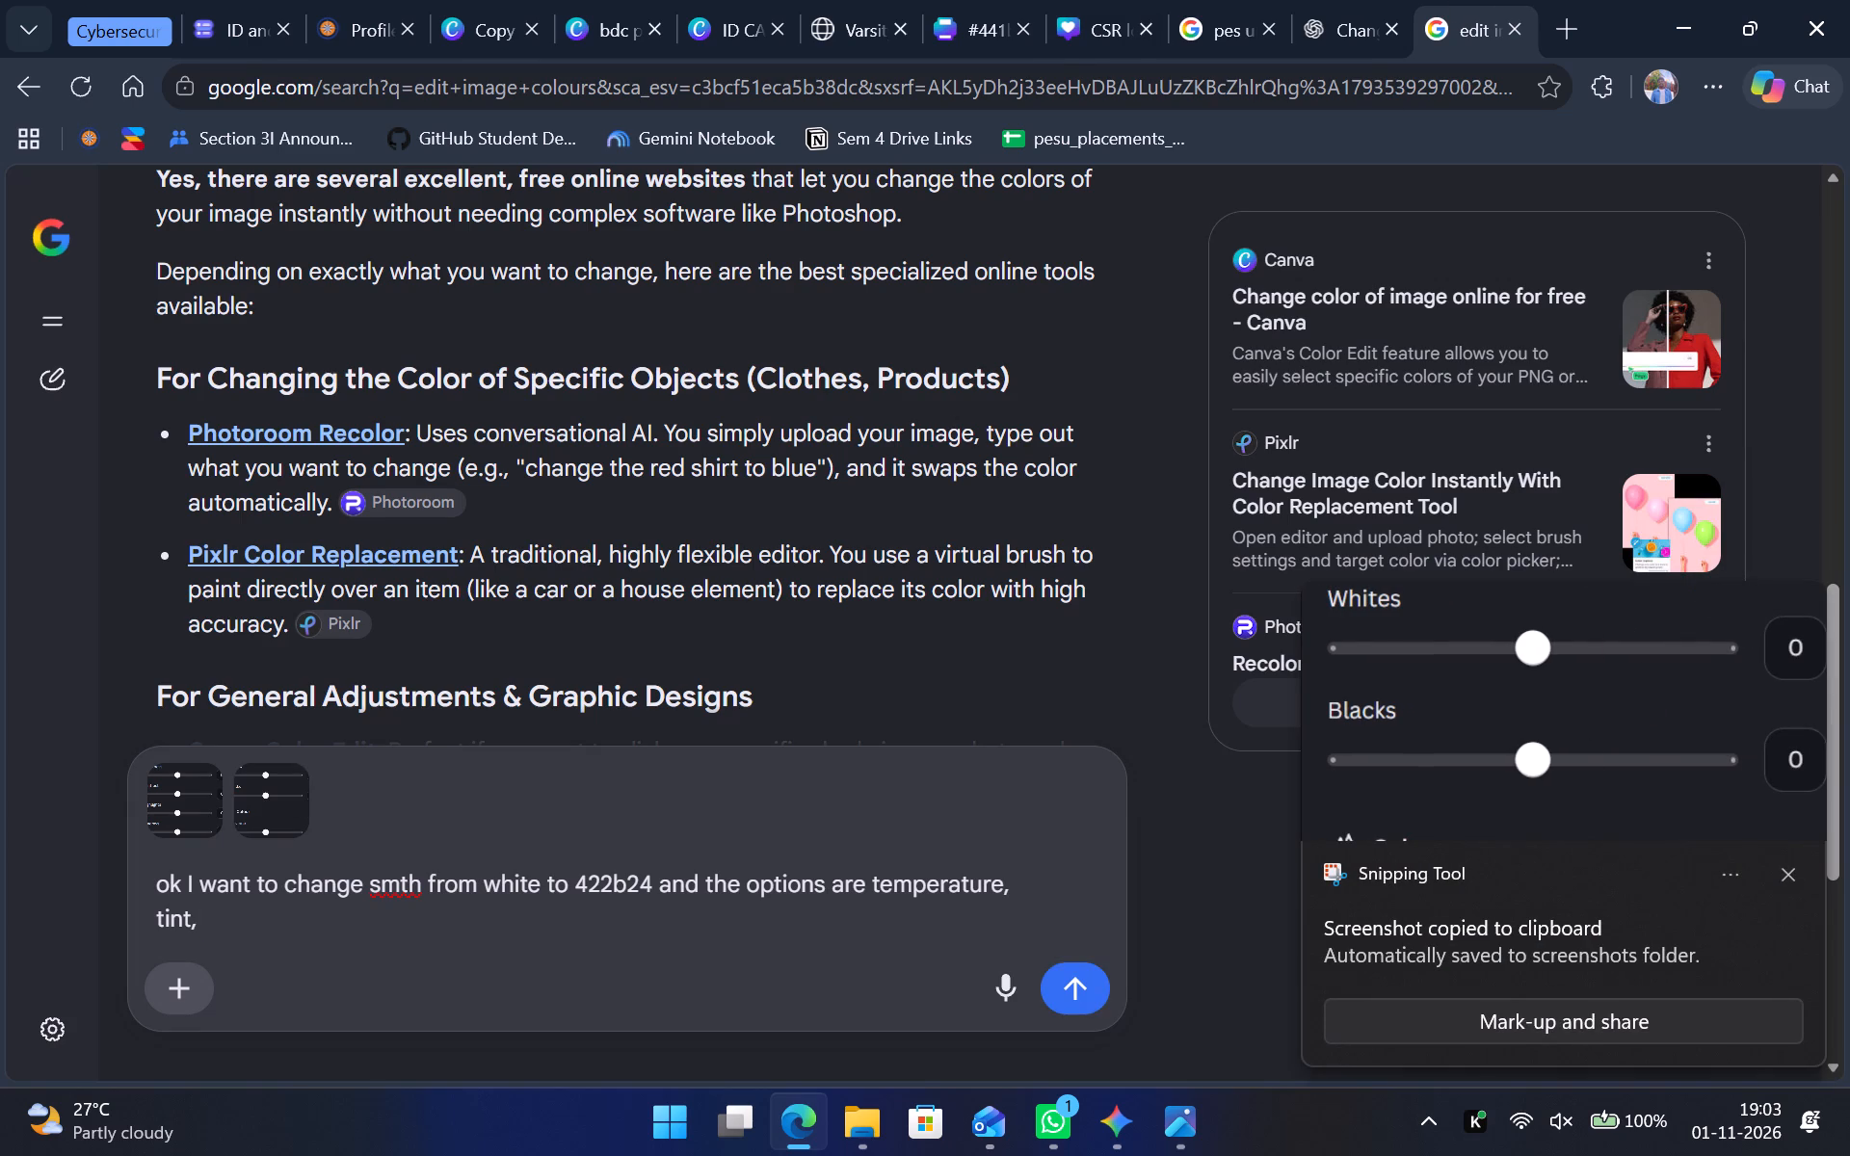
Capture the Saturation, Sharpness and Clarity sliders from the logo's Adjust settings and attach the screenshot to the AI Mode draft.
left_click(981, 0)
left_click(1058, 0)
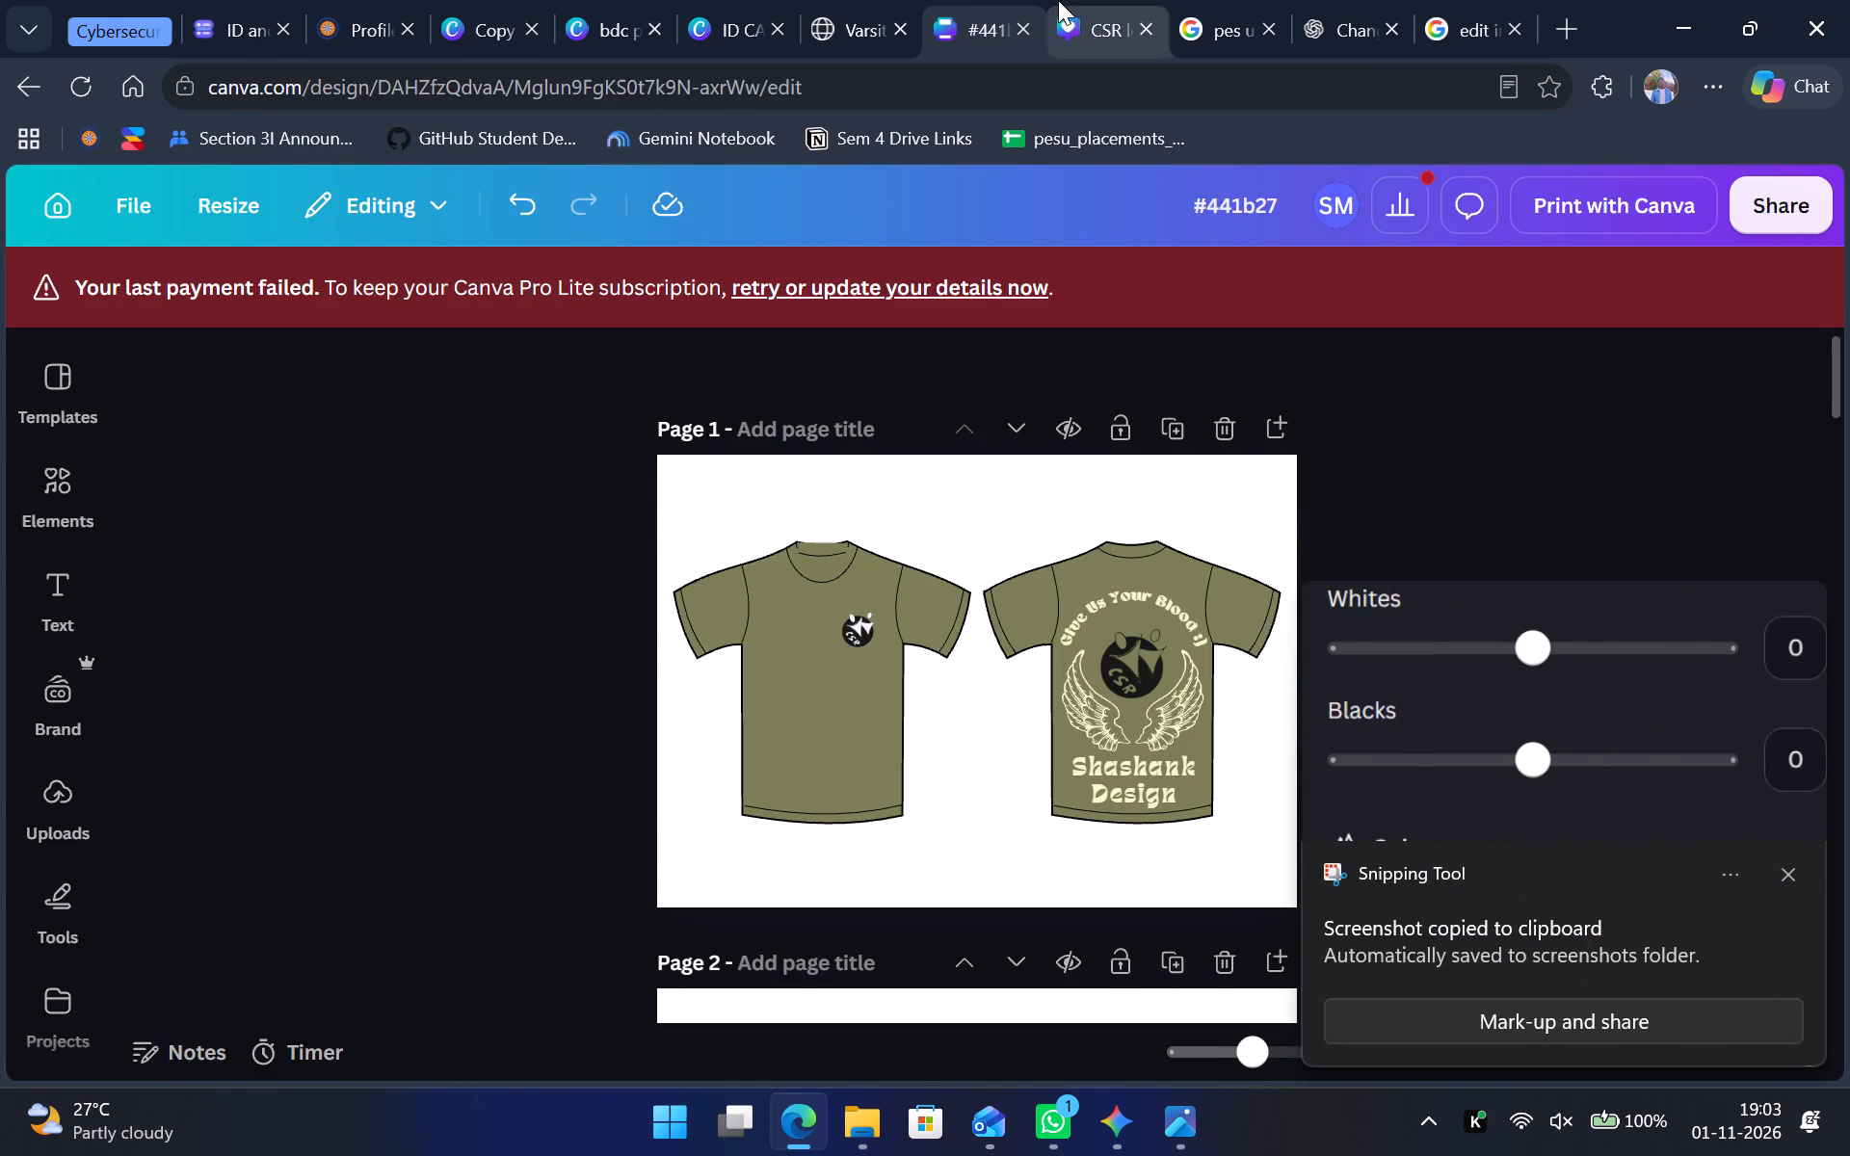
scroll(419, 883, "down", 2)
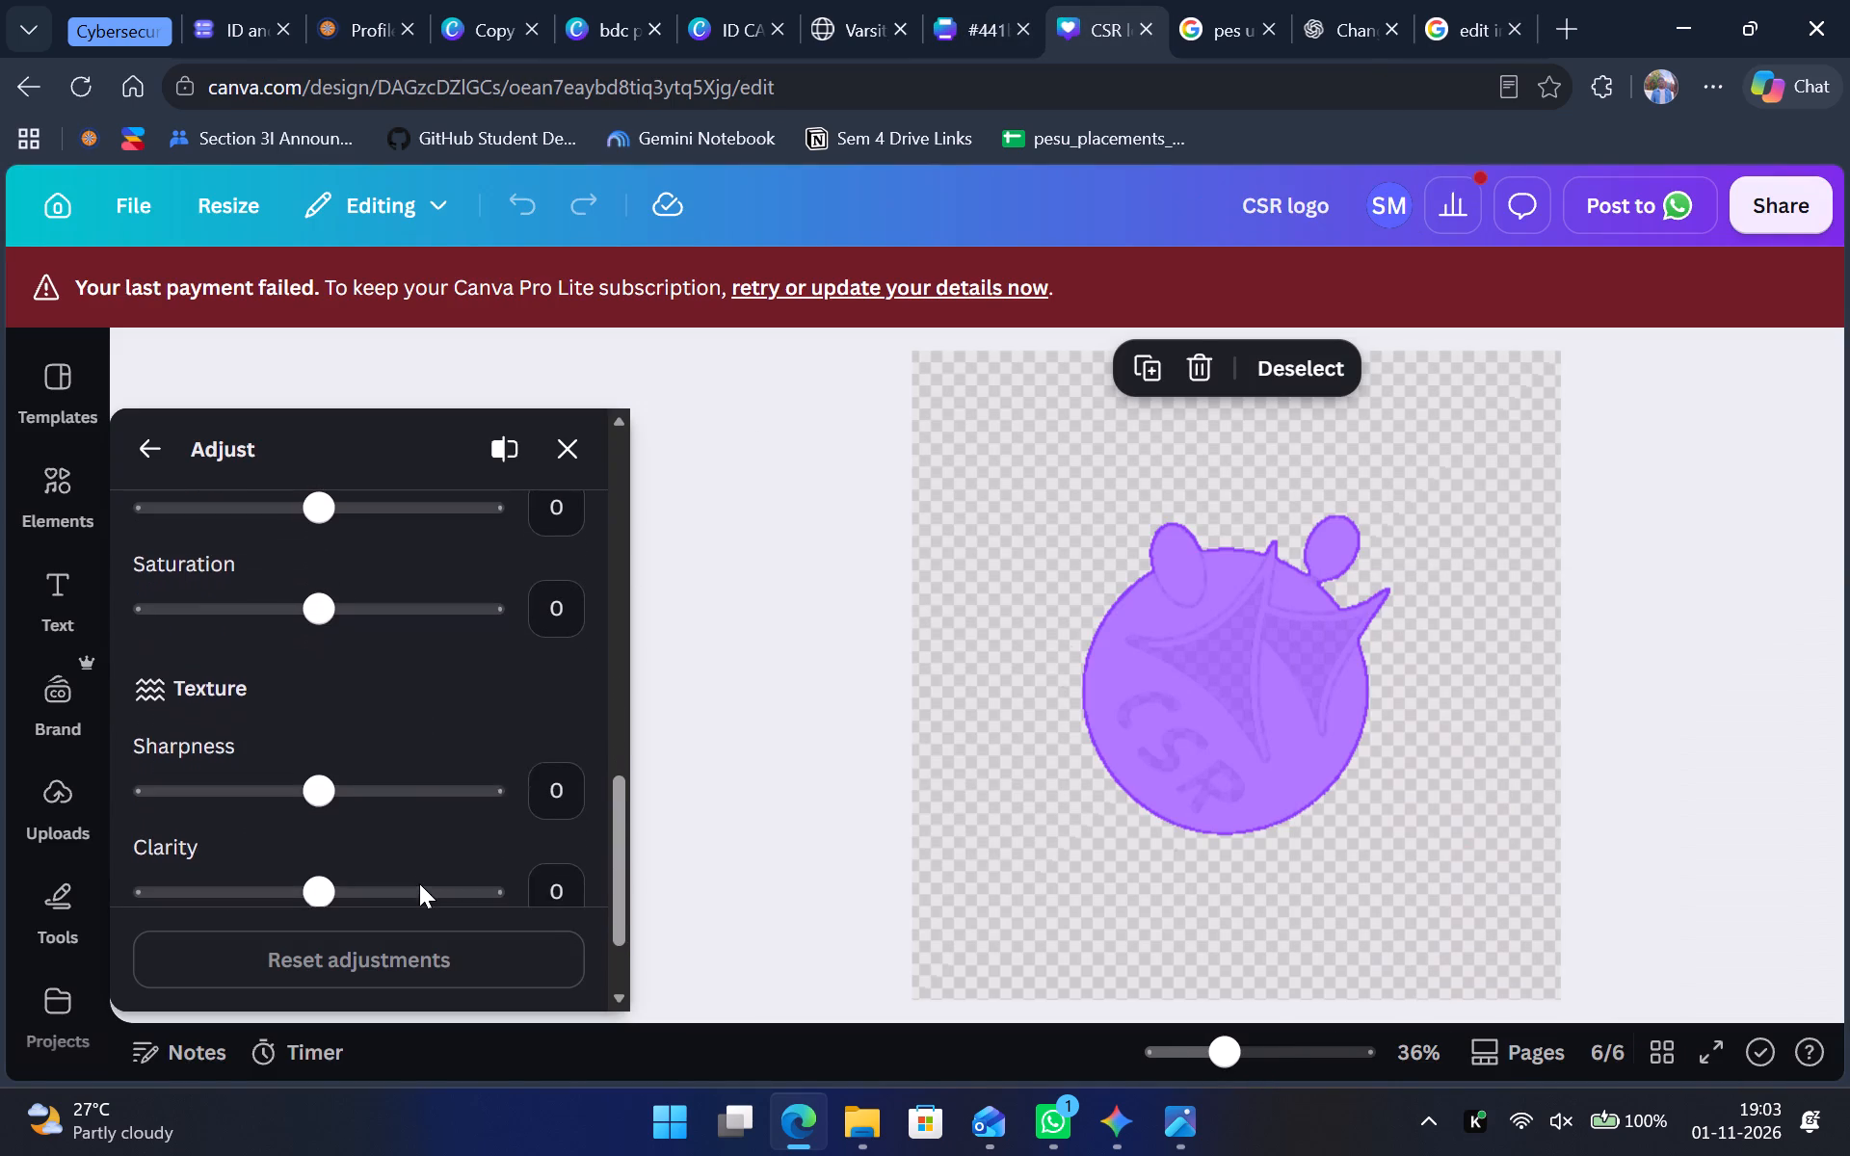
scroll(419, 883, "down", 2)
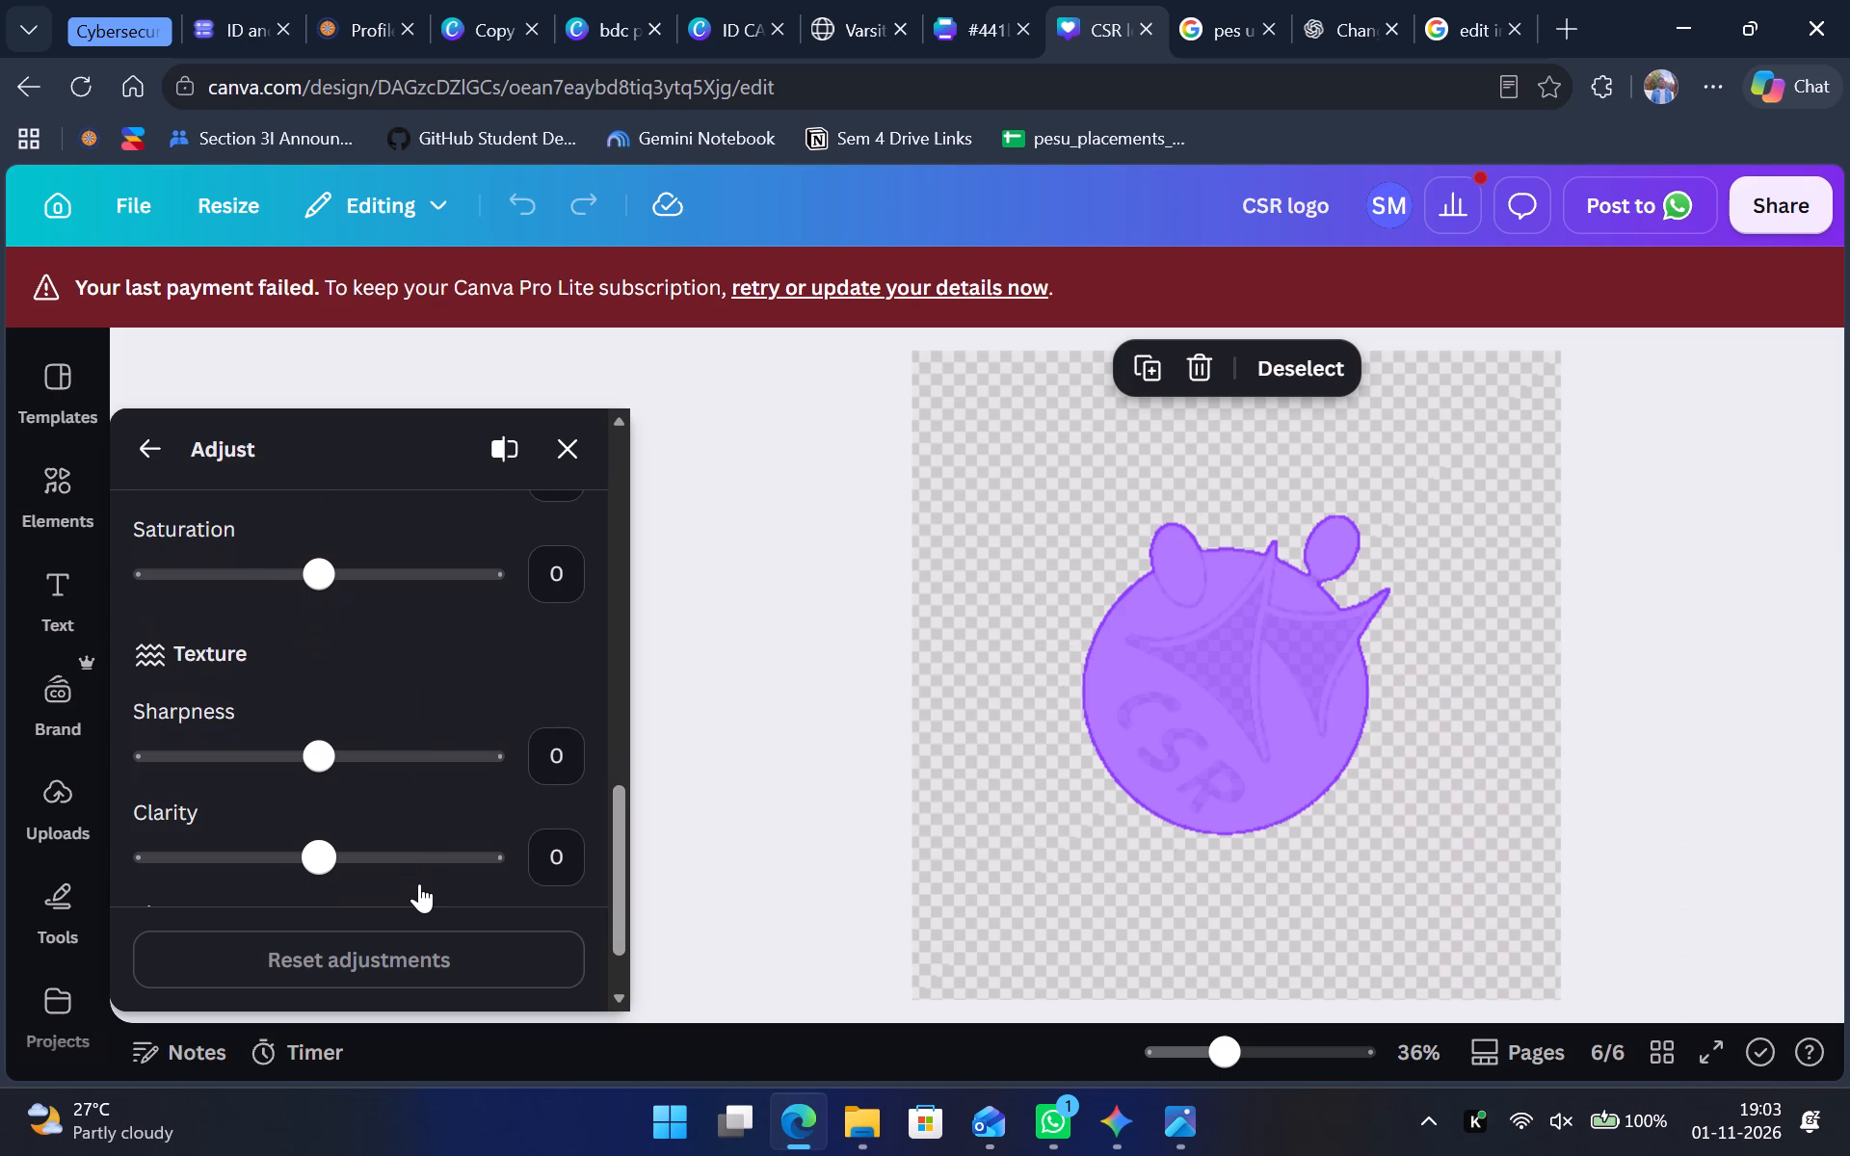
key("Print")
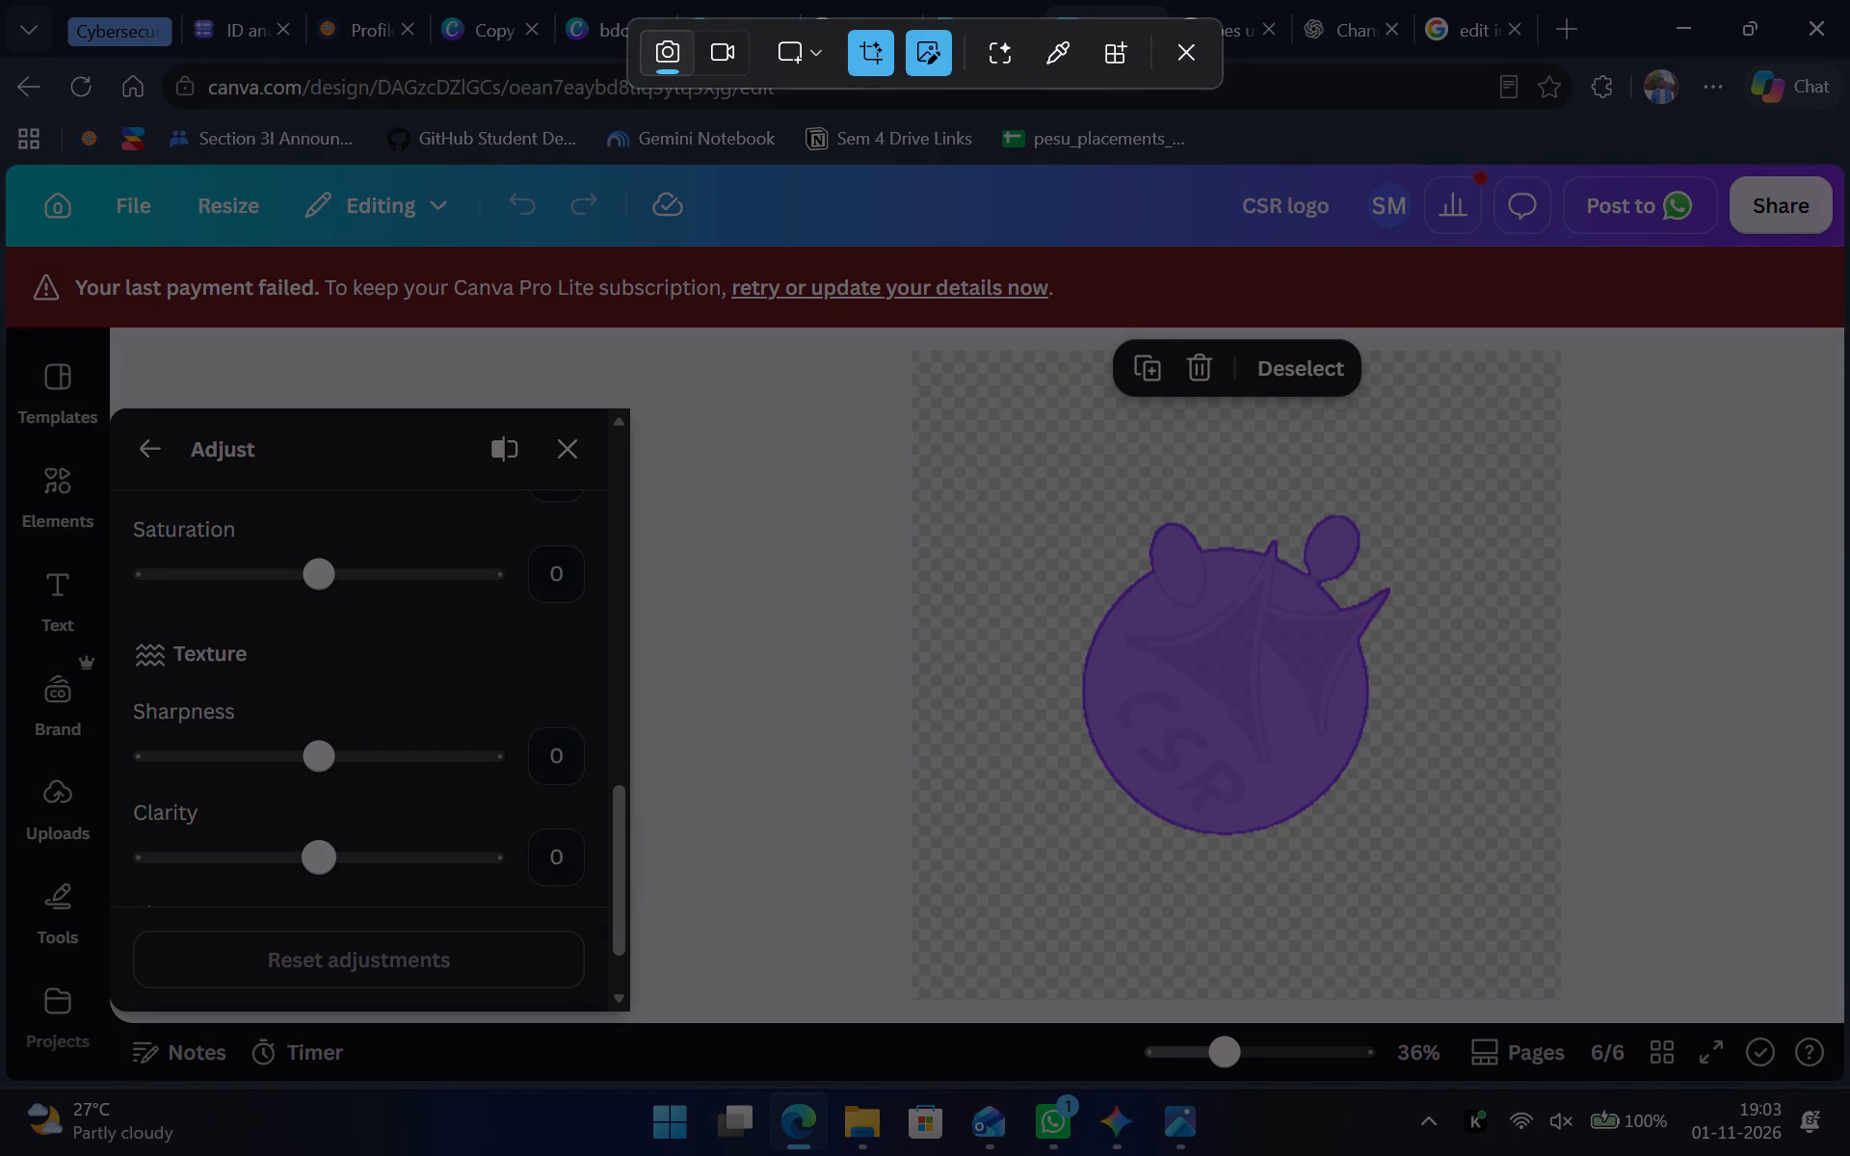
left_click_drag(115, 504, 597, 896)
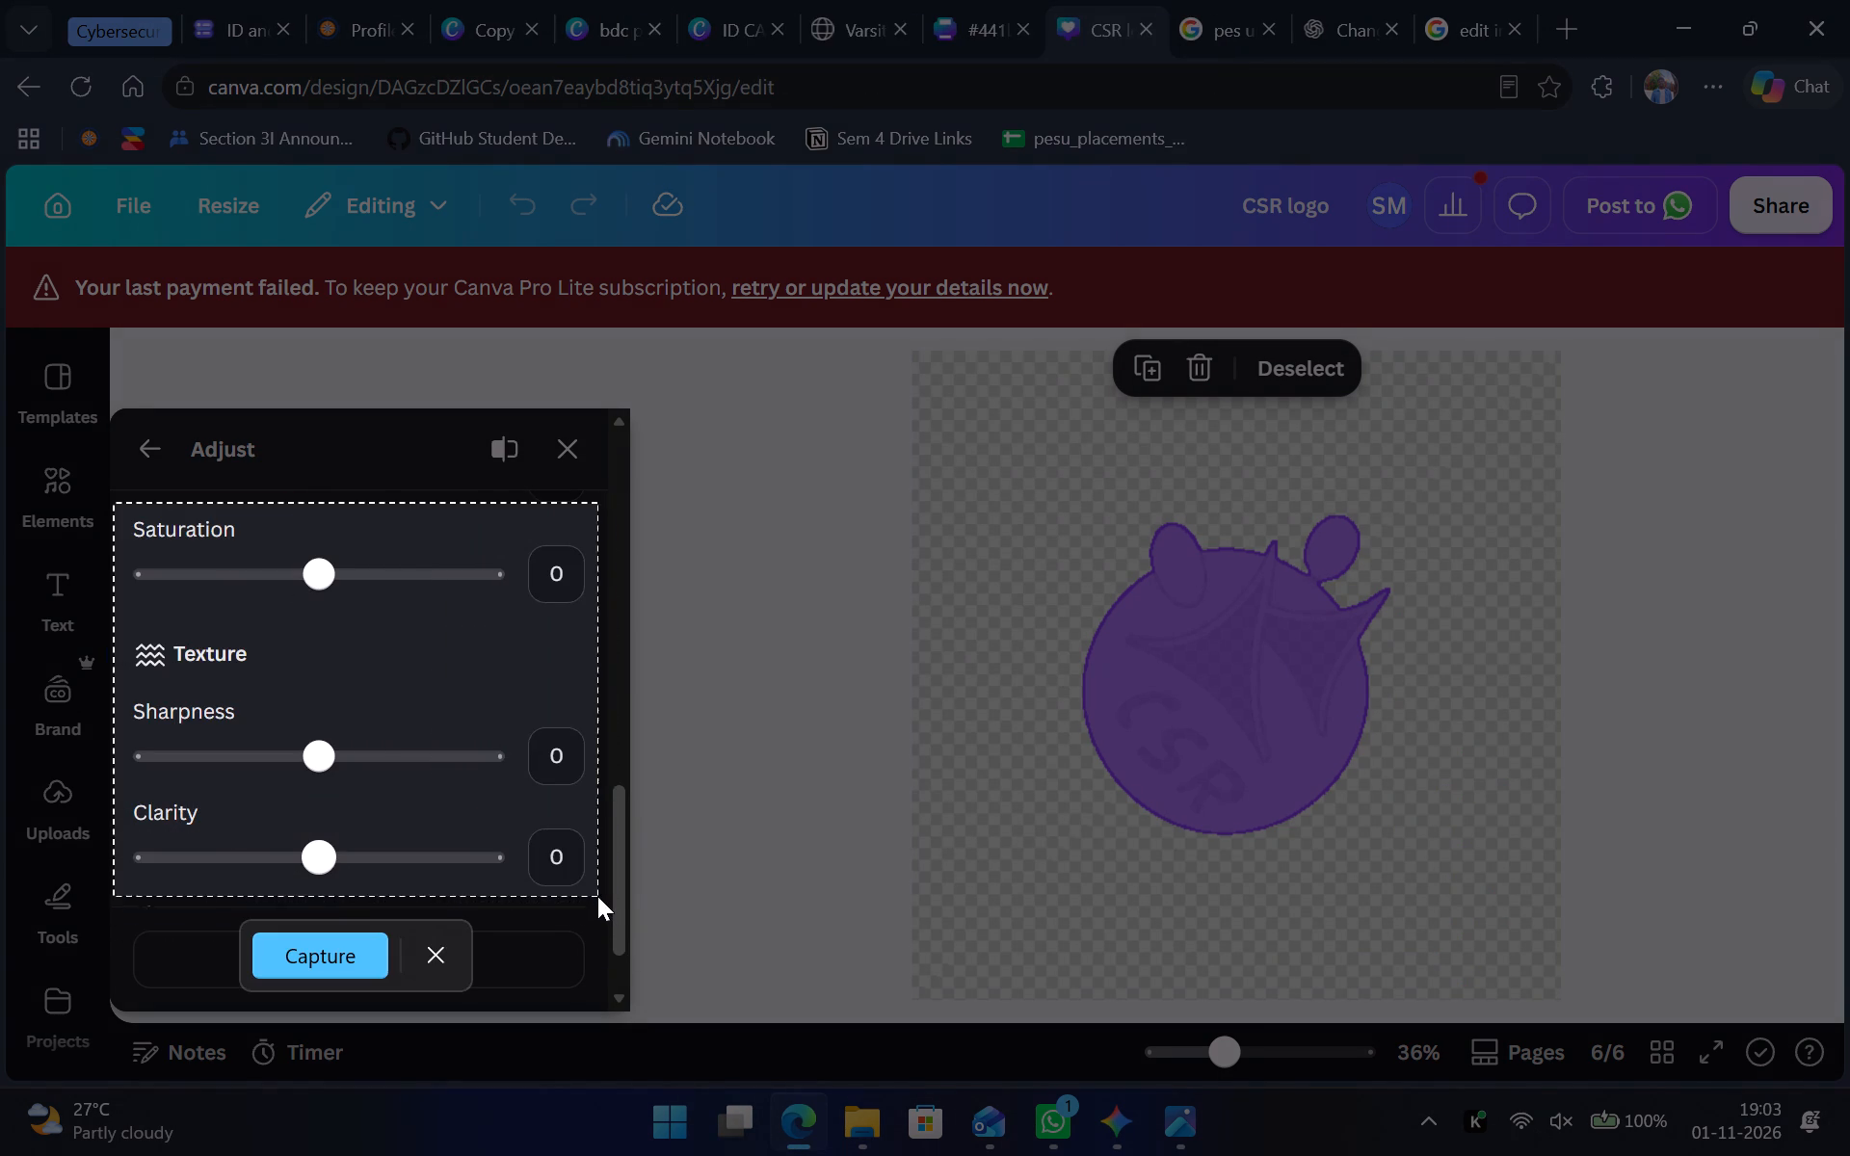
left_click_drag(304, 961, 148, 951)
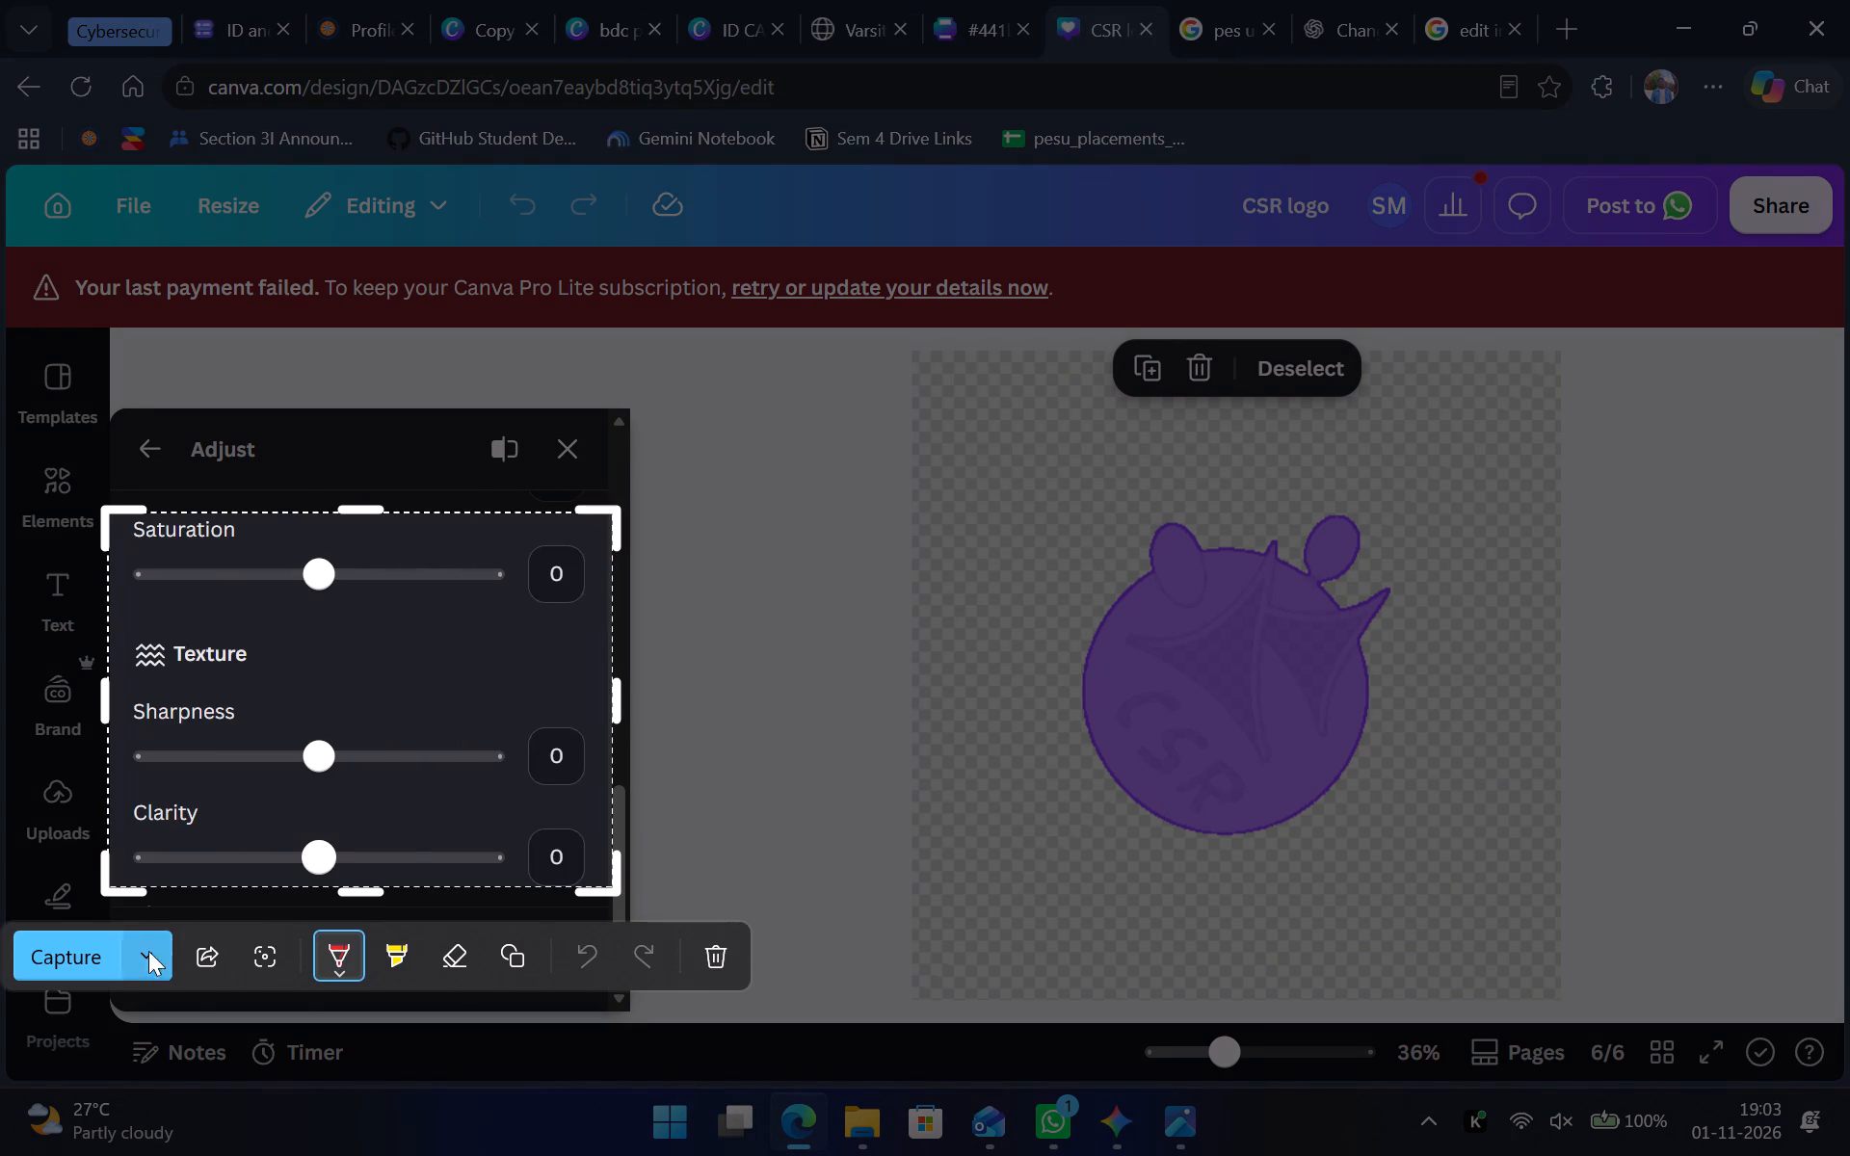
left_click_drag(148, 951, 77, 951)
left_click(77, 951)
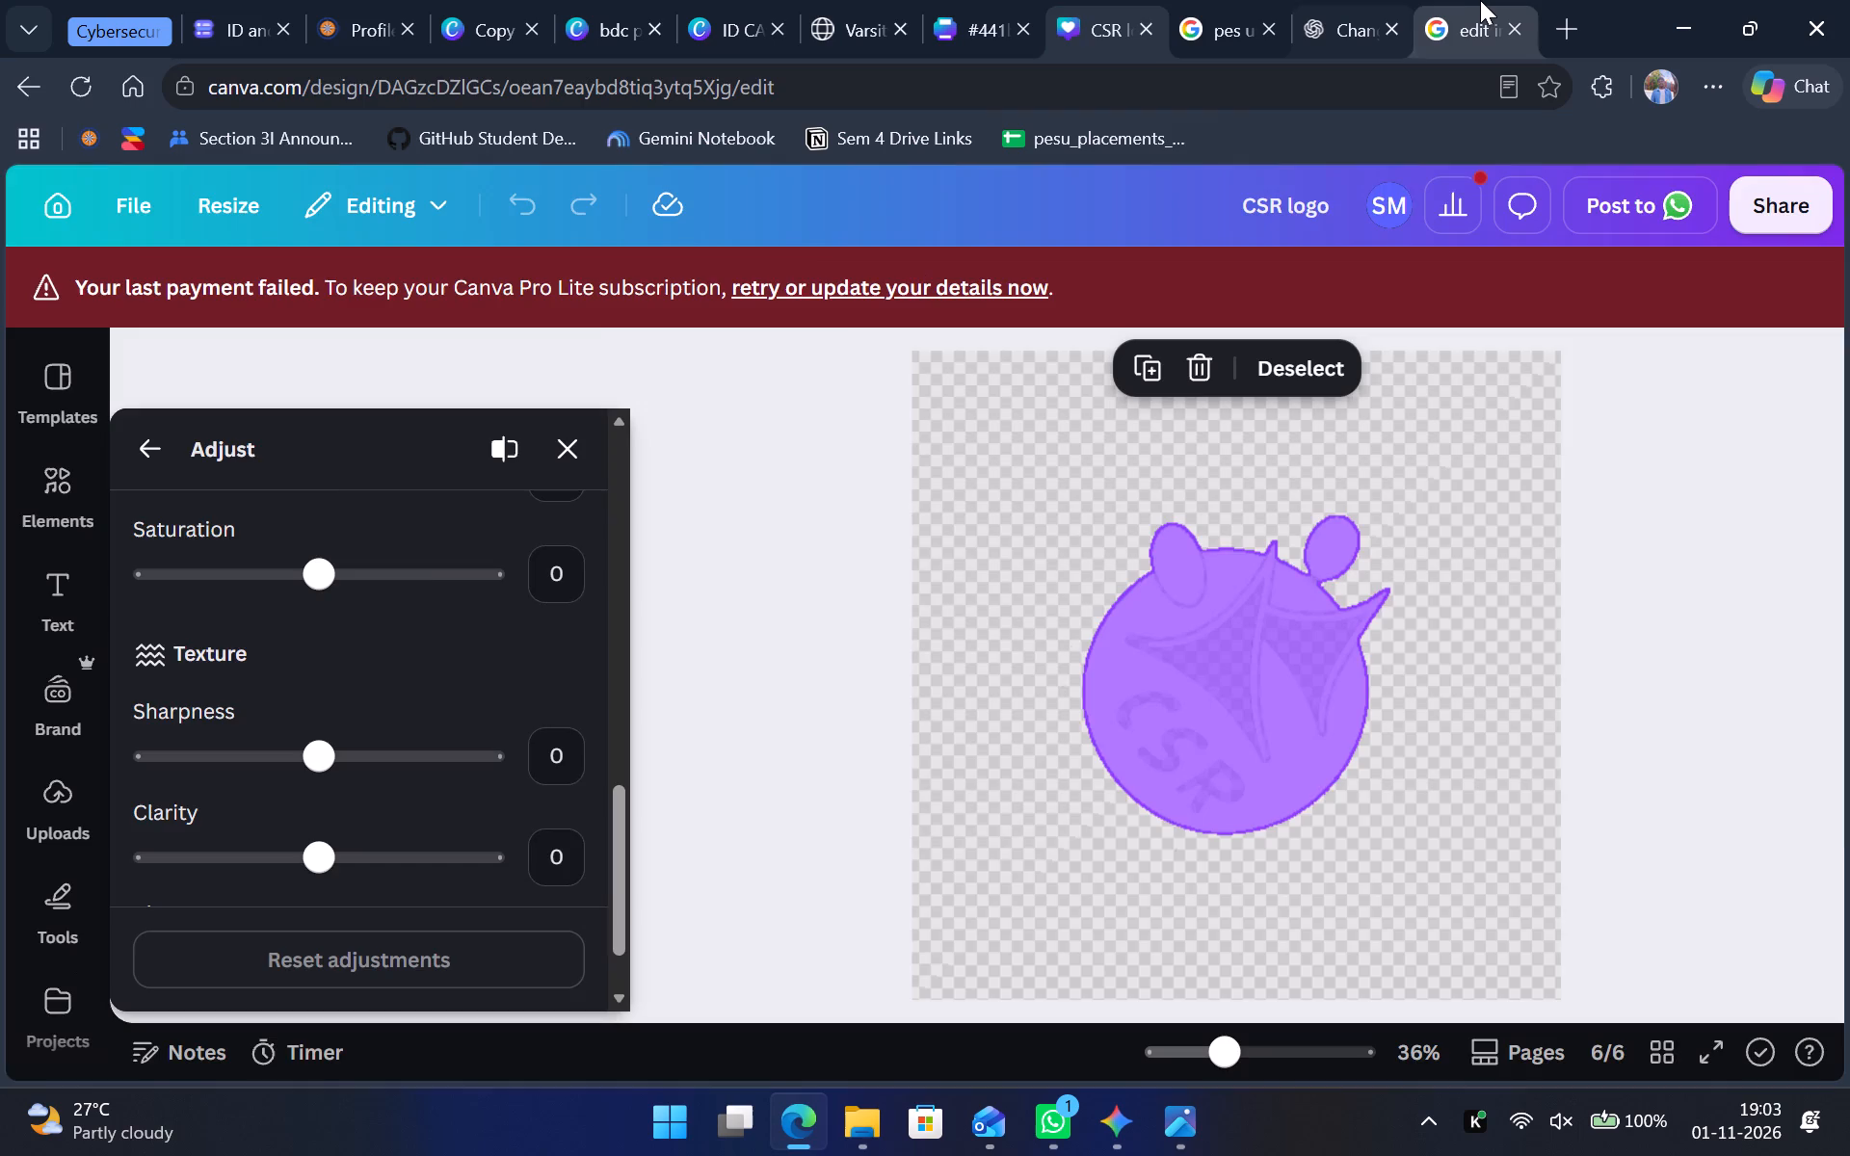
left_click(1481, 1)
key("ctrl+v")
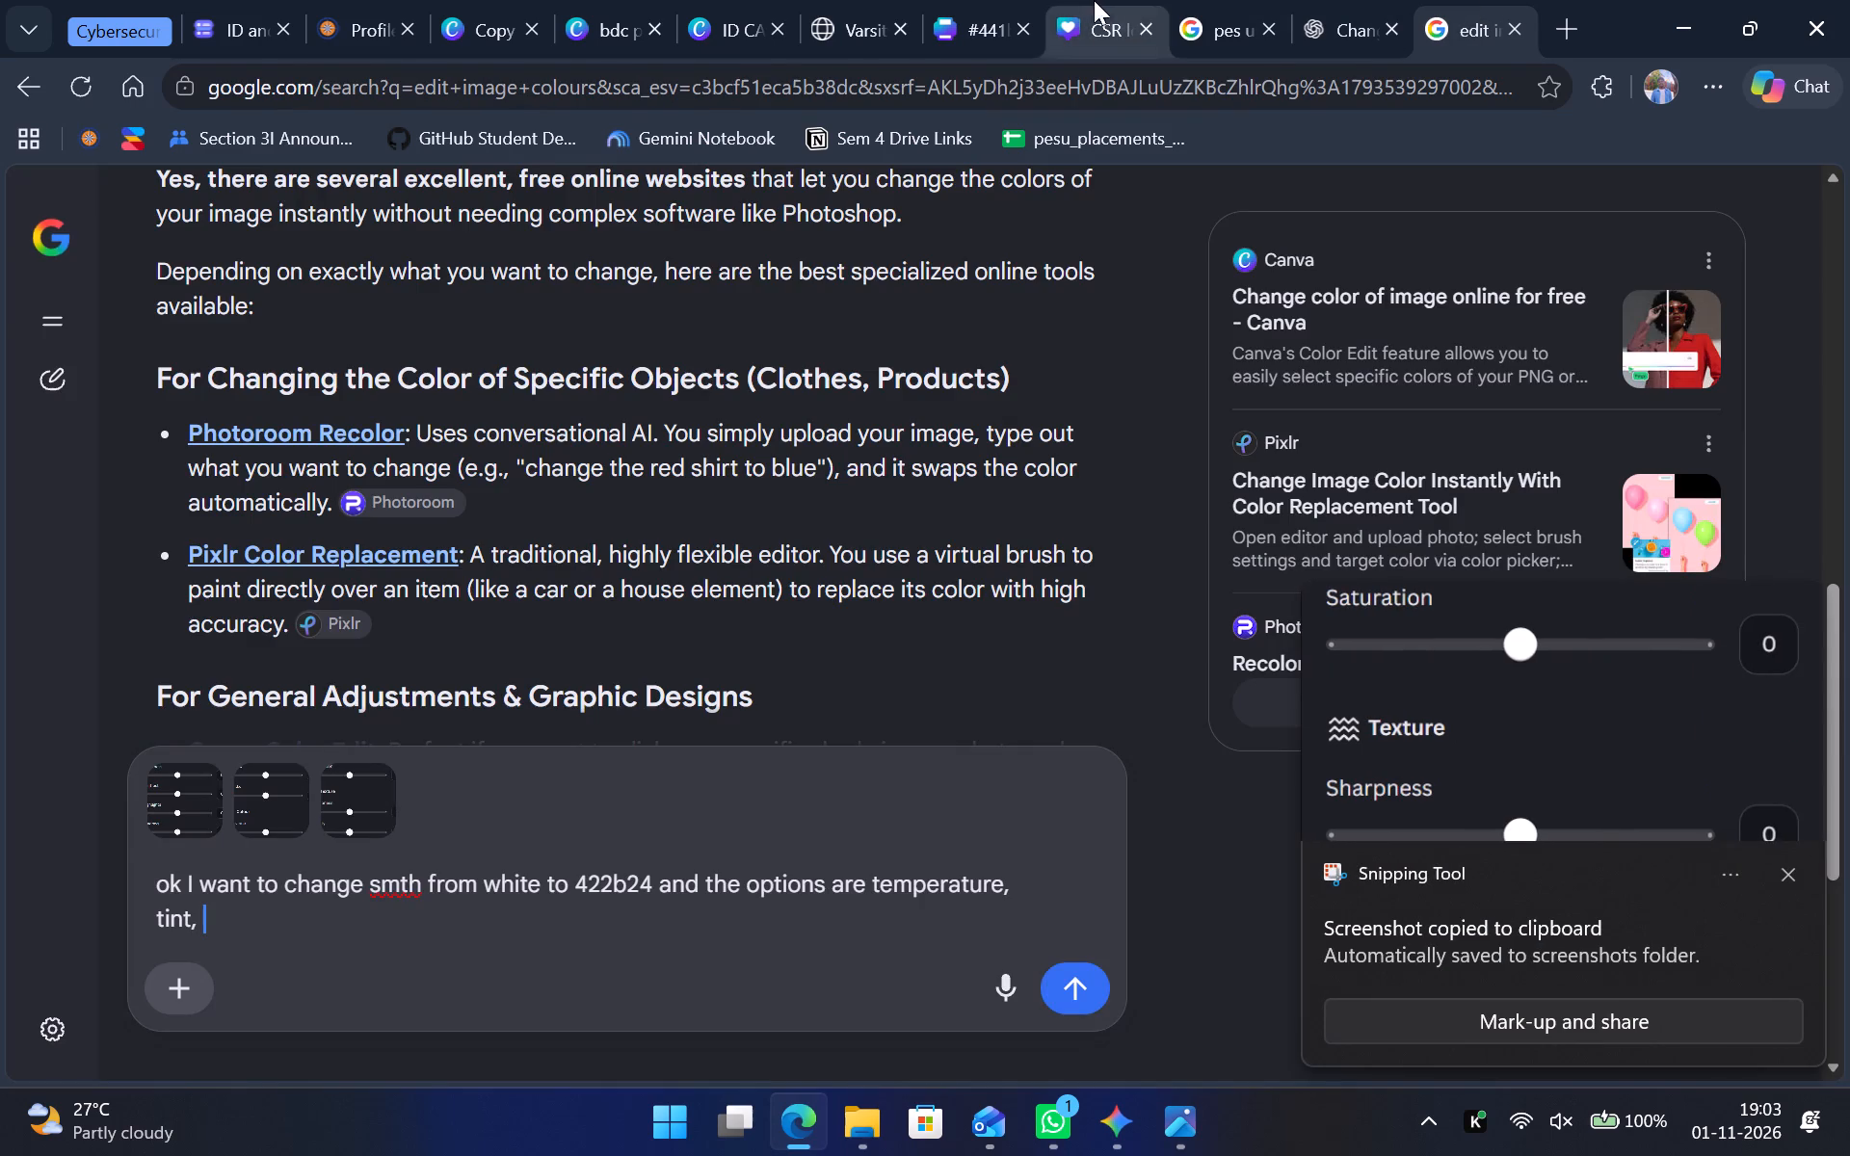
Capture a screenshot of only the Vignette slider at the end of the logo's Adjust settings.
left_click(1084, 0)
scroll(437, 621, "down", 2)
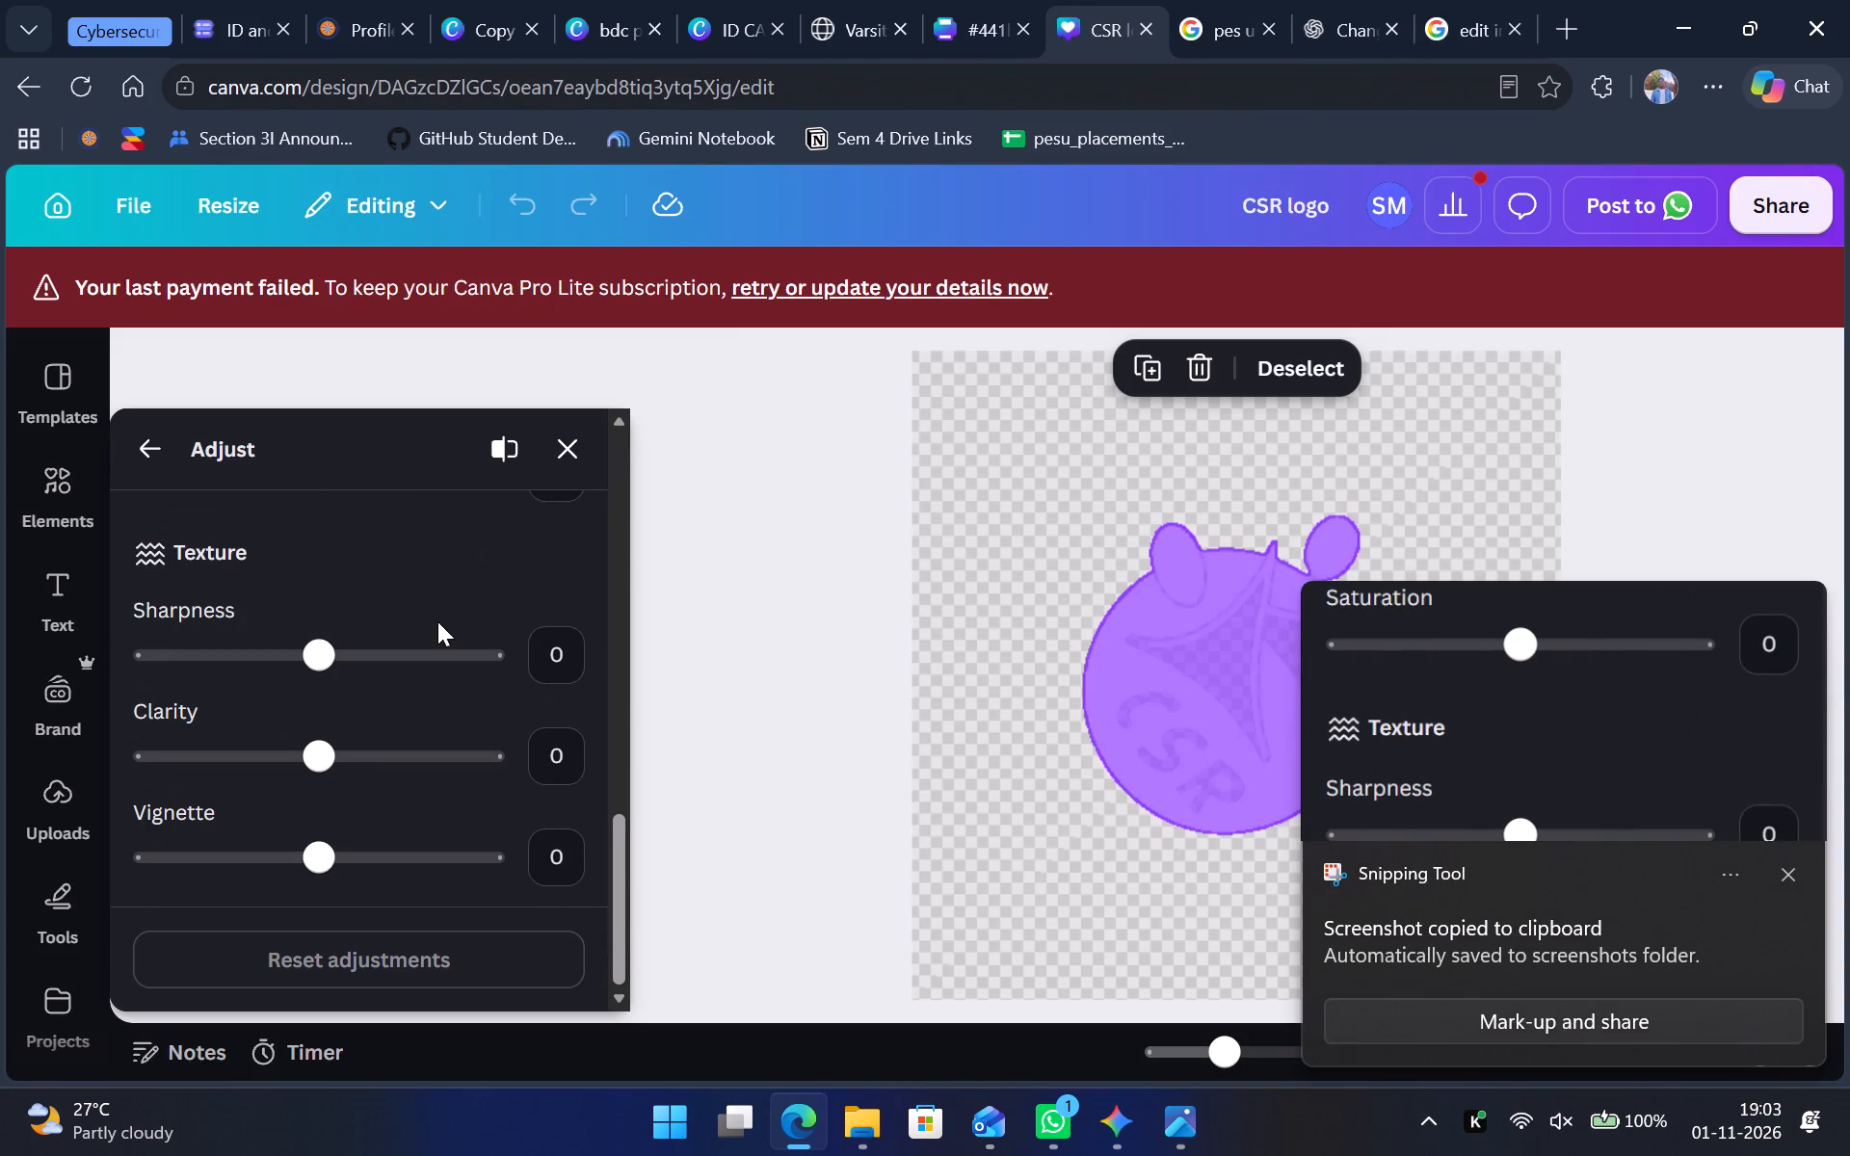
key("Print")
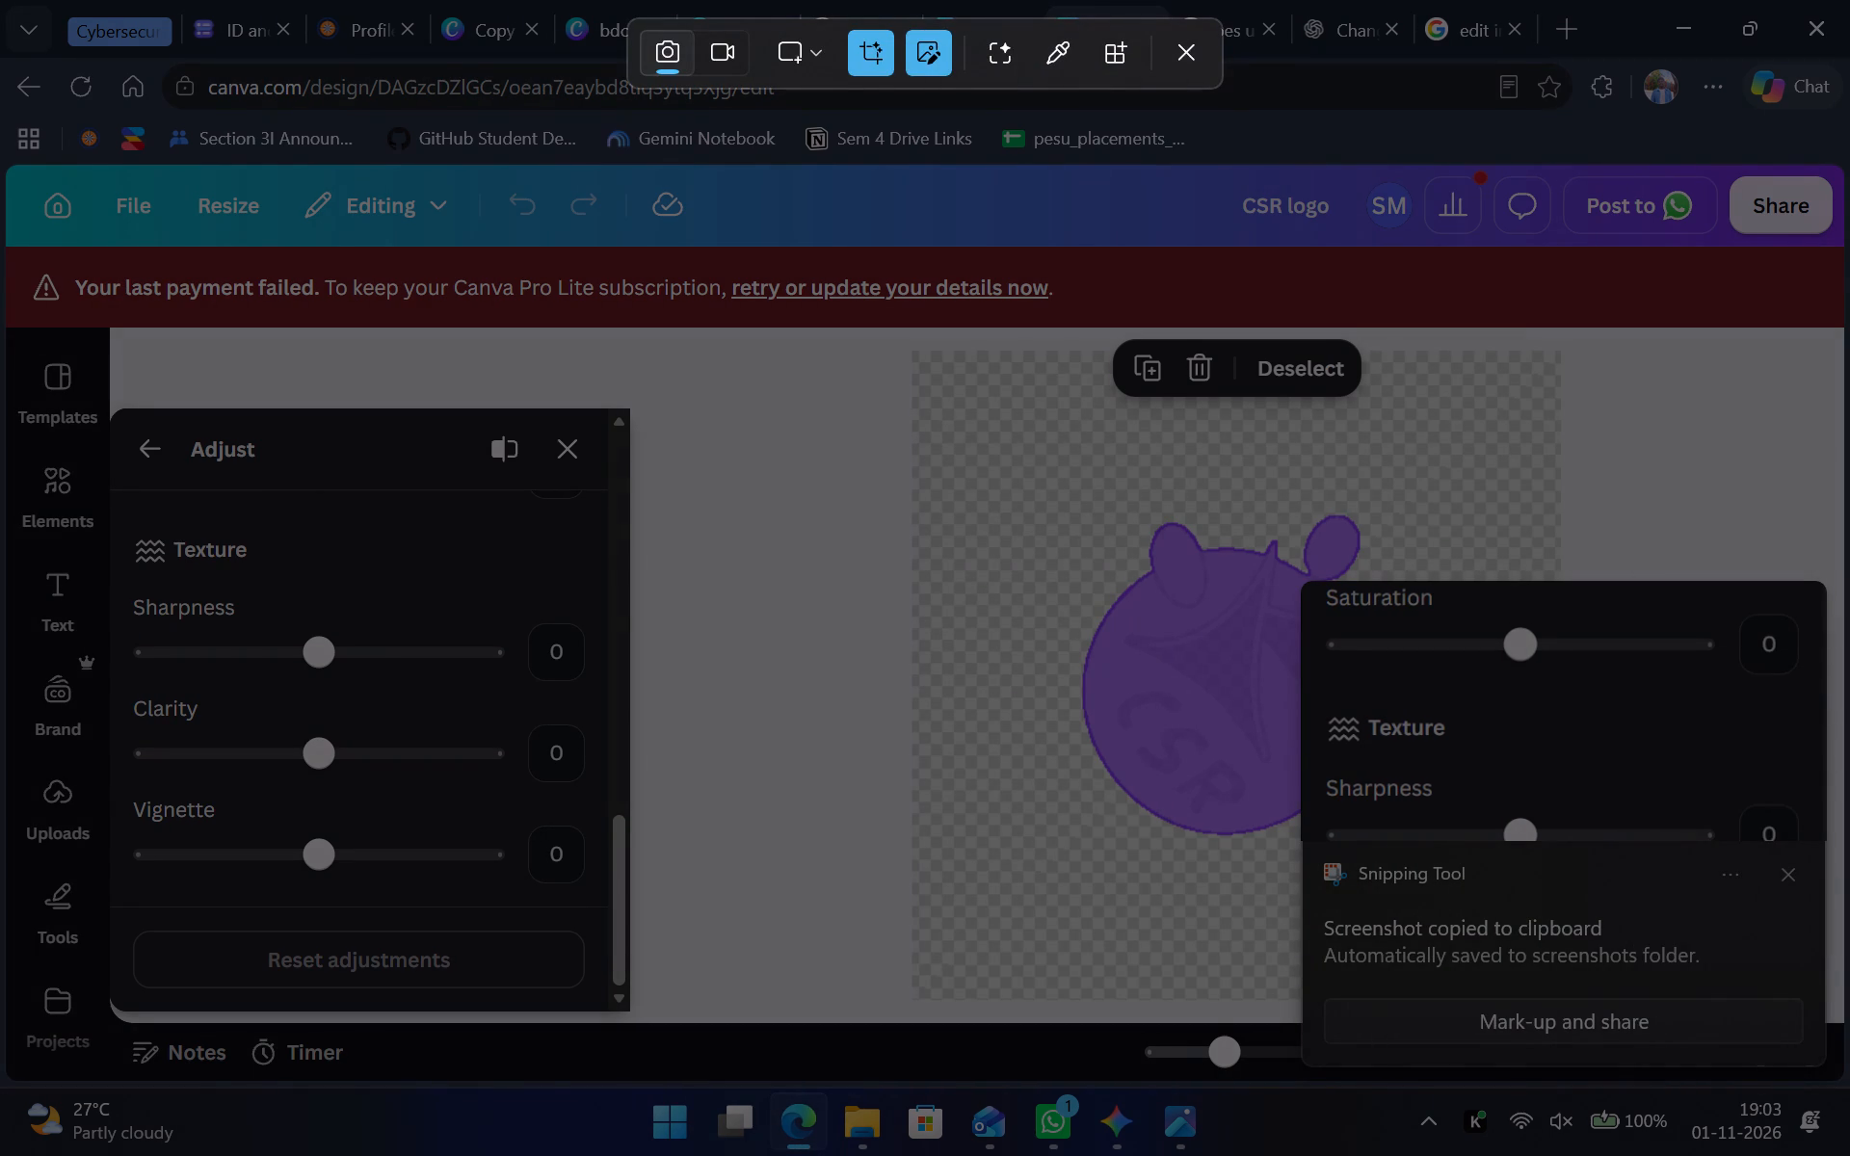
left_click_drag(125, 781, 587, 886)
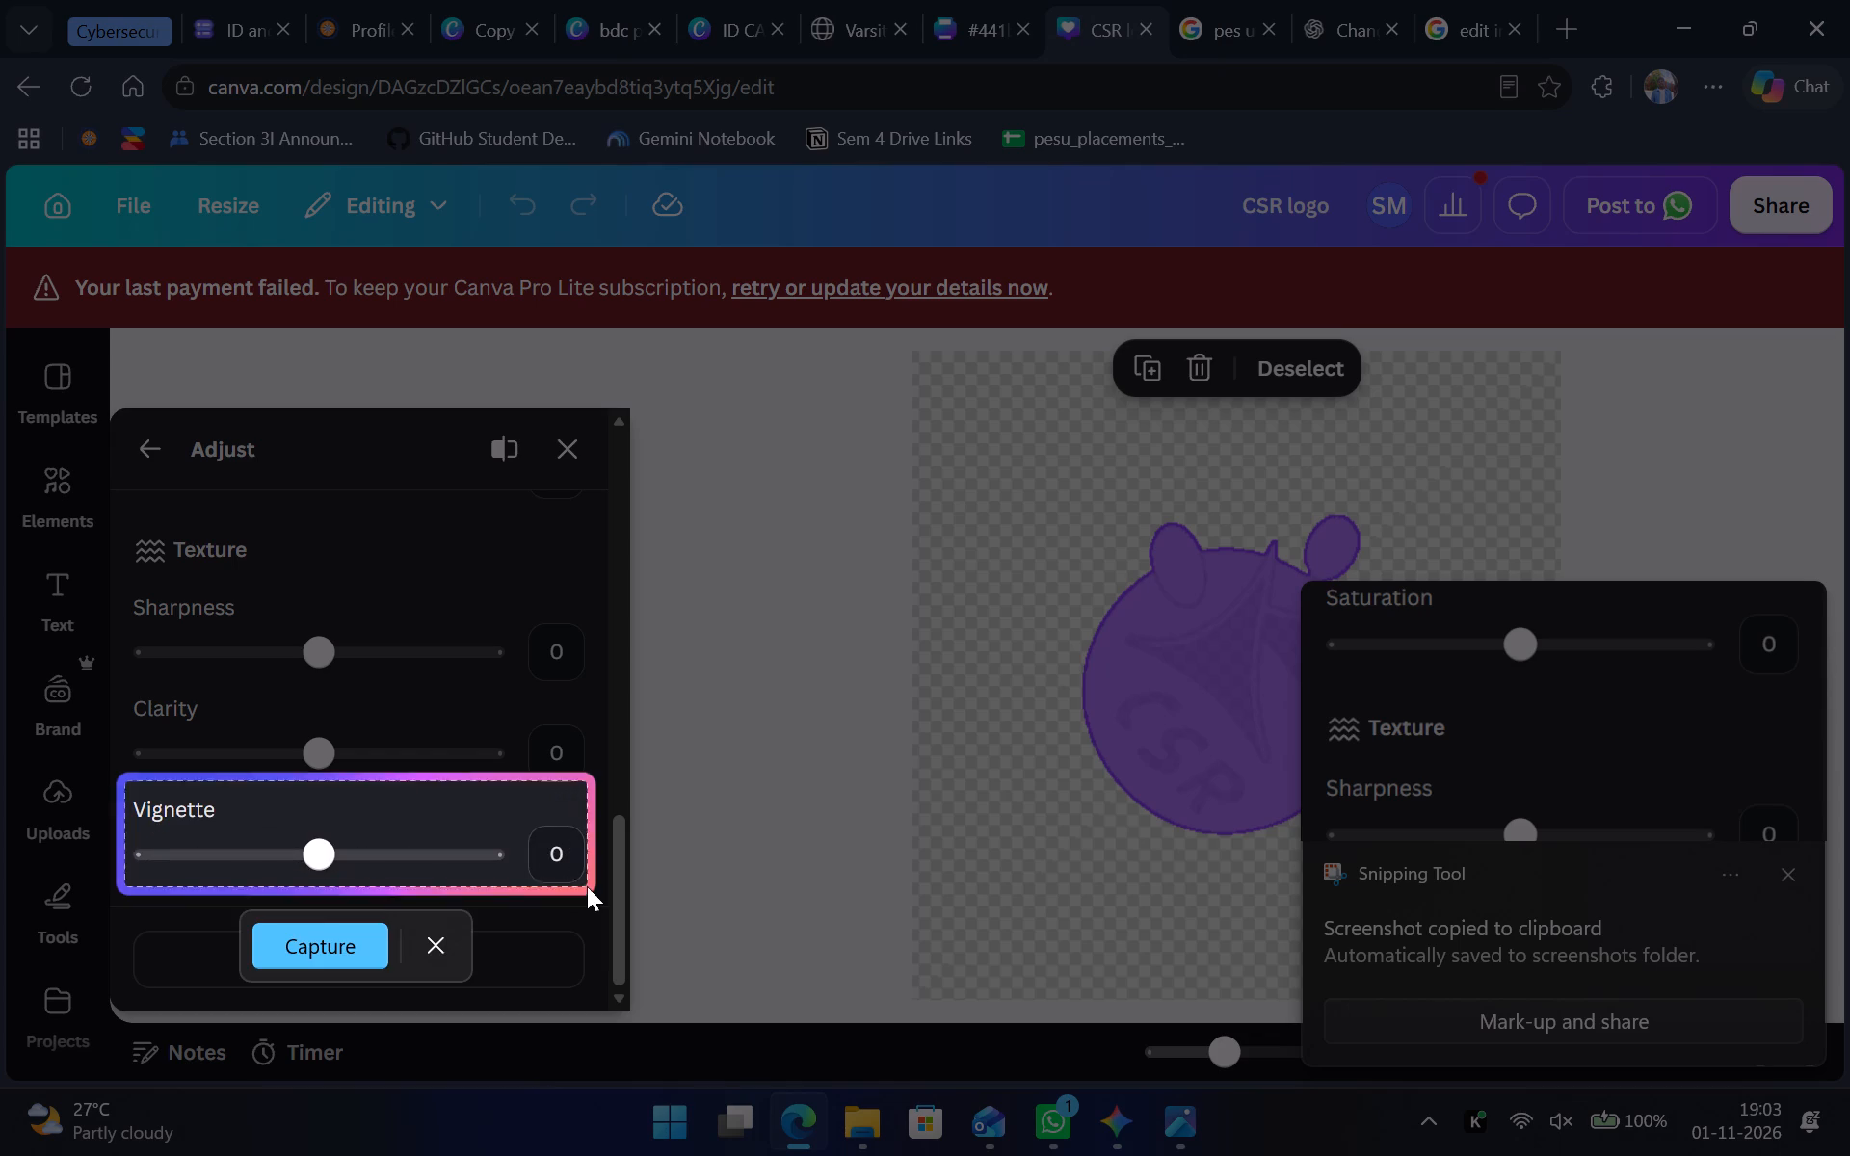
Attach the Vignette slider screenshot to the AI Mode draft, send the question about changing white to 422b24, and read the reply.
left_click(301, 954)
left_click(1449, 0)
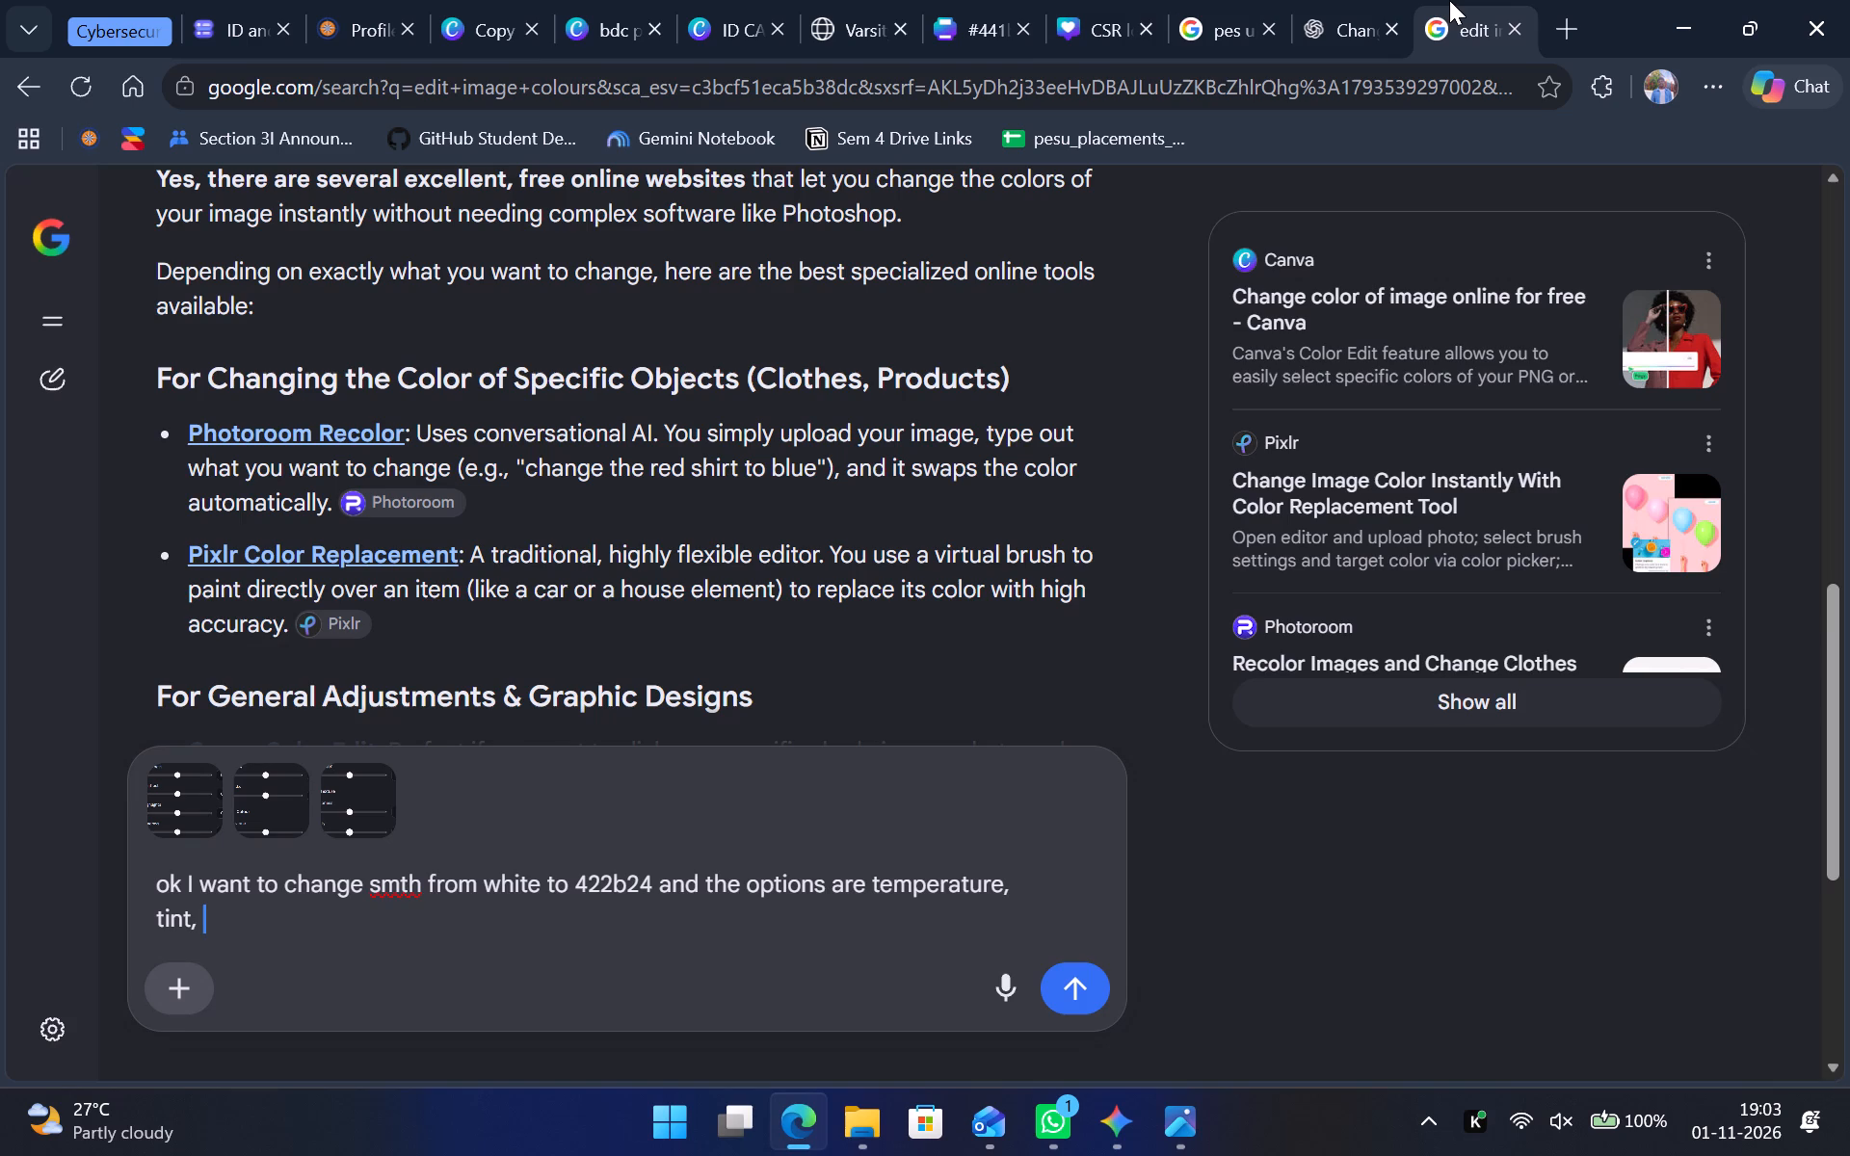
key("ctrl+v")
left_click(1083, 1000)
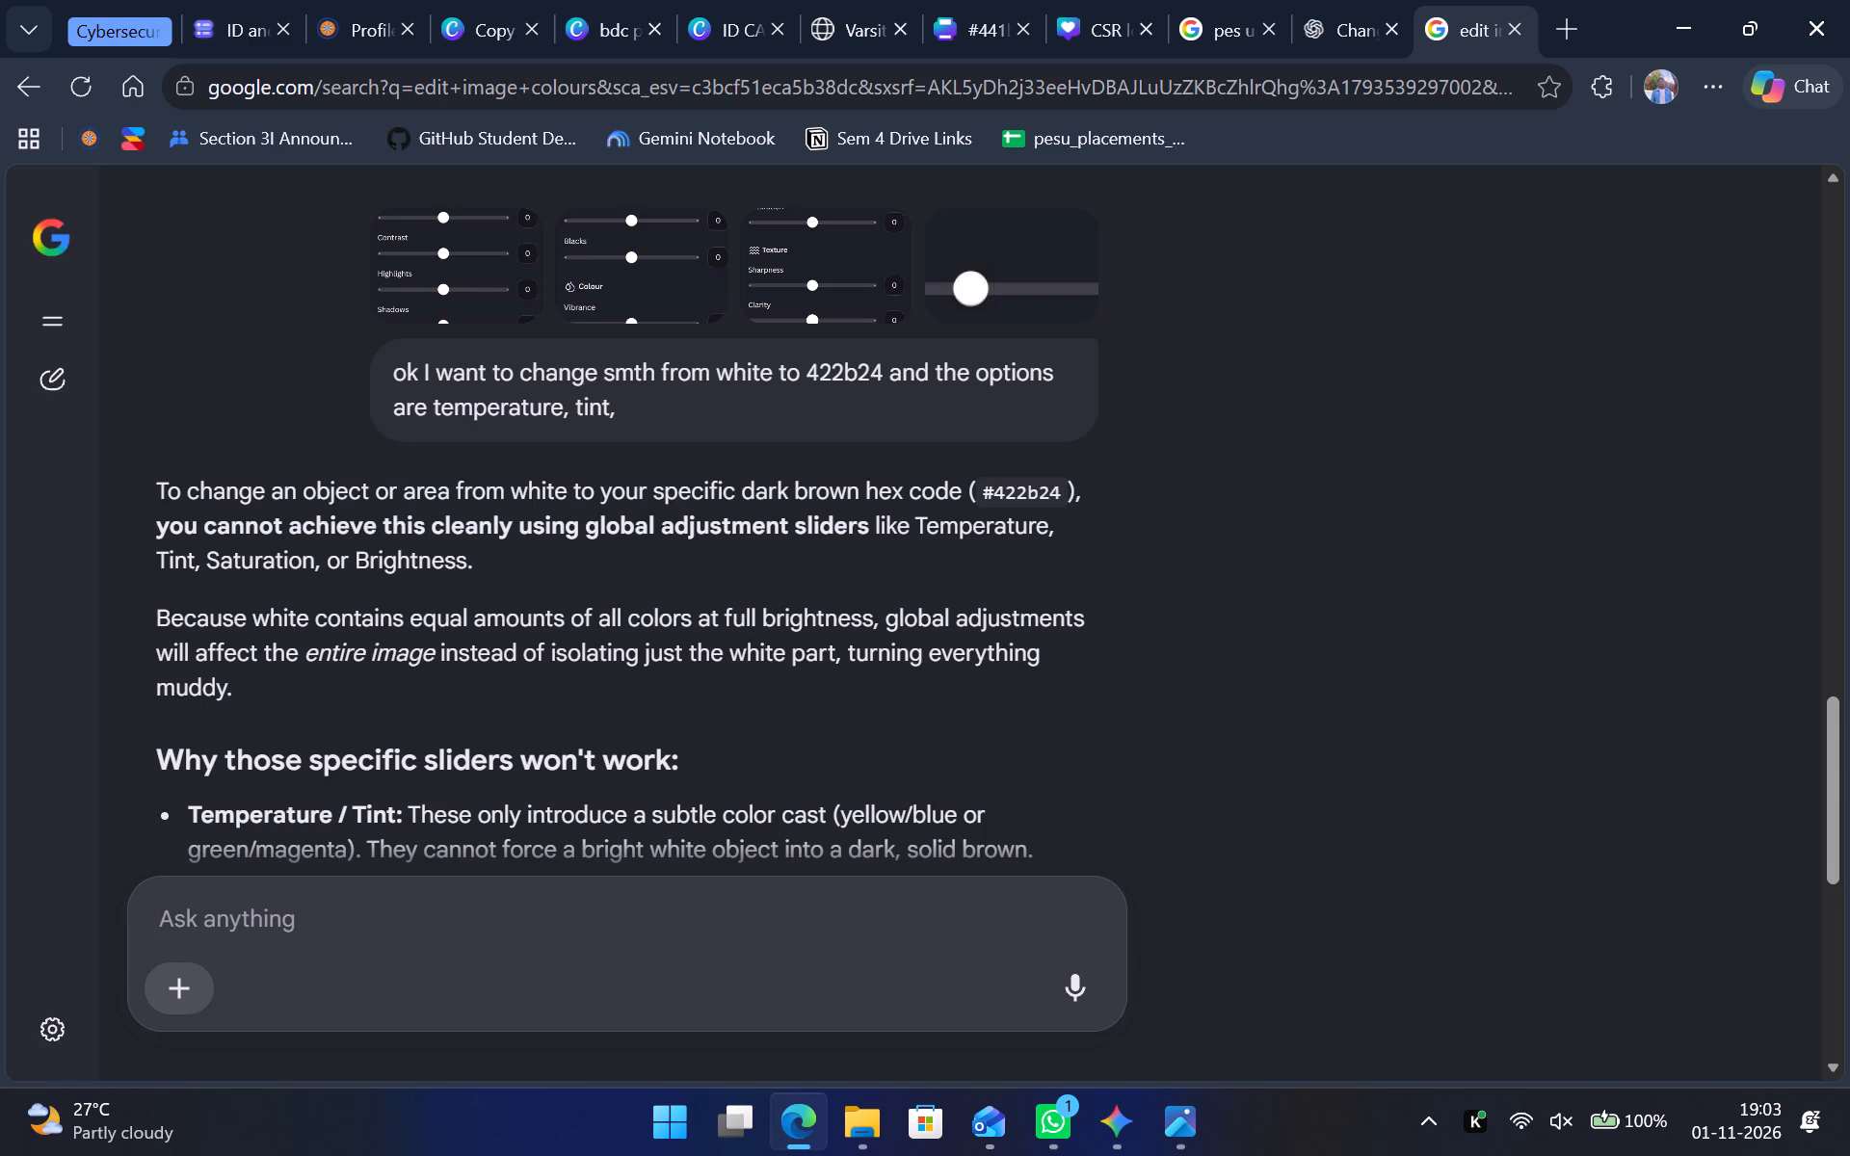
scroll(609, 788, "down", 1)
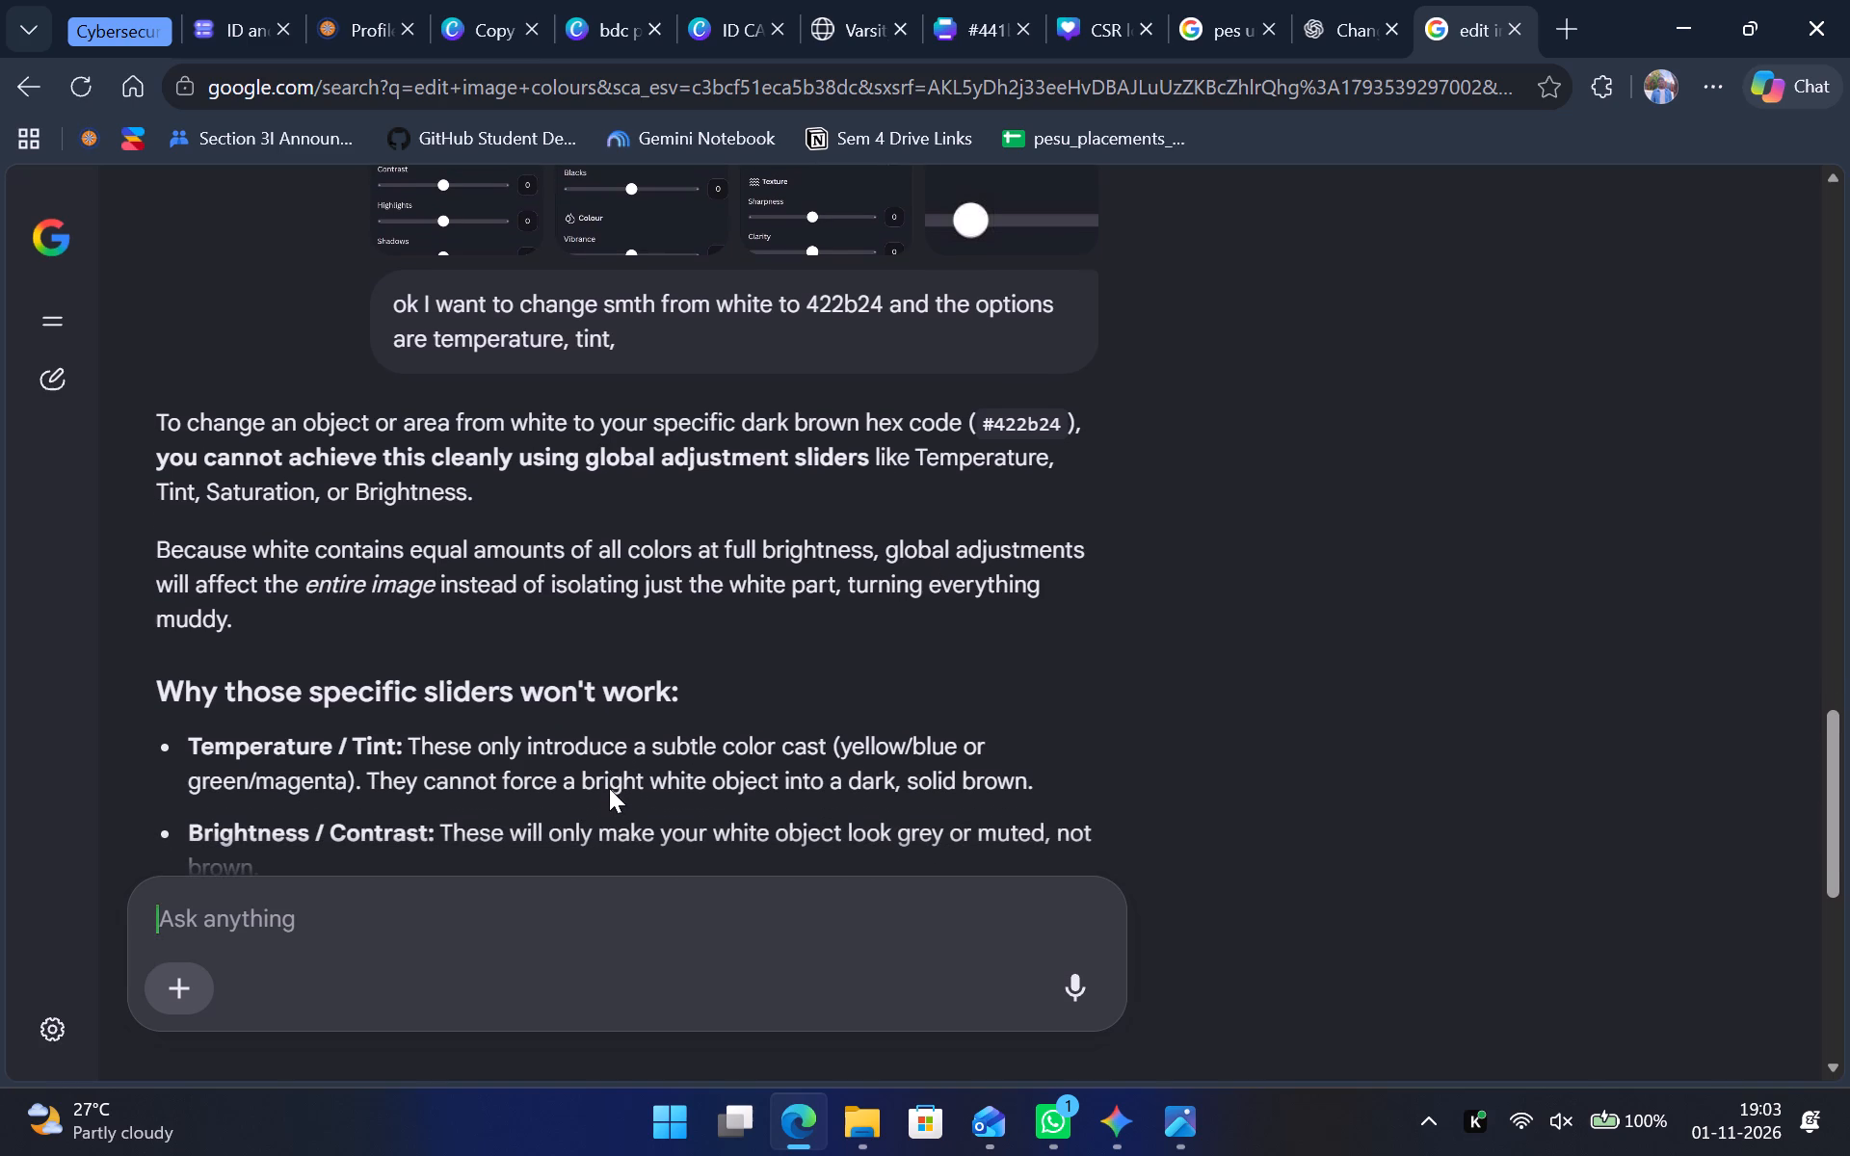
scroll(609, 788, "down", 1)
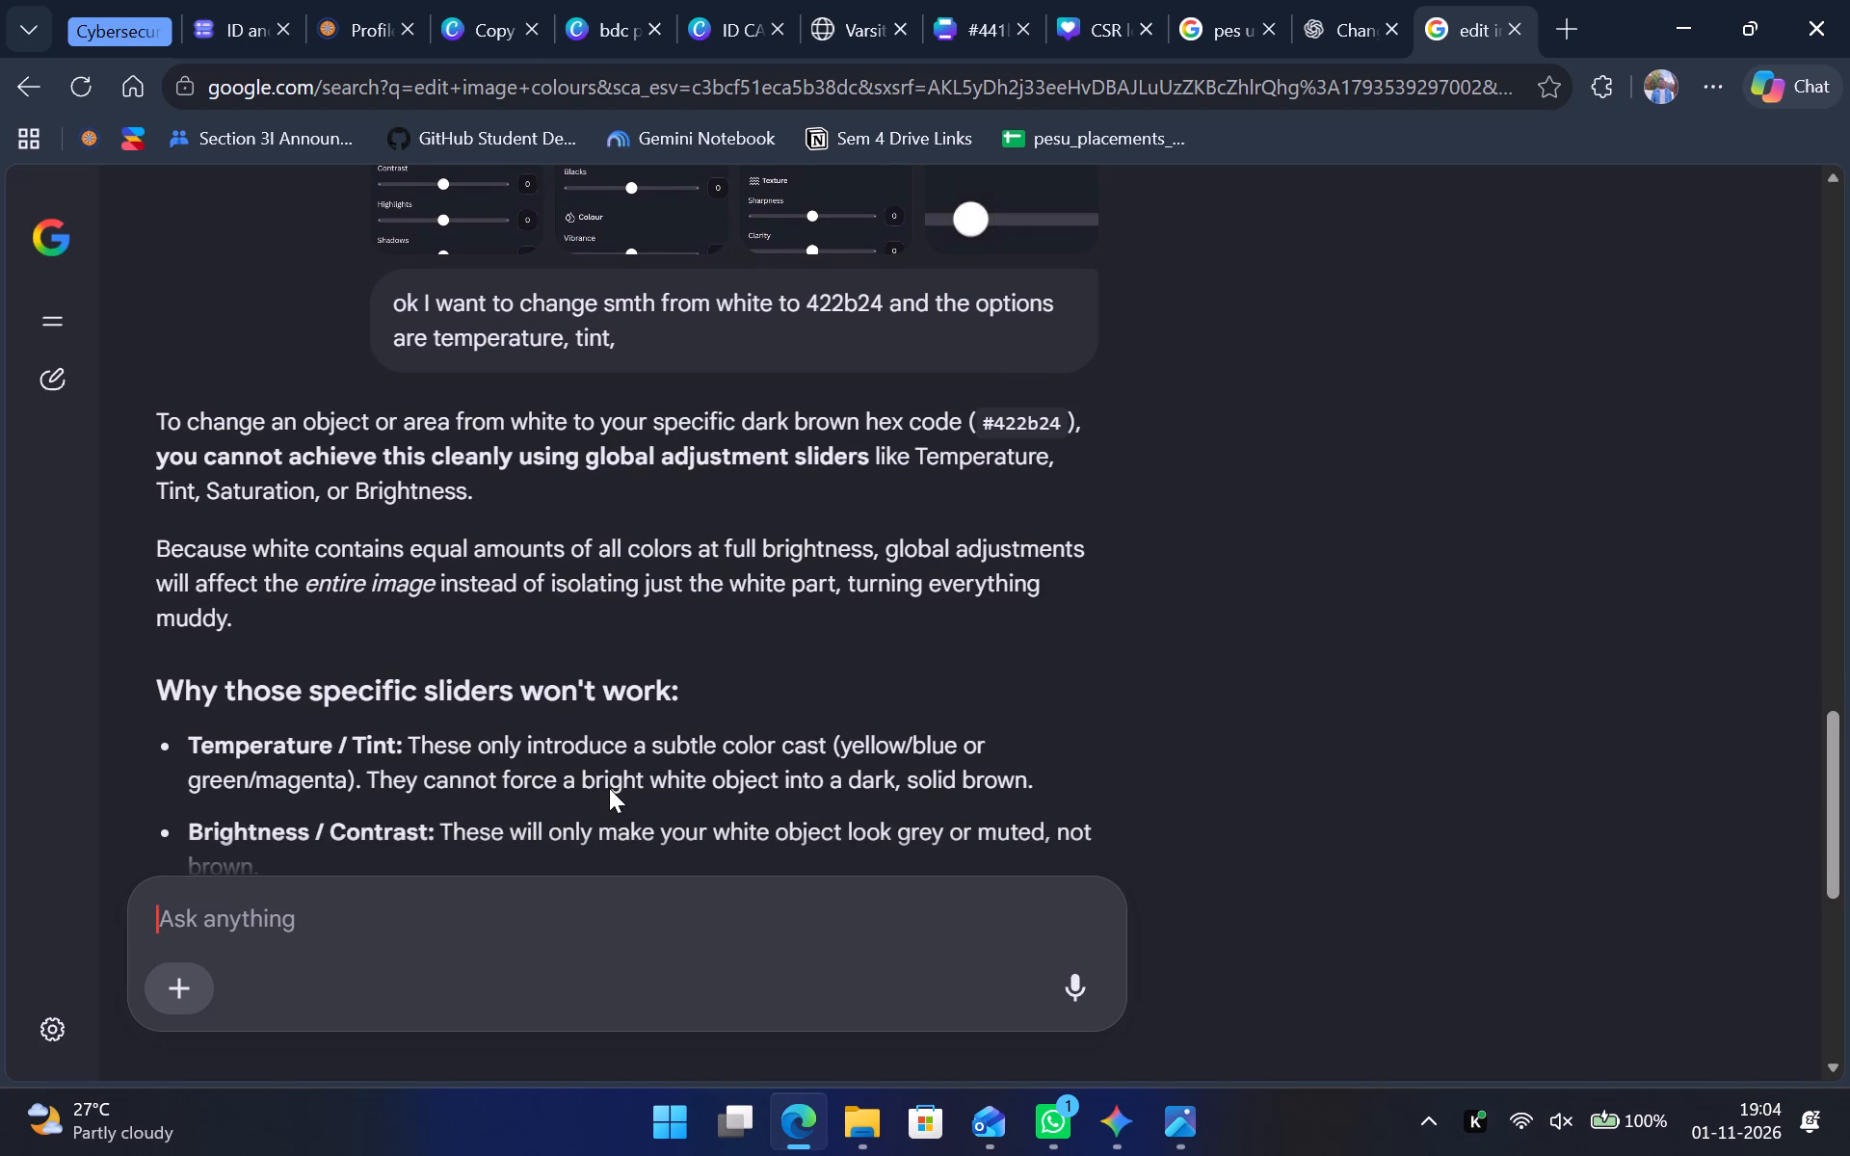
scroll(609, 788, "down", 1)
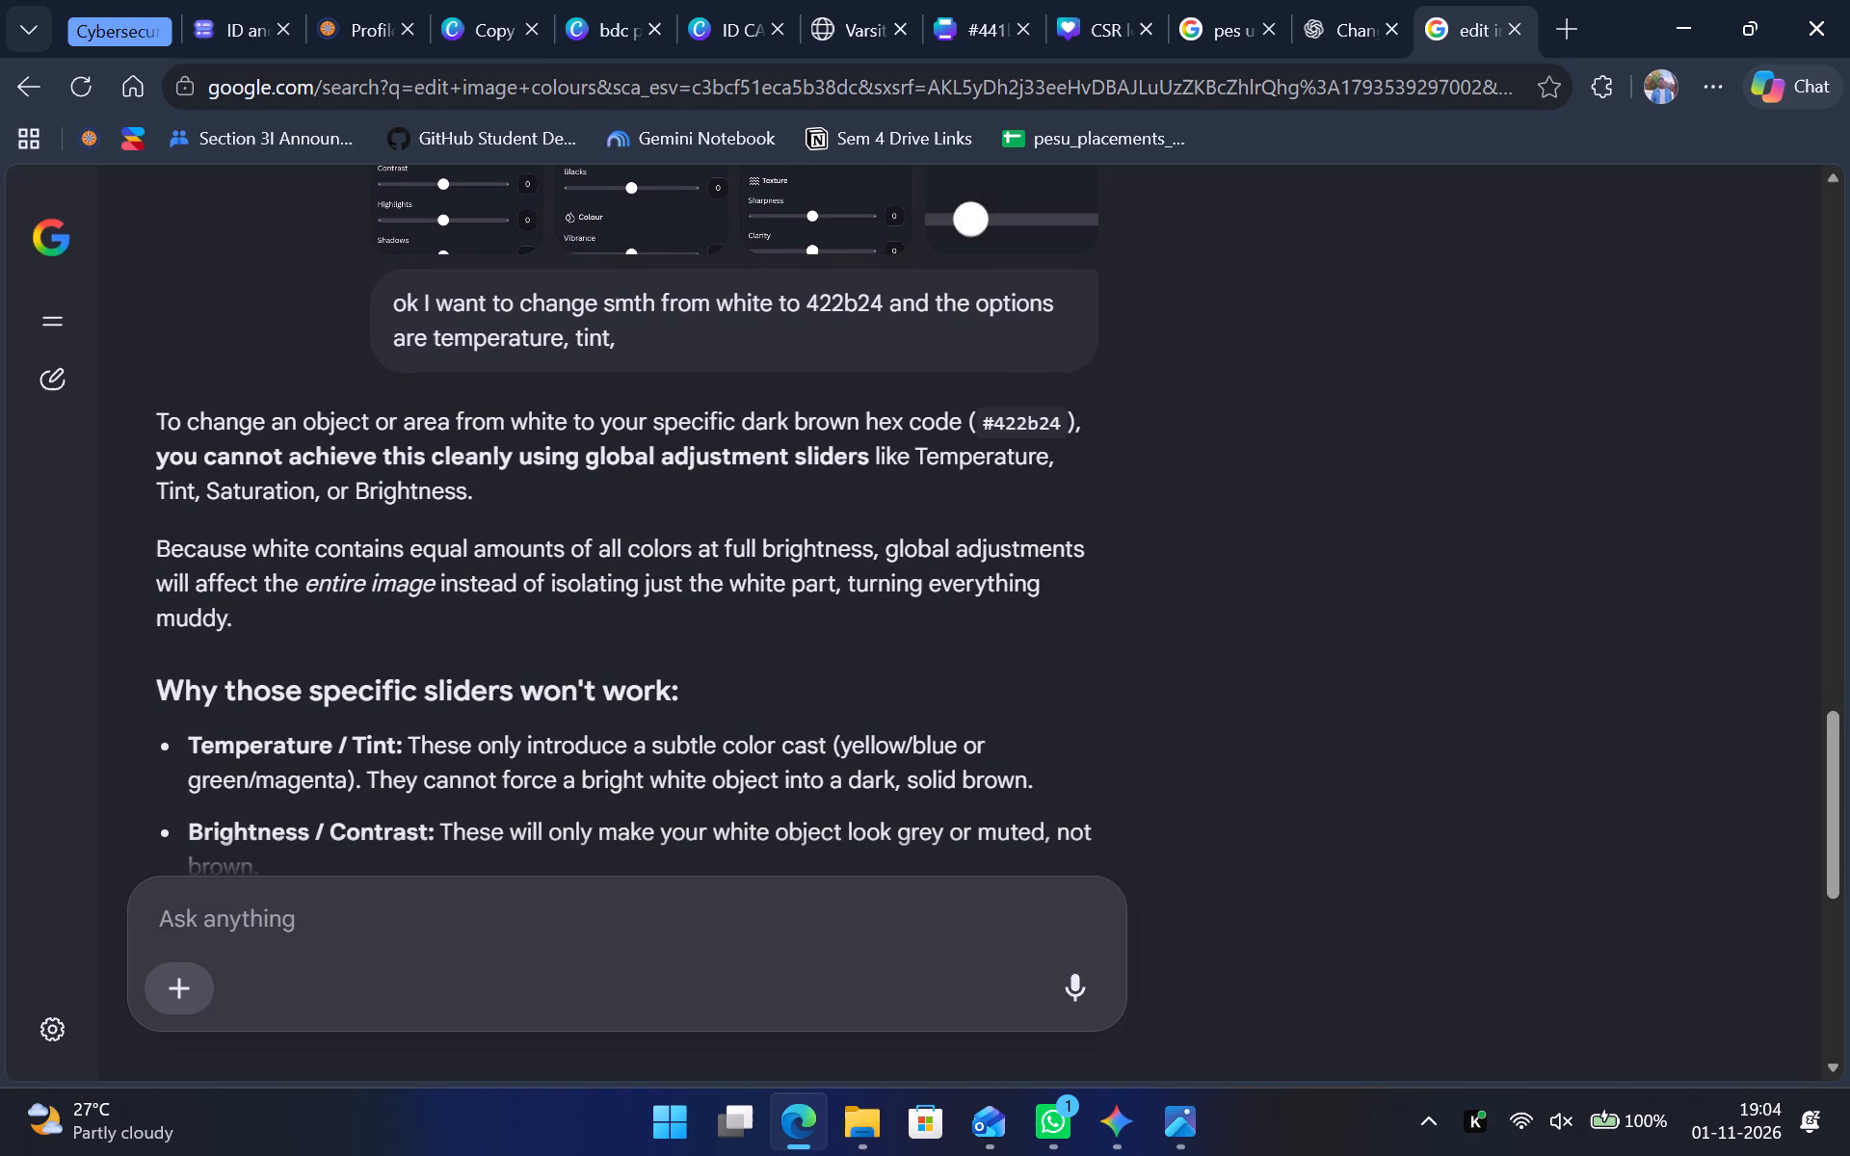
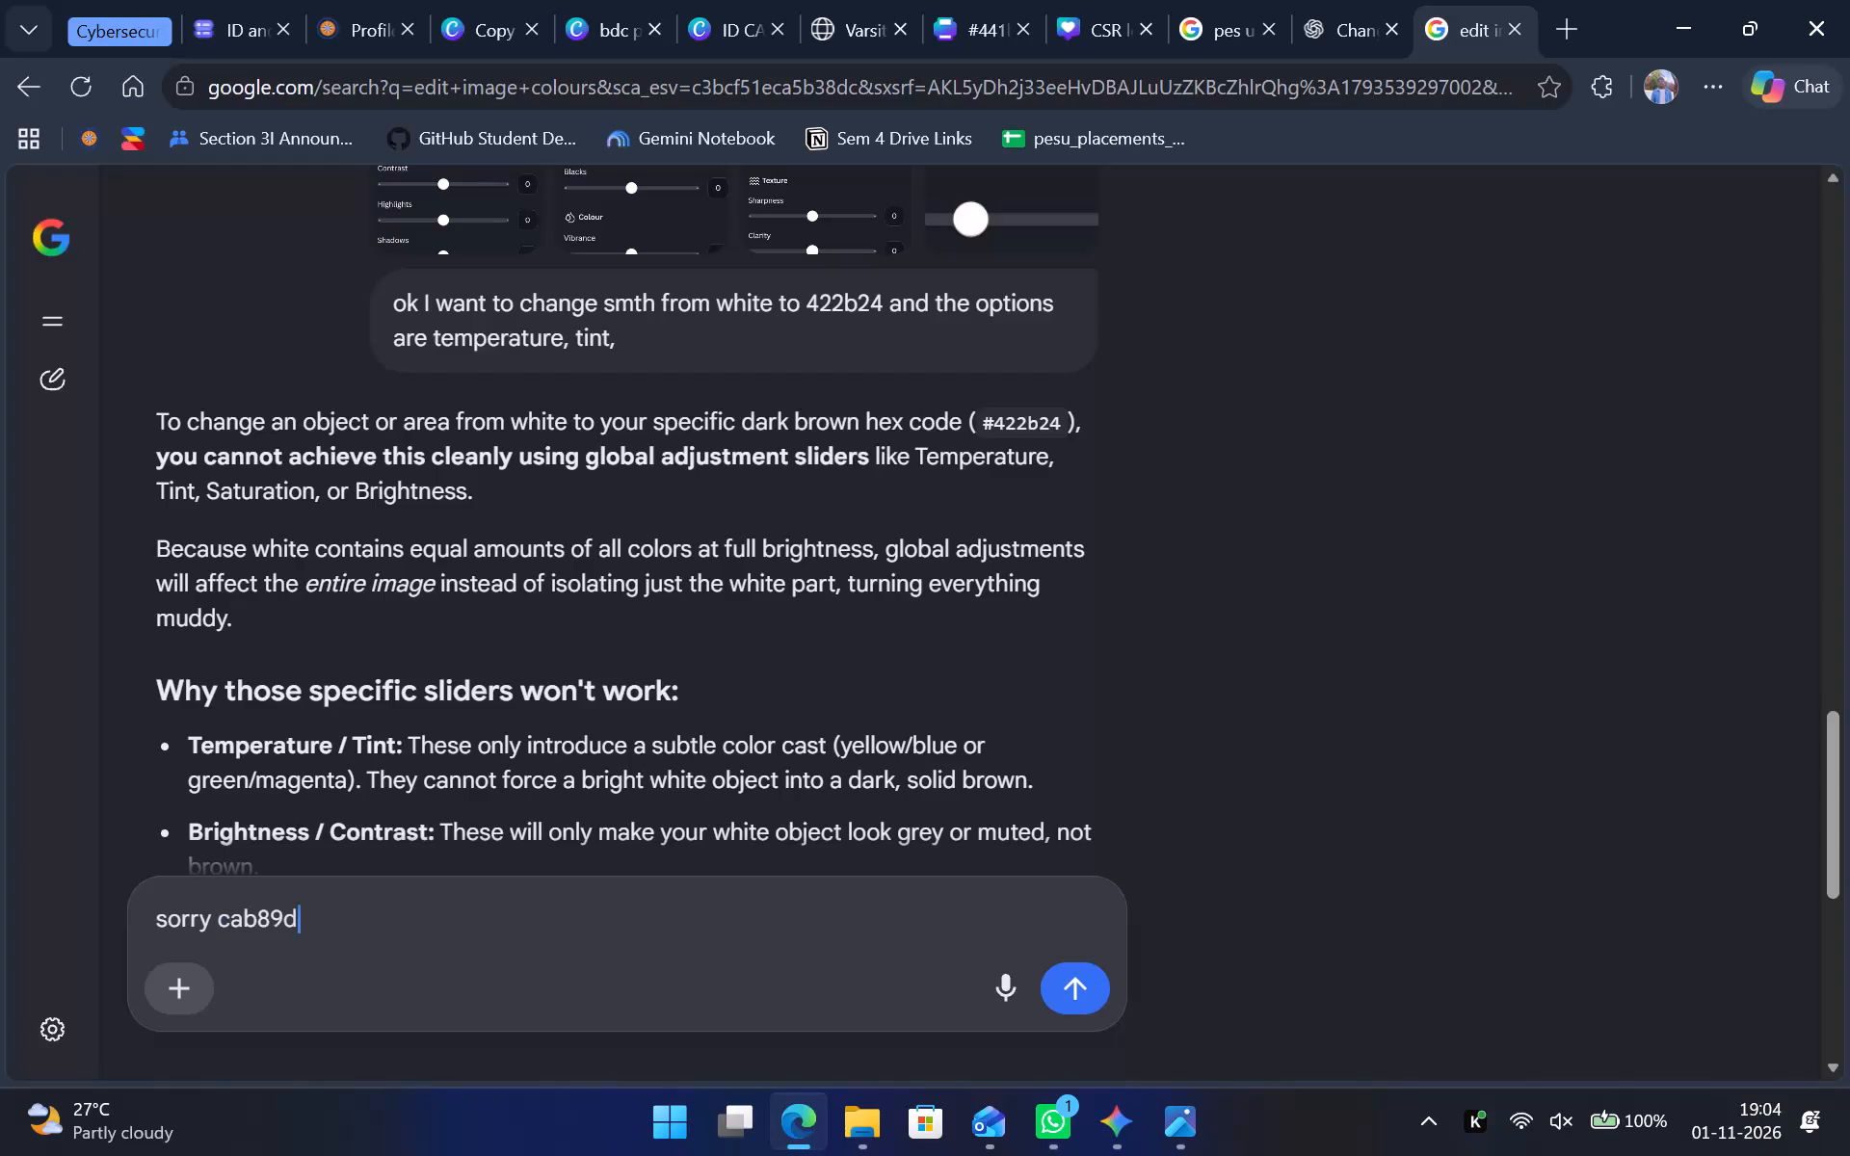
Send the follow-up "sorry cab89d" in AI Mode to correct the target colour, and read the reply.
key("Return")
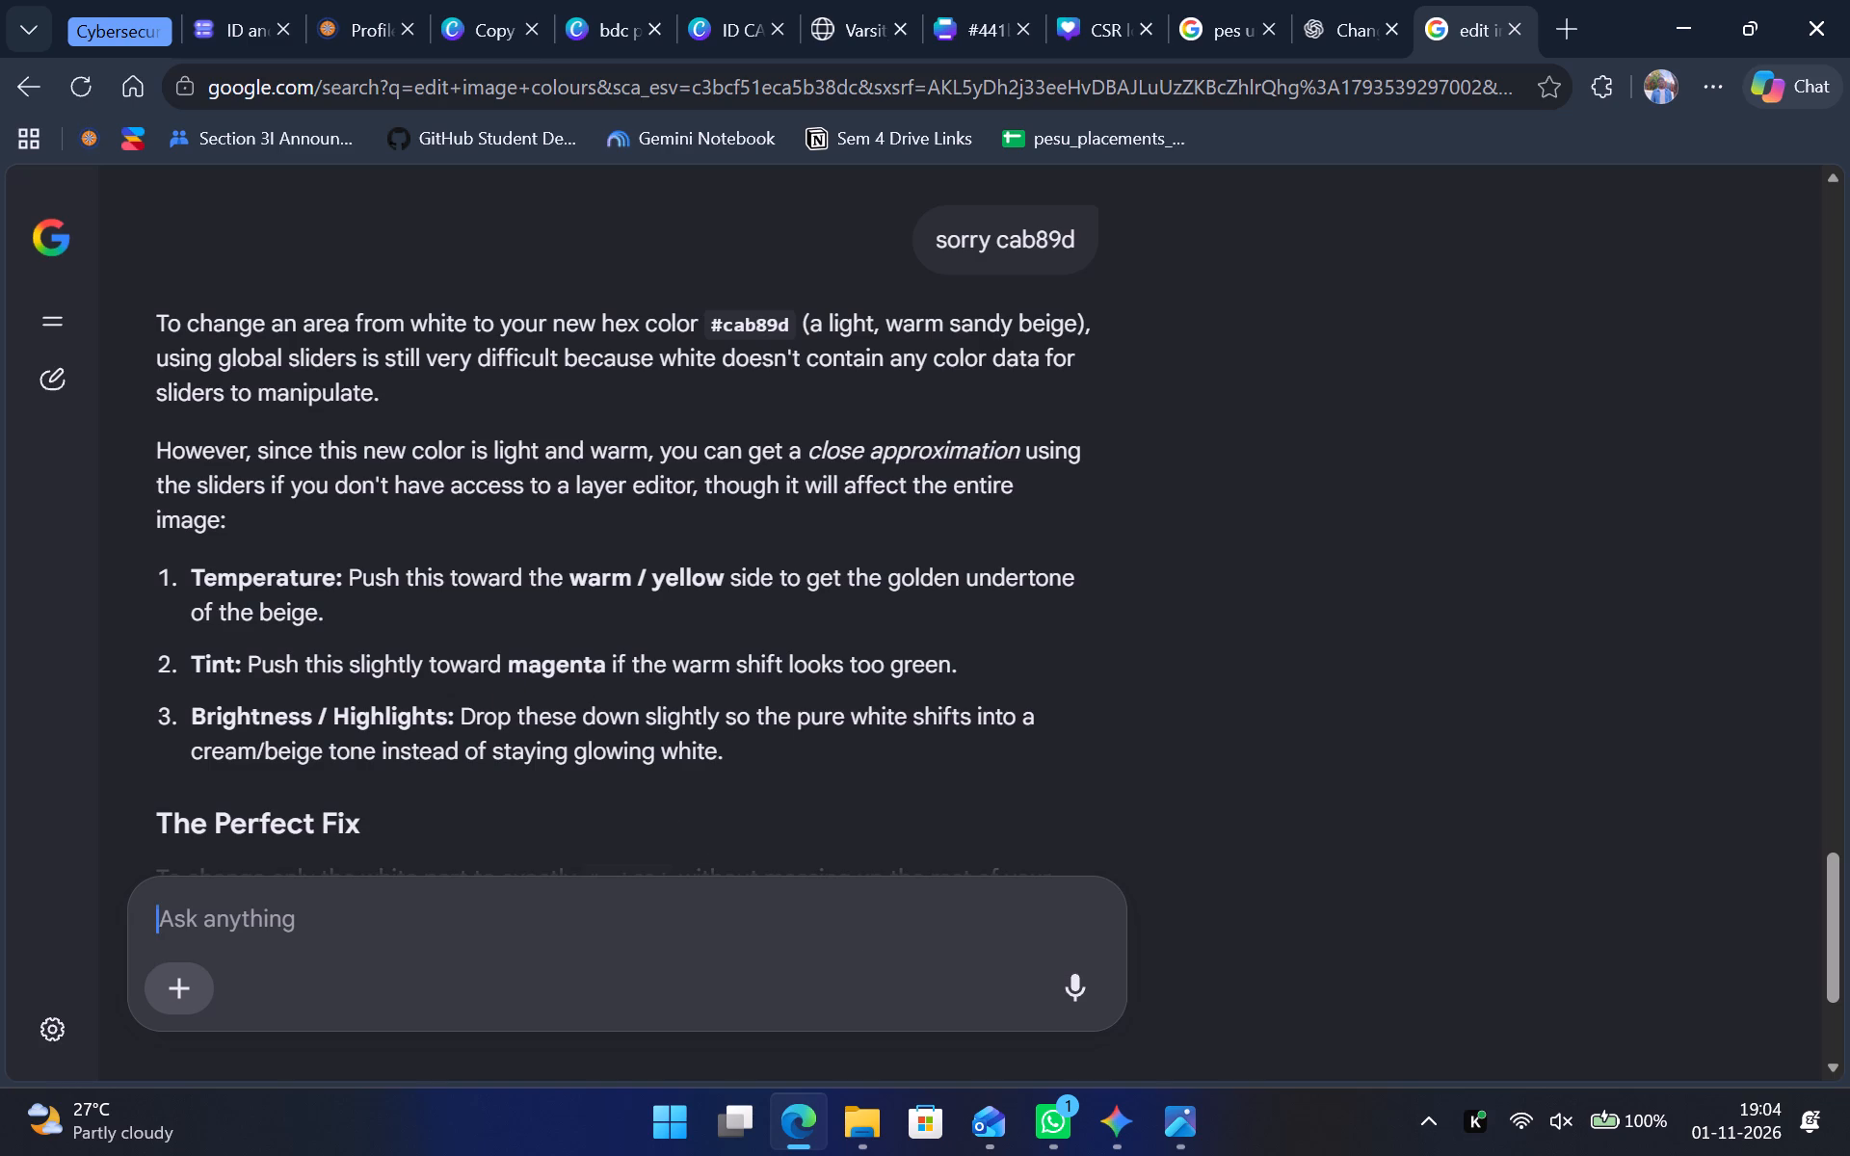
scroll(526, 740, "down", 2)
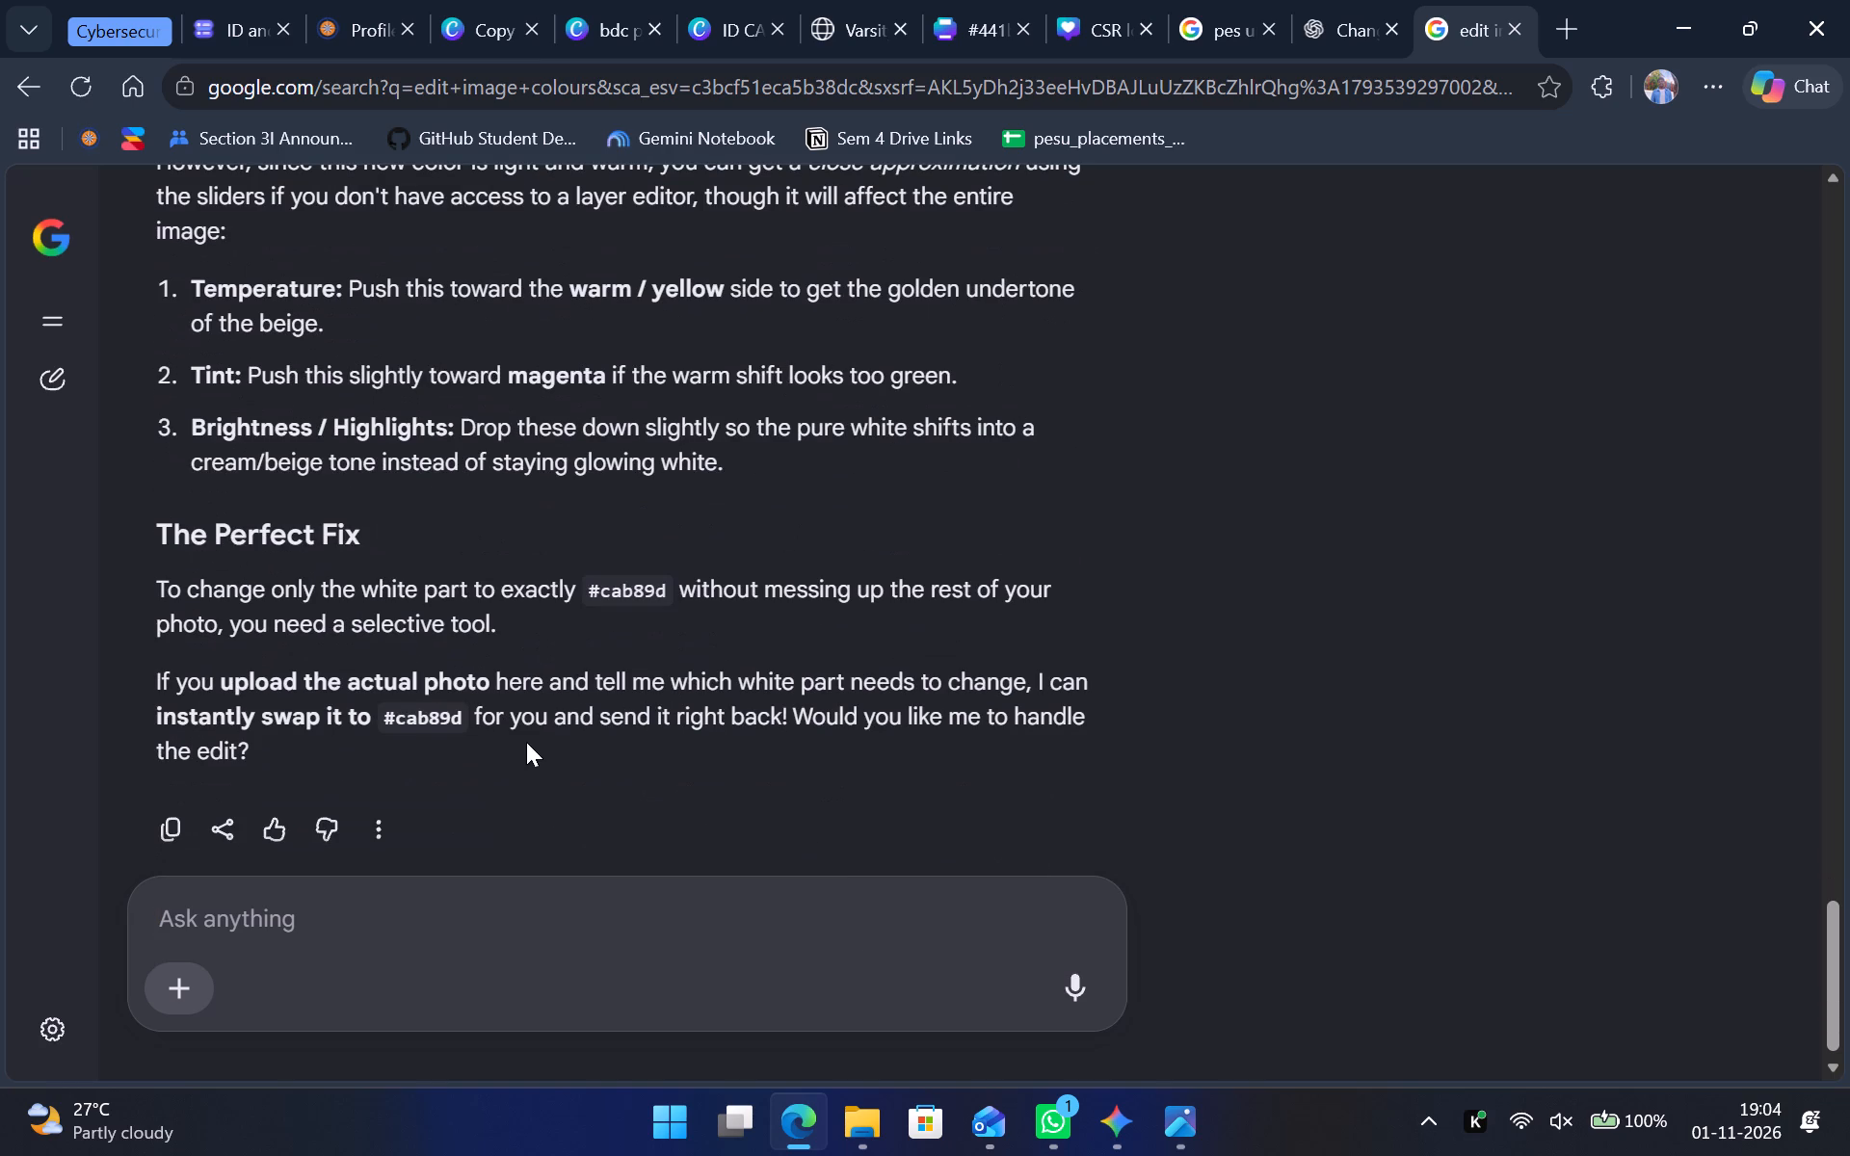
Return to the CSR logo design in Canva and set the selected logo element's white balance Temperature to 69.
scroll(526, 742, "up", 2)
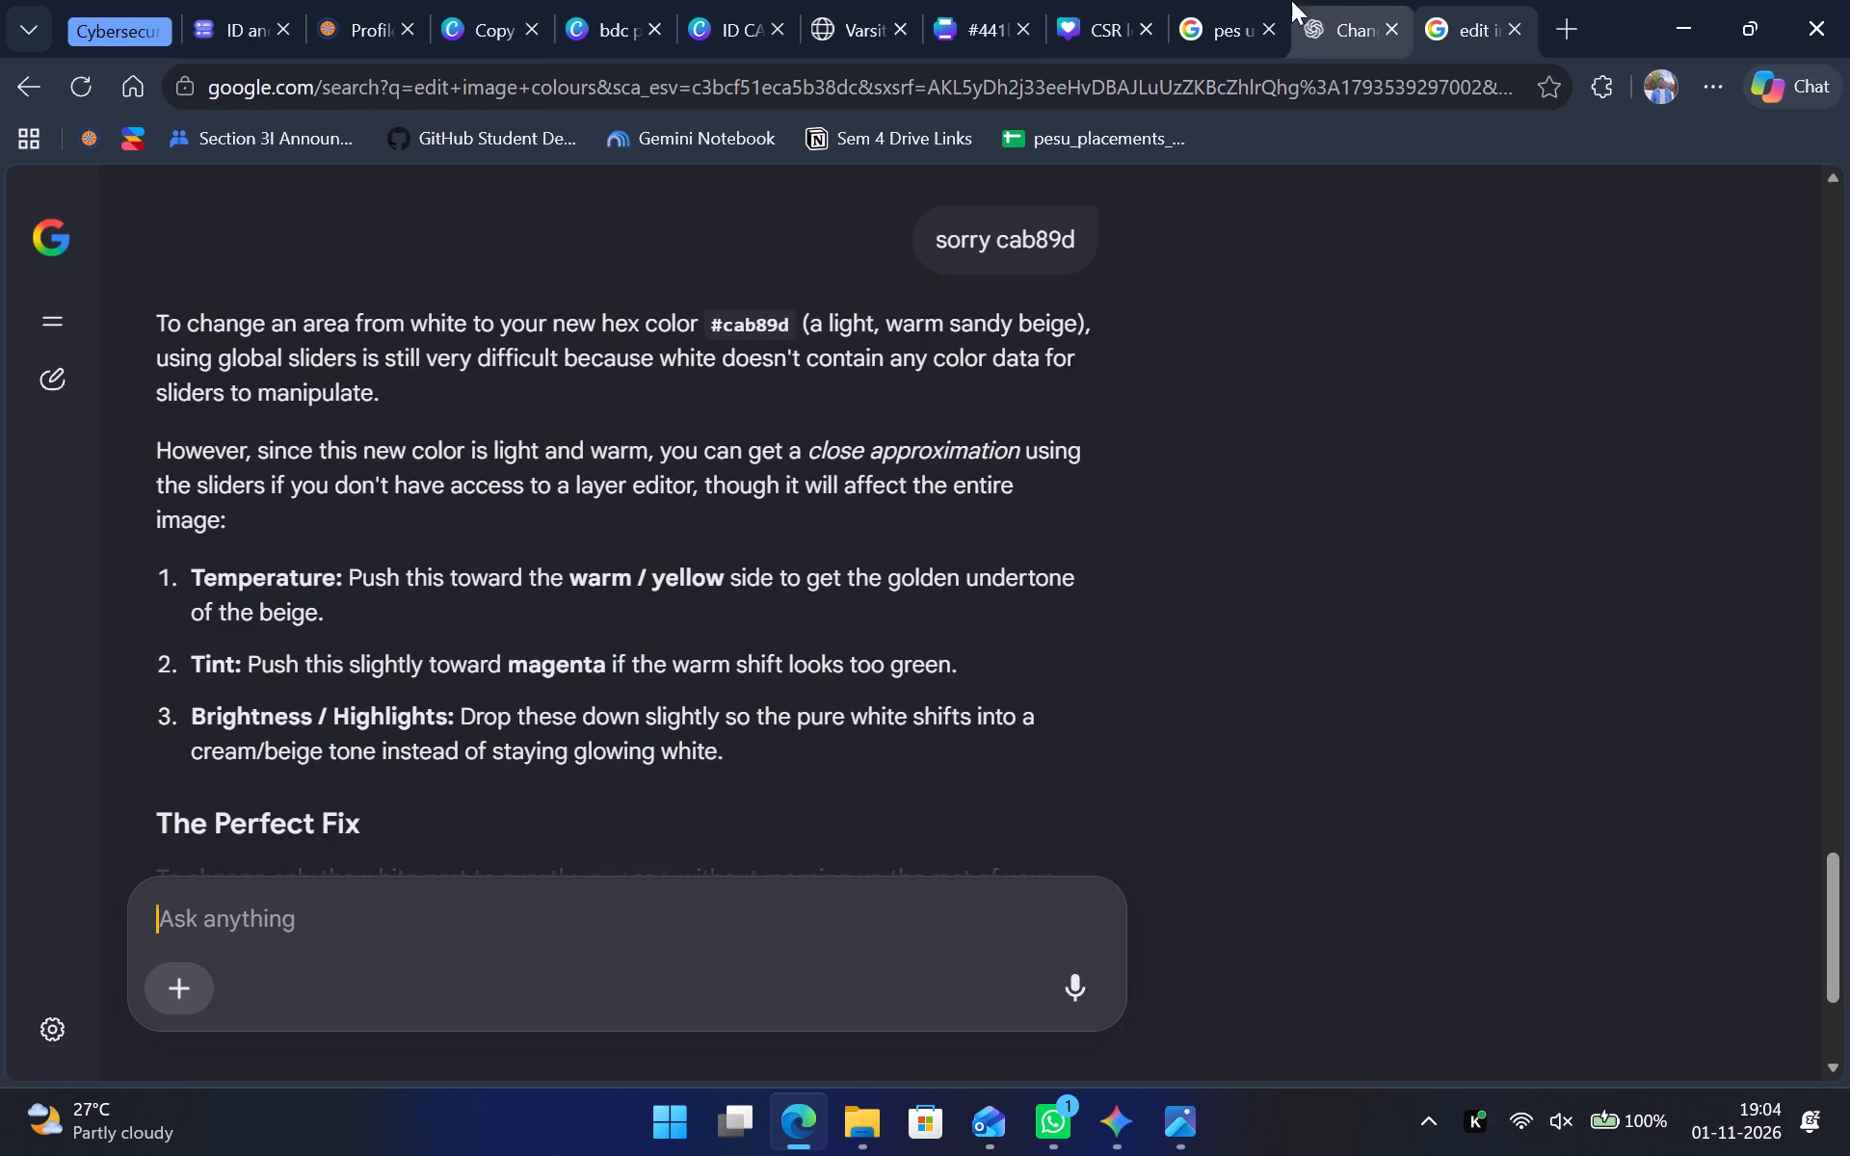
left_click(1123, 0)
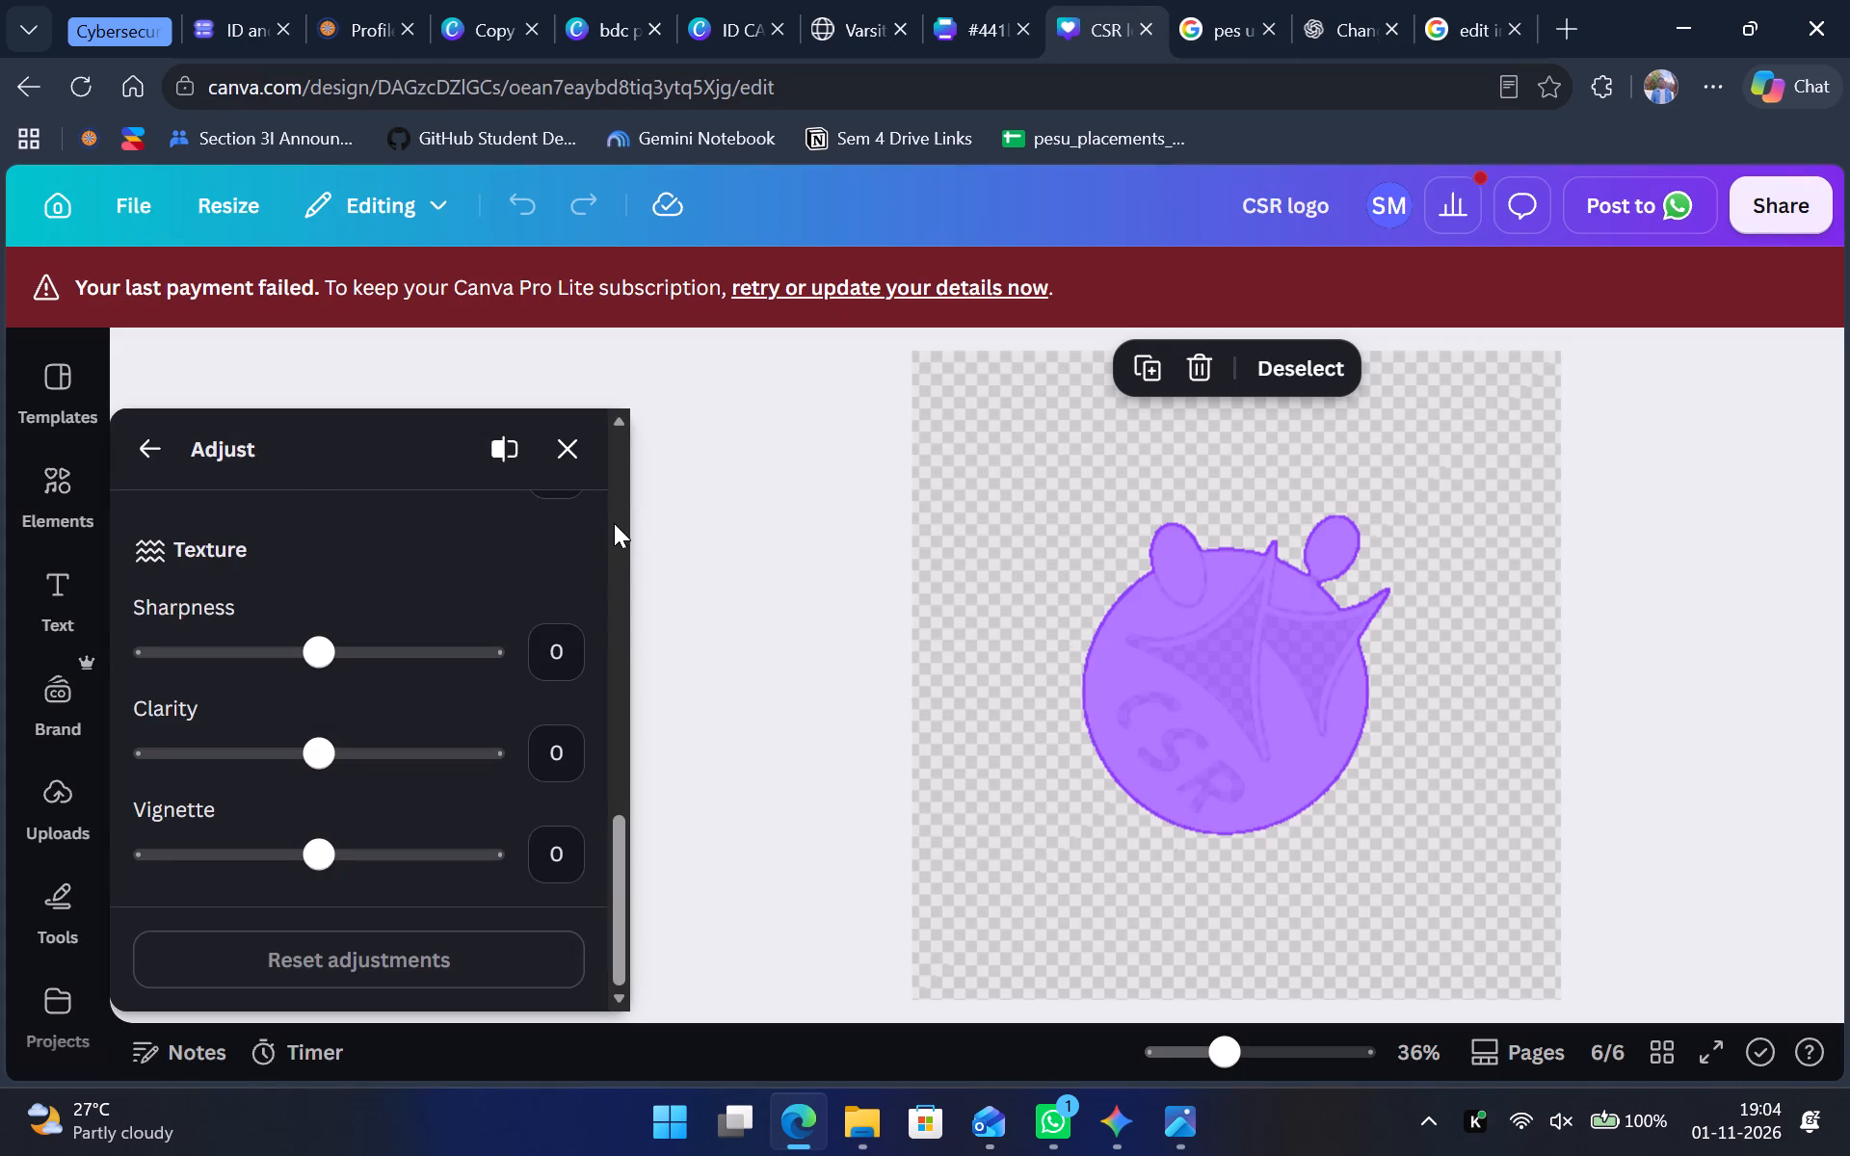
scroll(510, 587, "up", 9)
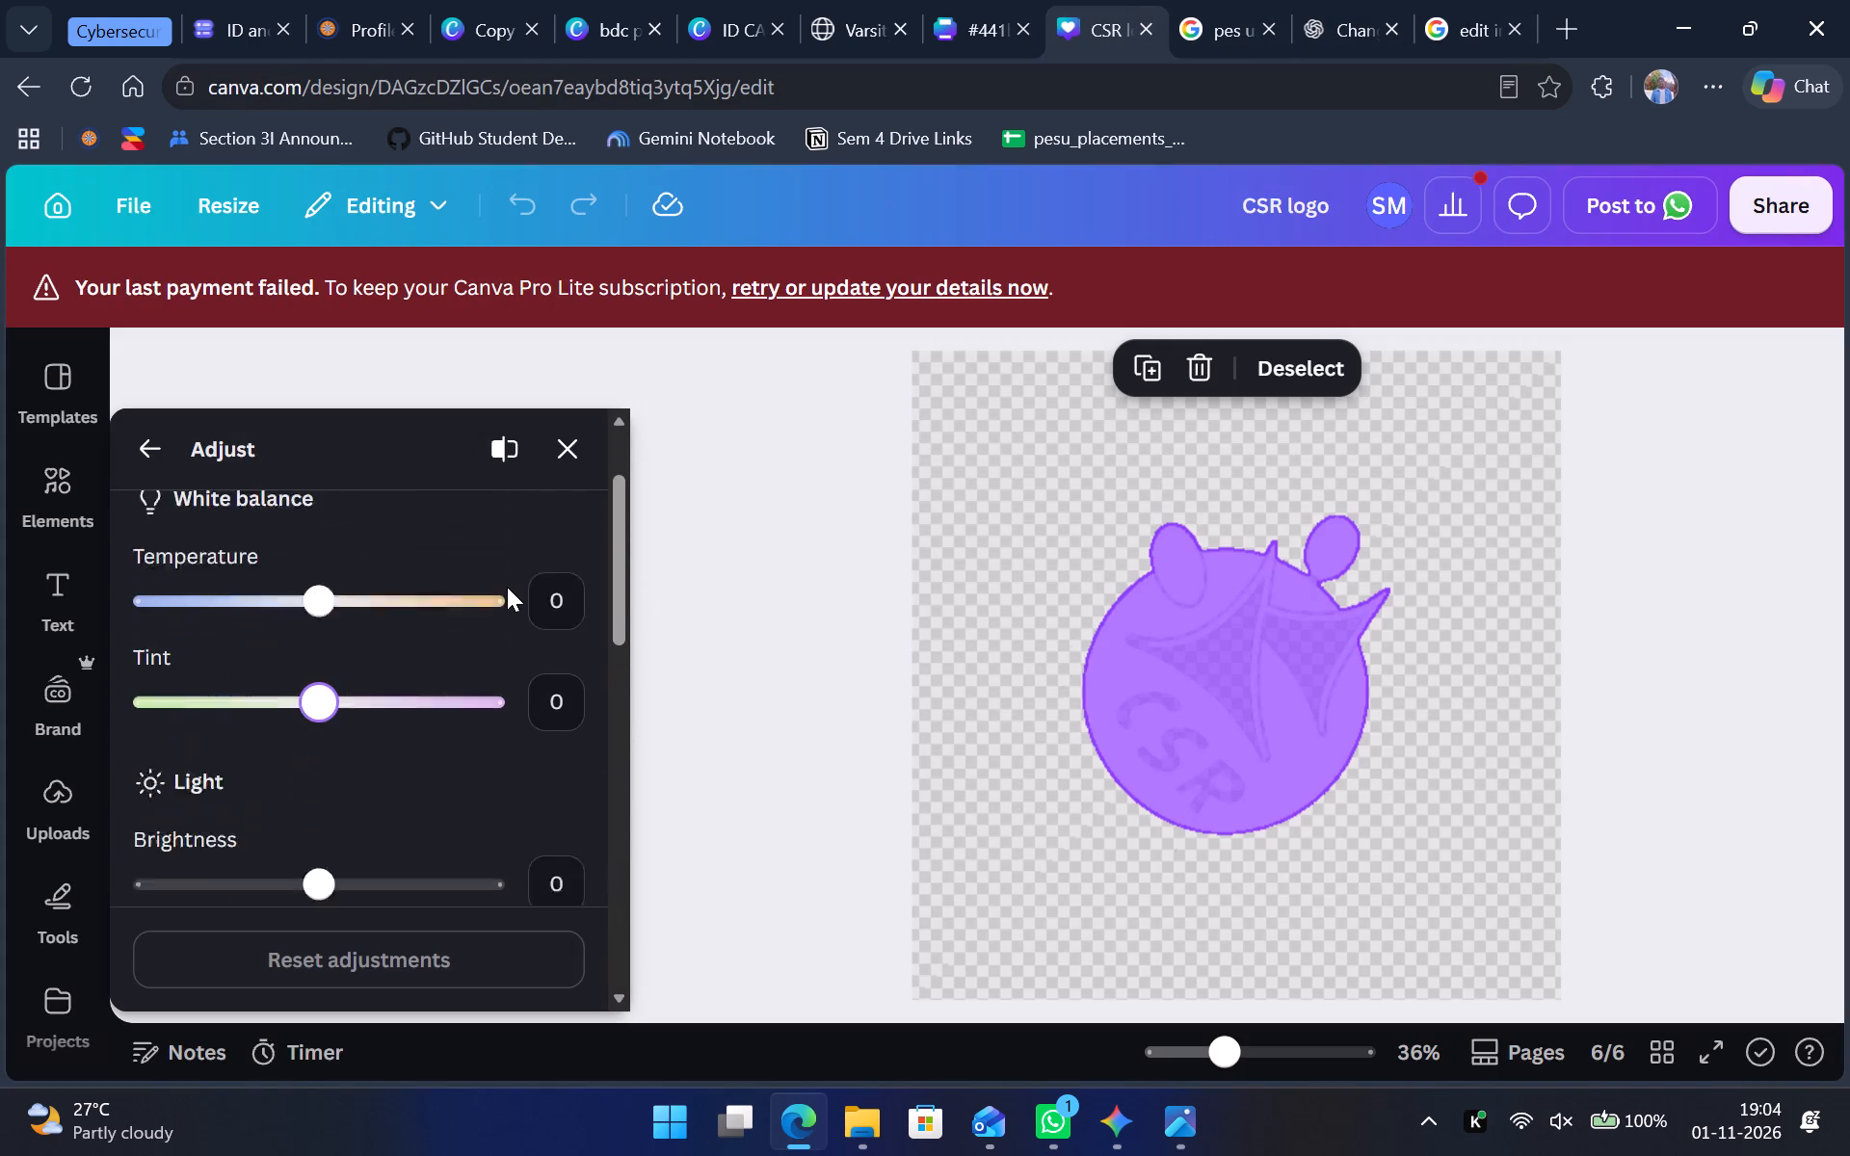
left_click_drag(325, 690, 379, 695)
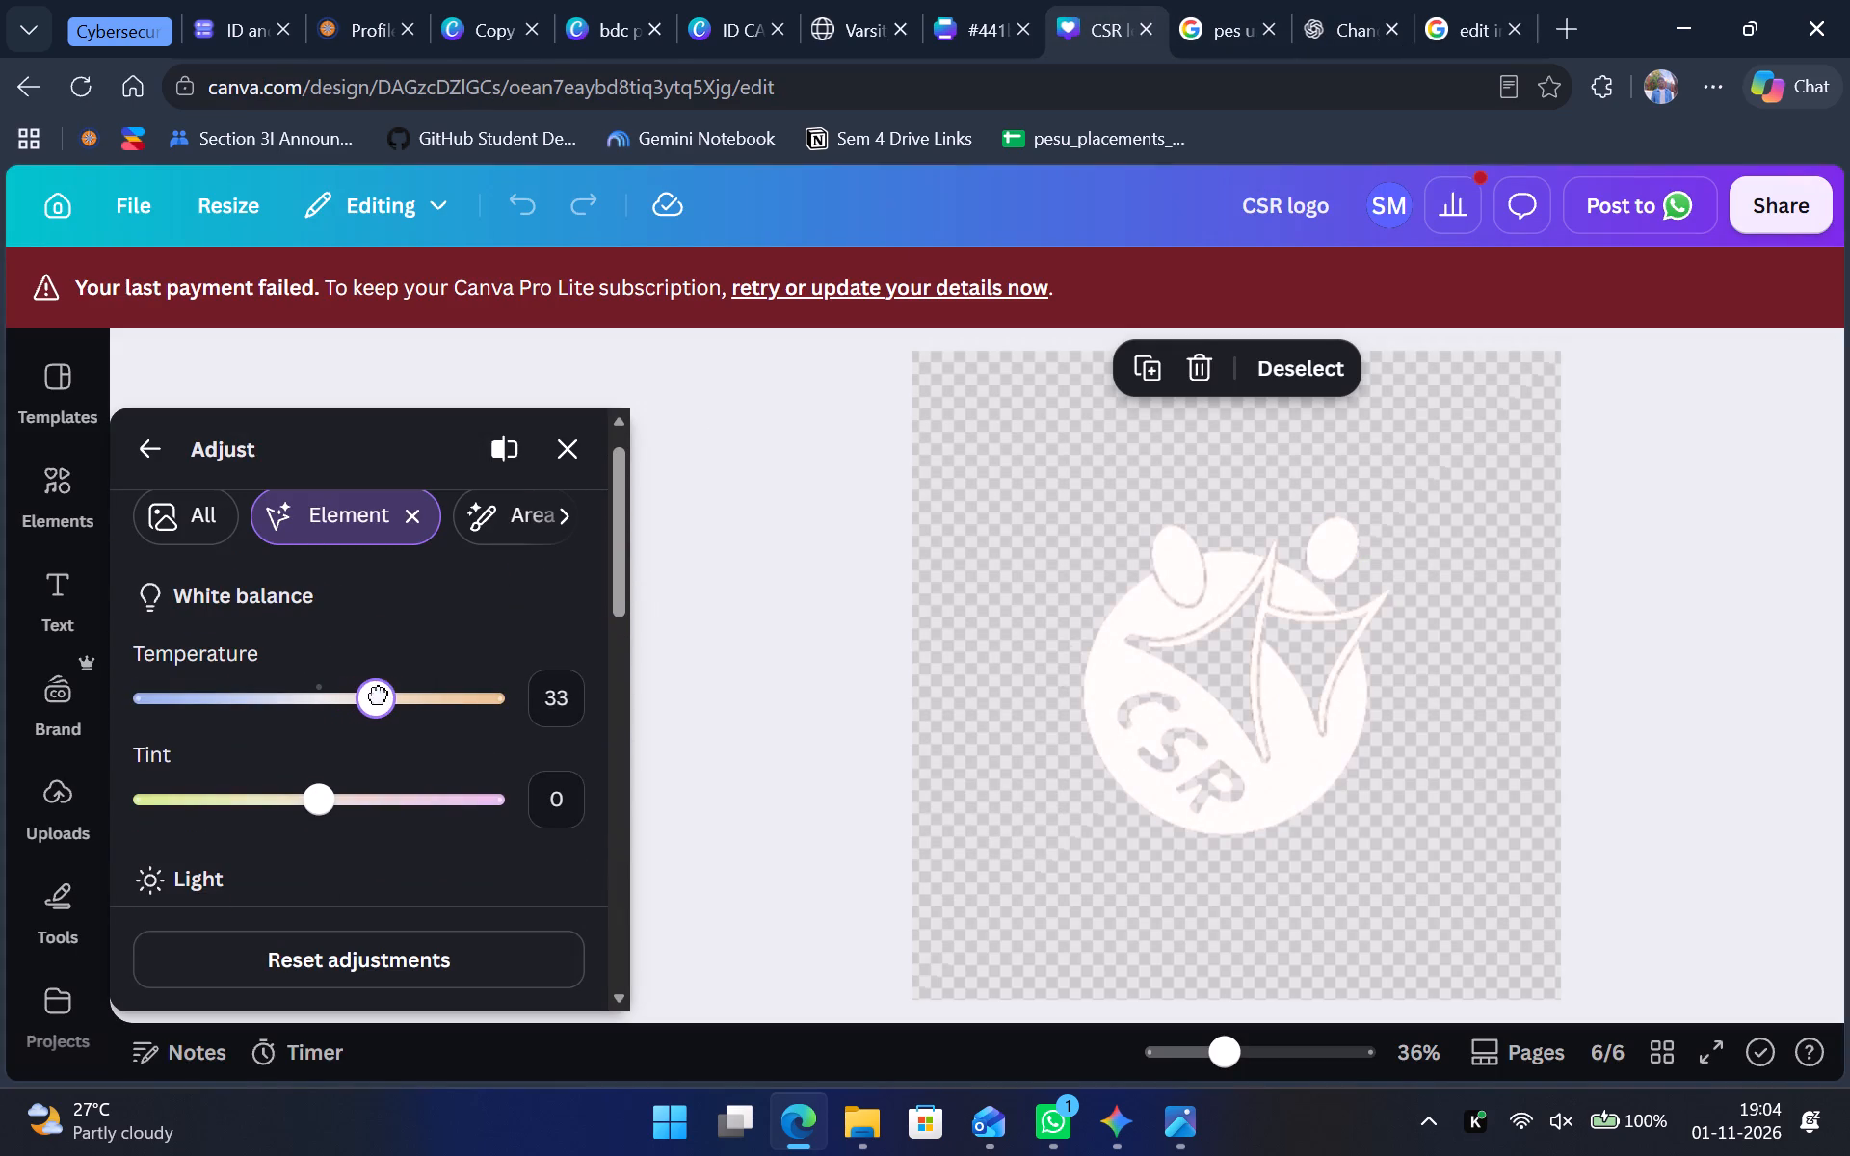
left_click_drag(379, 695, 484, 737)
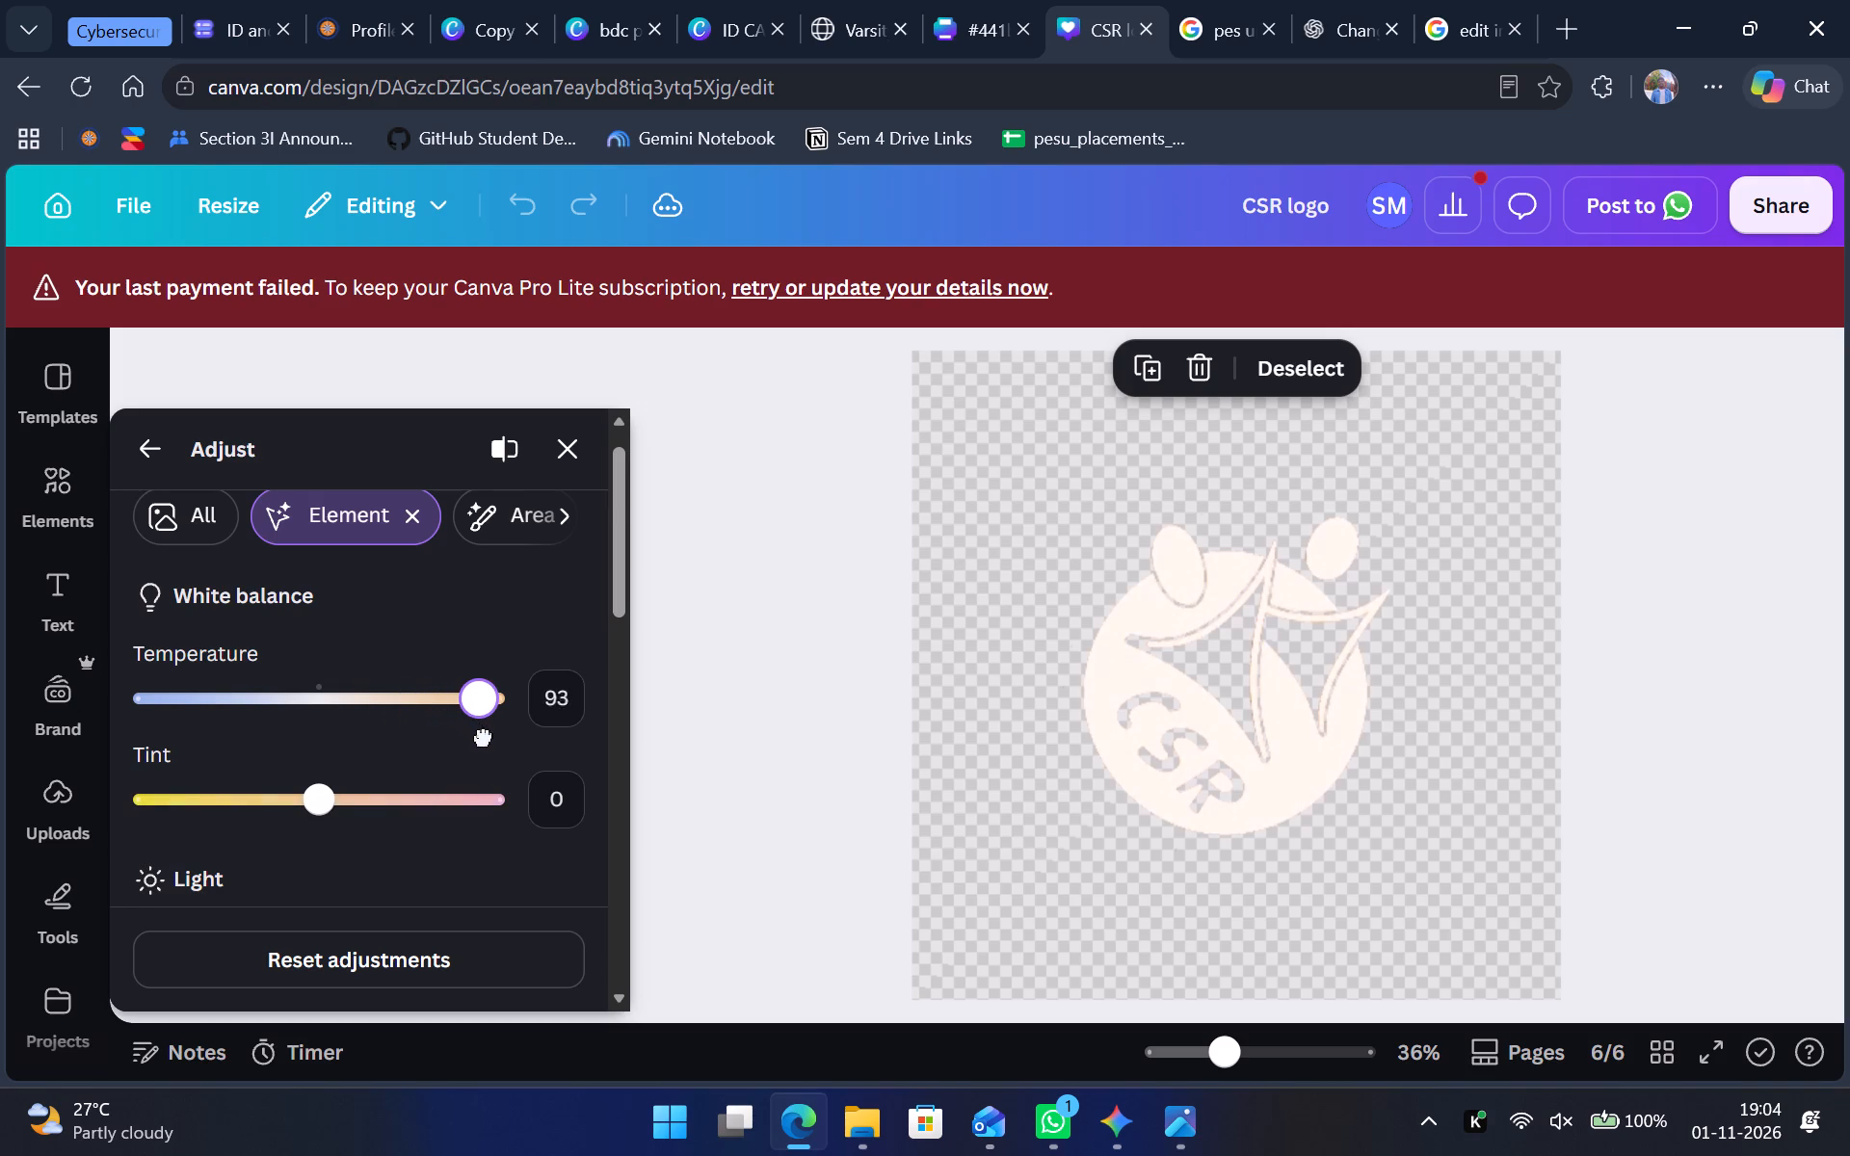
left_click_drag(484, 737, 439, 748)
Set the logo element's white balance Tint to -41.
left_click_drag(312, 798, 263, 811)
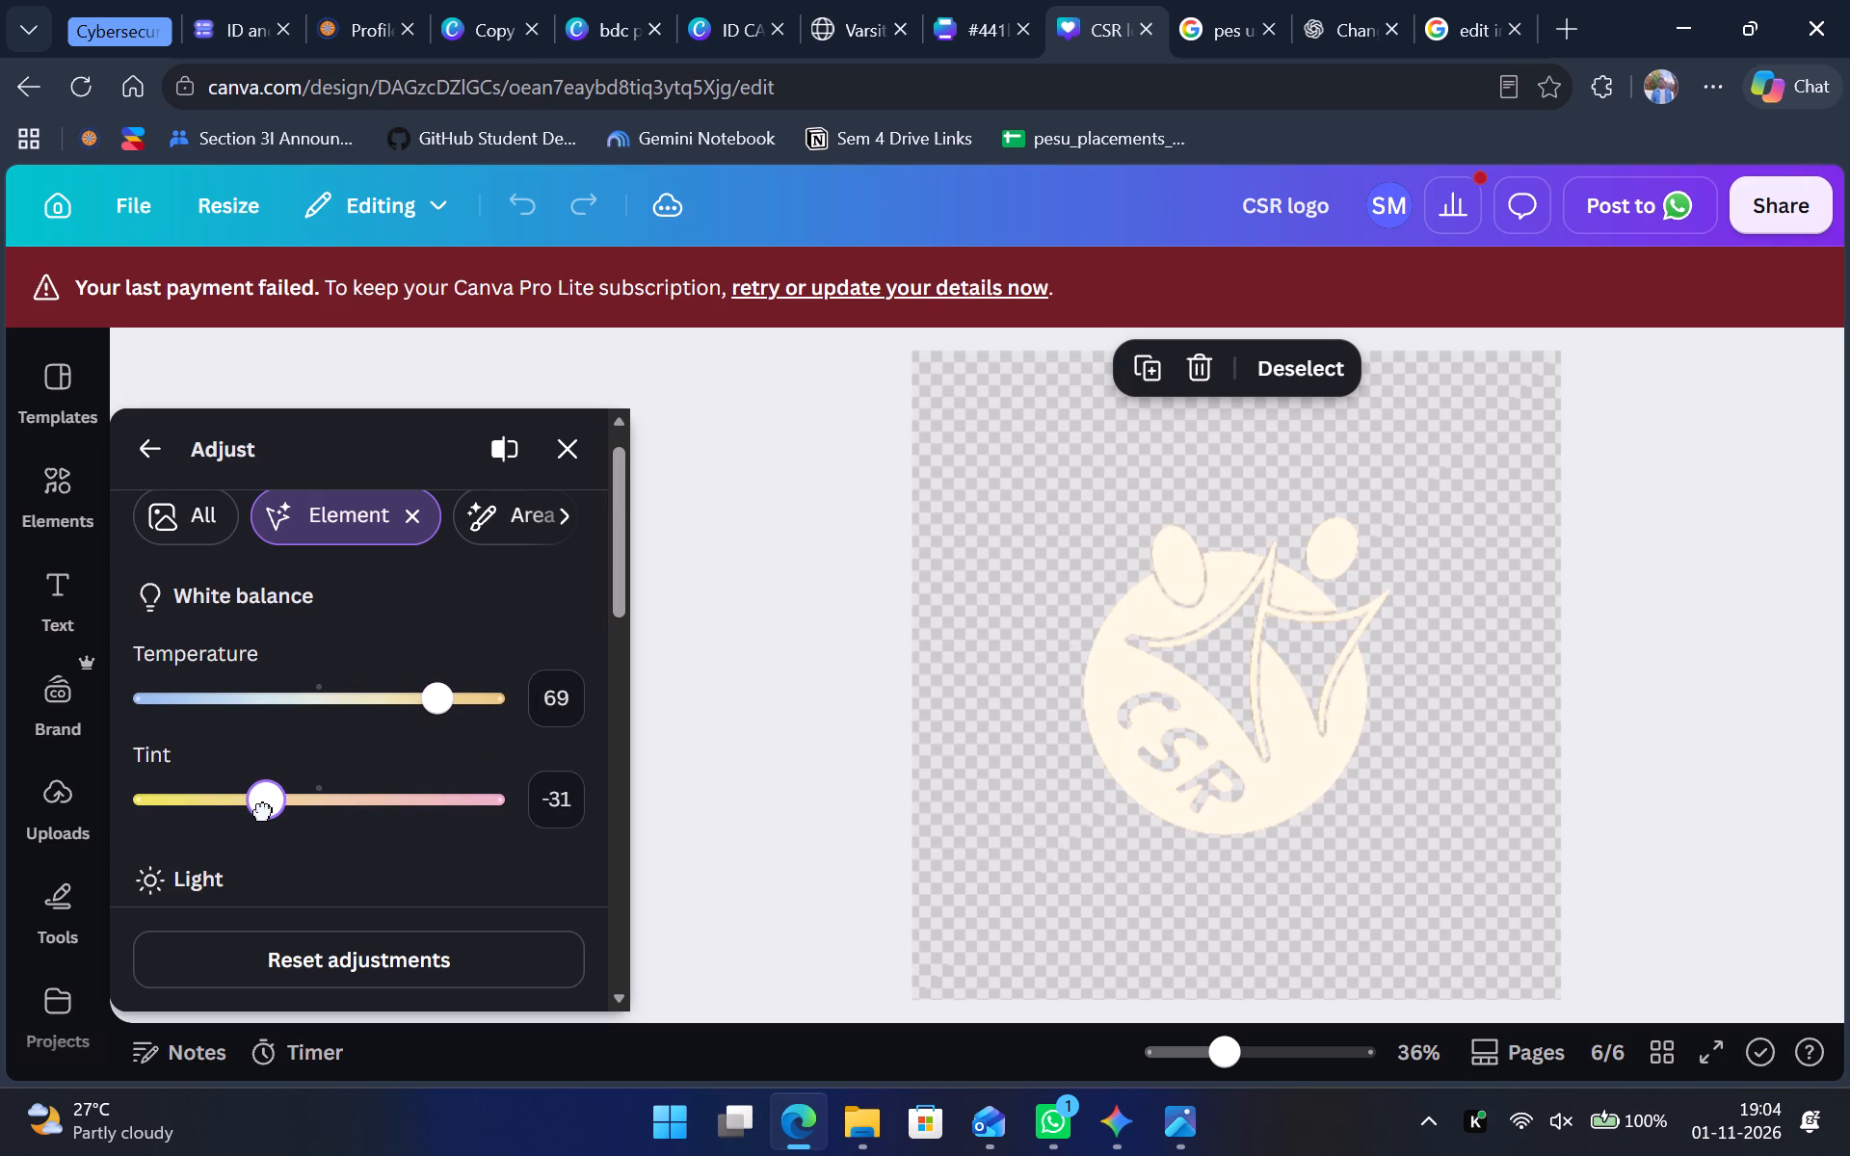
left_click_drag(263, 811, 246, 822)
left_click_drag(246, 822, 245, 821)
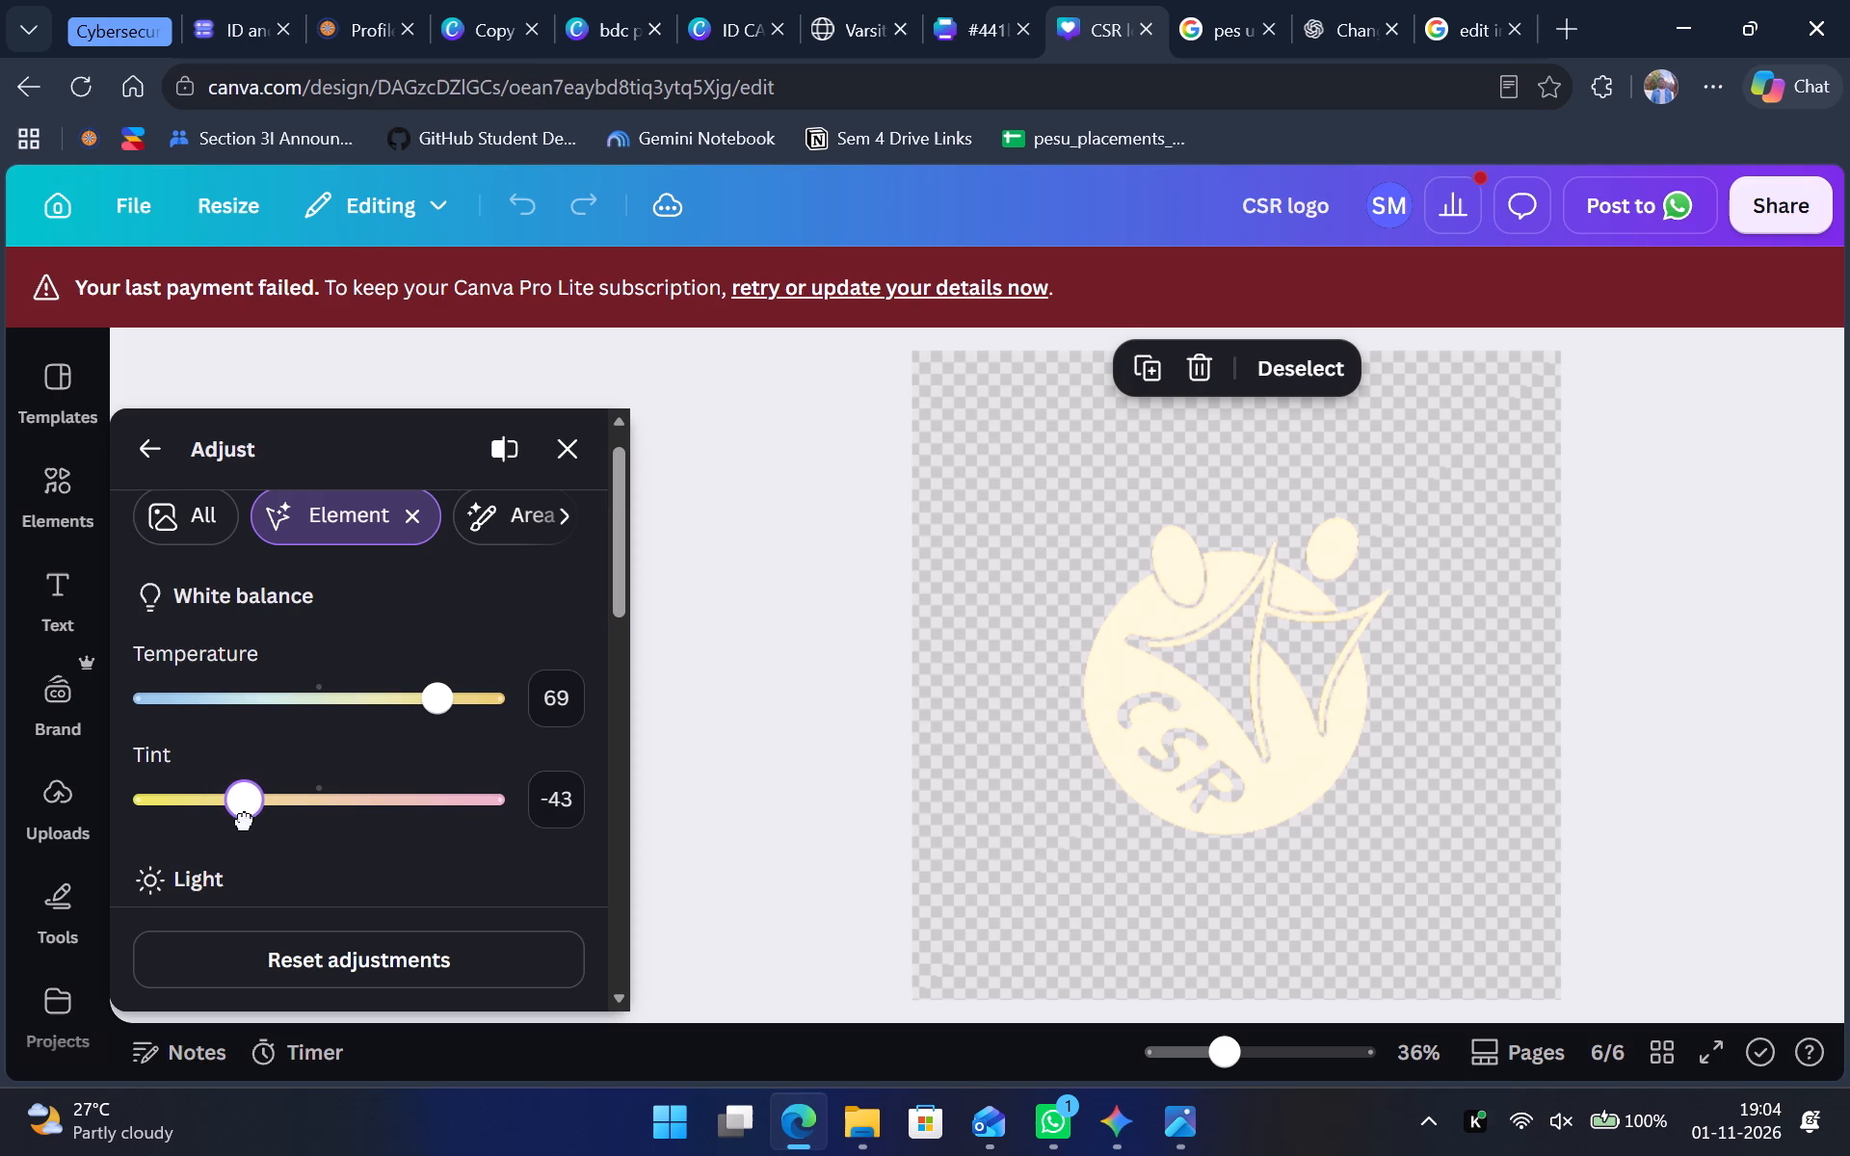
left_click_drag(245, 821, 247, 821)
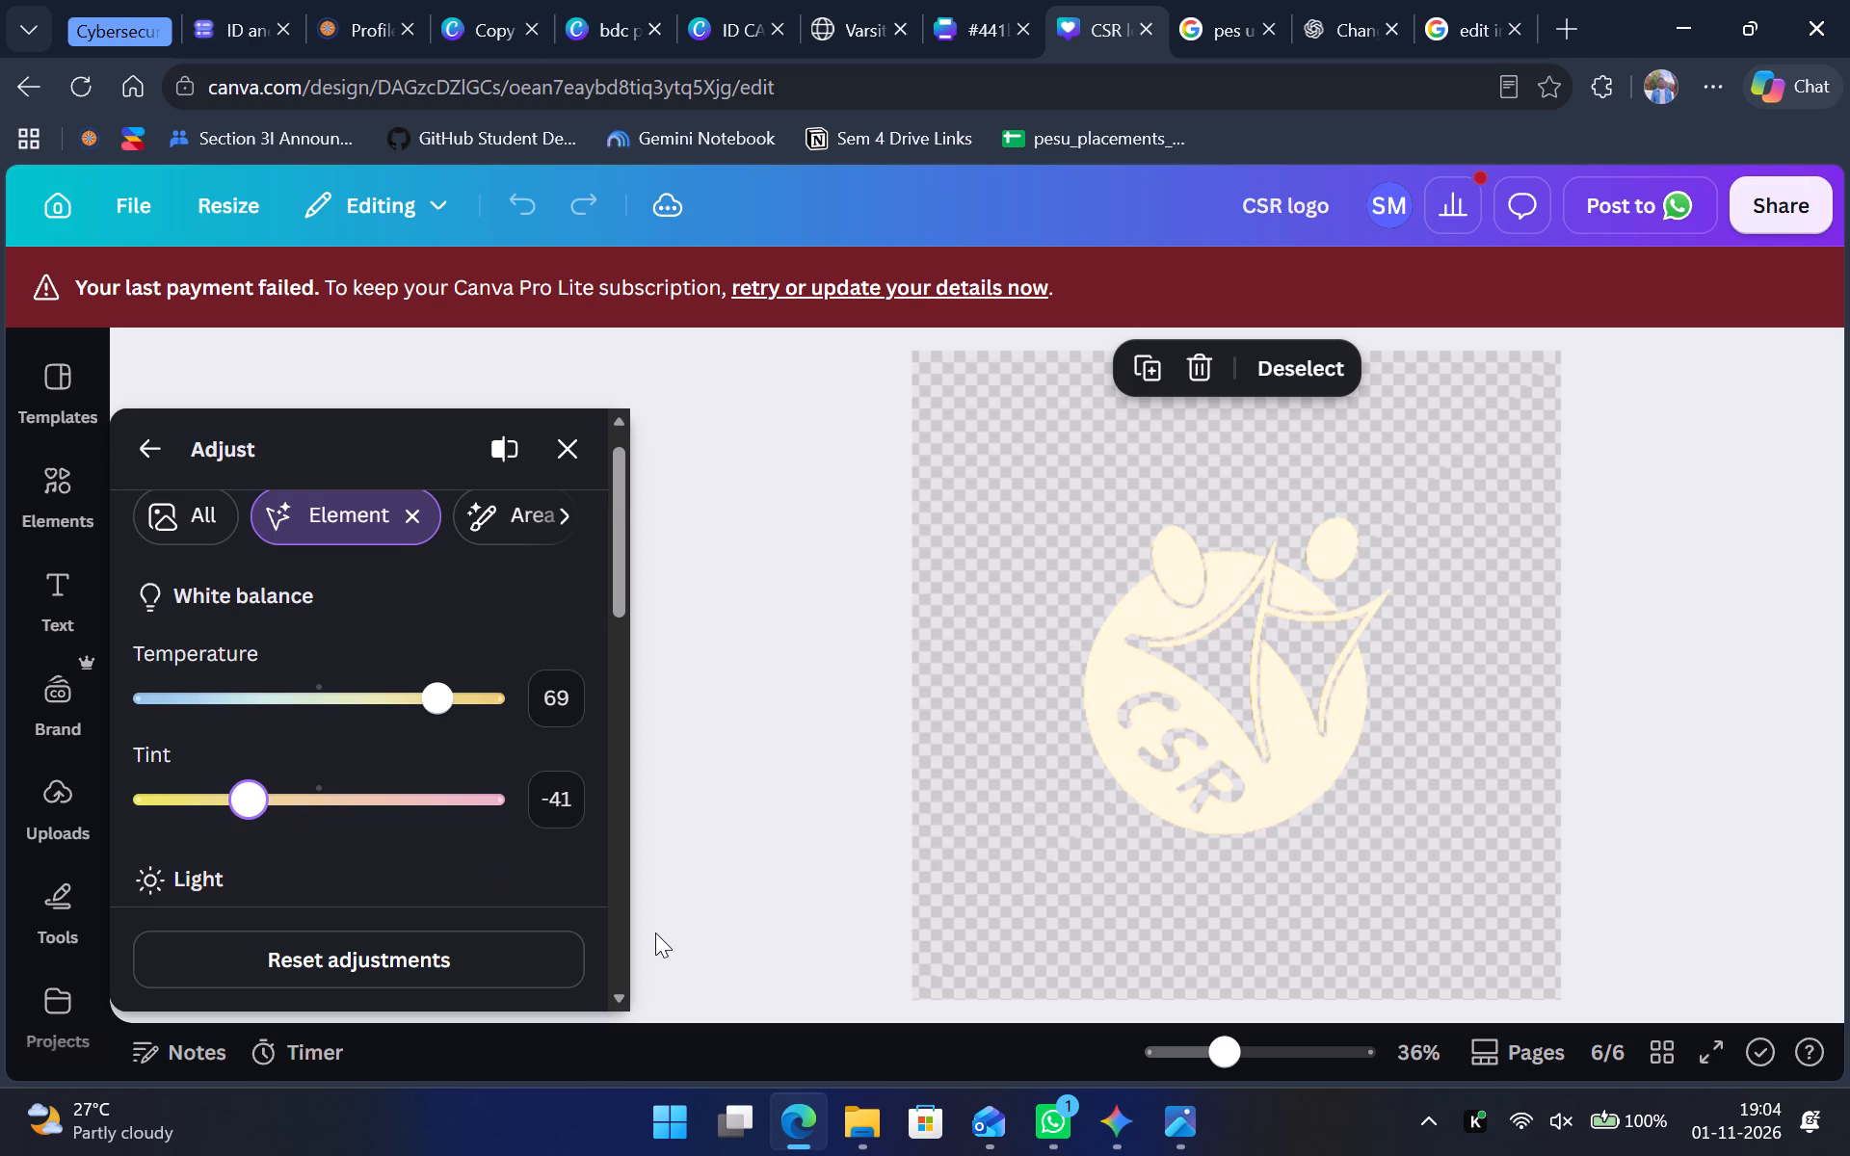
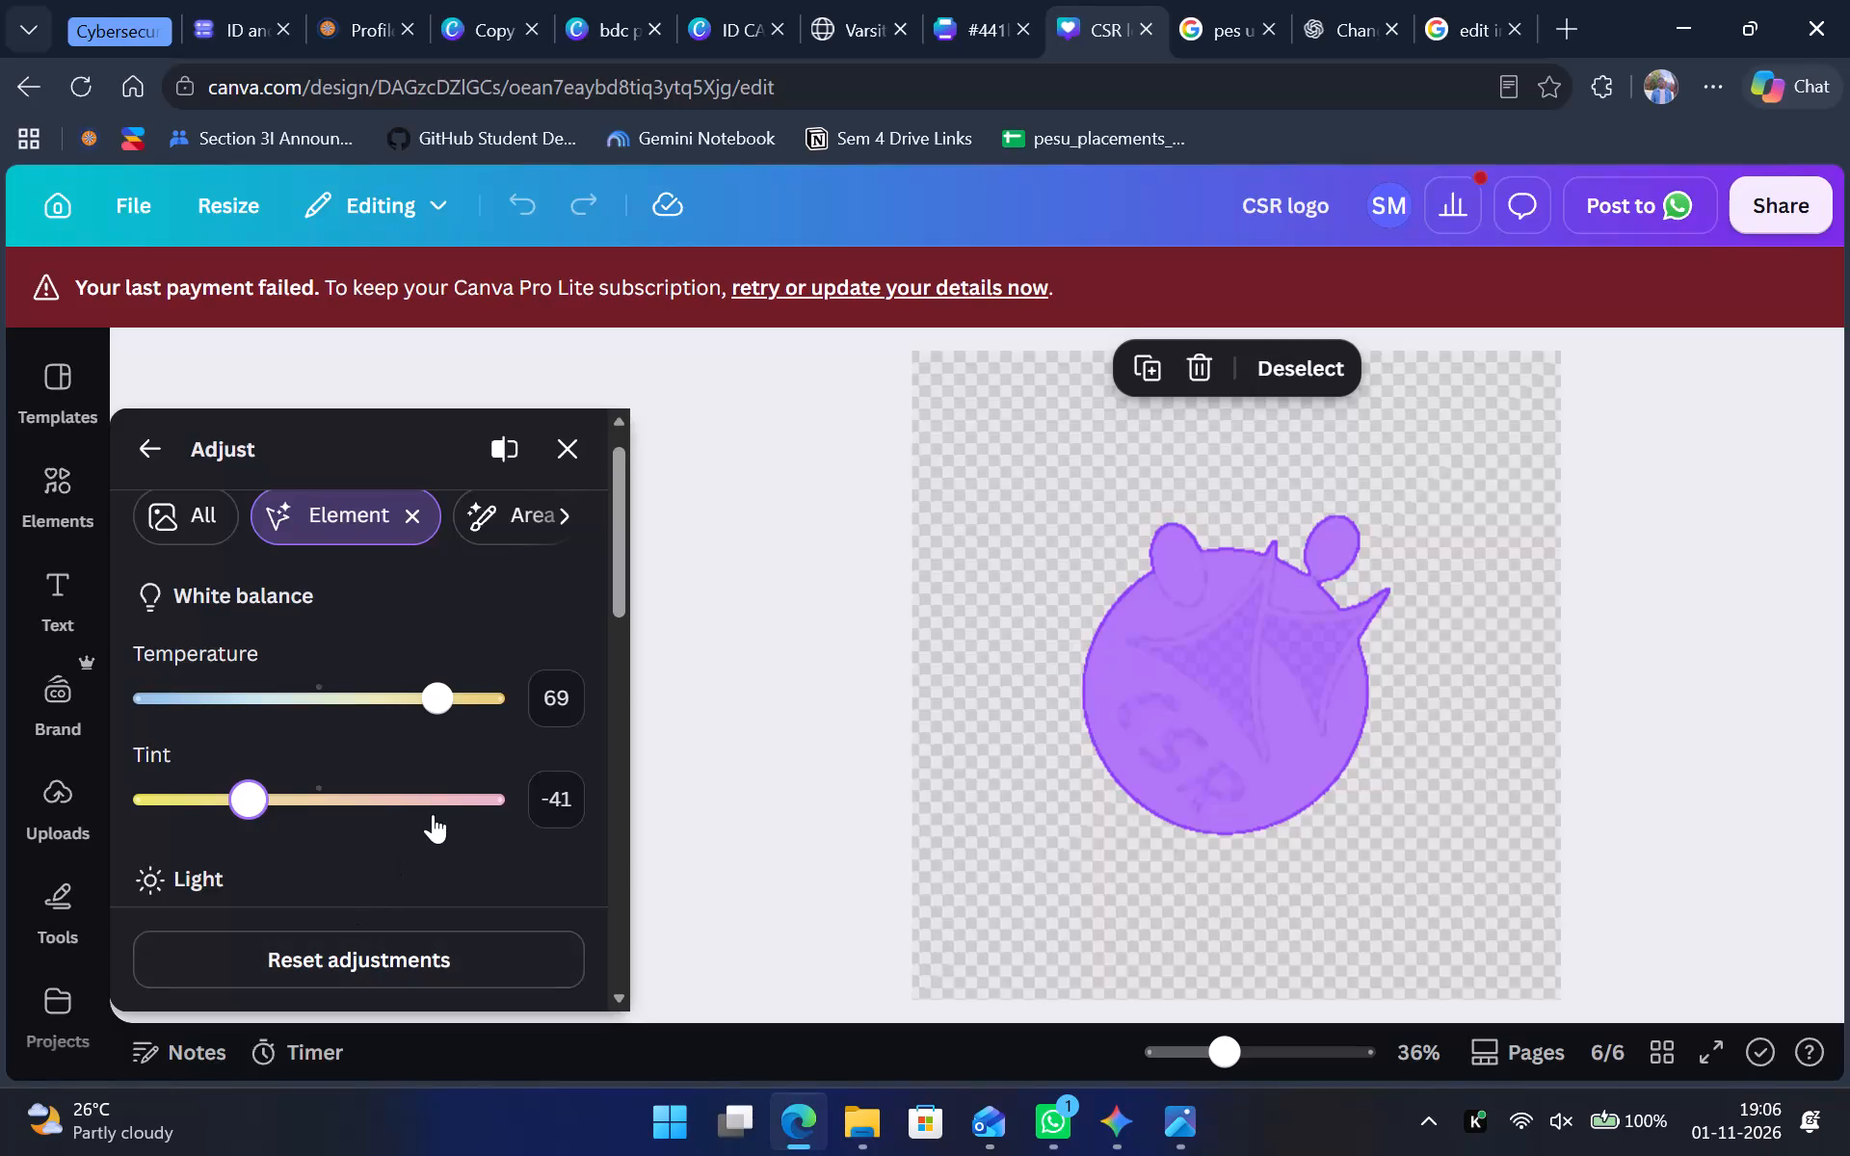
Raise the CSR logo element's white balance Temperature, trying values up to 100 and settling on 78.
scroll(434, 828, "down", 2)
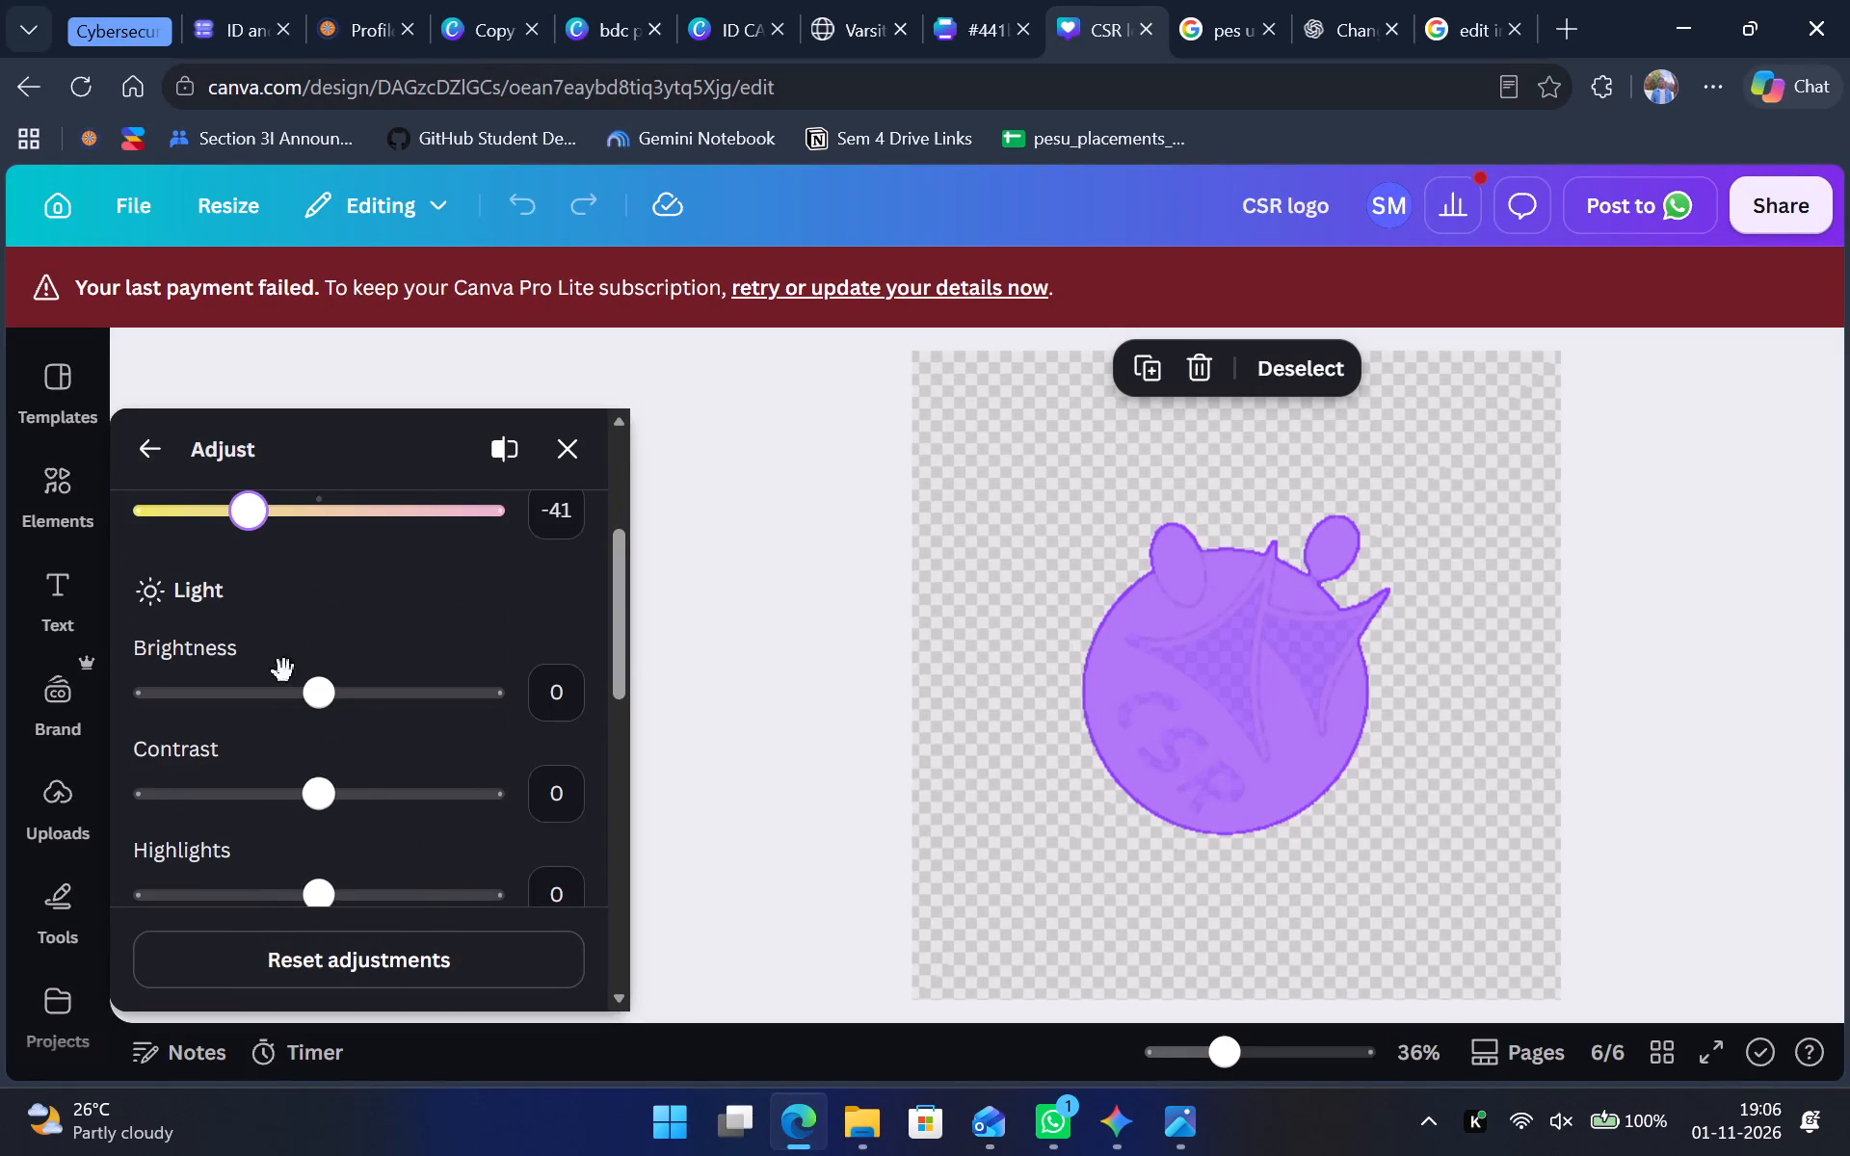
scroll(330, 604, "up", 1)
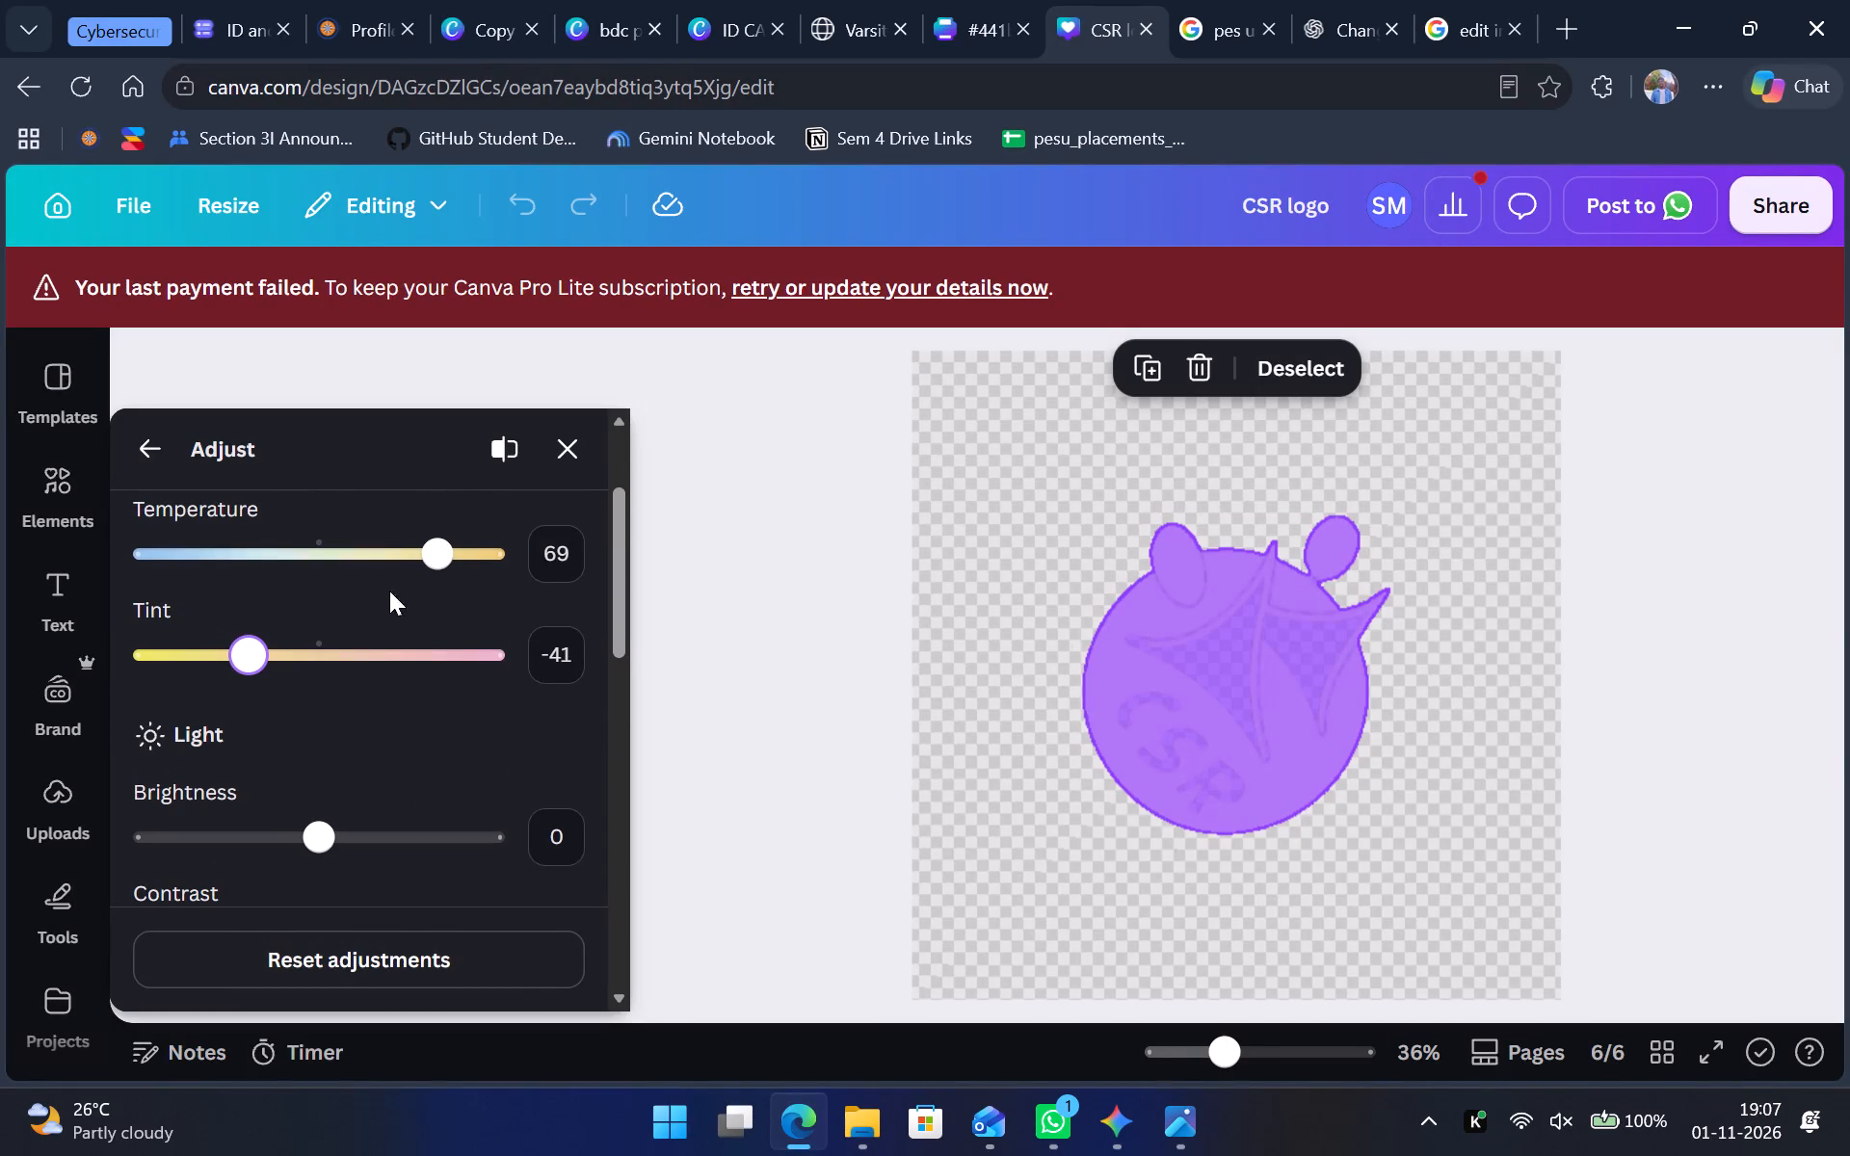
left_click_drag(427, 567, 436, 566)
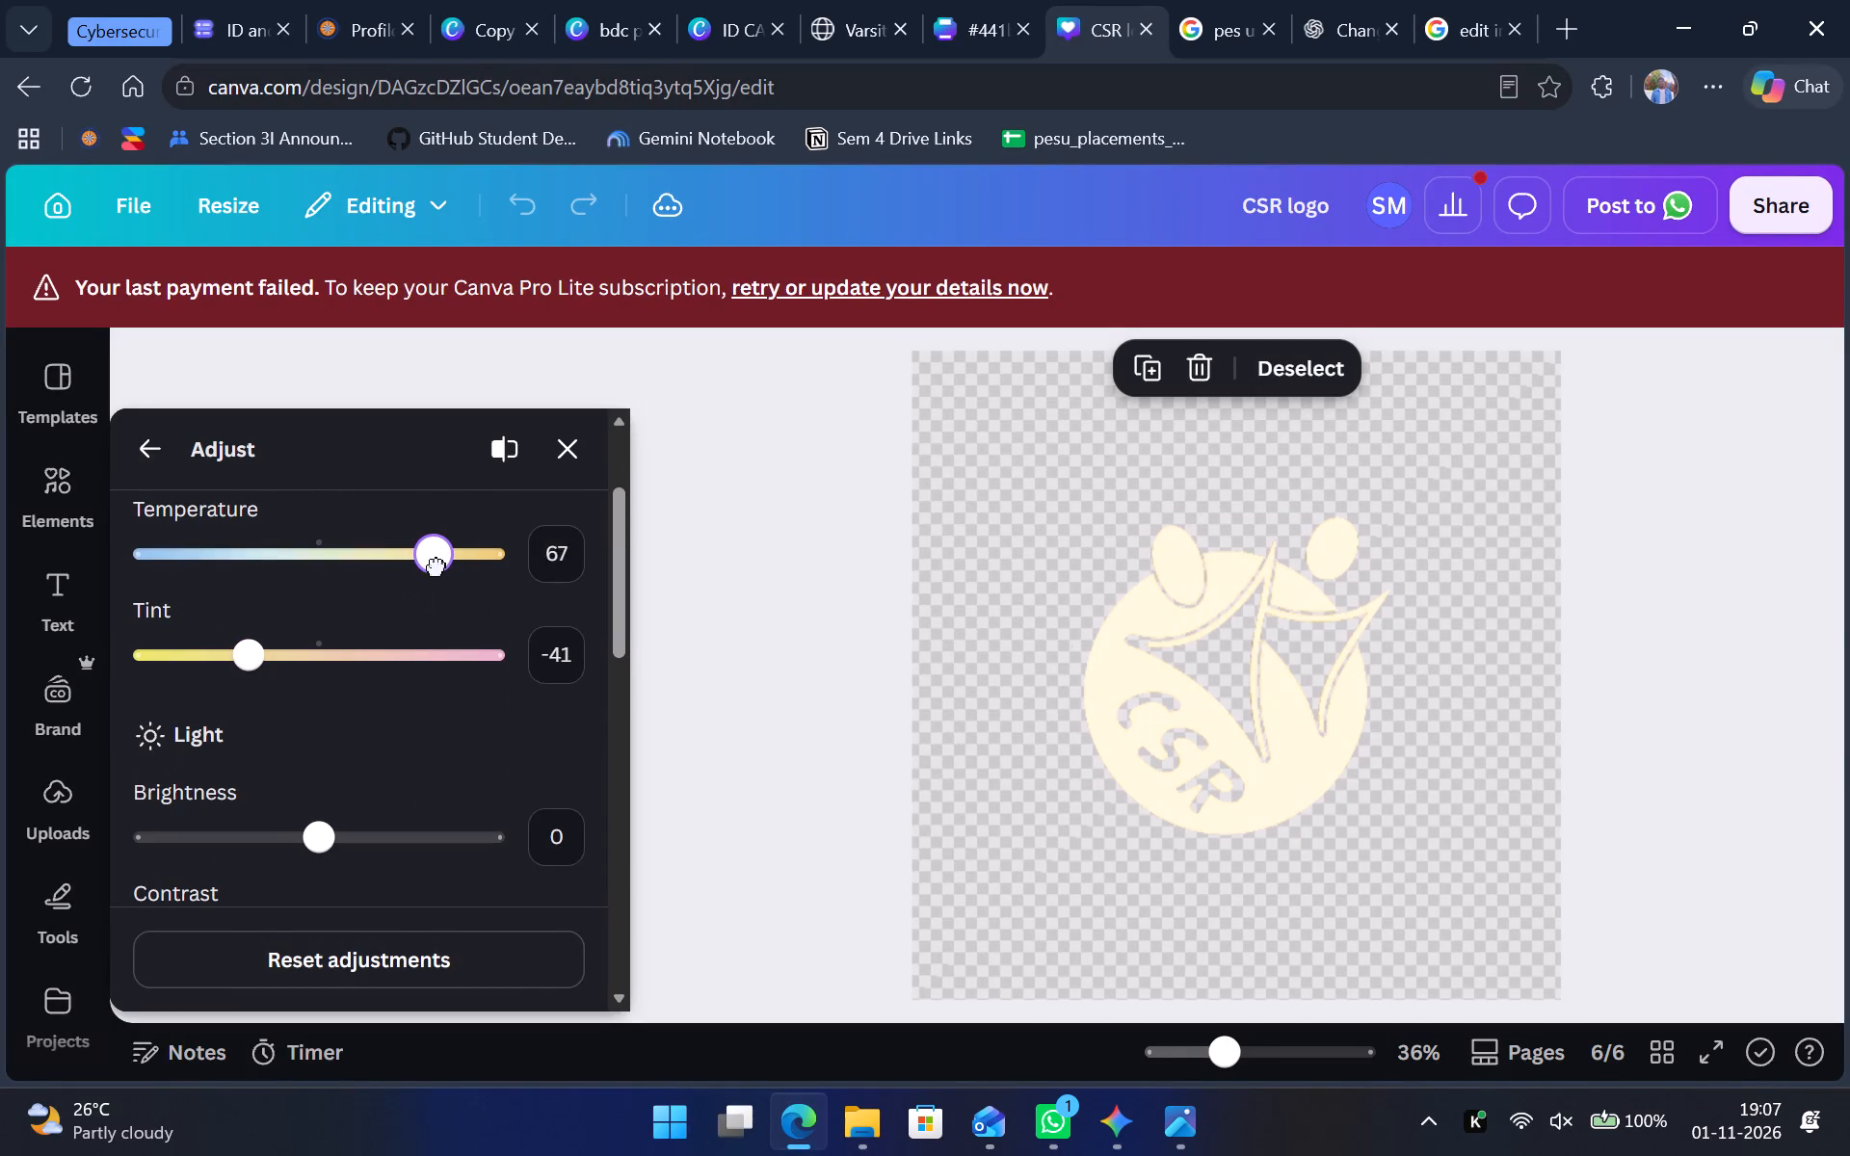
left_click_drag(436, 566, 439, 566)
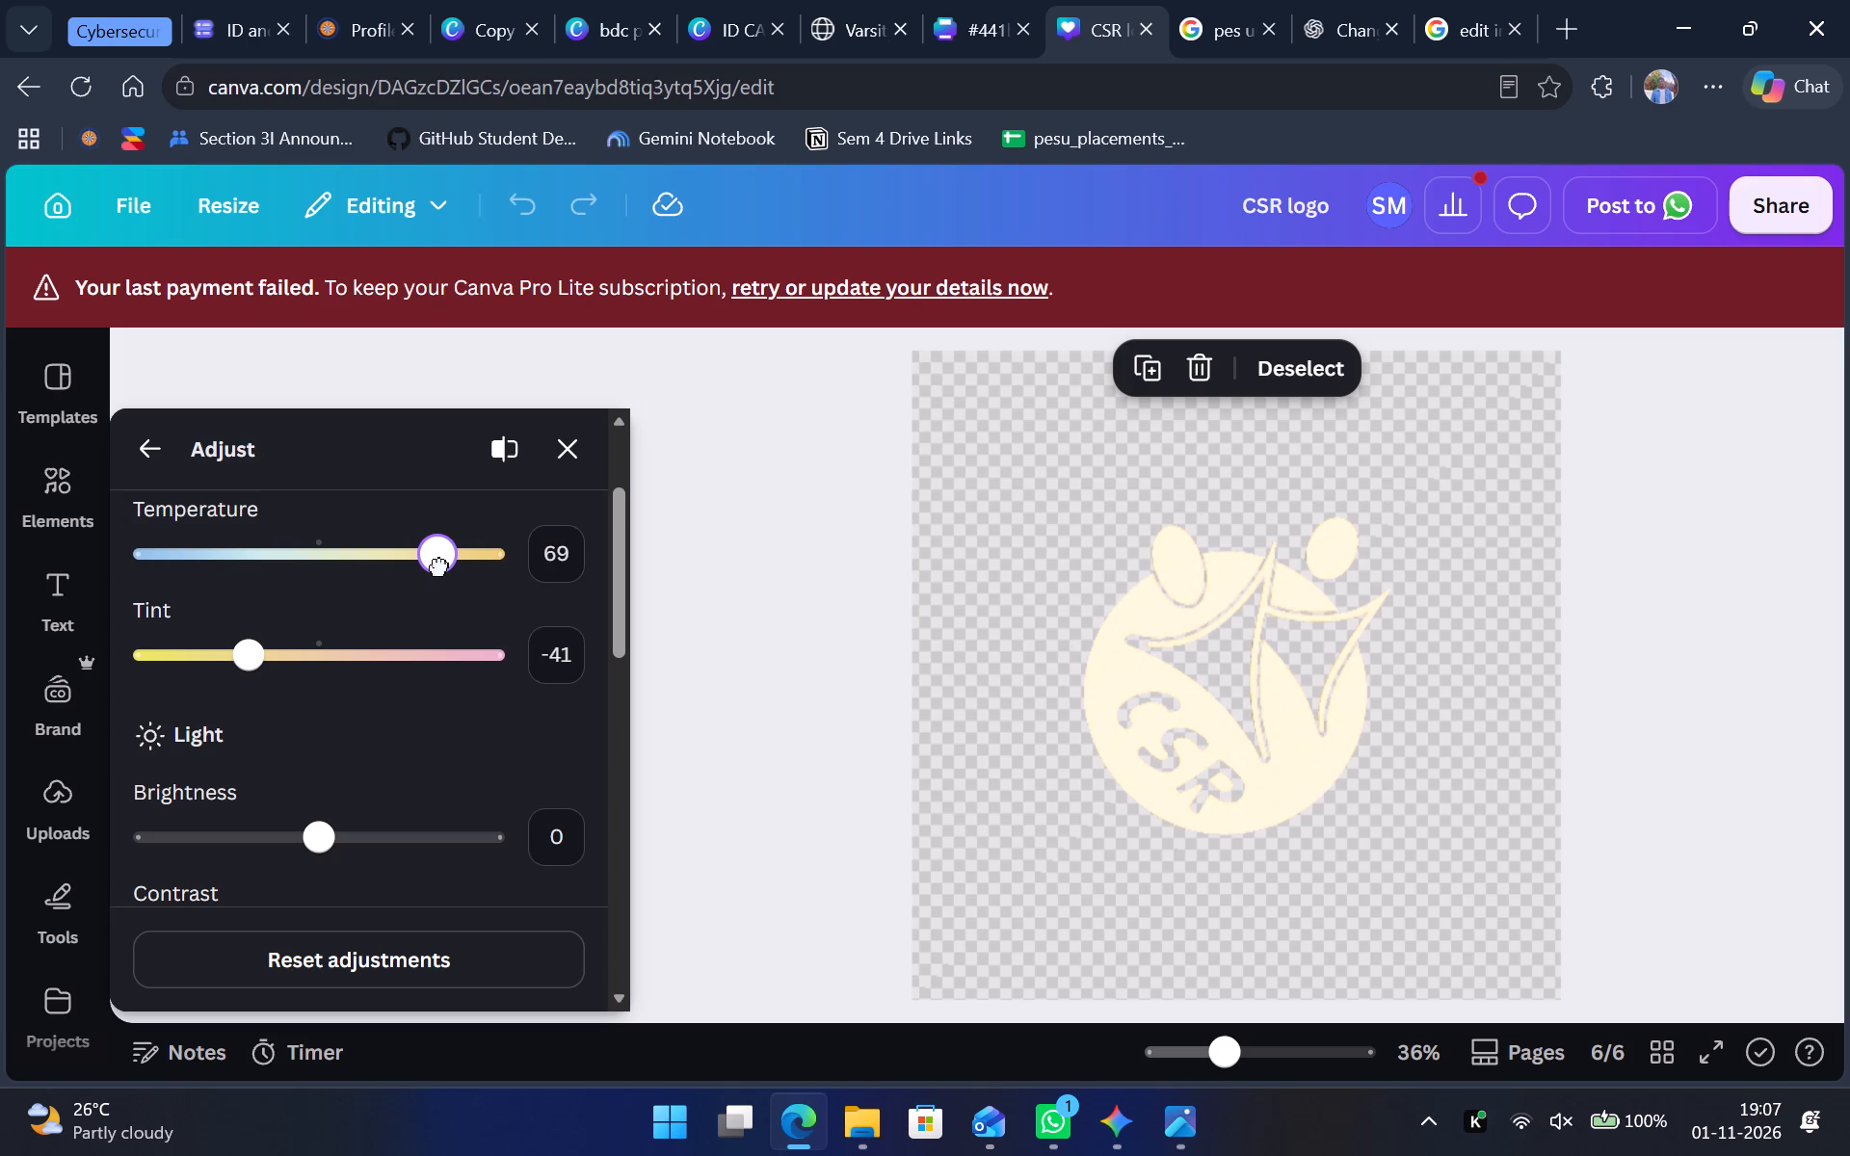
left_click_drag(439, 566, 448, 569)
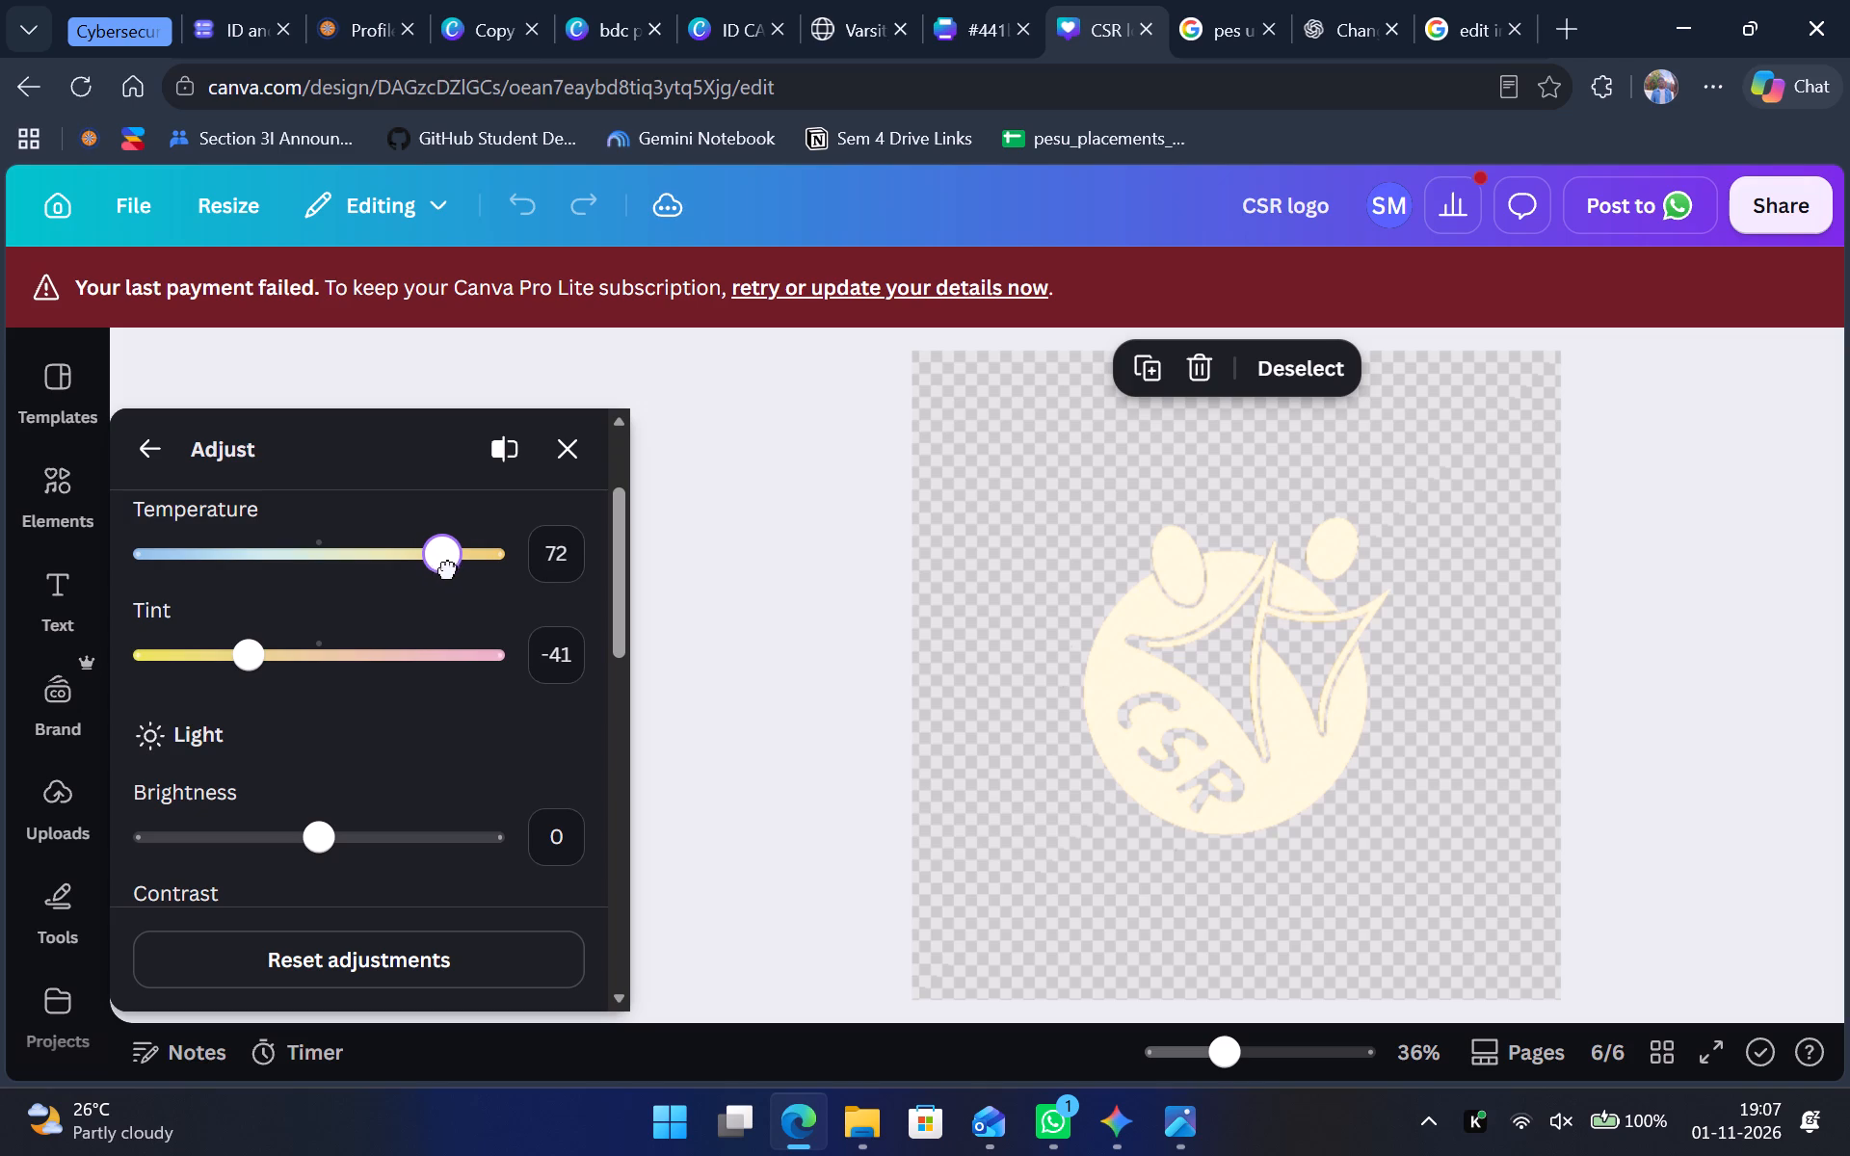
left_click_drag(448, 569, 454, 569)
left_click_drag(454, 569, 509, 580)
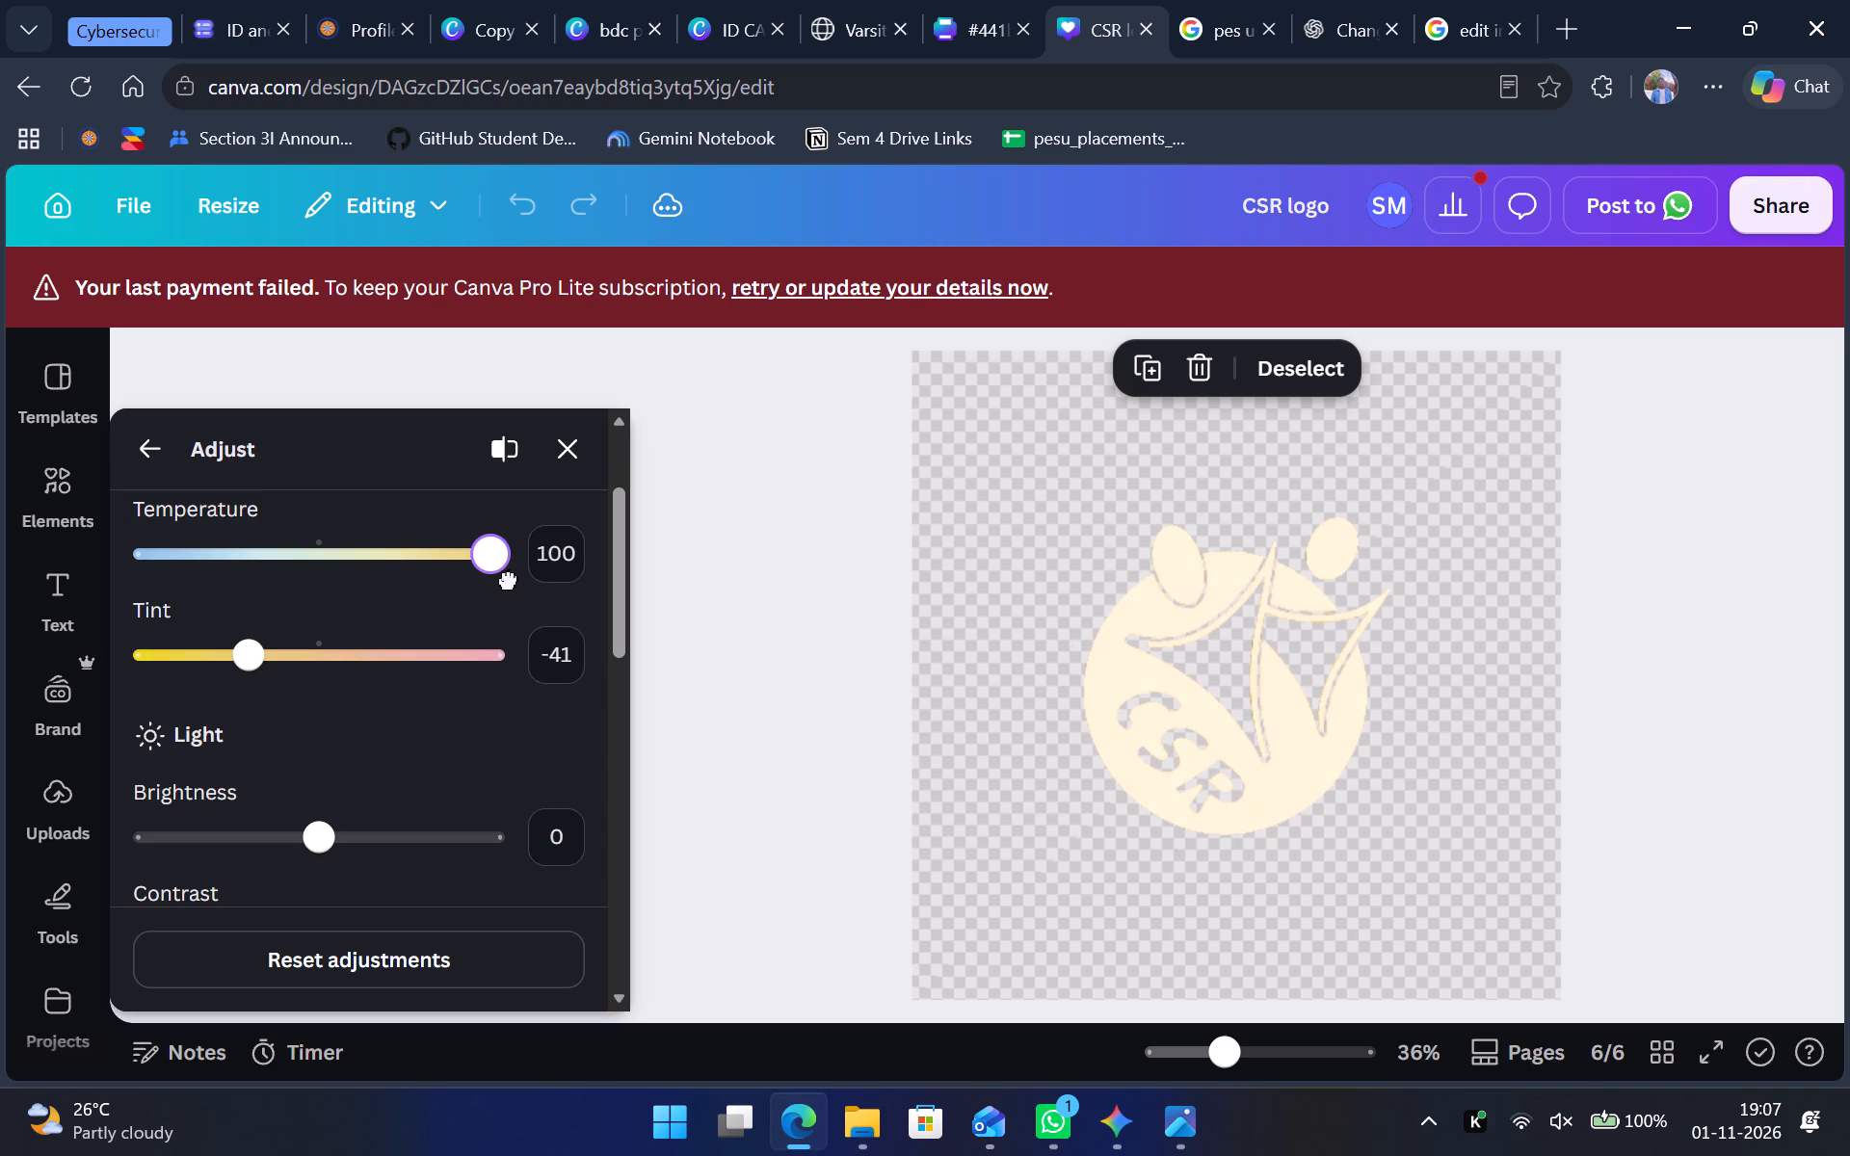
left_click_drag(509, 580, 456, 589)
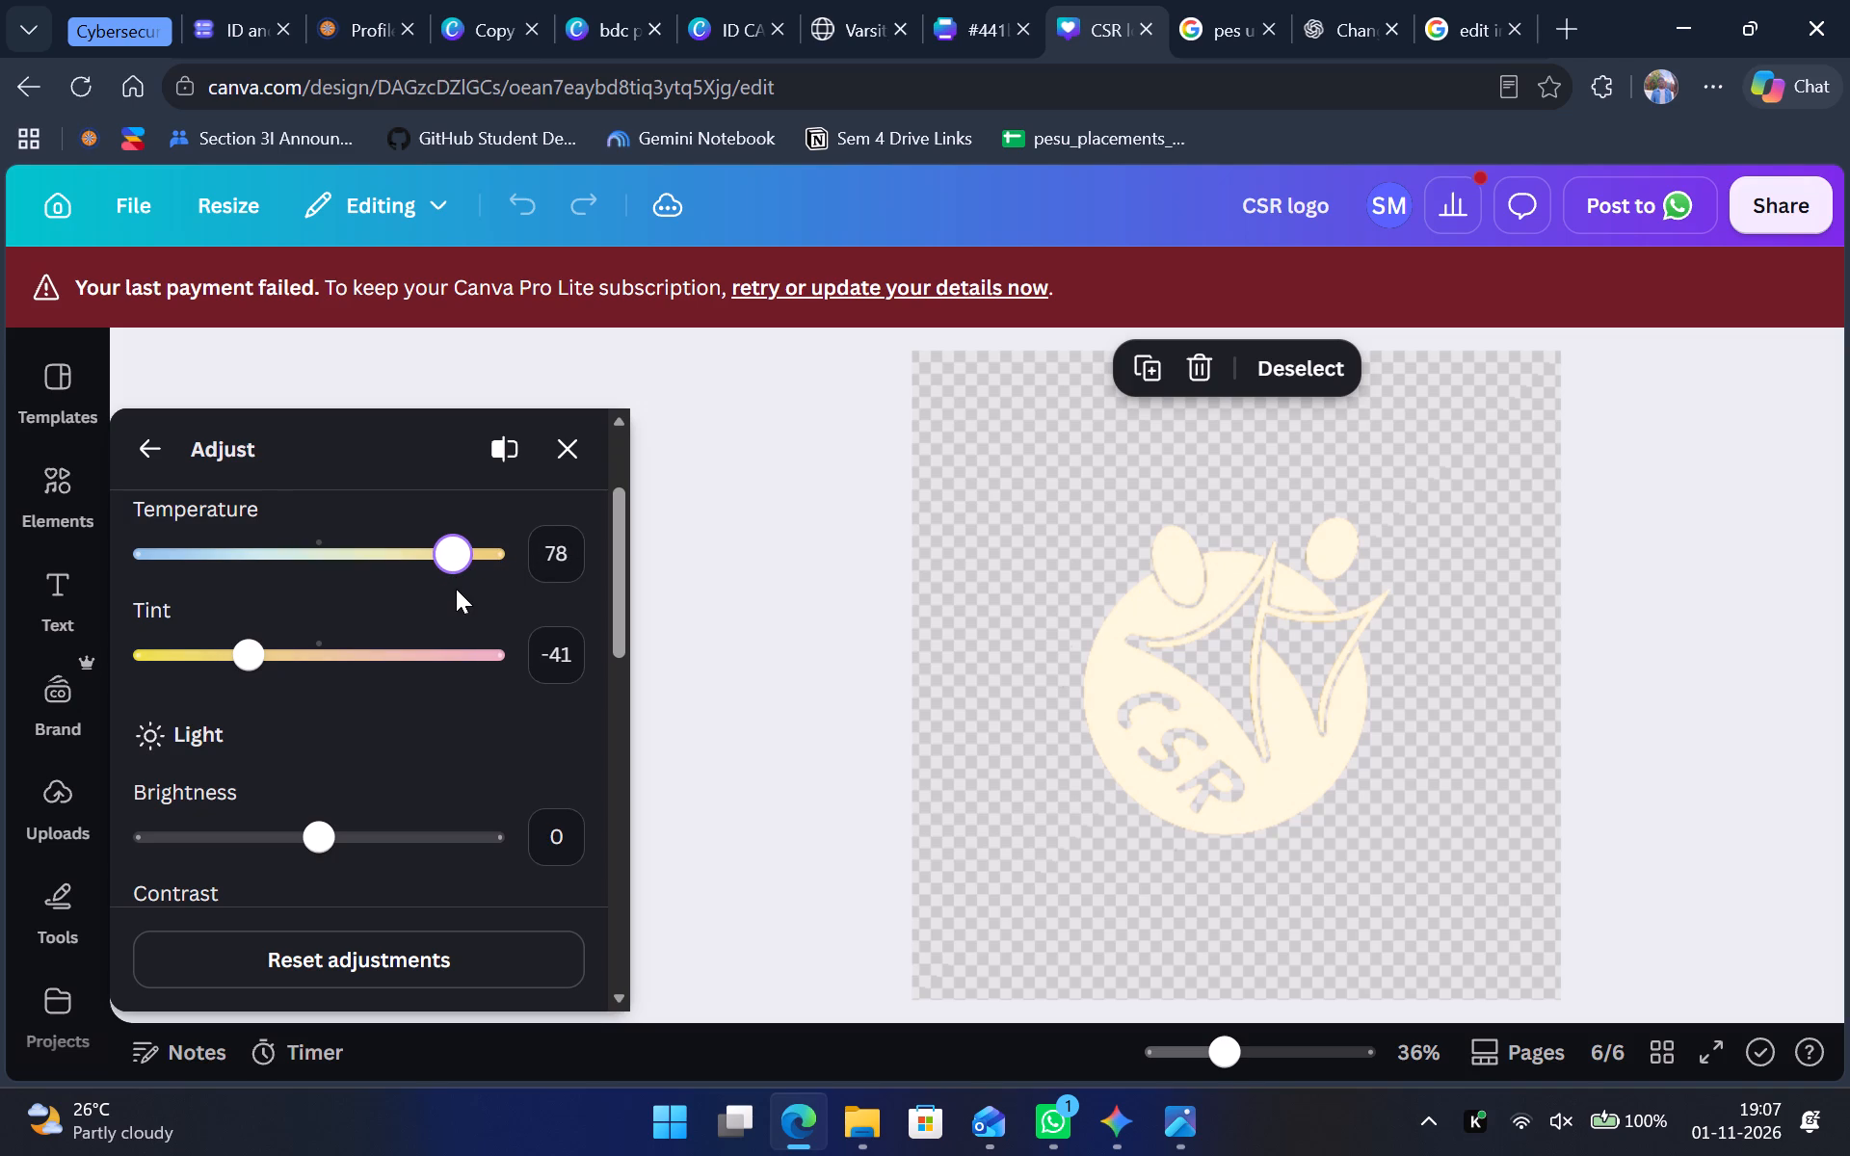
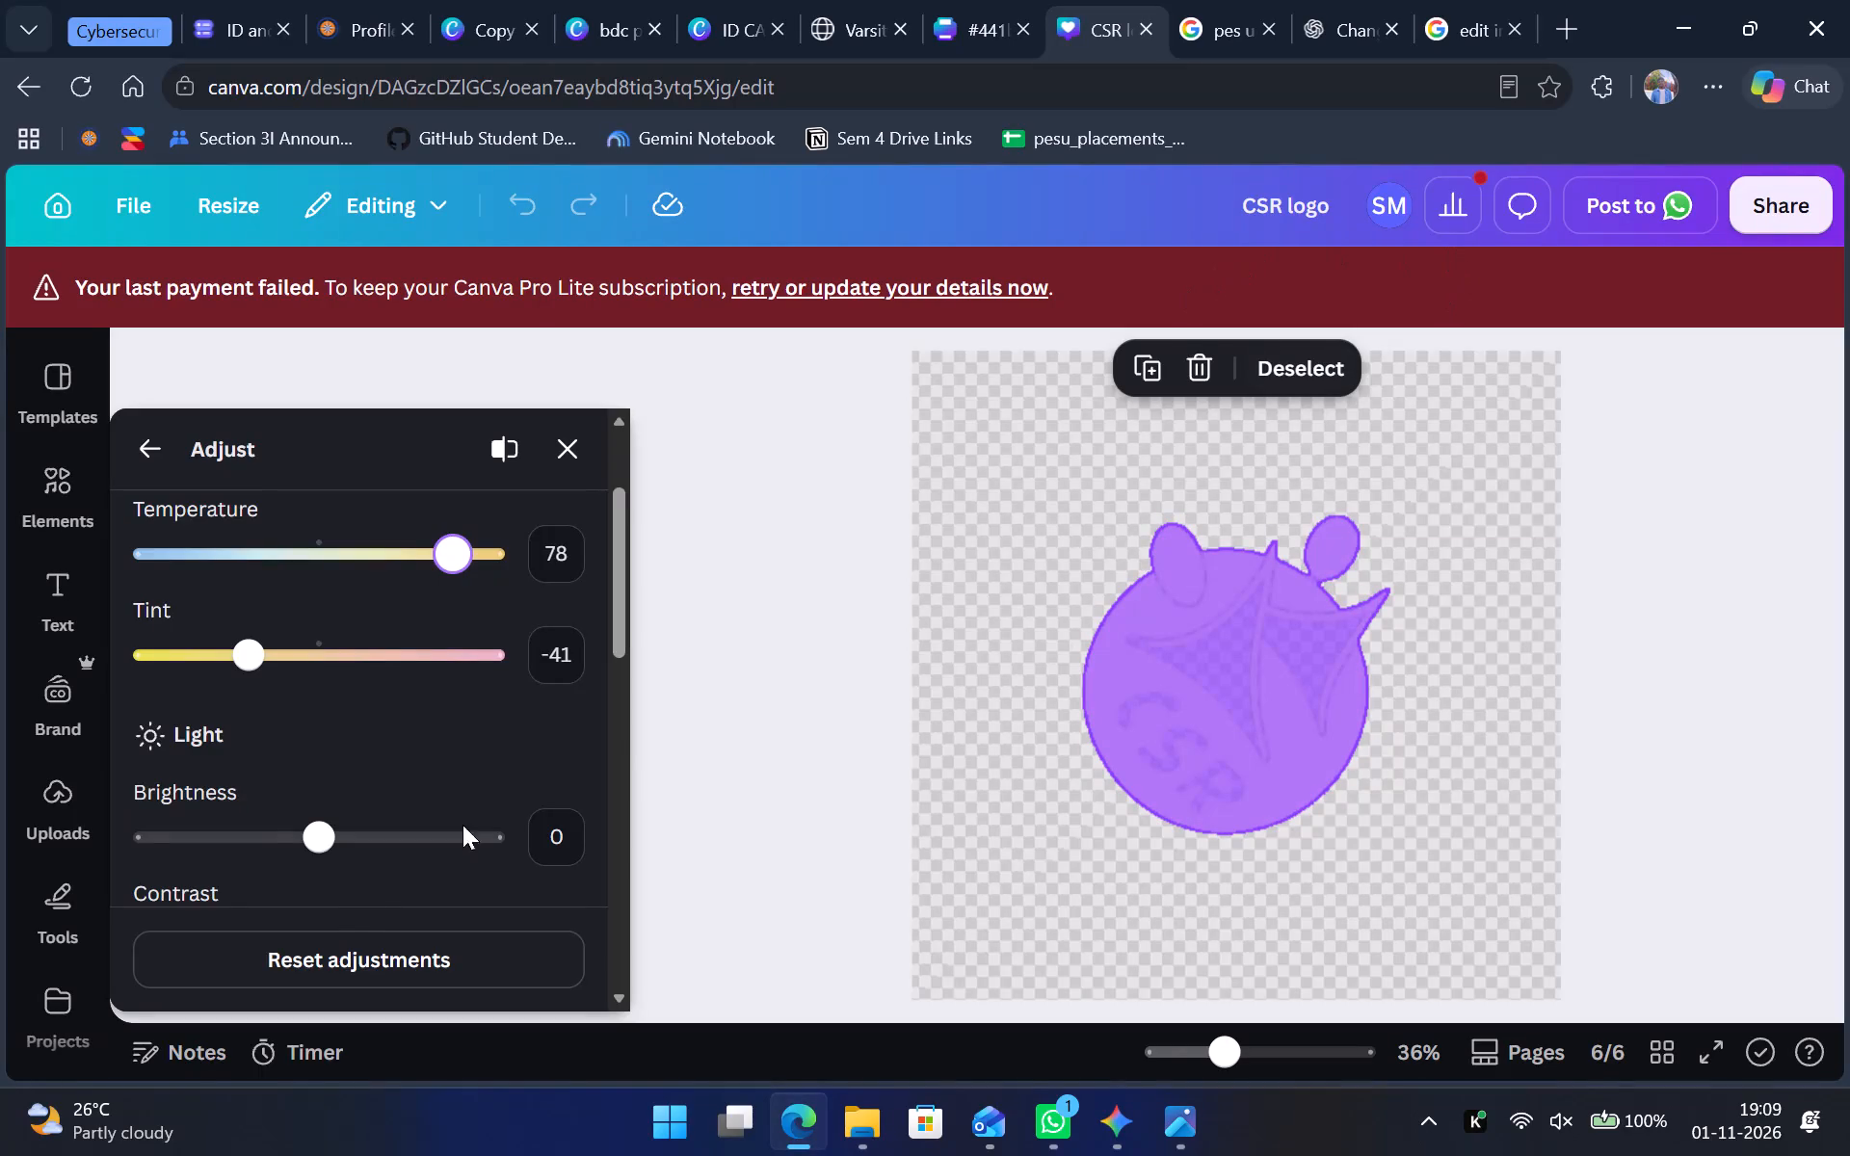
Look through the remaining Light and Texture settings of the CSR logo, then close its image adjustments.
scroll(355, 897, "down", 2)
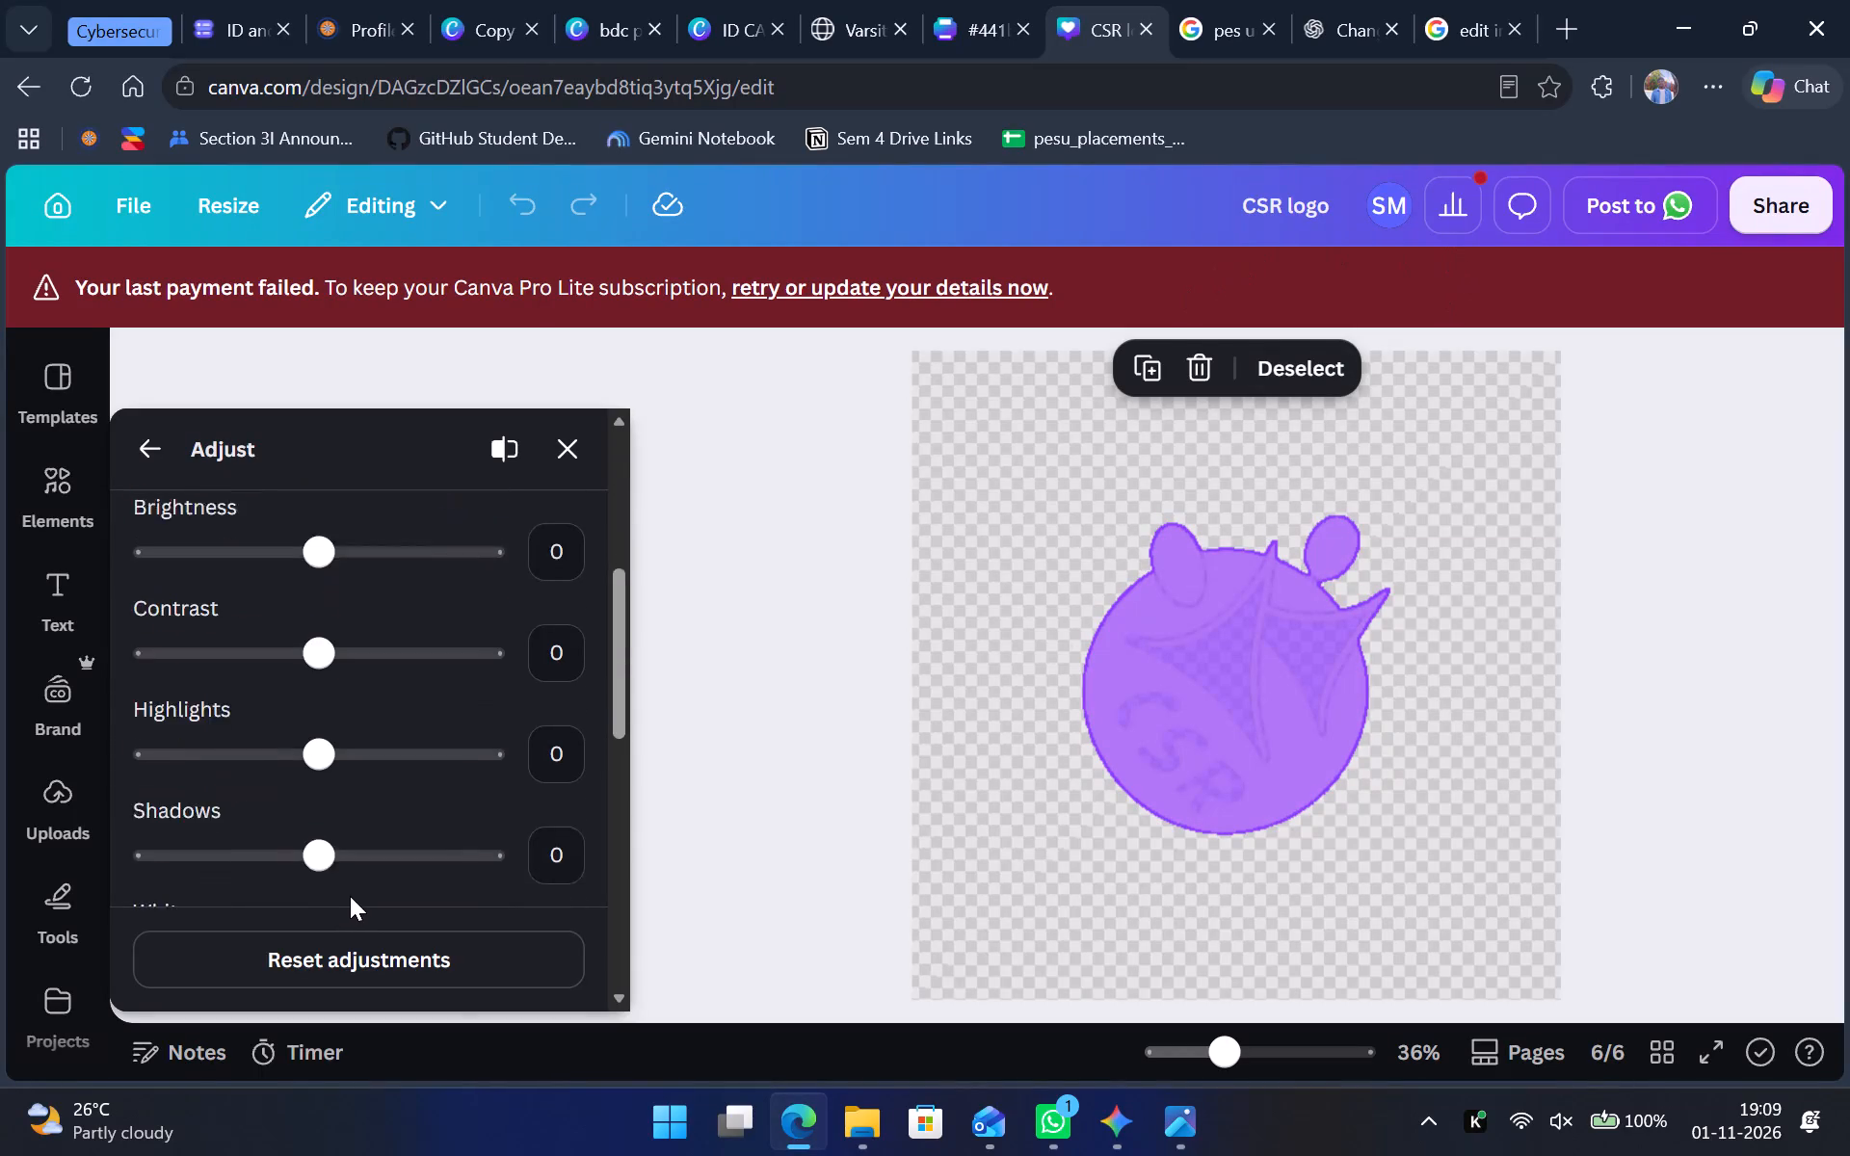
scroll(350, 896, "down", 6)
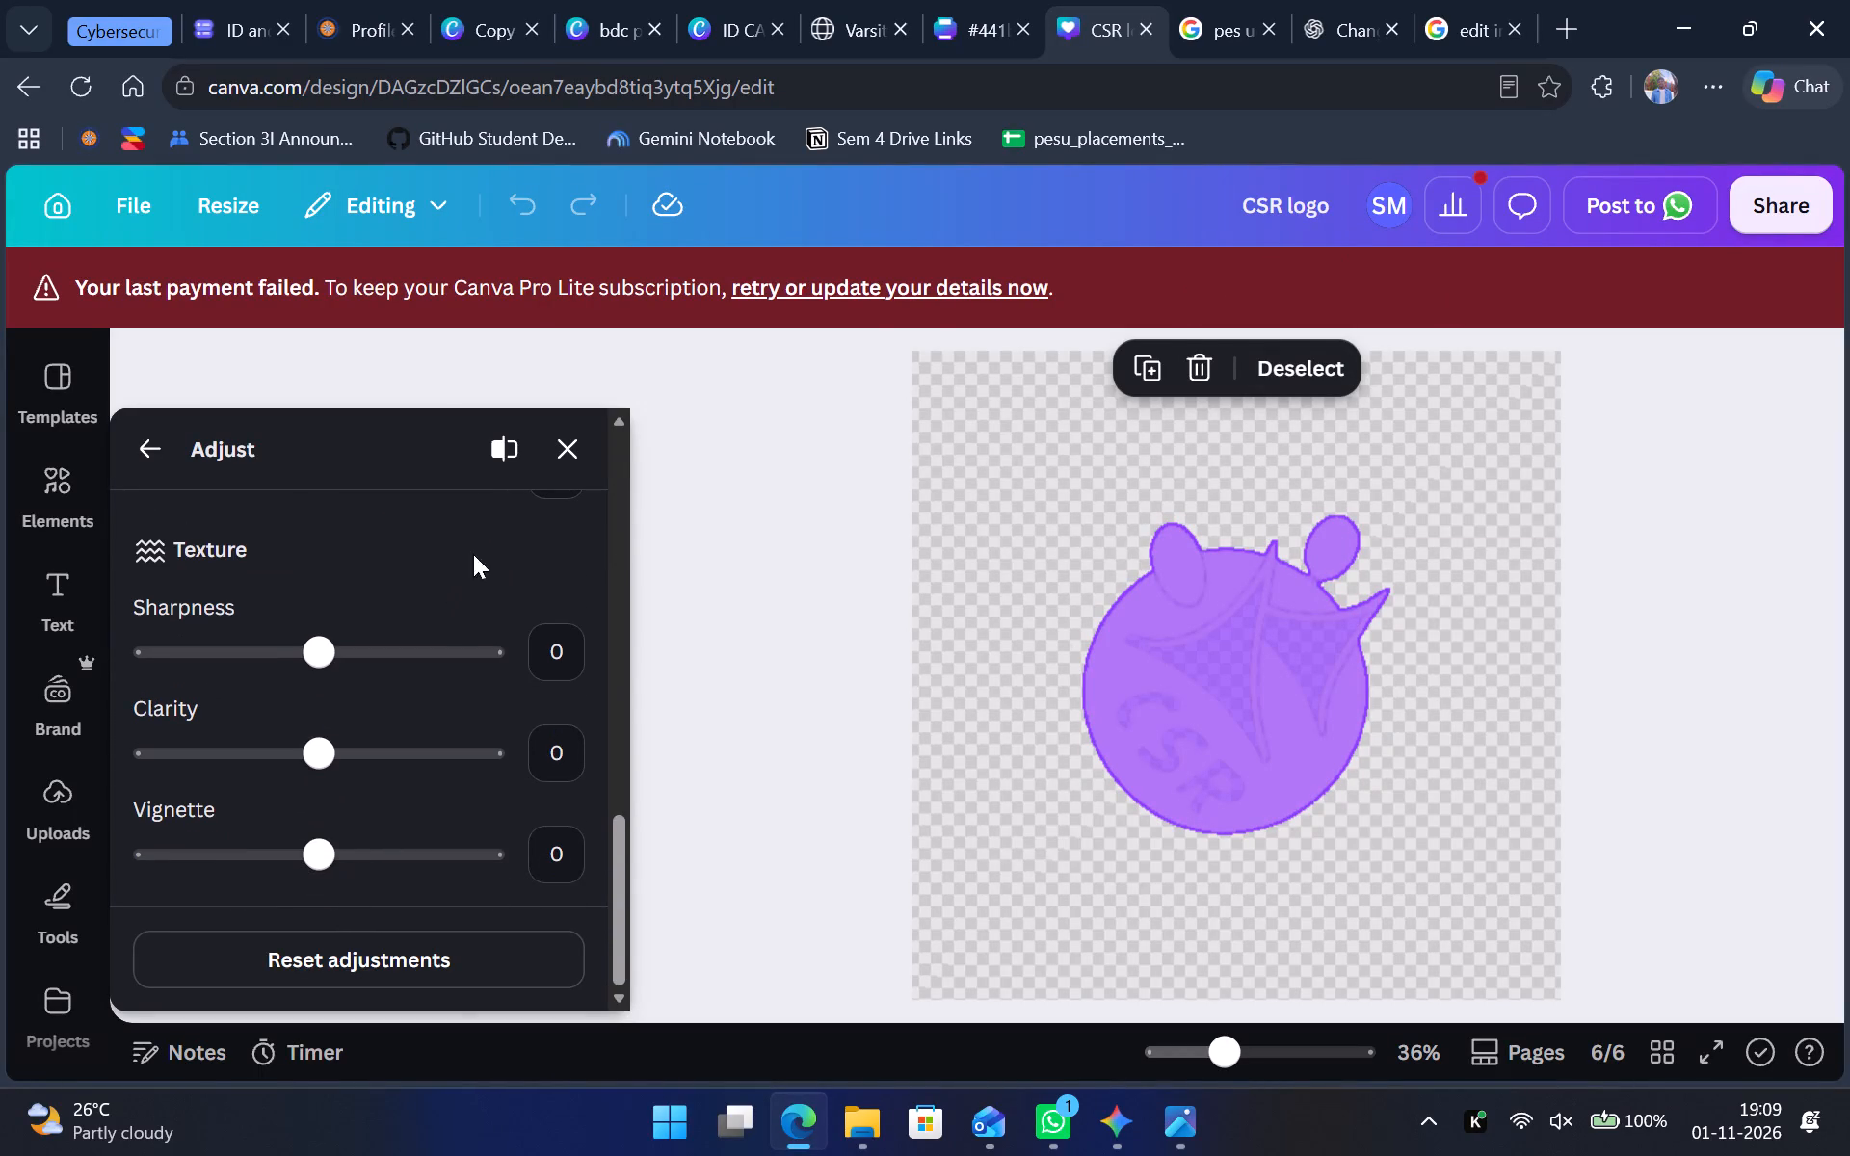
left_click(587, 438)
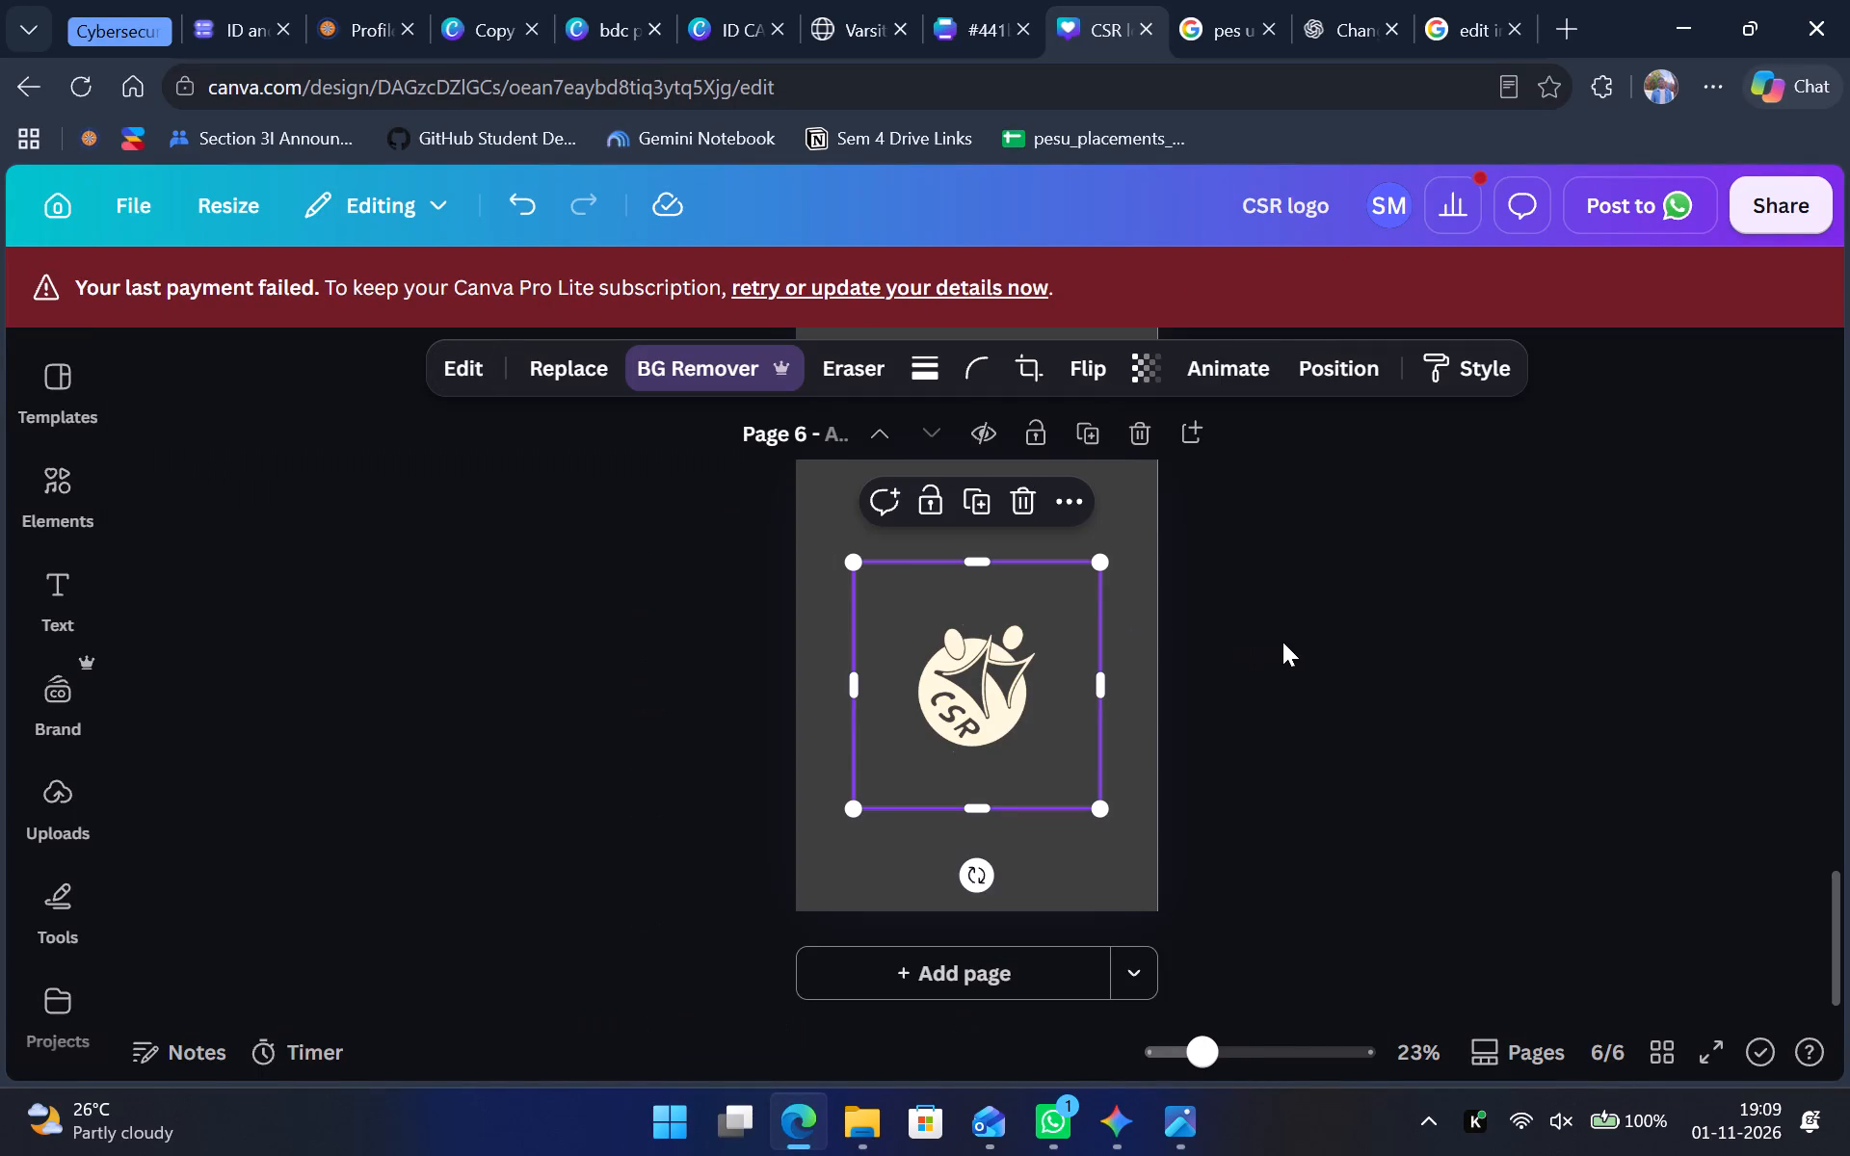
Copy the cream CSR logo from page 6 and switch to the #441b27 T-shirt design.
scroll(1307, 633, "up", 1)
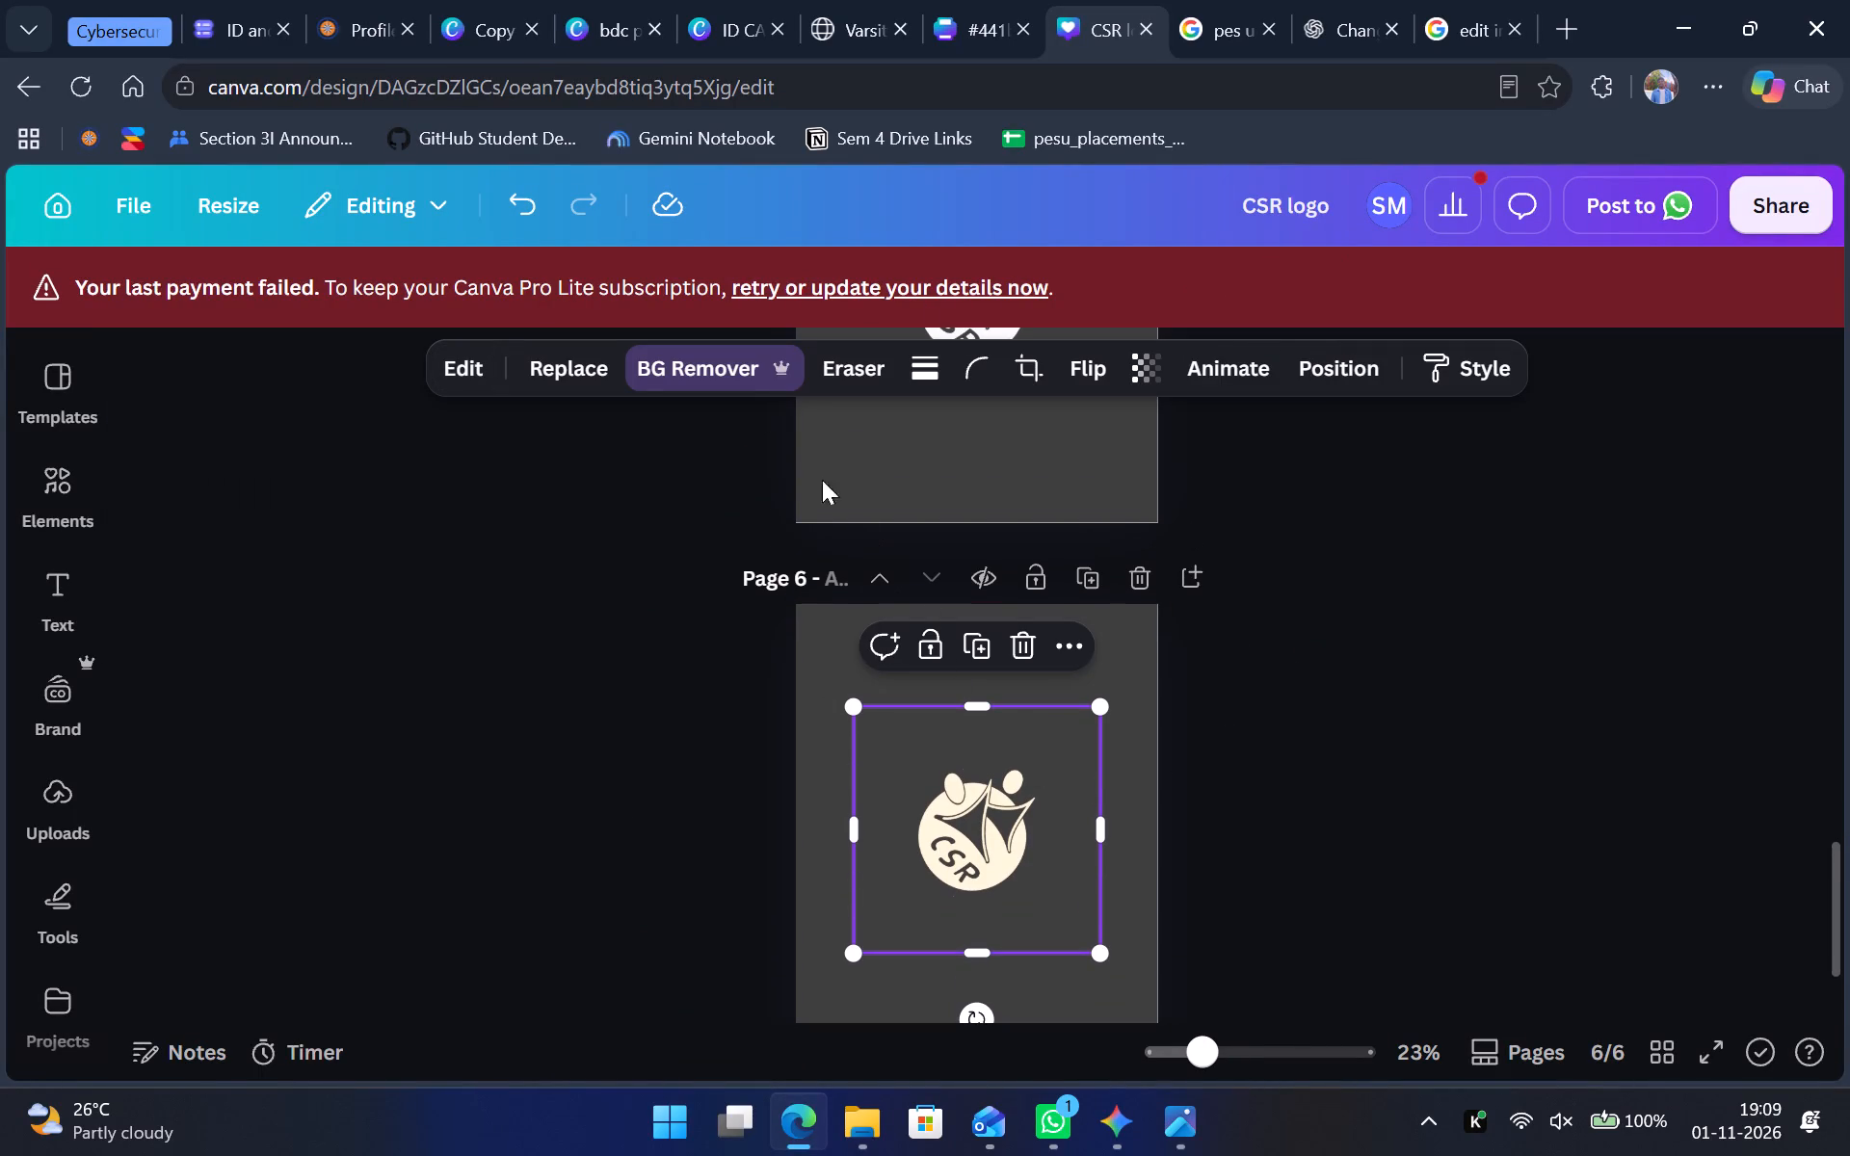
left_click(984, 852)
key("ctrl+c")
left_click(1217, 4)
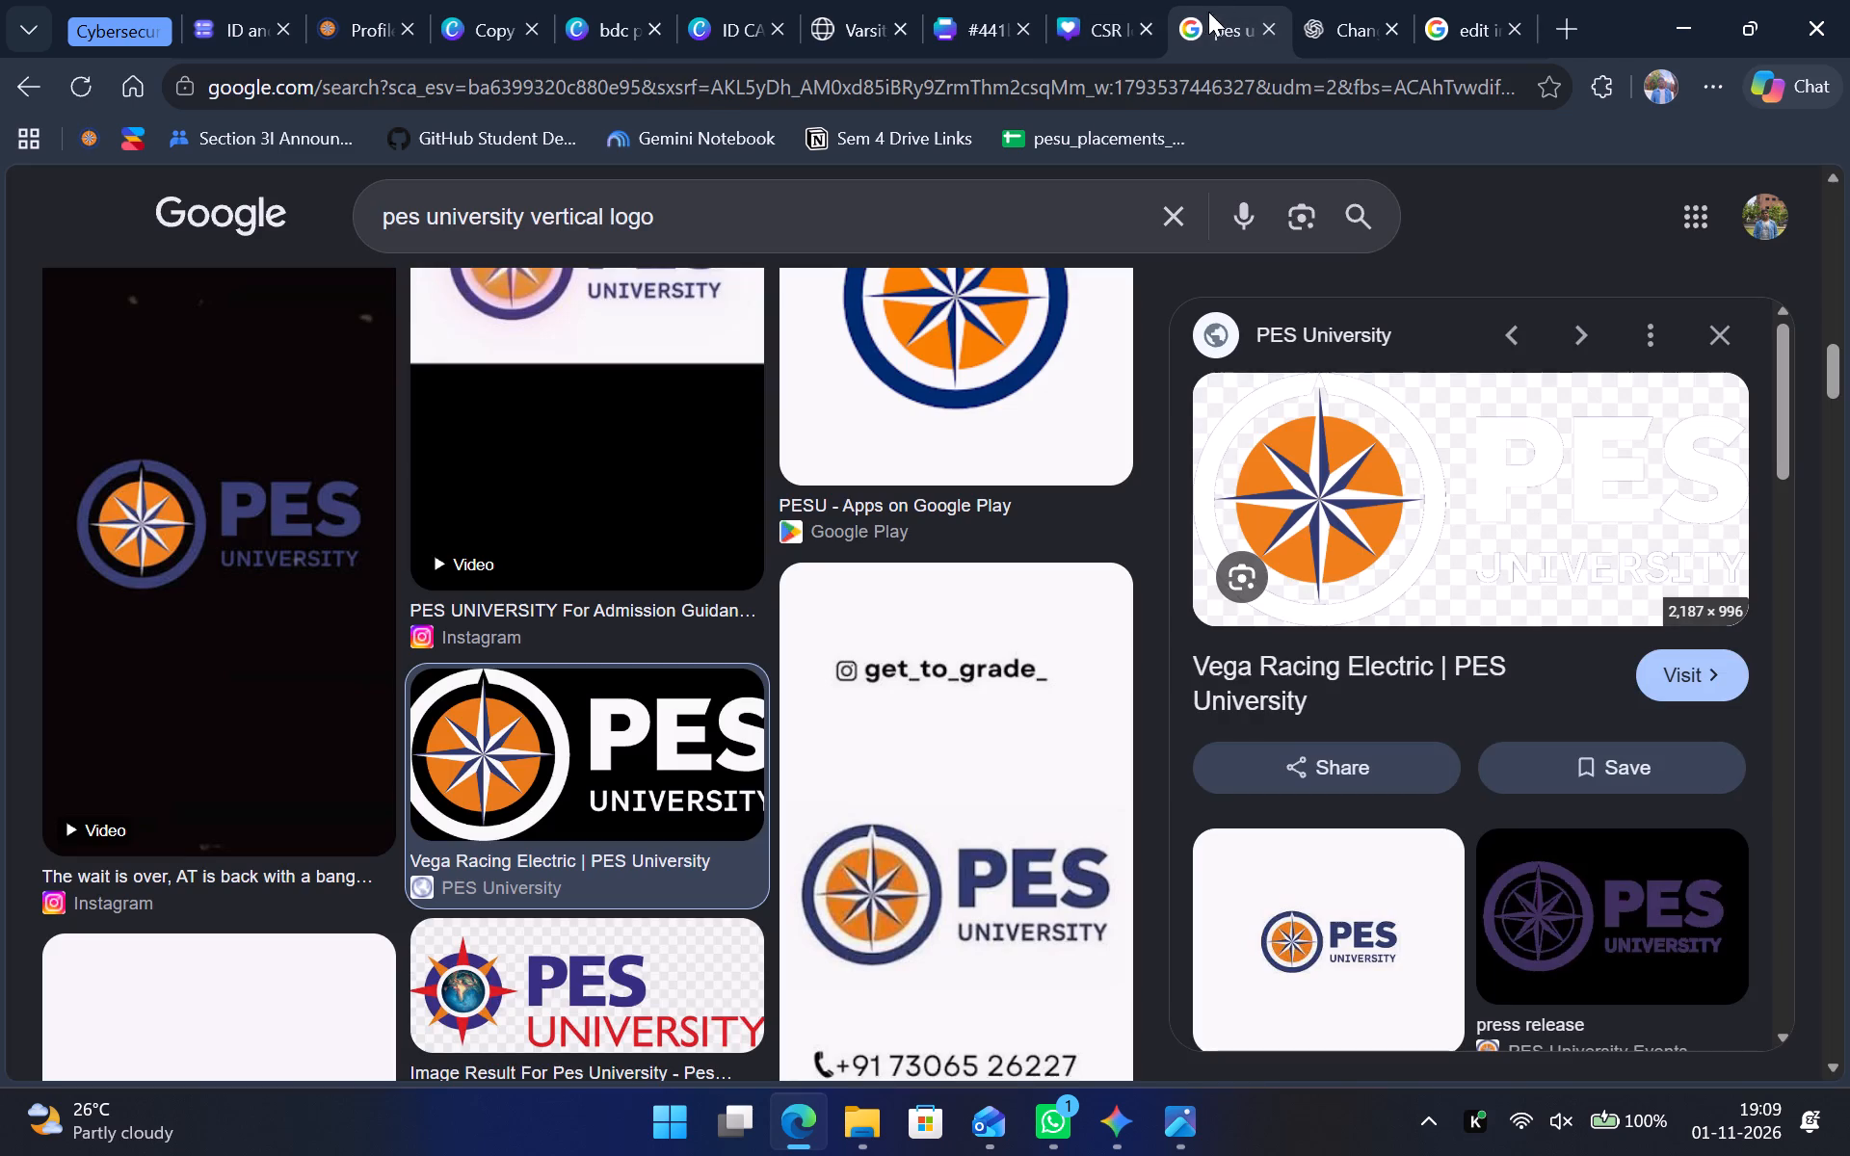
left_click(993, 0)
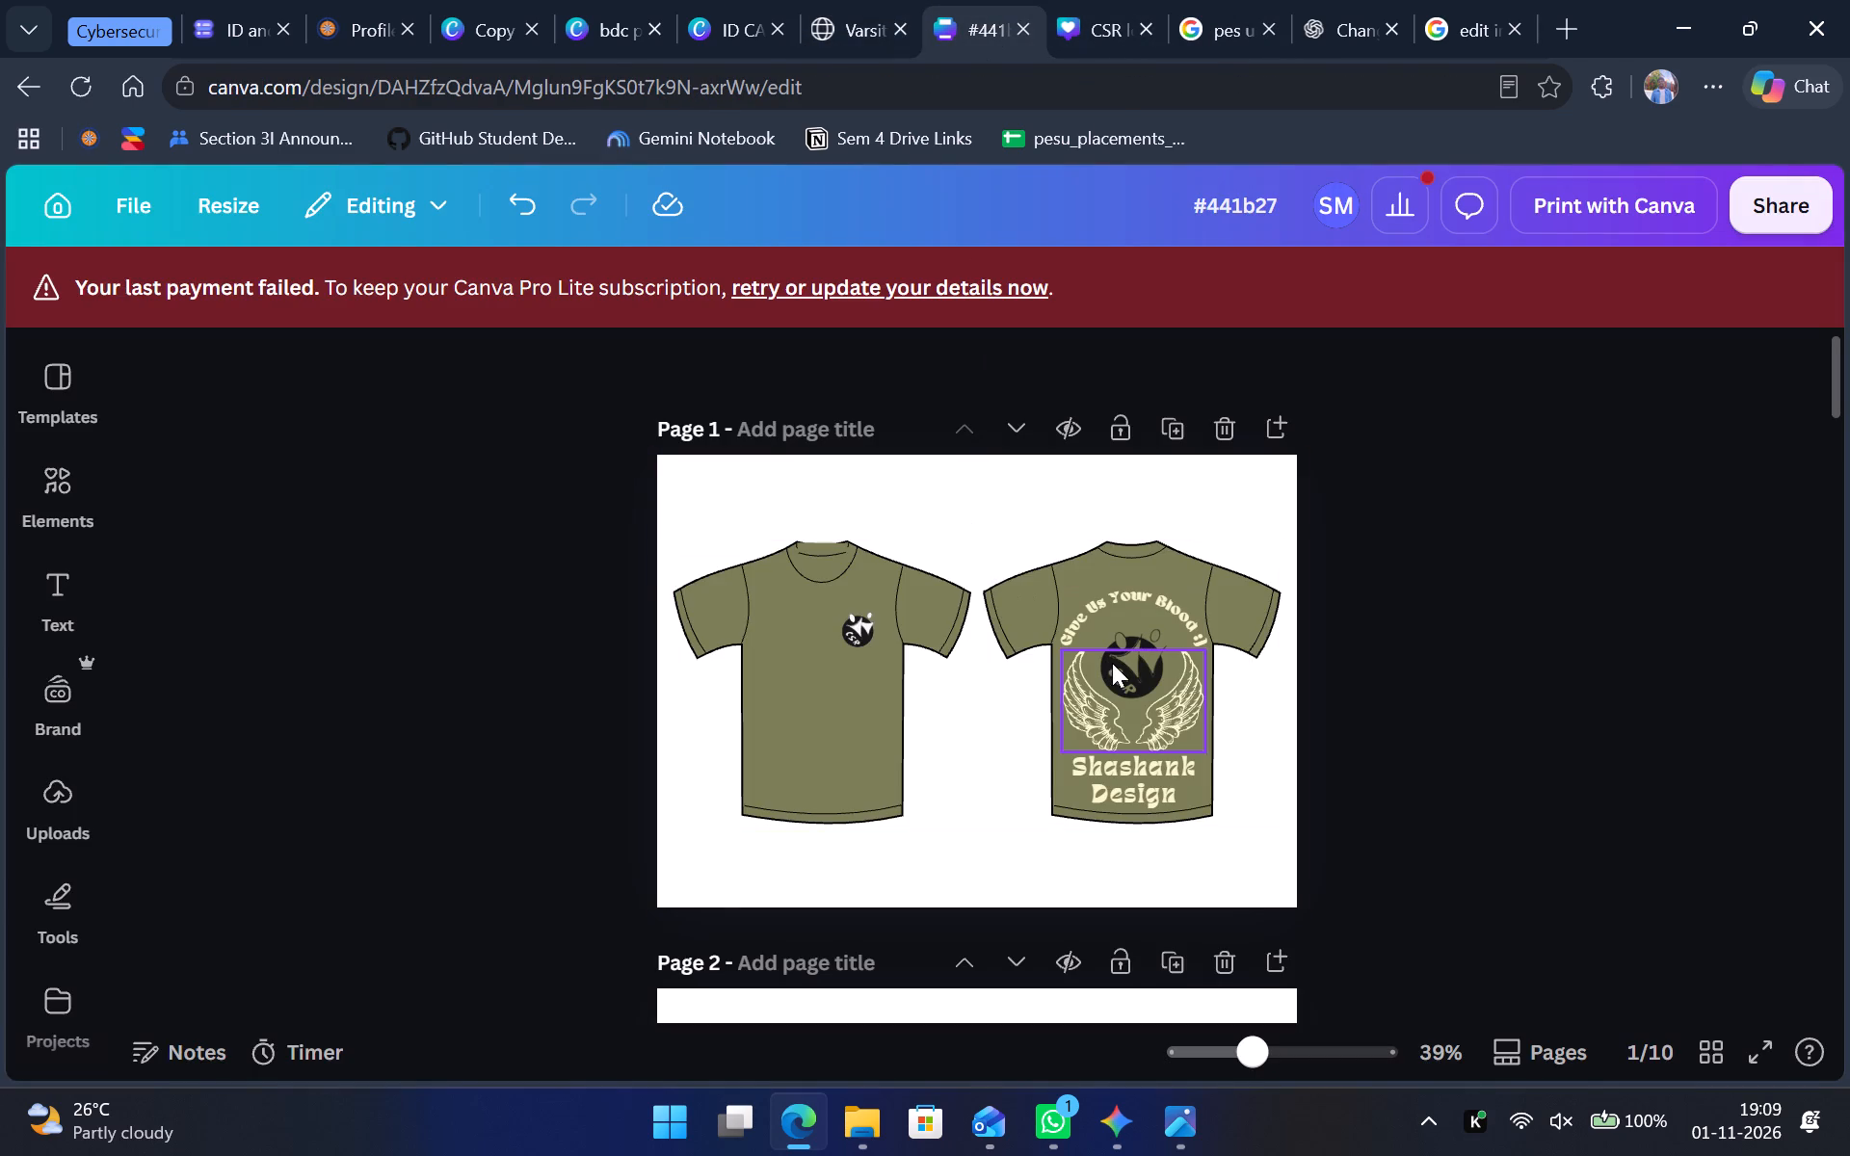
Shift the wings graphic down and delete the black CSR logo from the back of the T-shirt on page 1.
left_click_drag(1147, 702, 1152, 730)
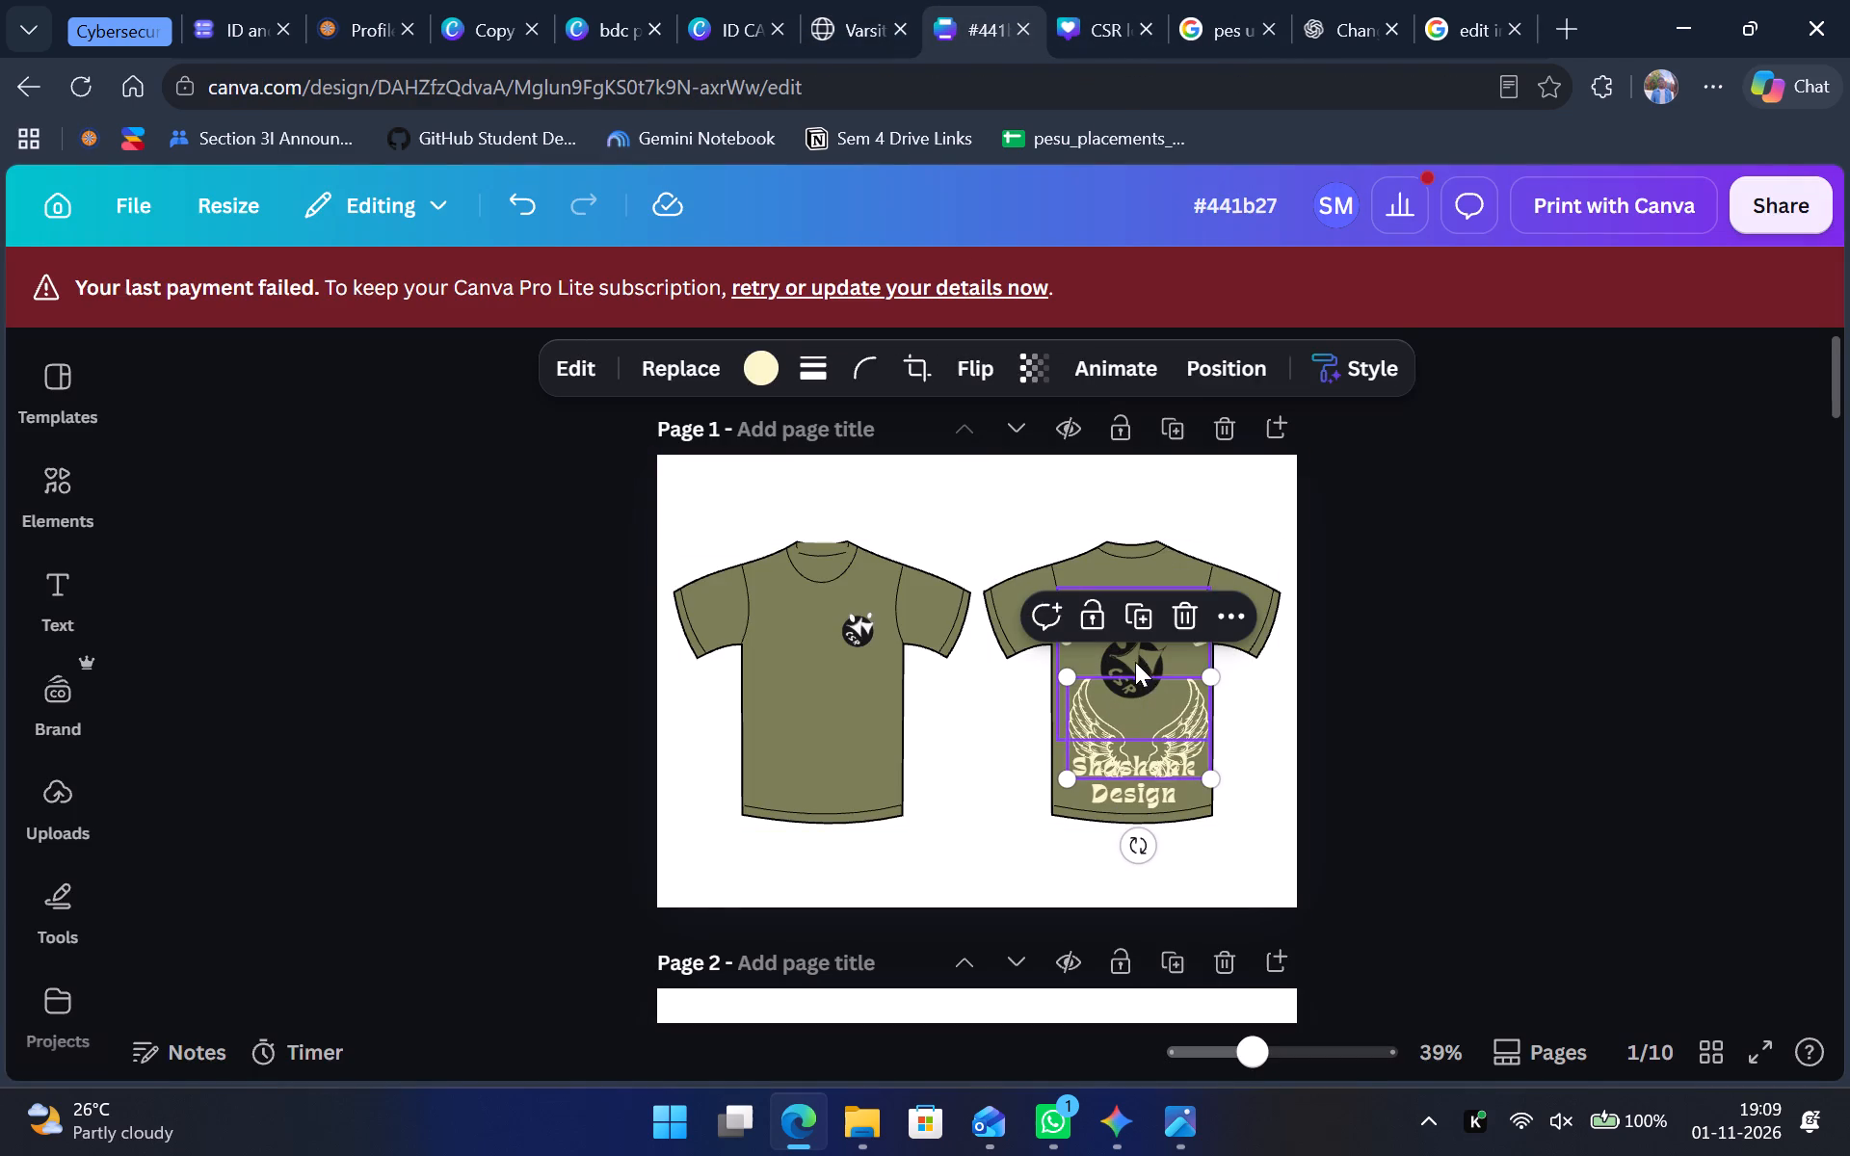
left_click(1134, 658)
key("BackSpace")
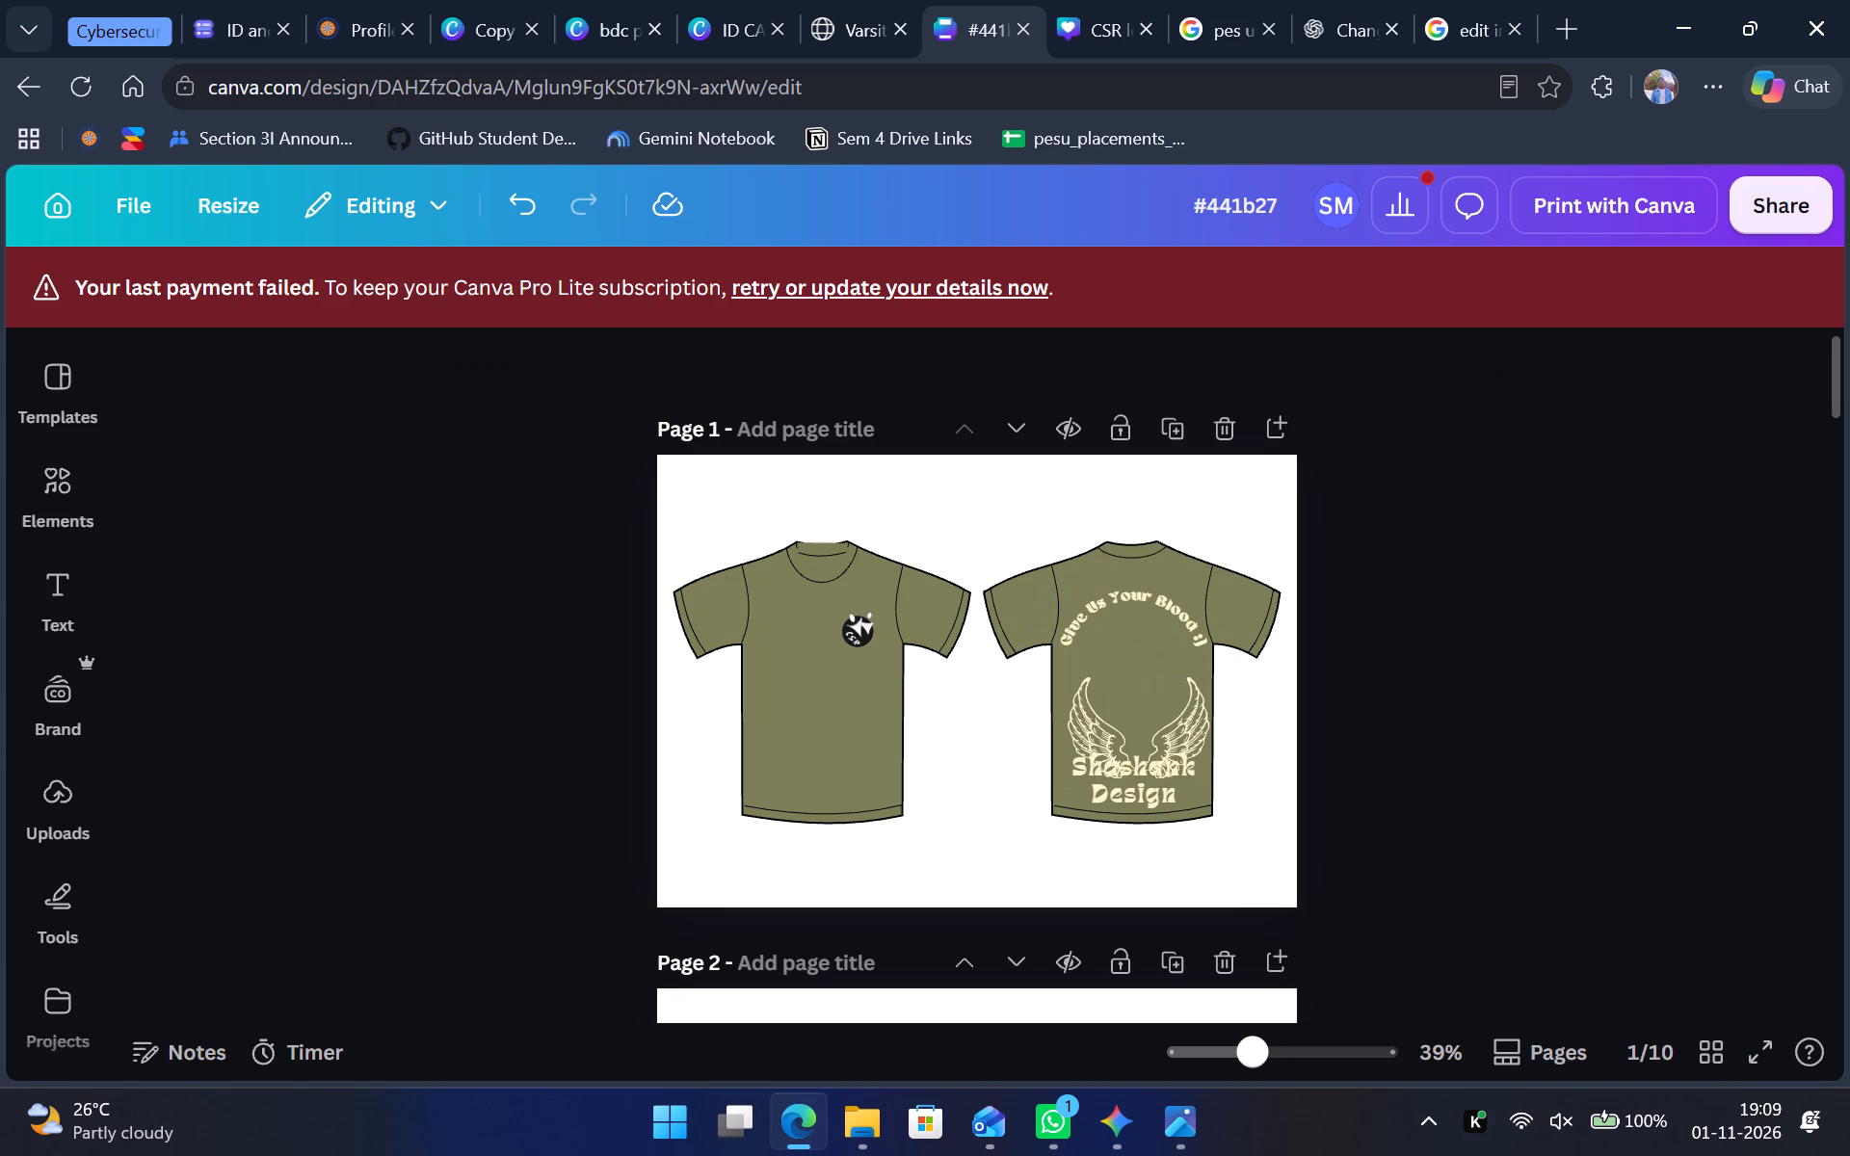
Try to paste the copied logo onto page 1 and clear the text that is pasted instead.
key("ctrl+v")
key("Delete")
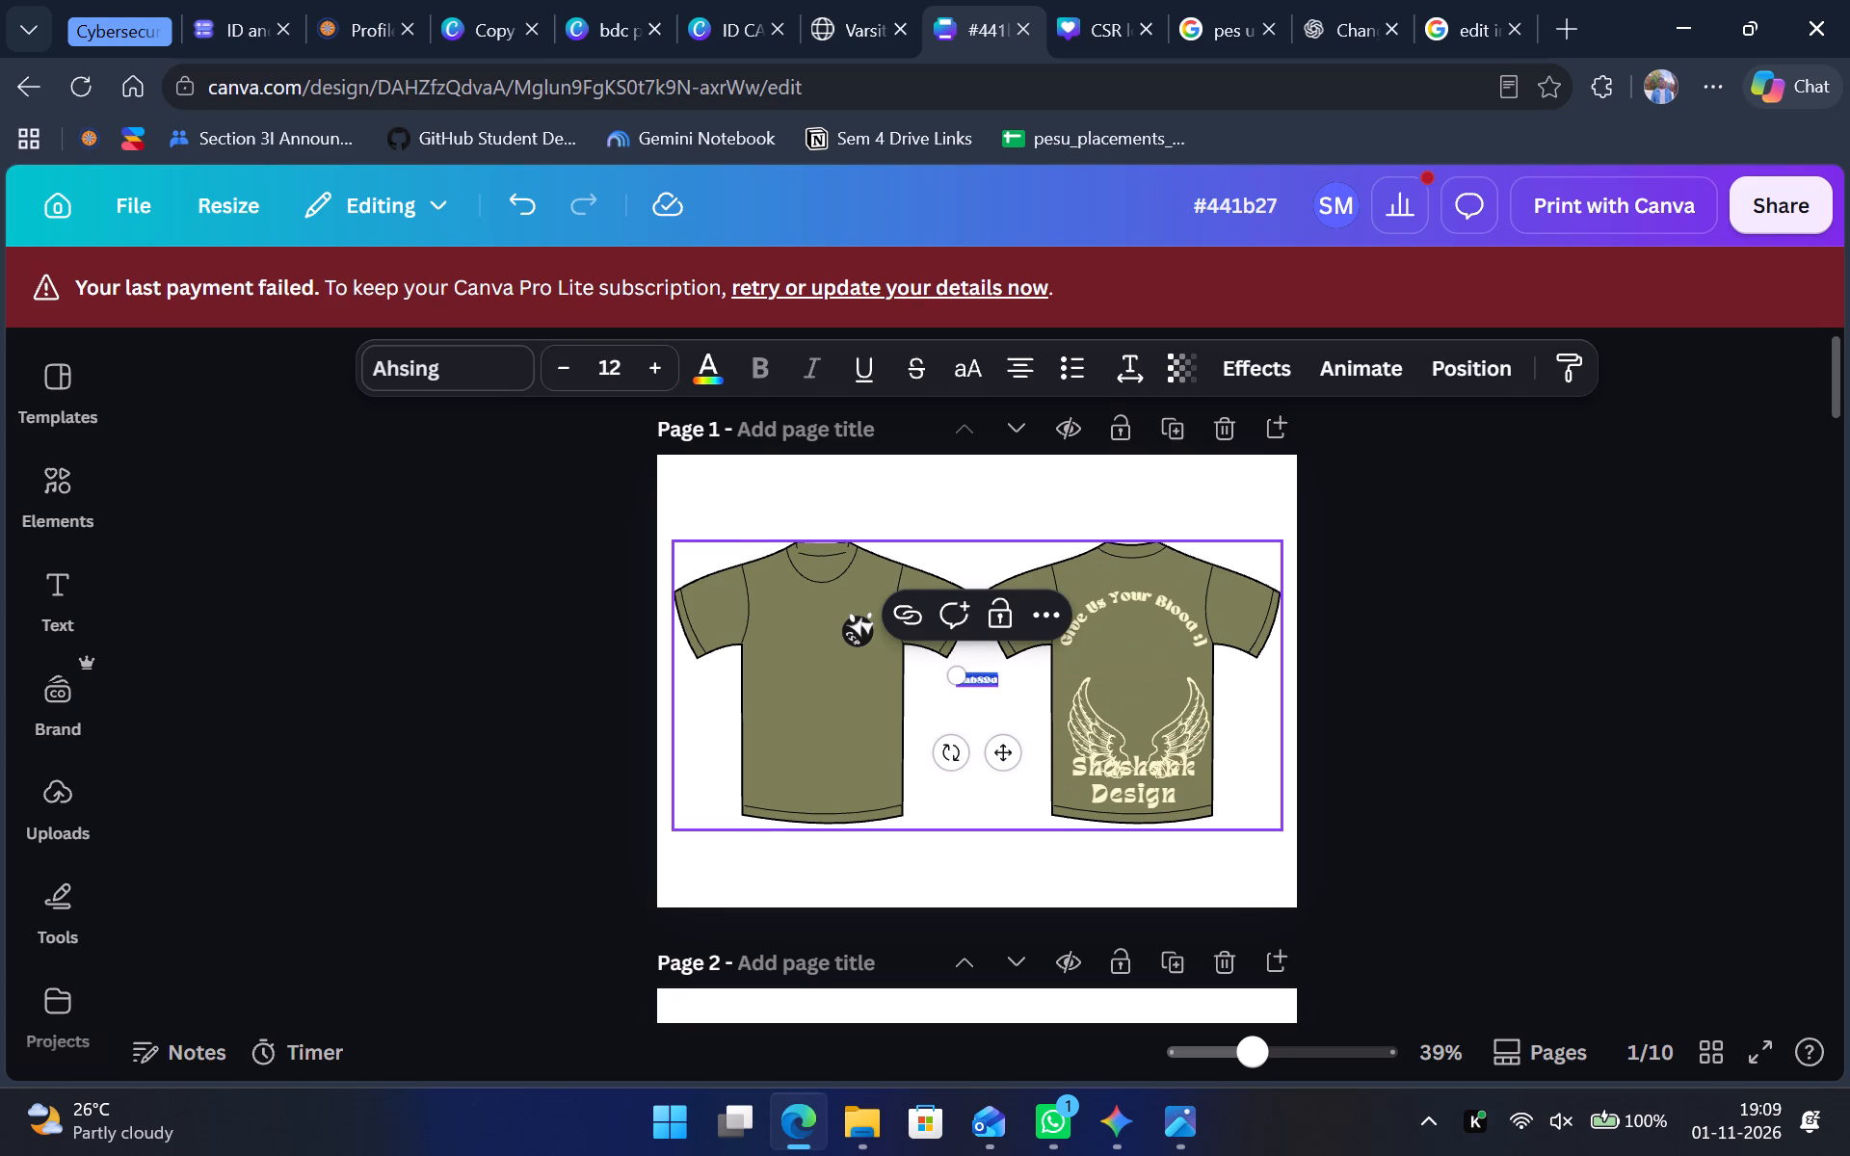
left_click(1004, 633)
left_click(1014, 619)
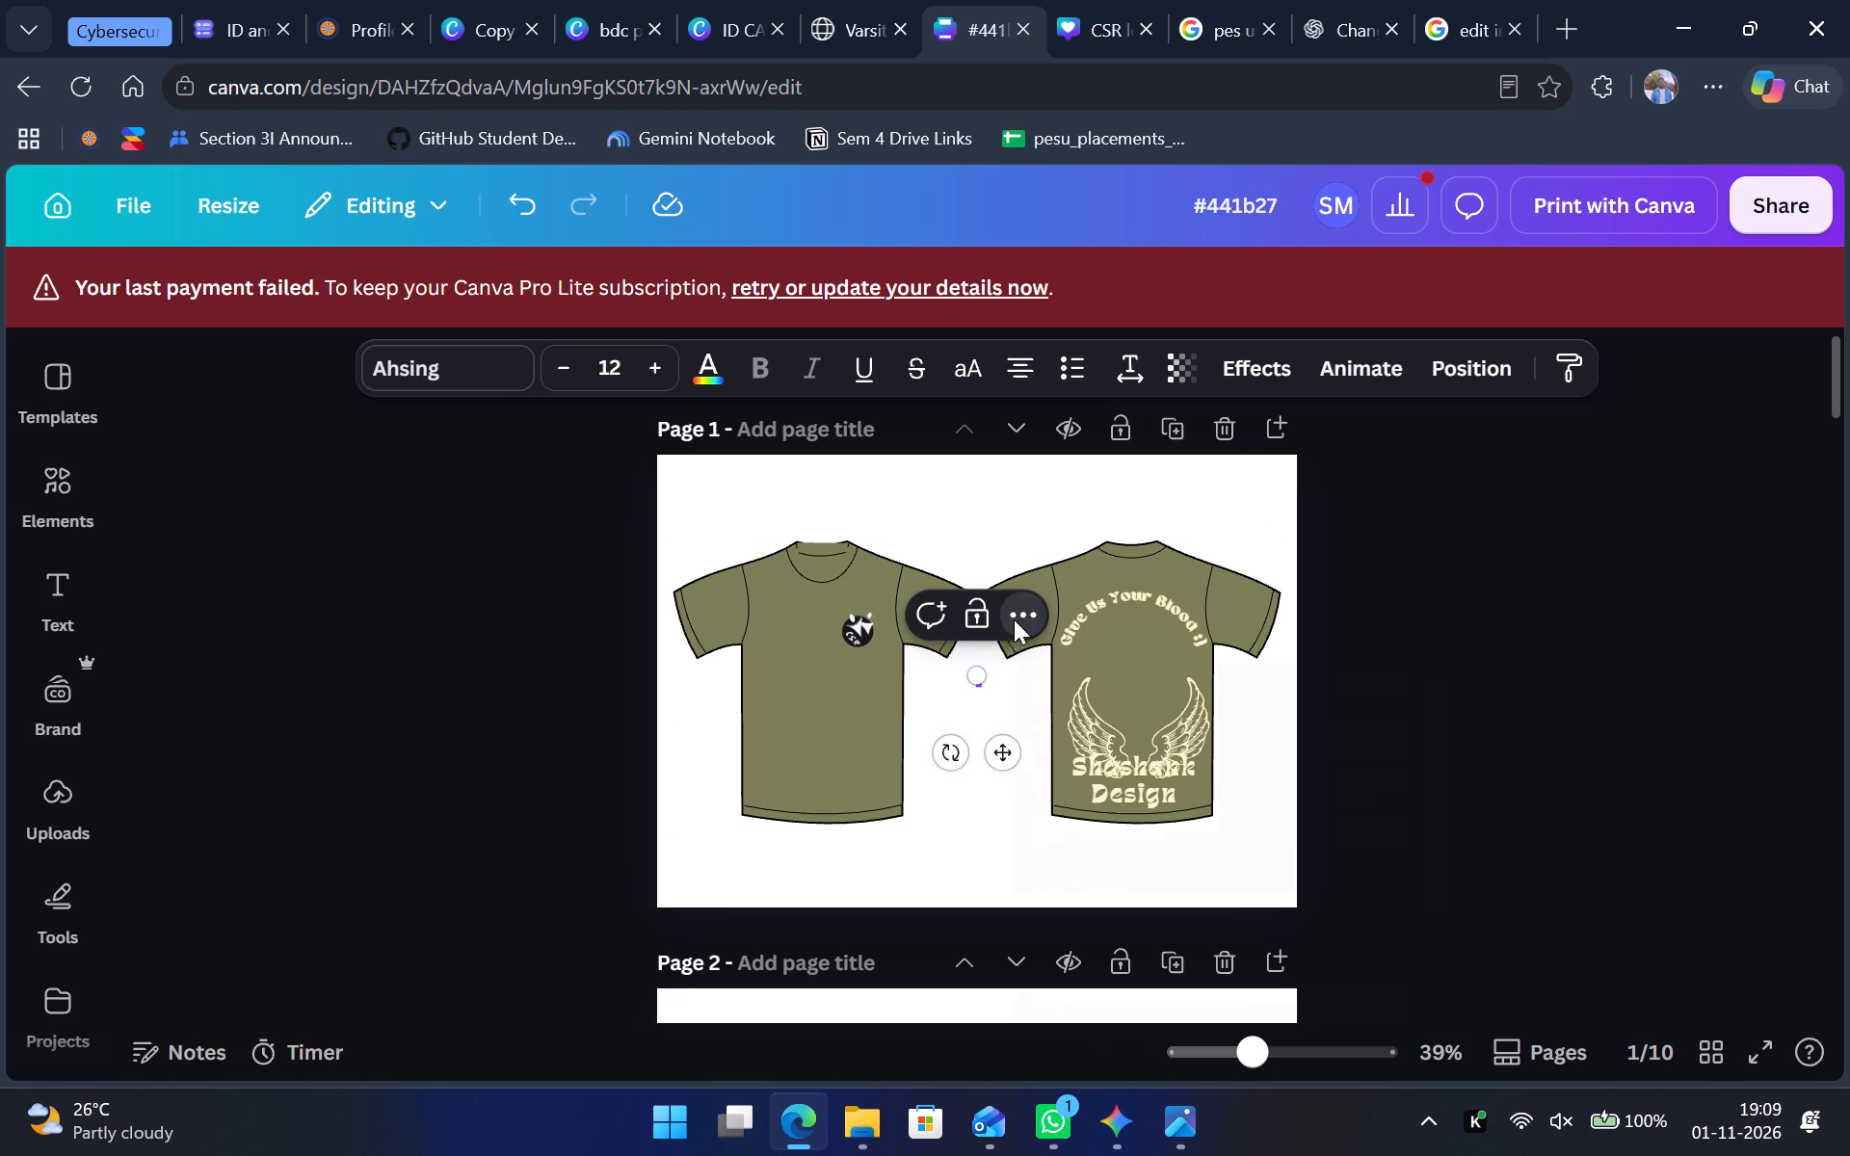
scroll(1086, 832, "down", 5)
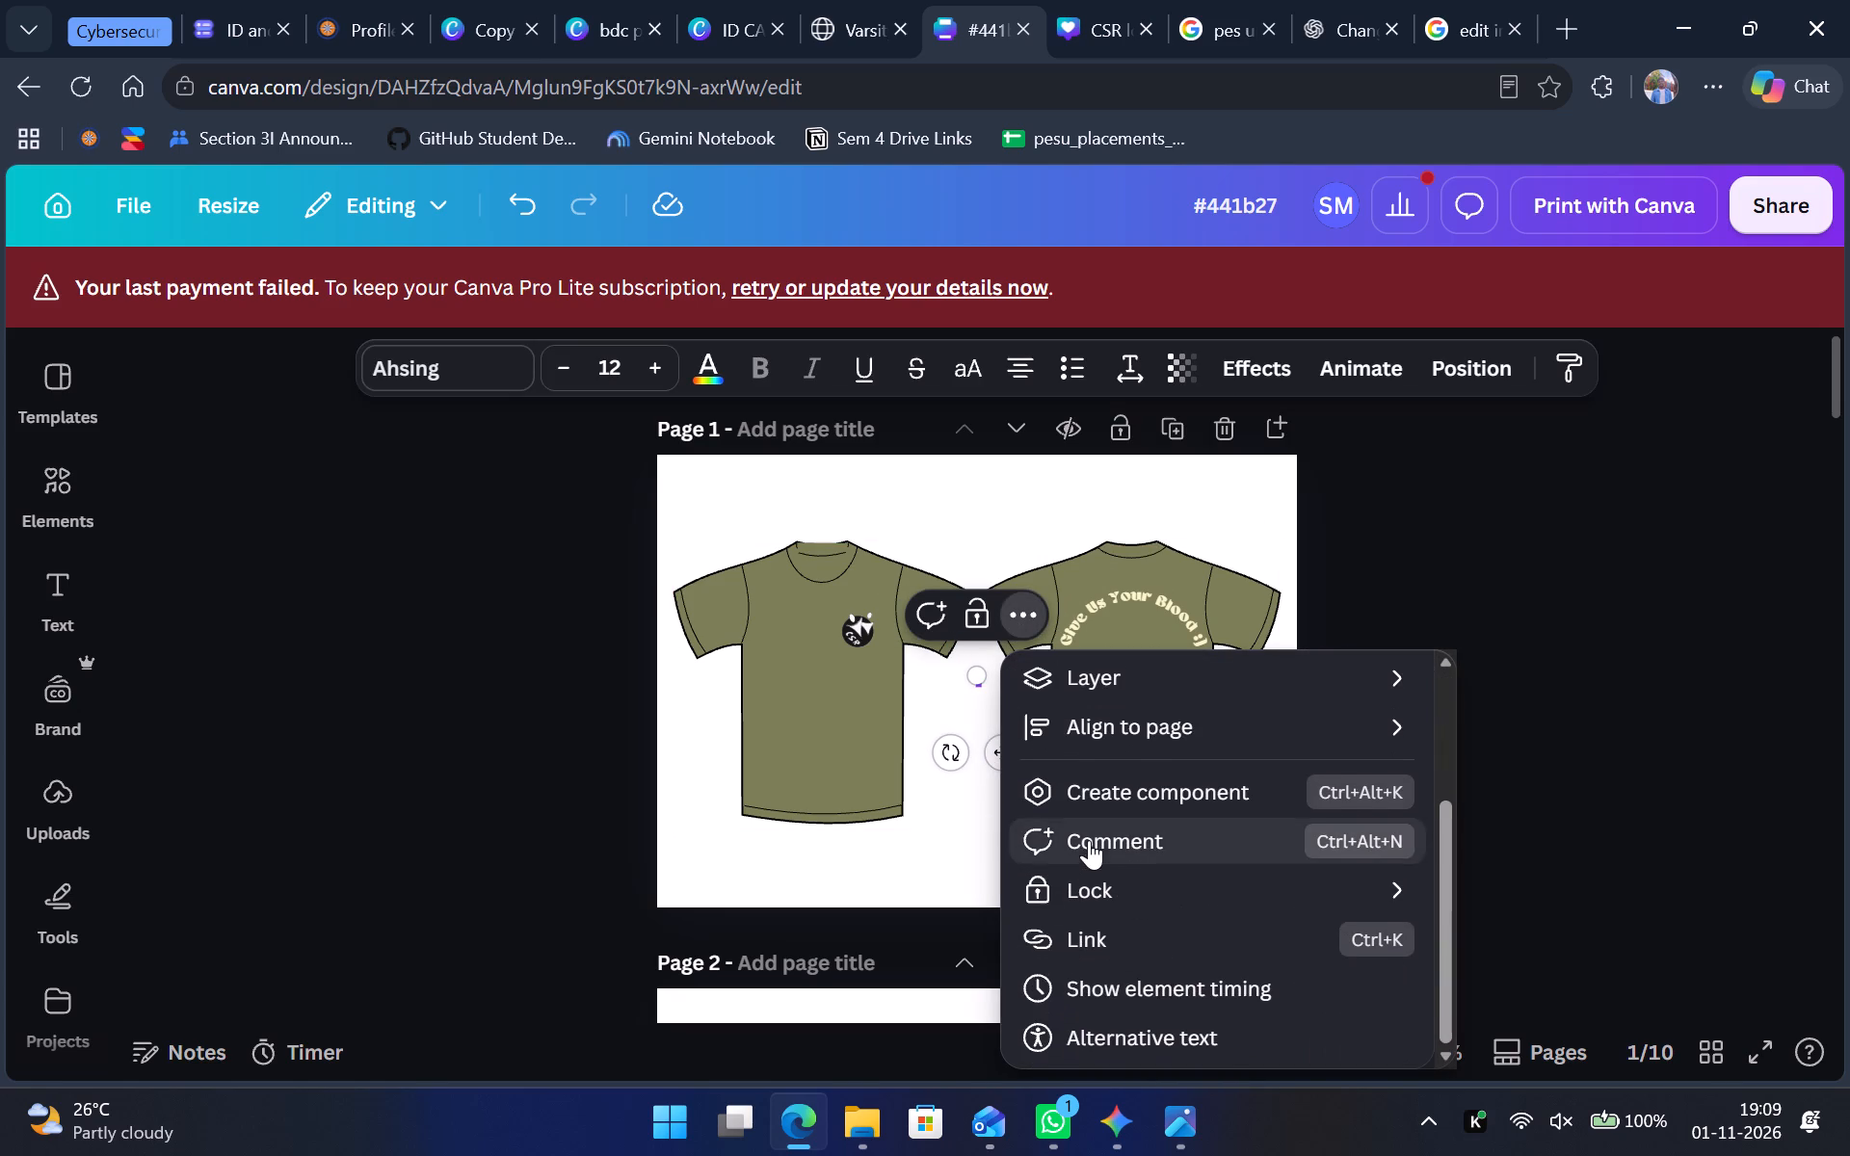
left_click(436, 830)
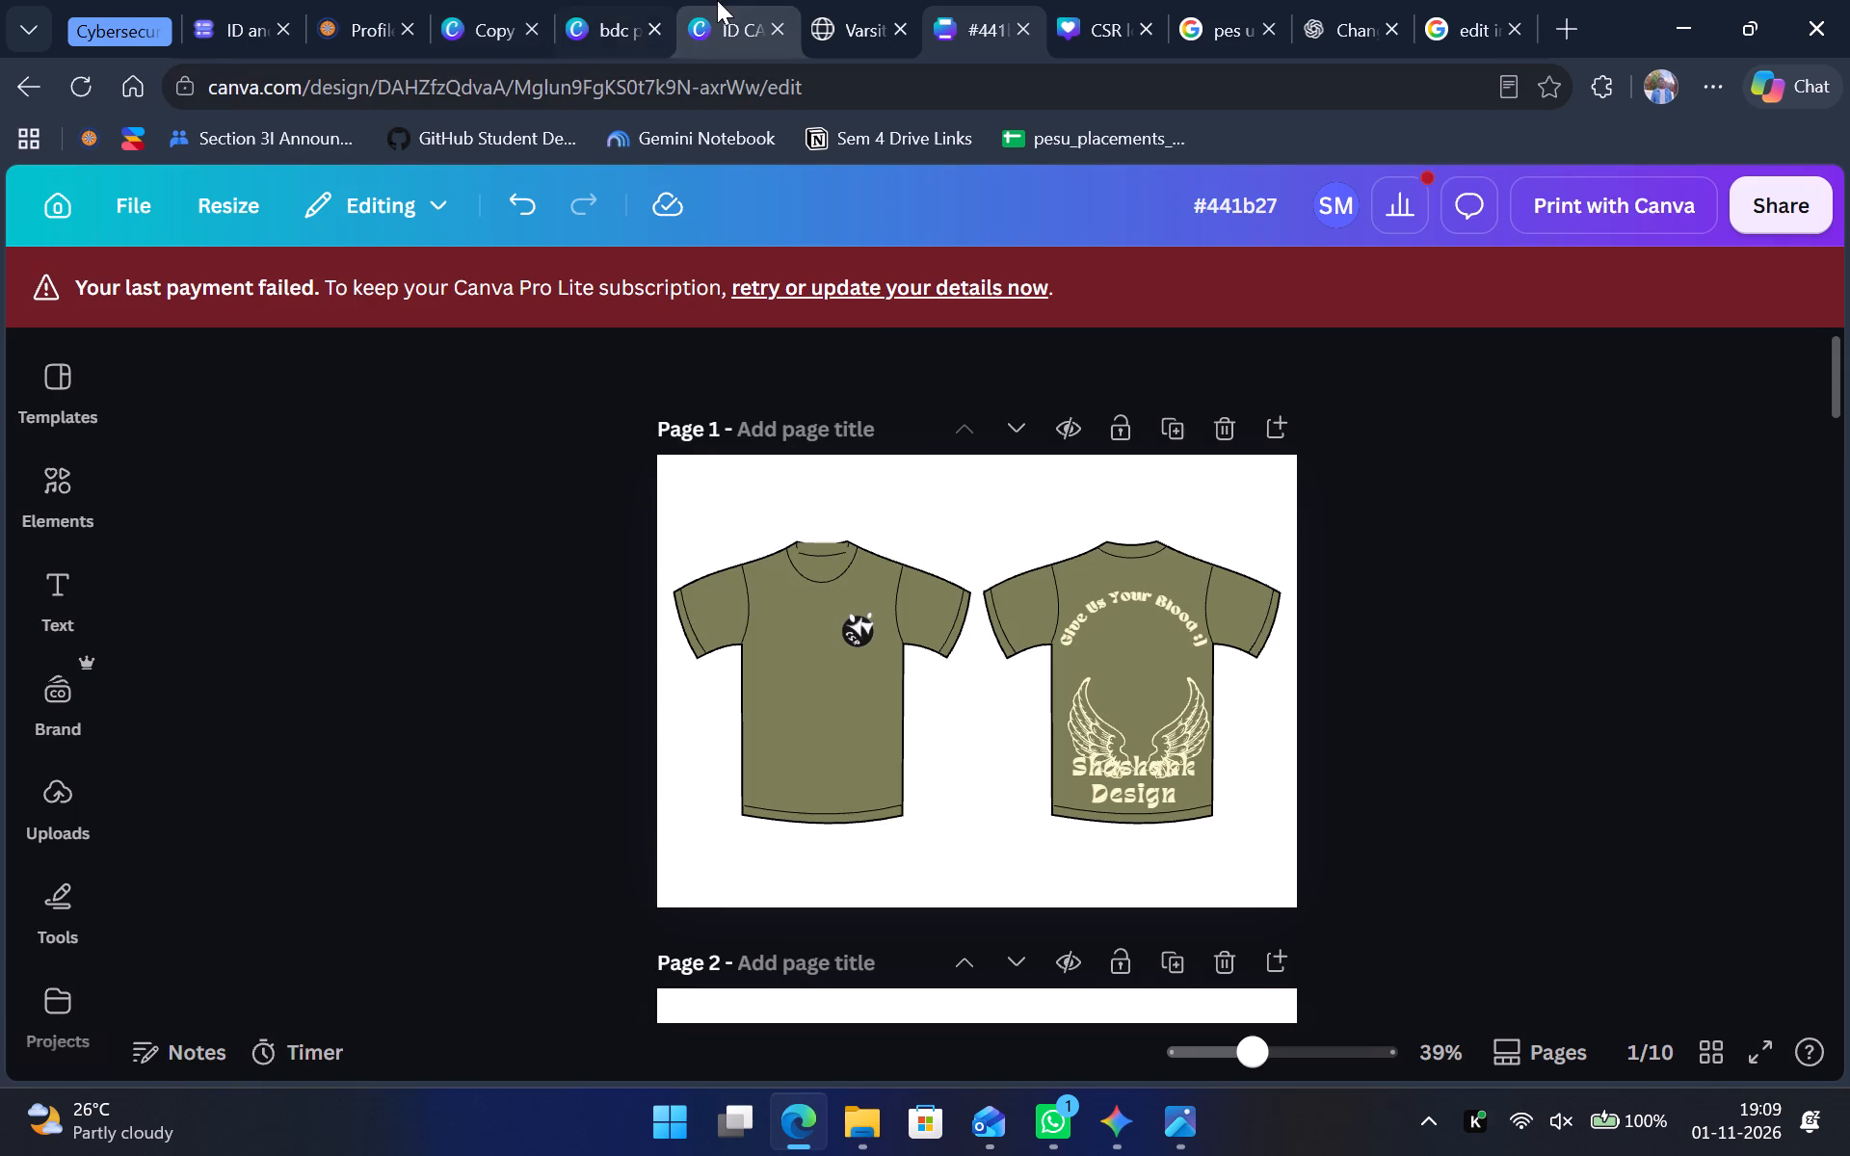
Copy the cream CSR logo again from page 6 of the CSR logo design and paste it onto page 1 of #441b27.
left_click(721, 0)
left_click(647, 0)
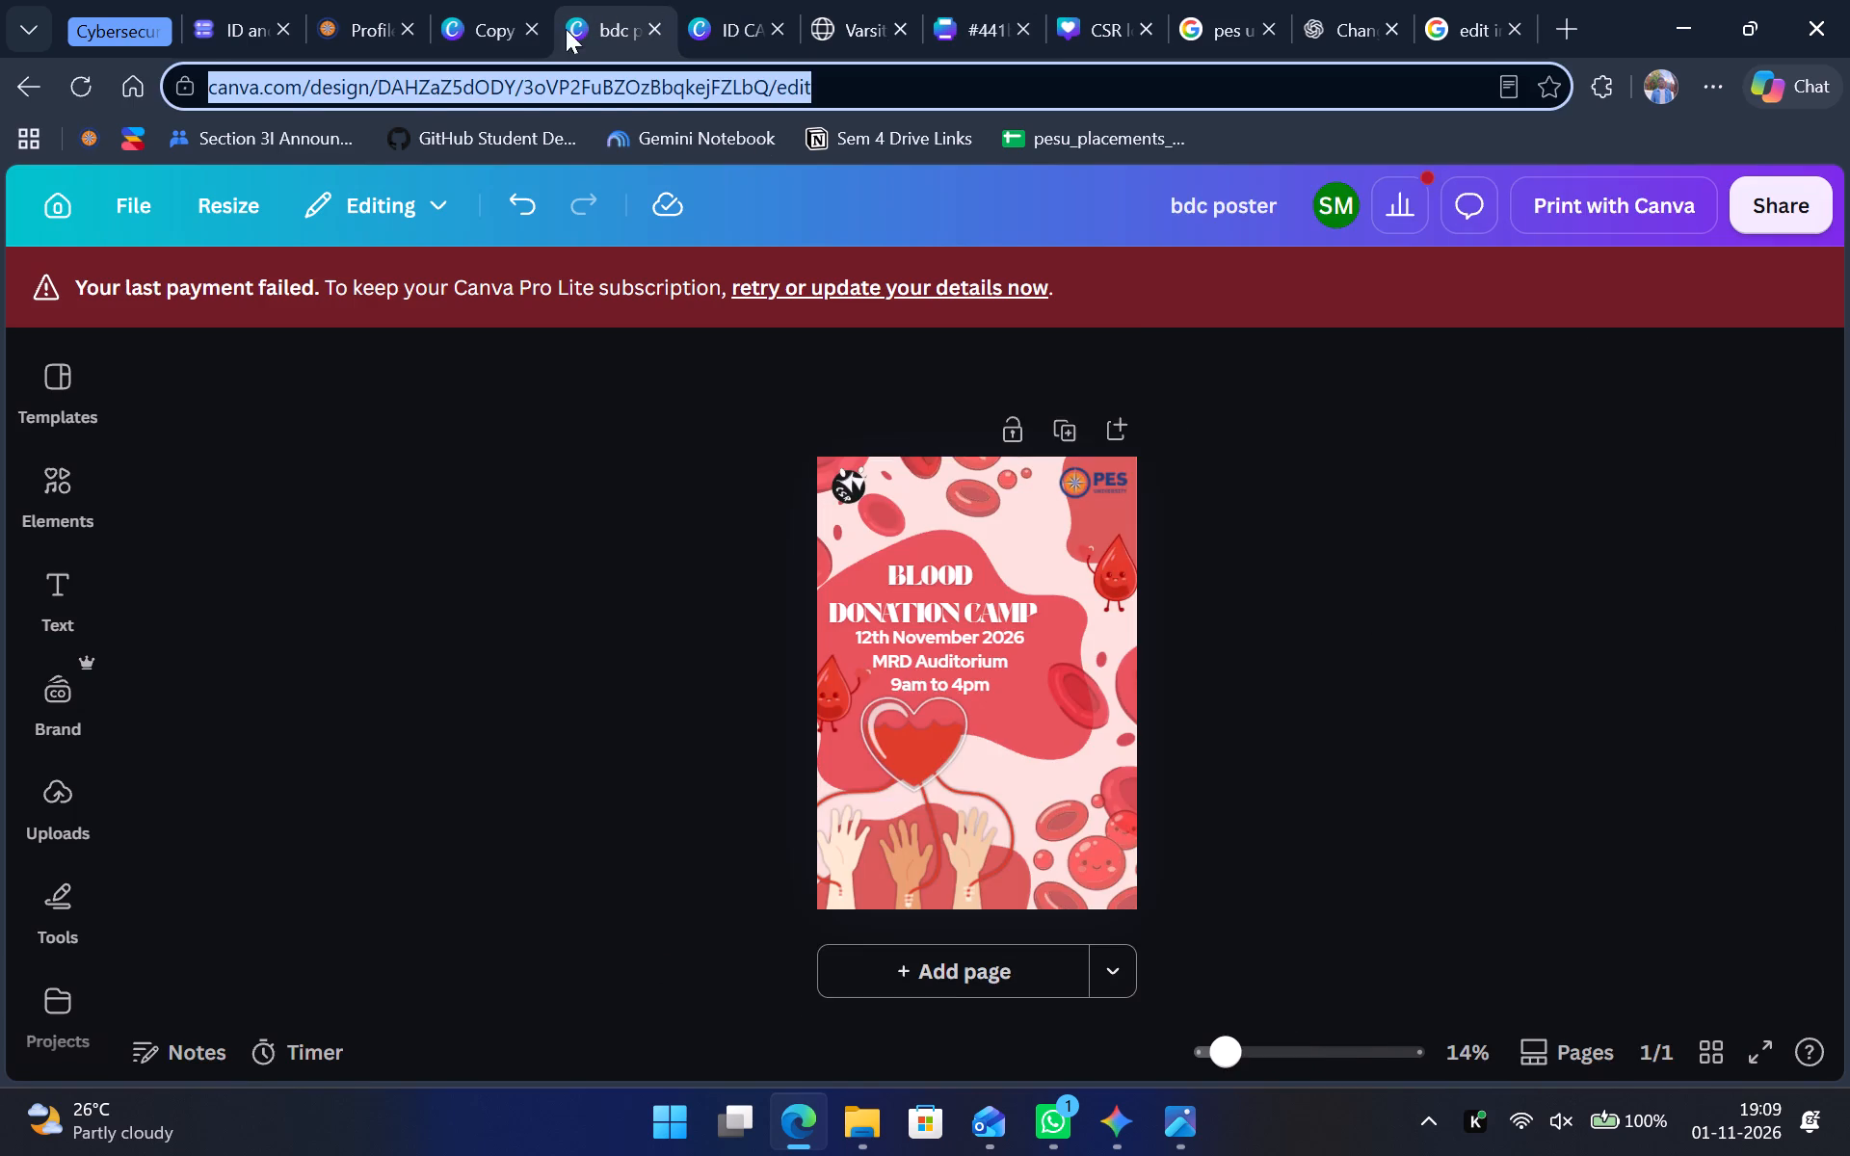
left_click(454, 0)
left_click(962, 0)
left_click(1077, 0)
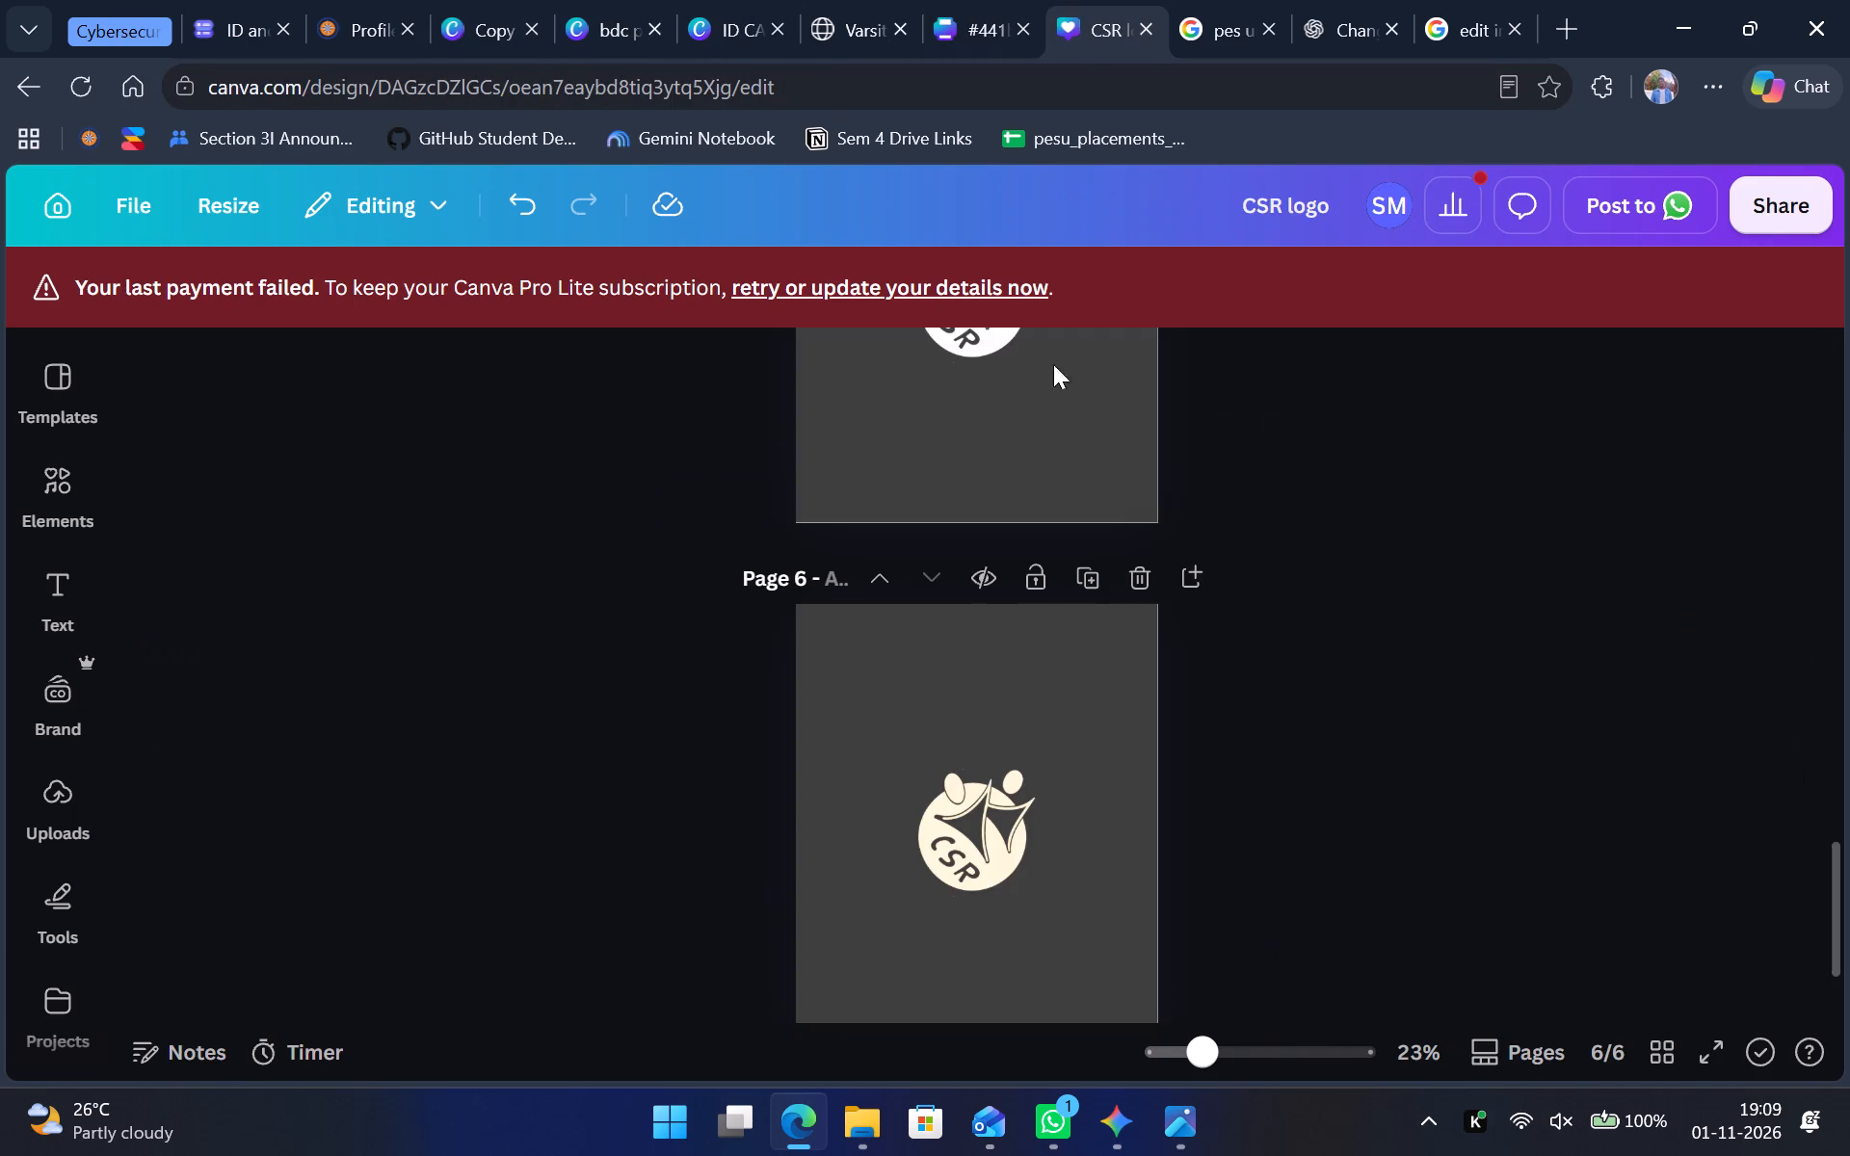
left_click(969, 833)
key("ctrl+c")
left_click(972, 41)
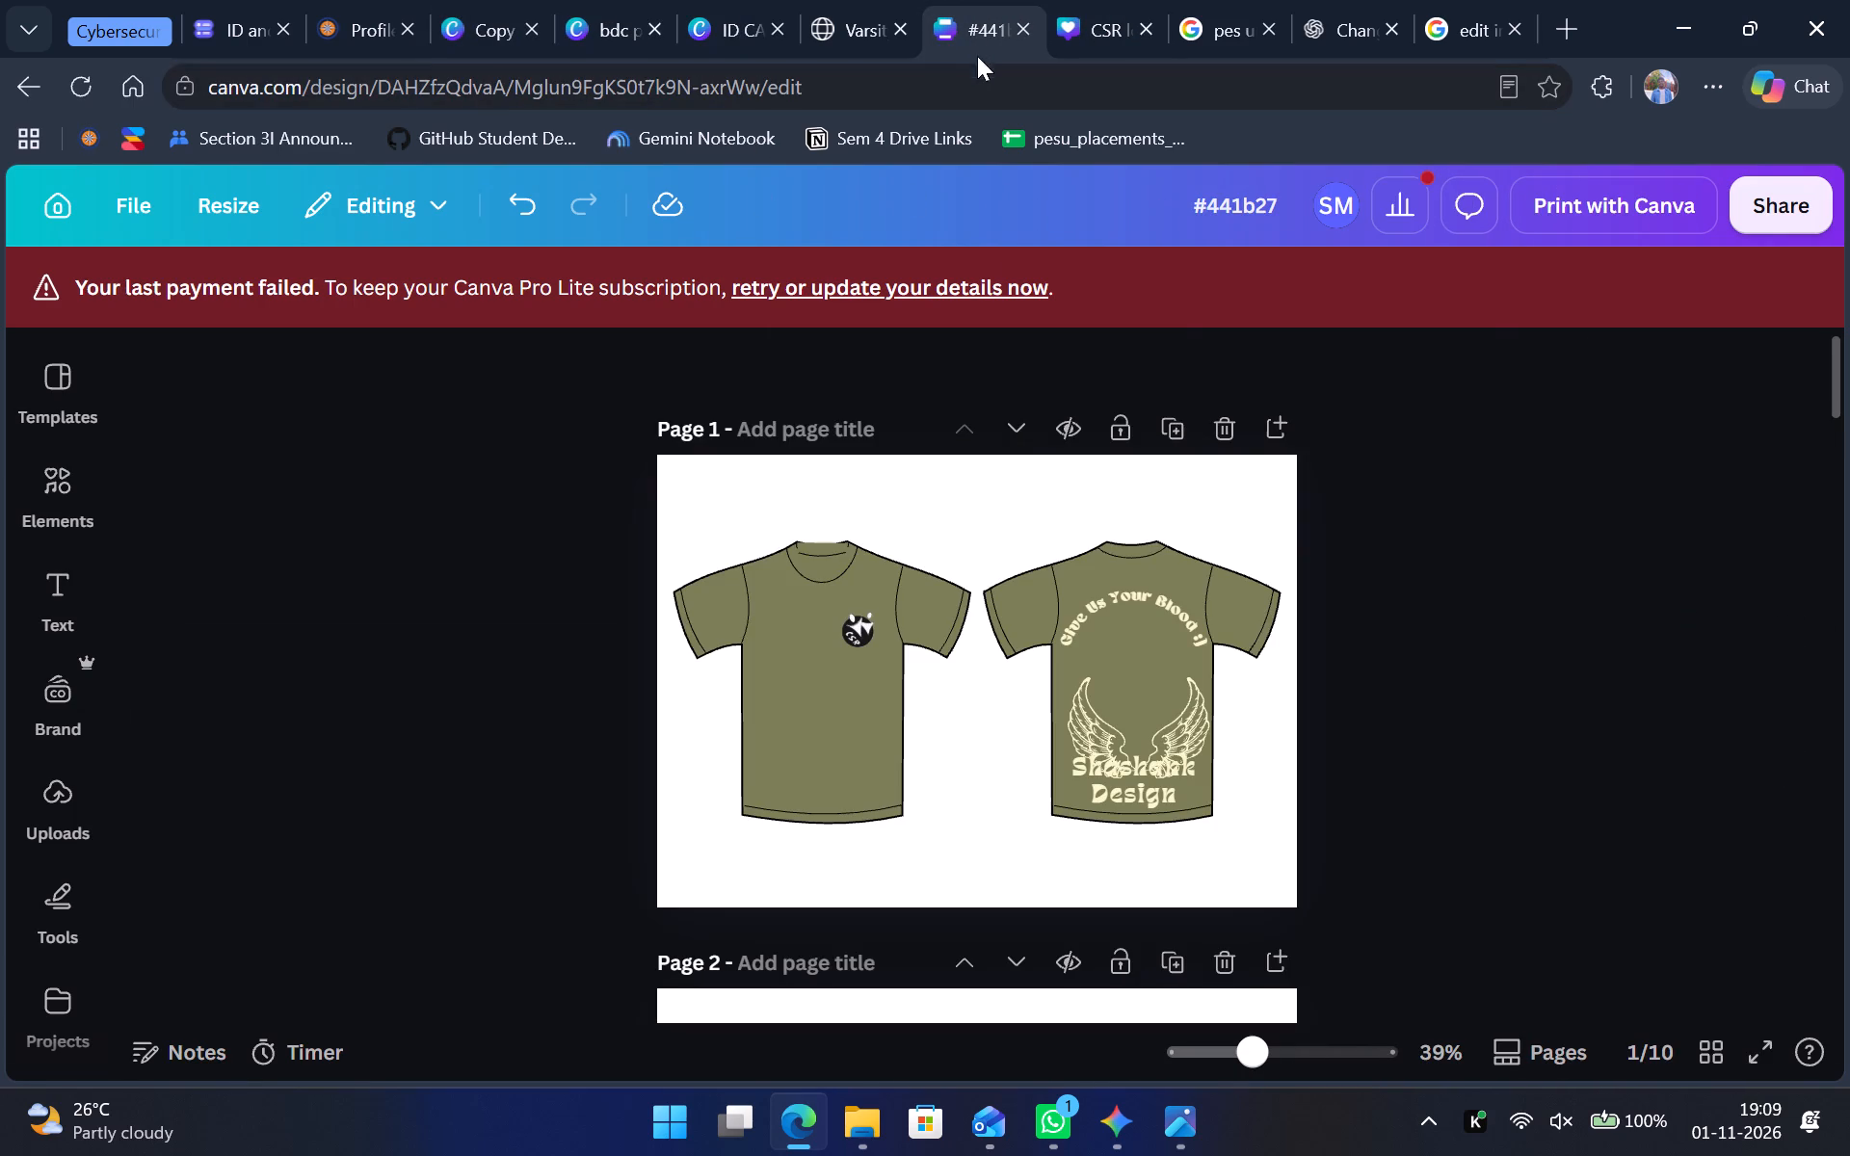
key("ctrl+v")
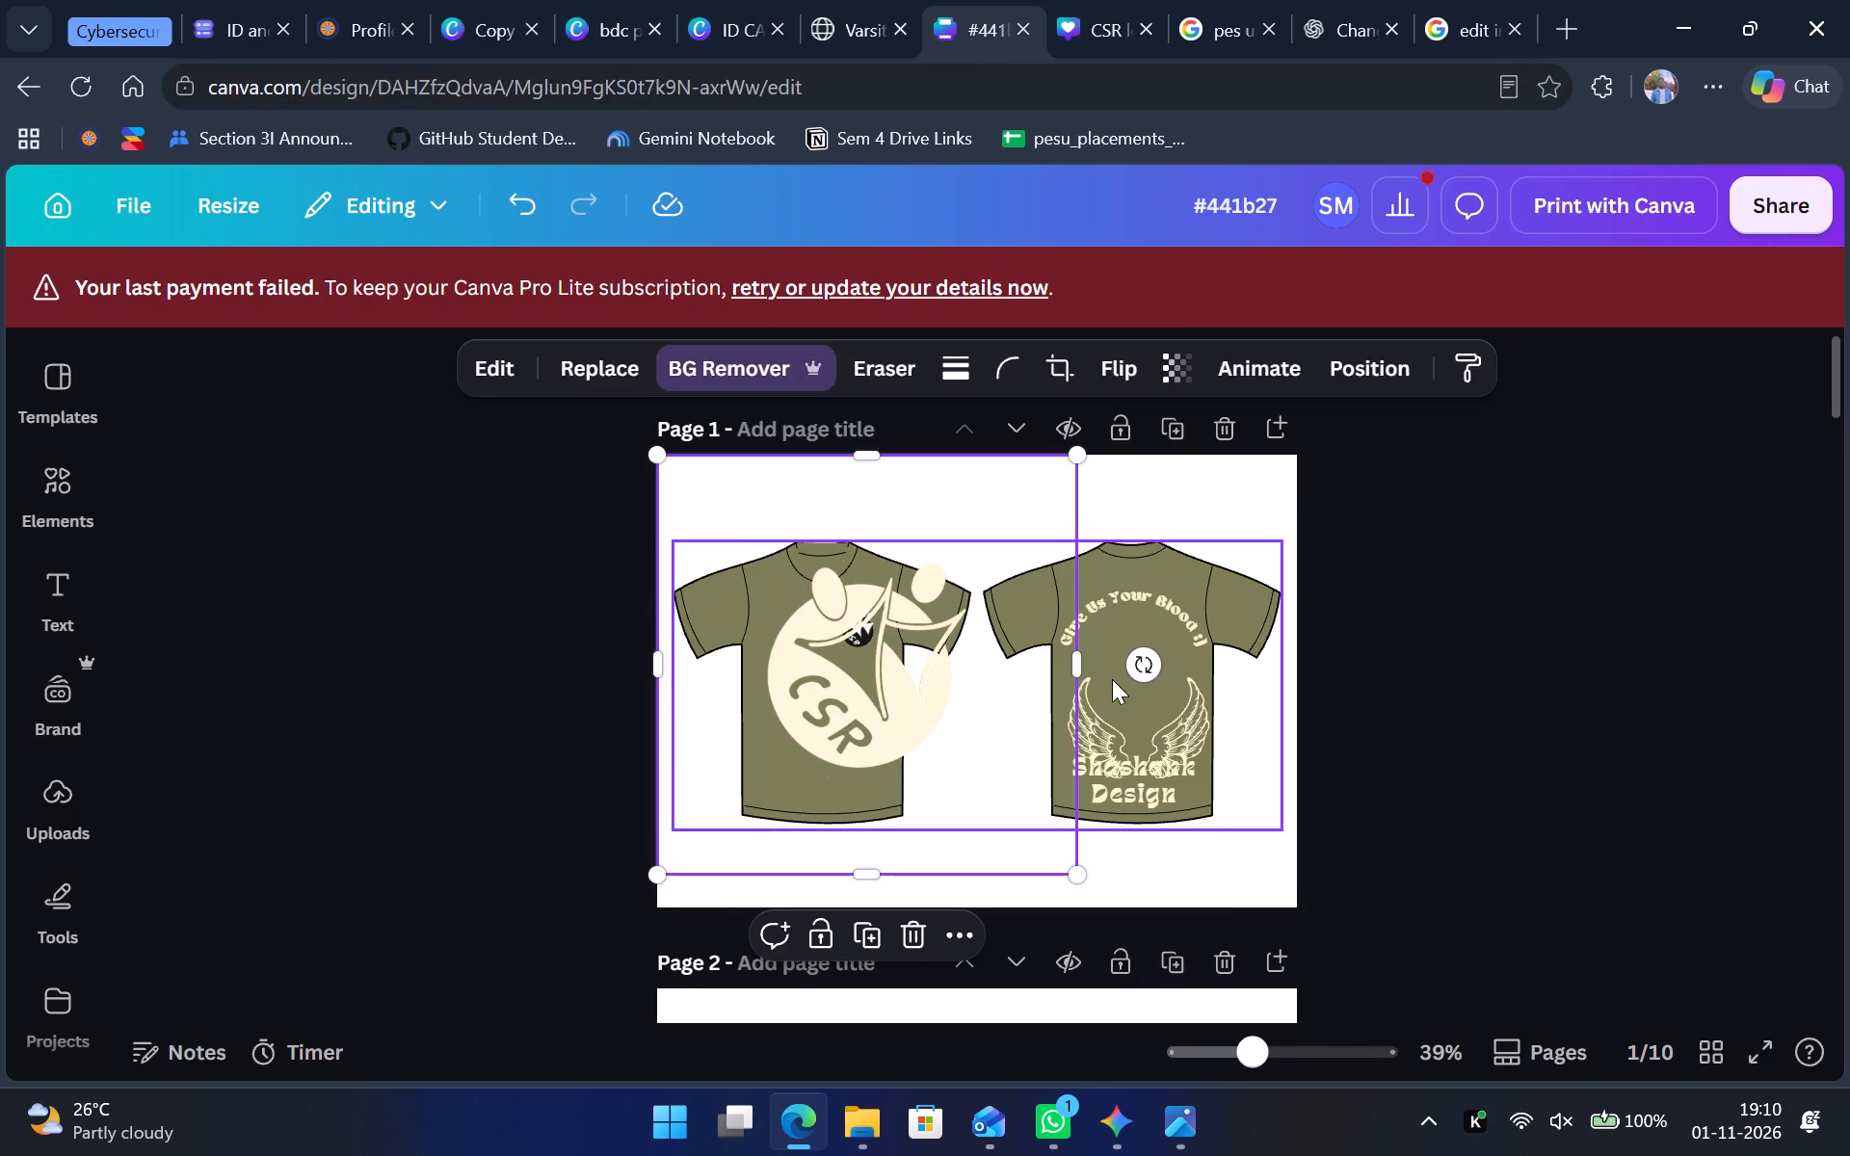
Shrink the cream CSR logo to about a third of its pasted size and centre it under the arched slogan on the T-shirt back.
left_click_drag(884, 700, 1154, 711)
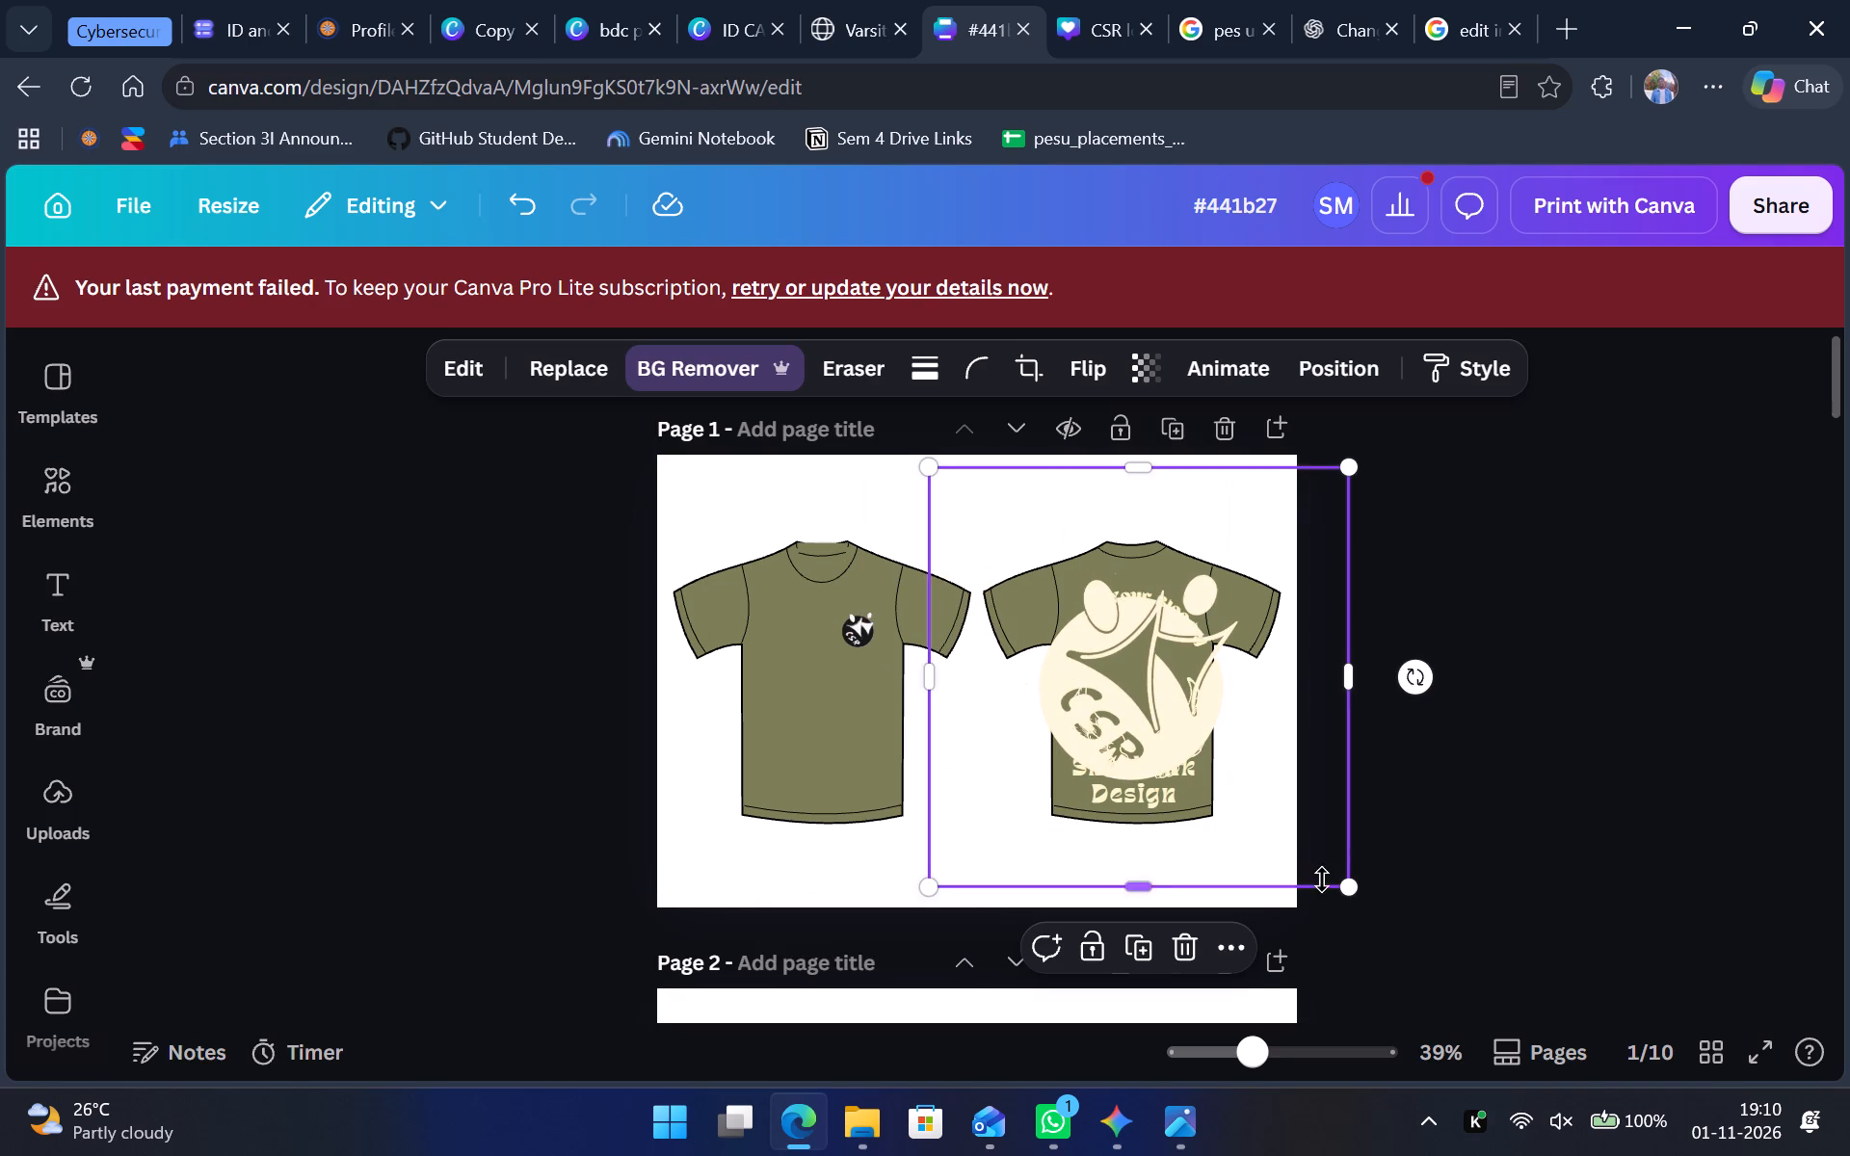
left_click_drag(1361, 895, 1344, 887)
left_click(1168, 687)
left_click_drag(1352, 885, 1057, 608)
left_click_drag(990, 537, 1119, 667)
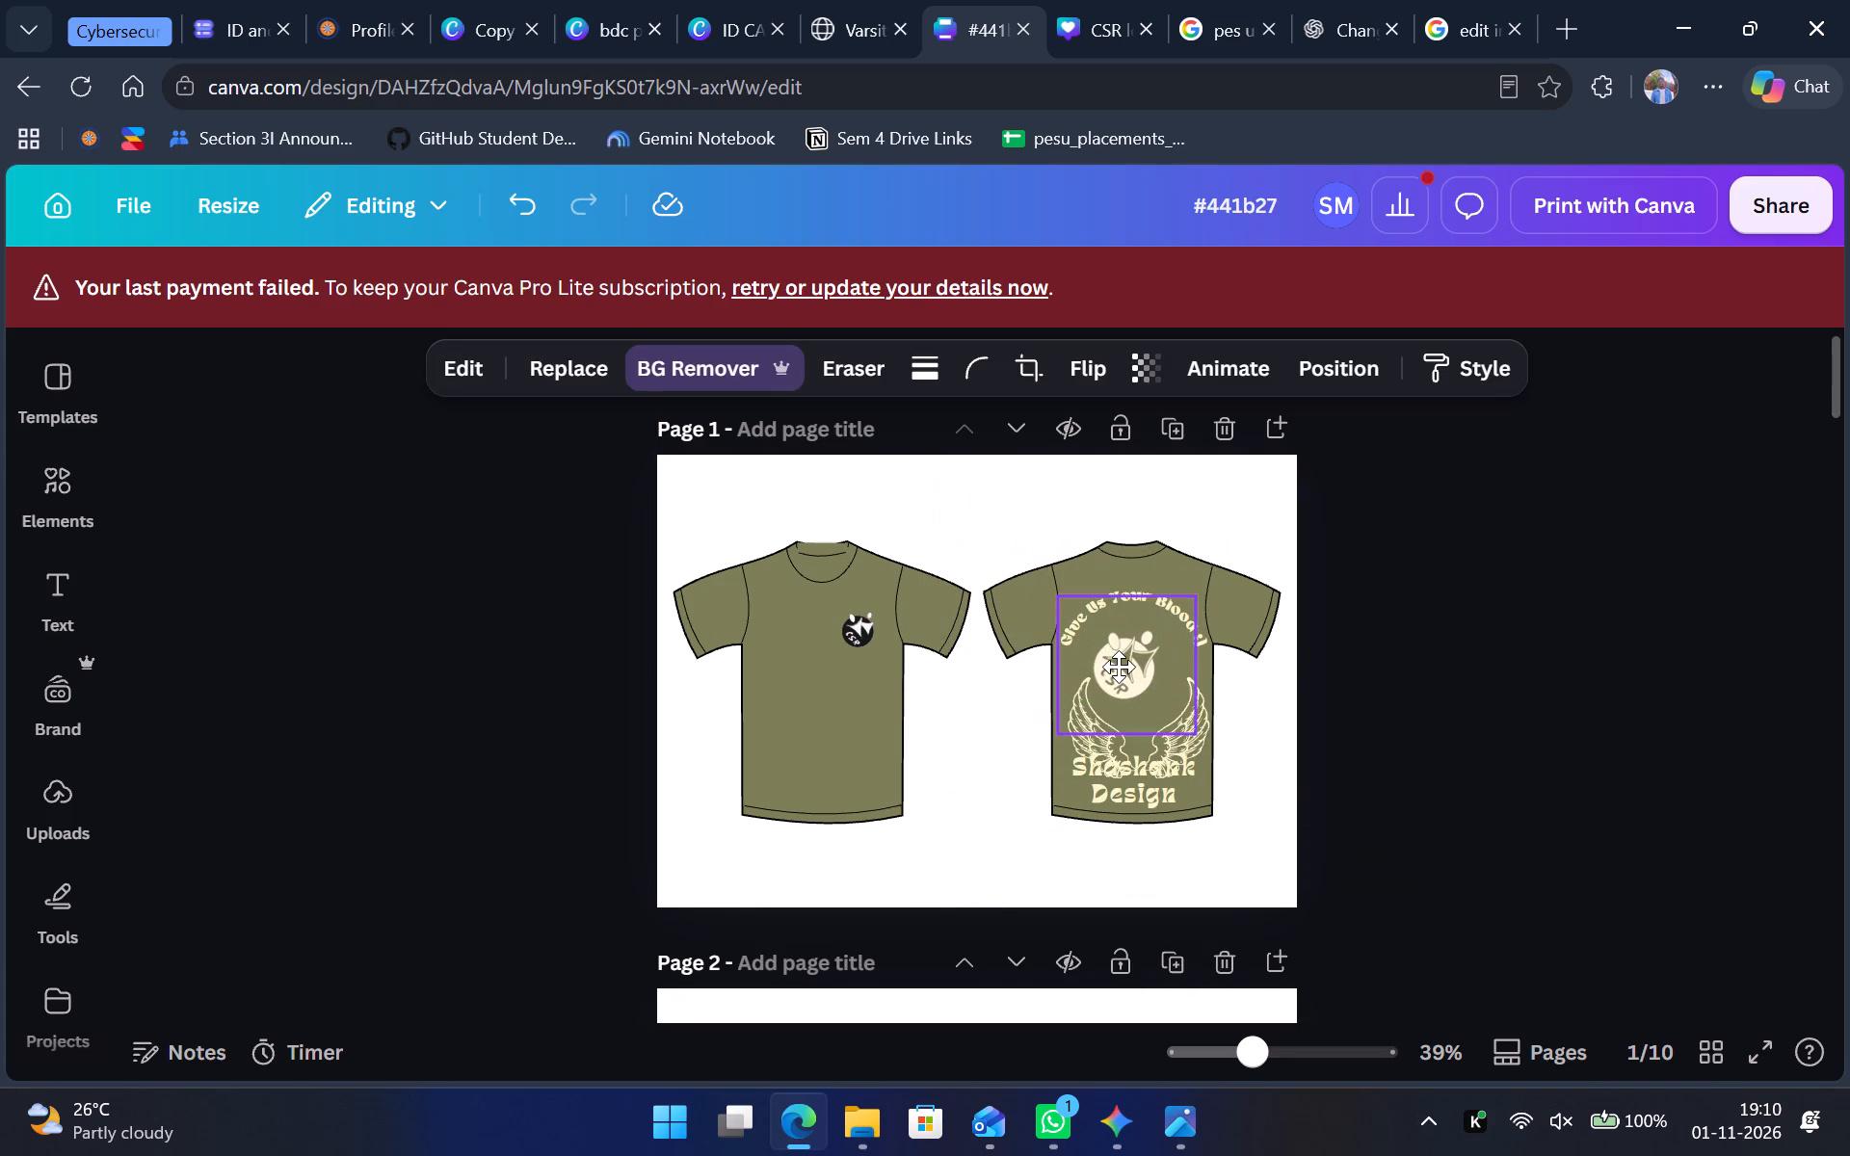
left_click_drag(1119, 667, 1120, 659)
left_click_drag(1148, 665, 1150, 666)
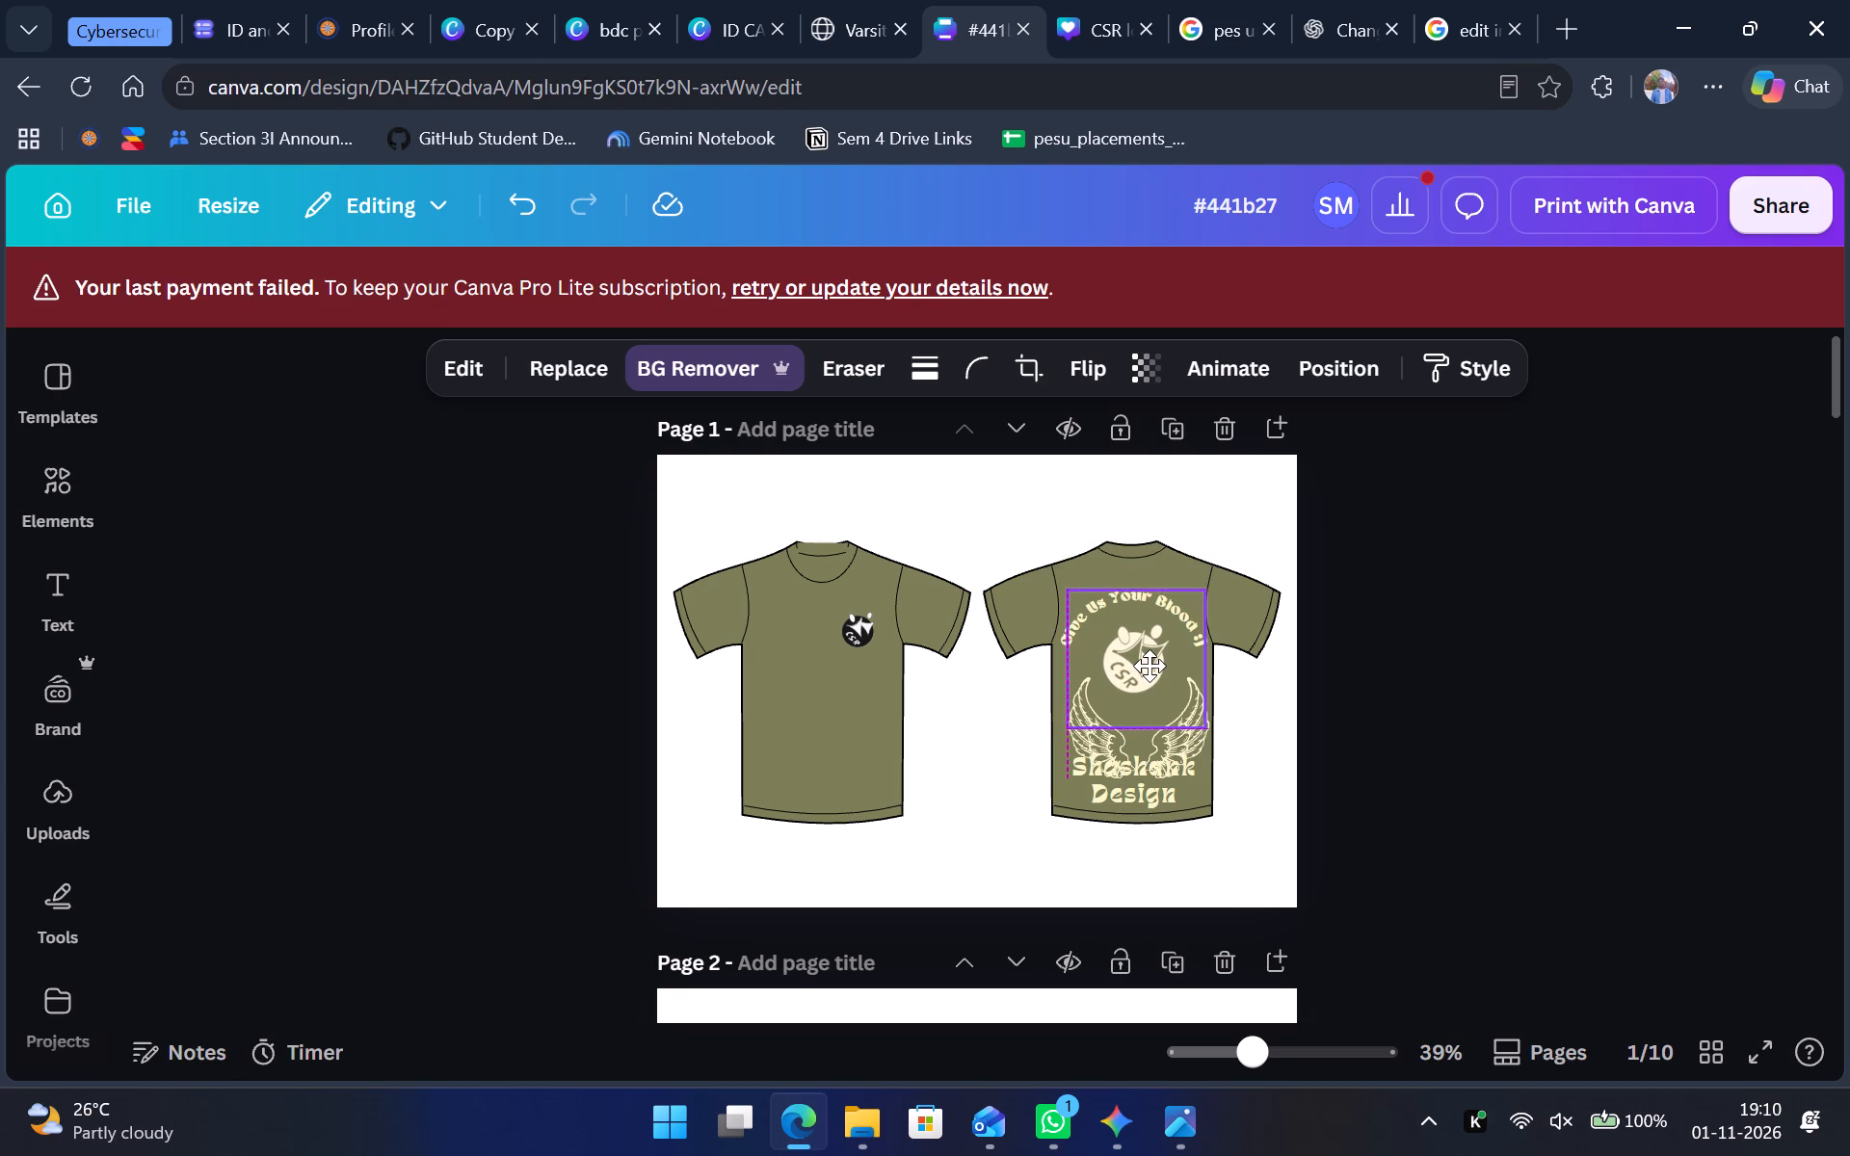
left_click_drag(1150, 666, 1148, 654)
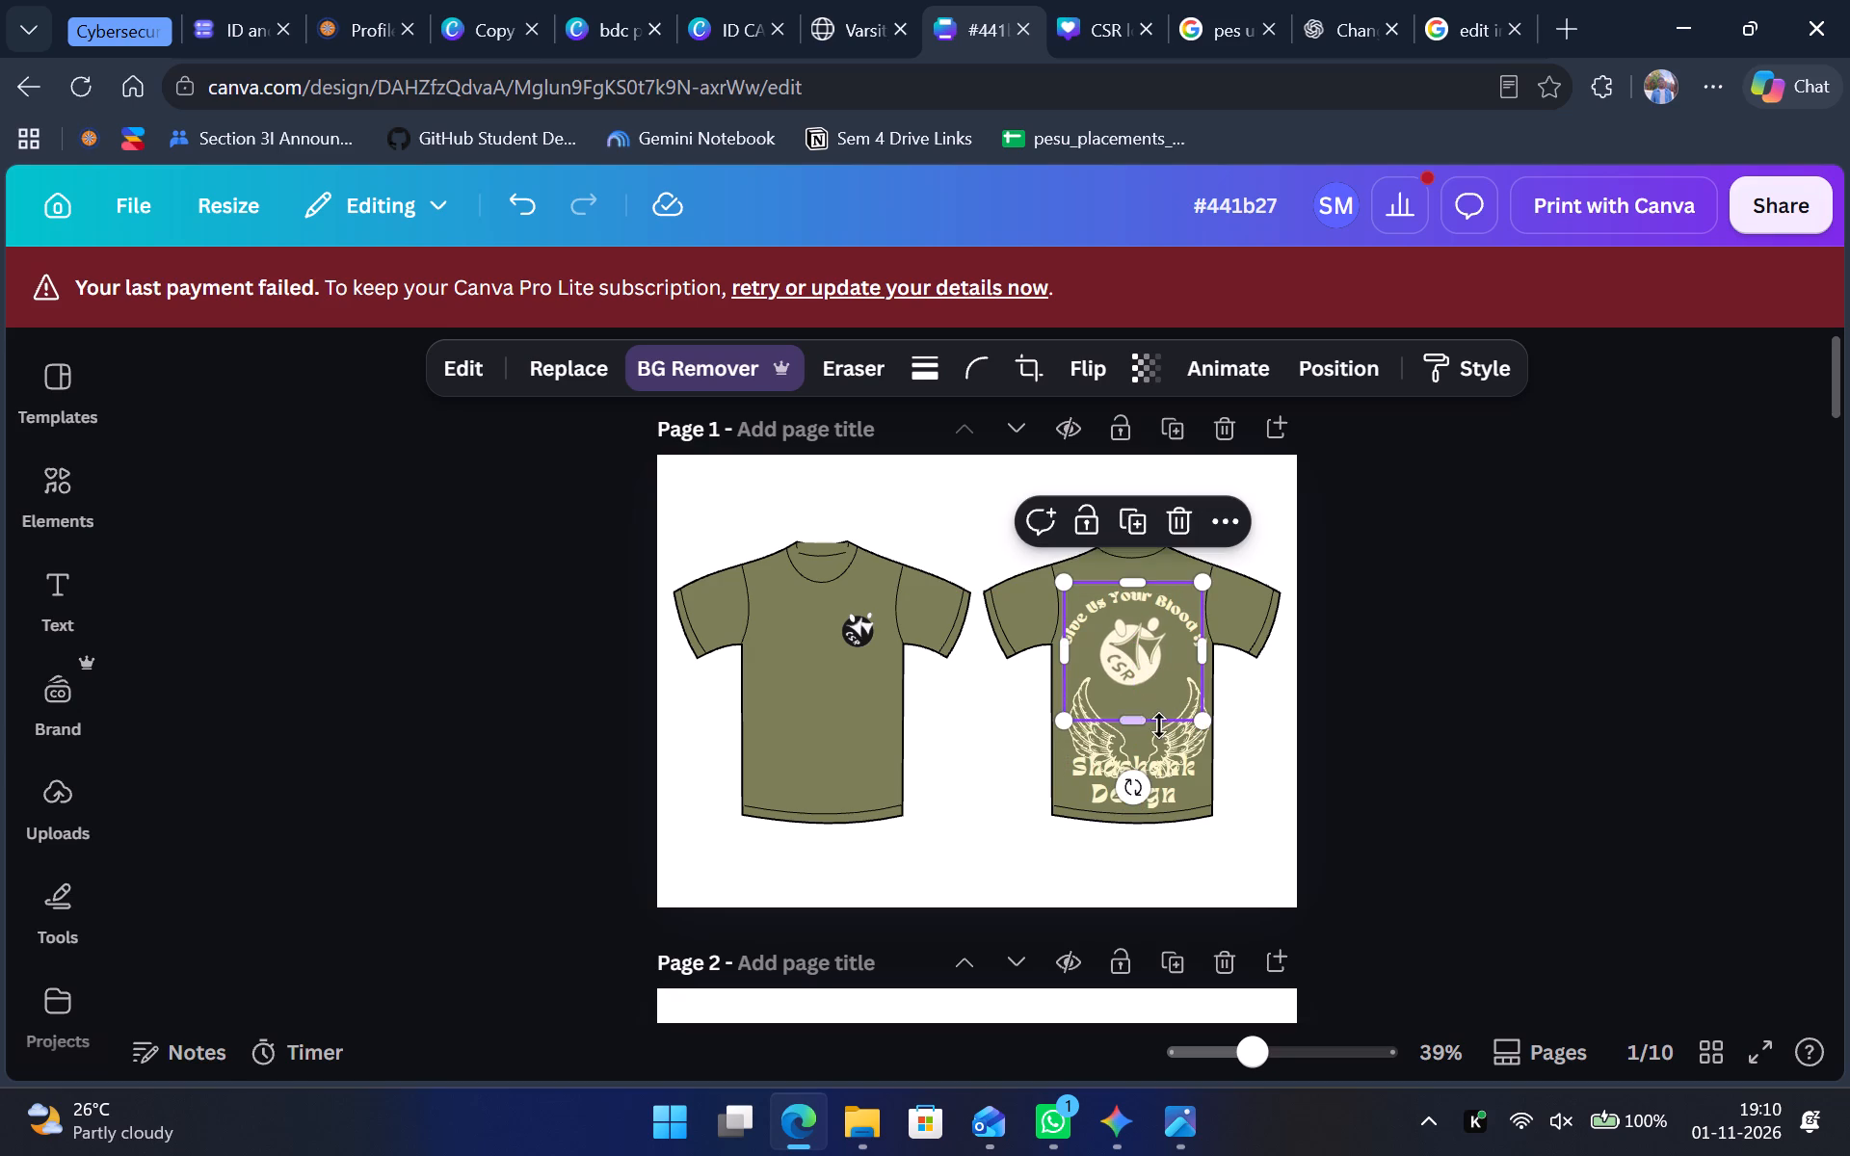
Move the wings graphic back up so it frames the CSR logo, centred just above the two-line bottom text.
left_click_drag(1174, 743, 1167, 707)
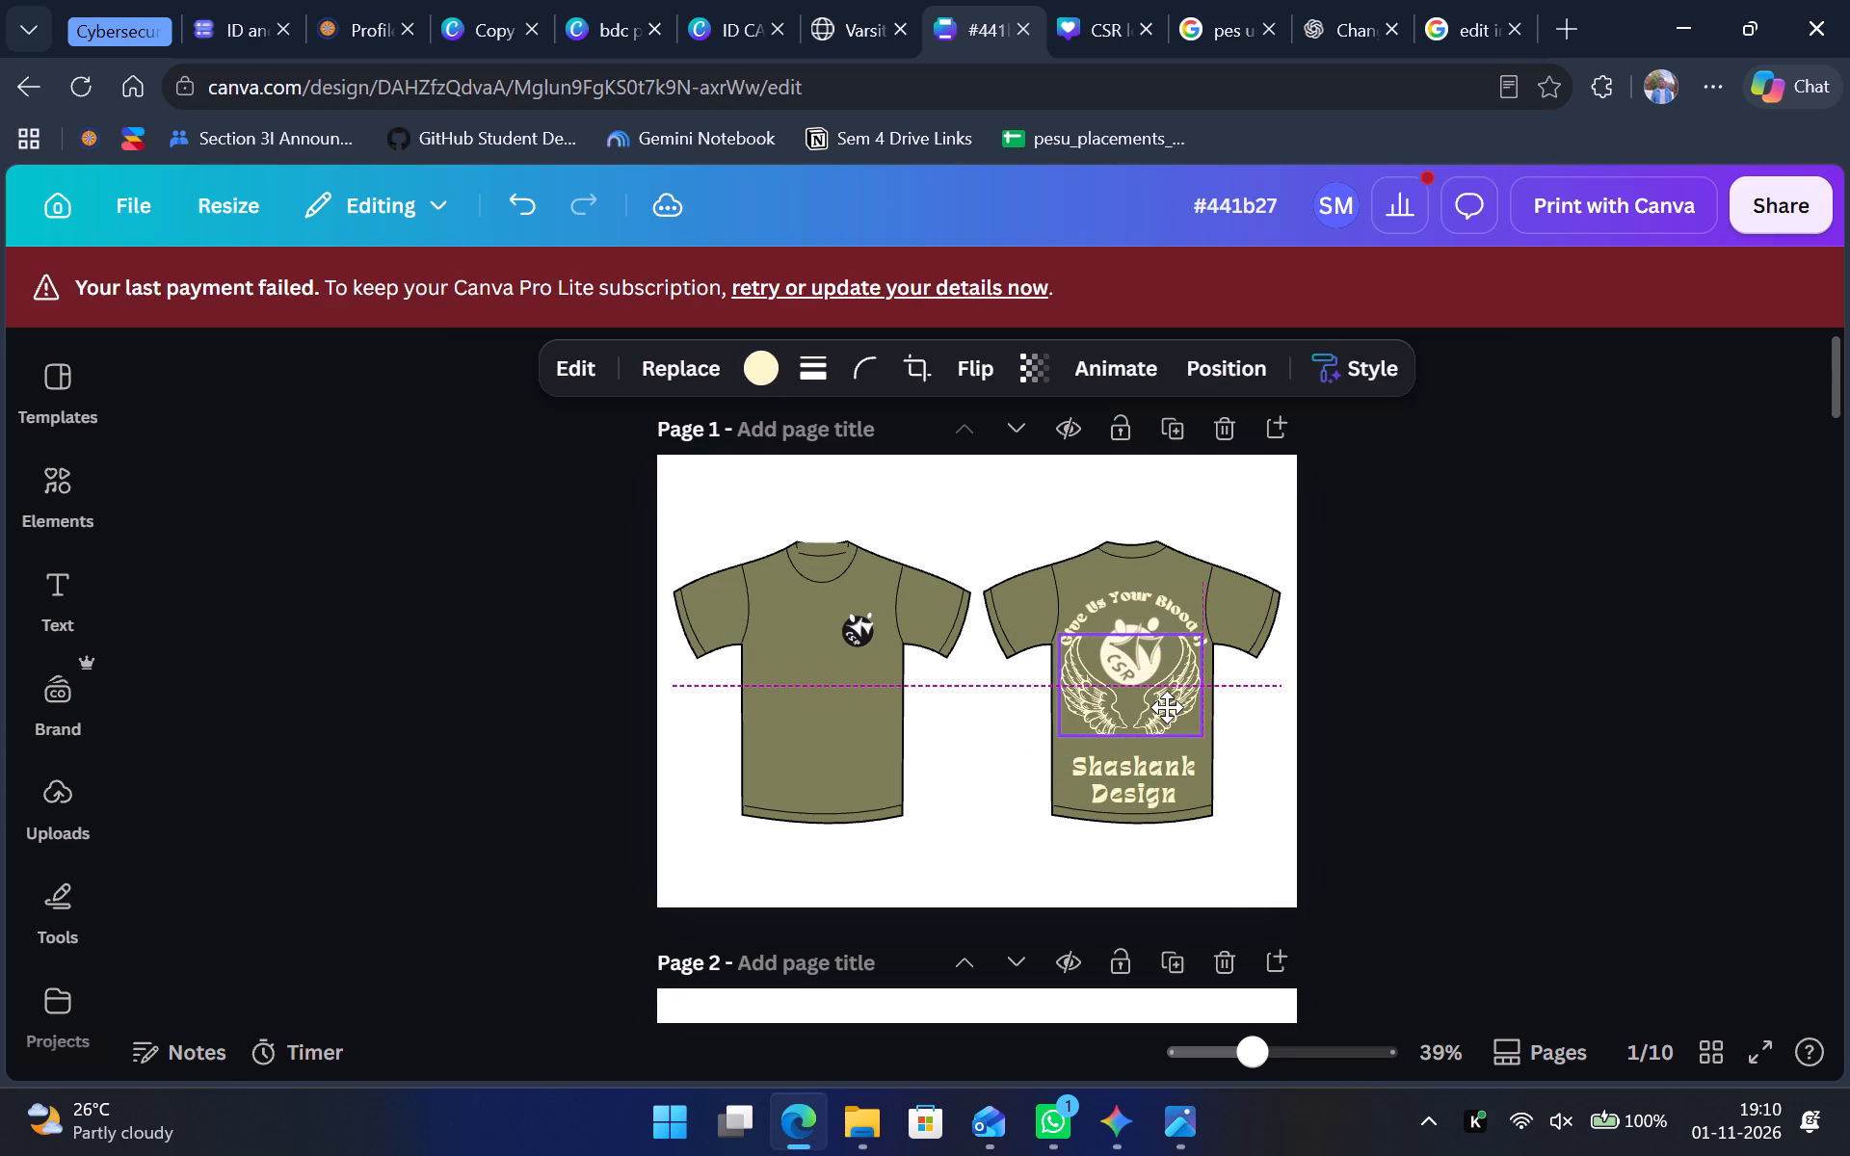
left_click_drag(1167, 707, 1168, 711)
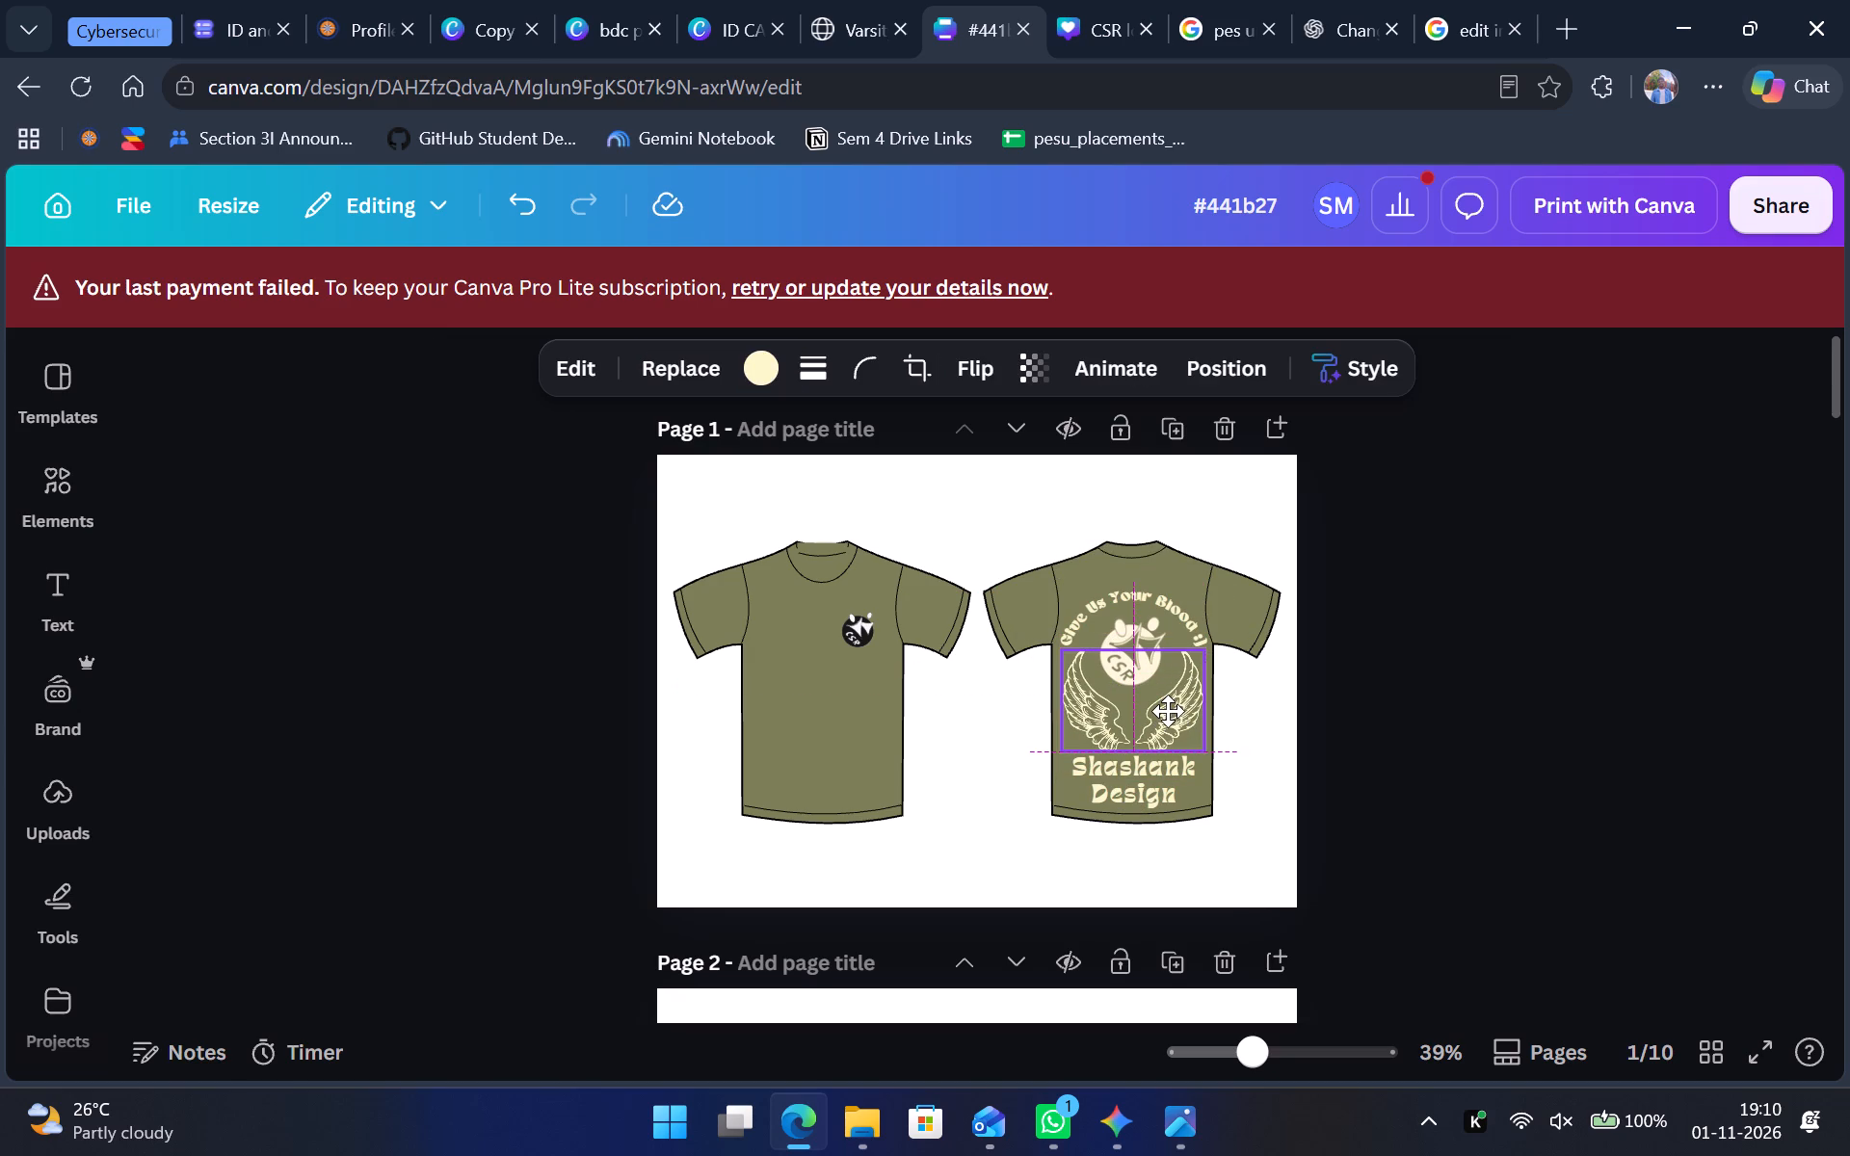
left_click_drag(1168, 711, 1169, 711)
left_click(1150, 772)
left_click(1378, 761)
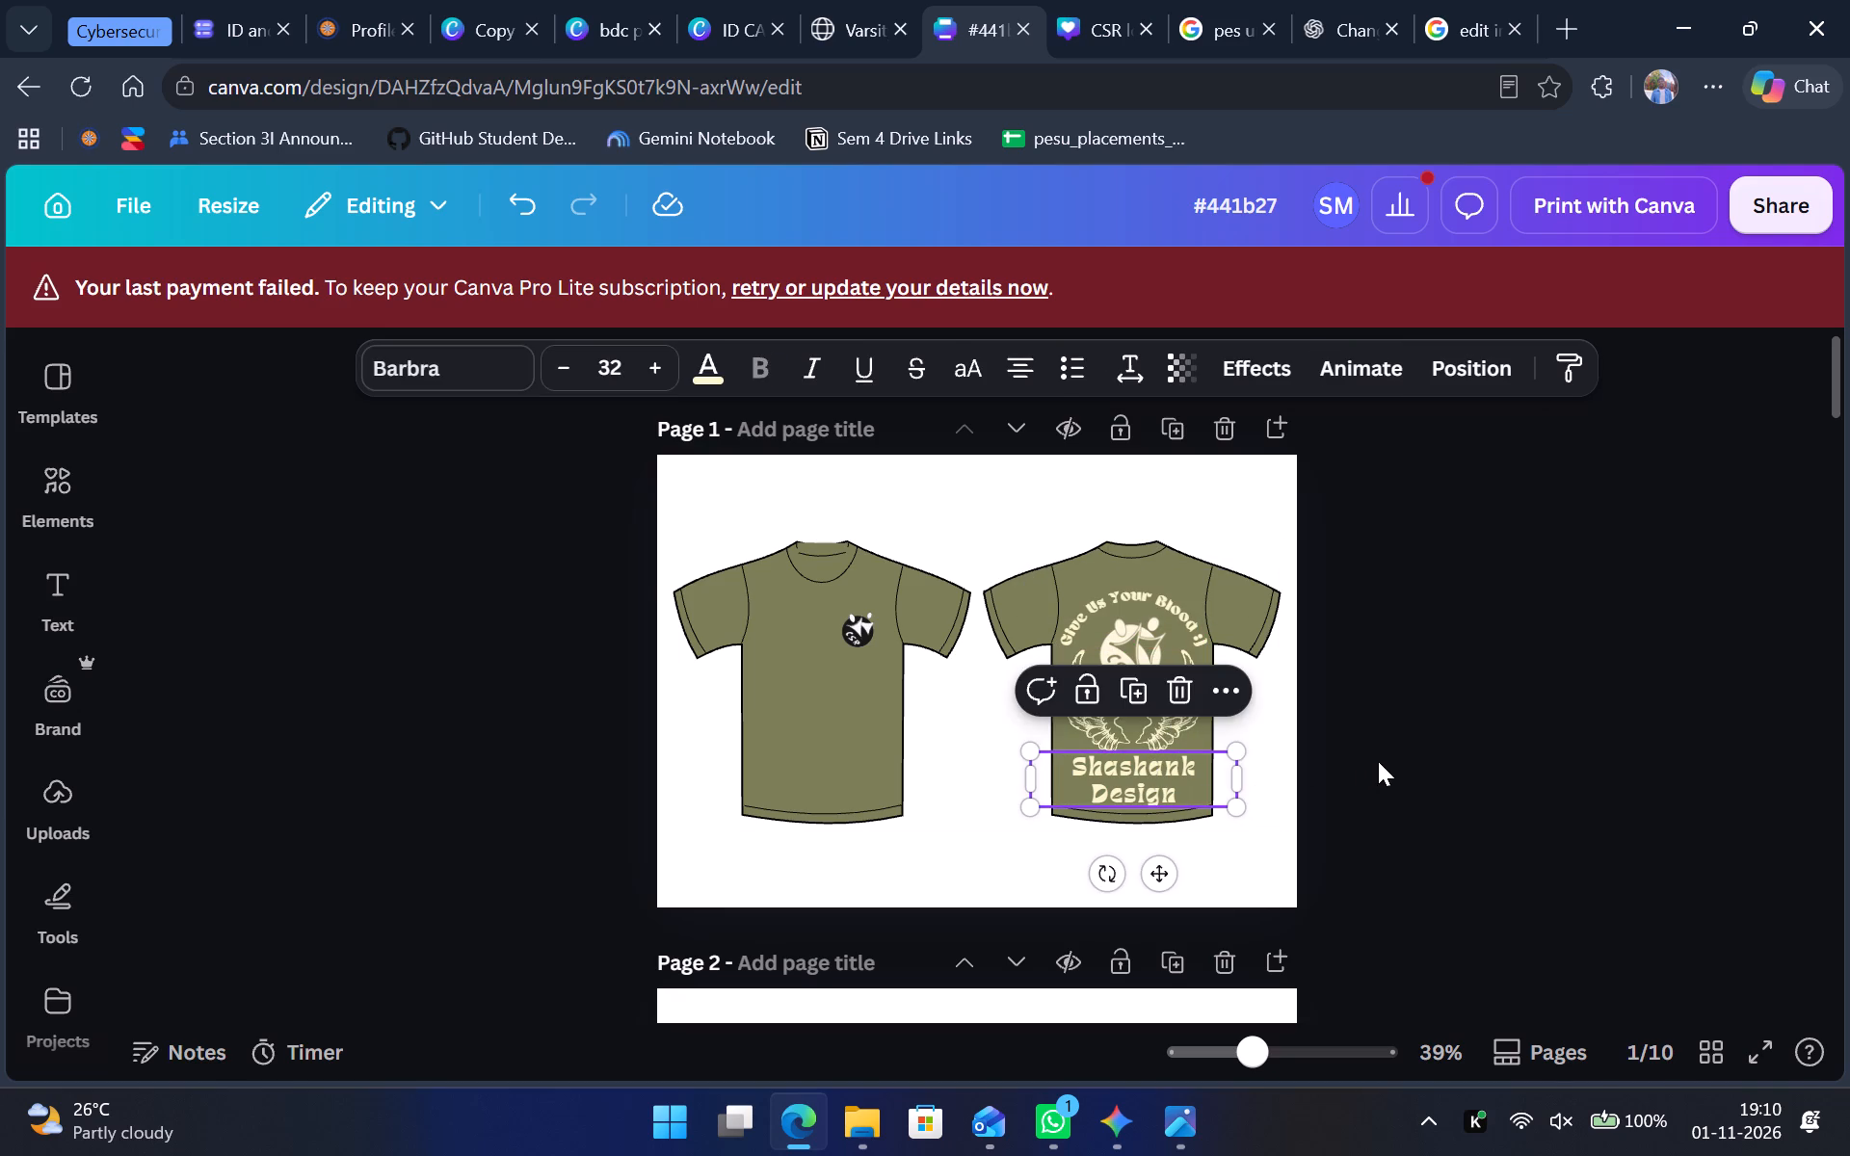
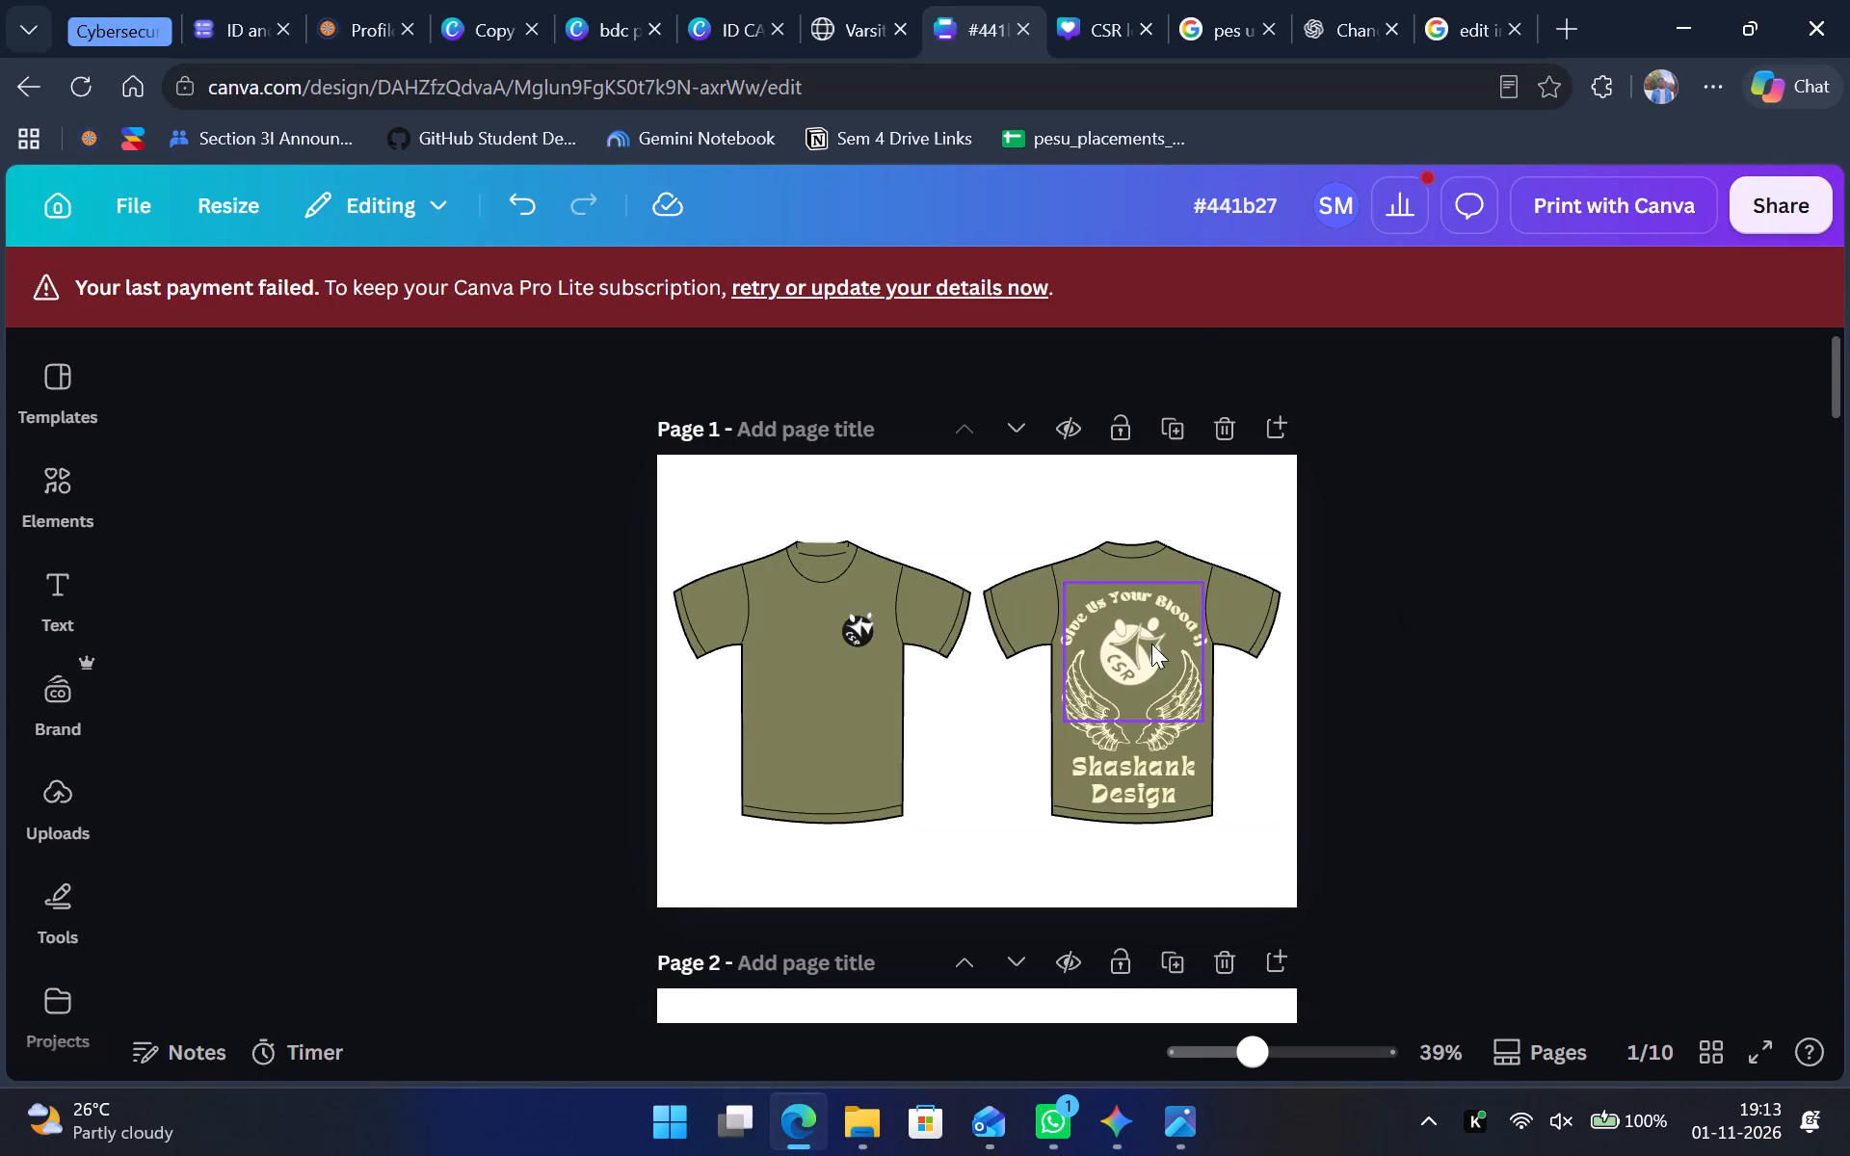
Nudge the cream CSR logo on the T-shirt back one small increment to the right.
left_click(1149, 644)
key("Right")
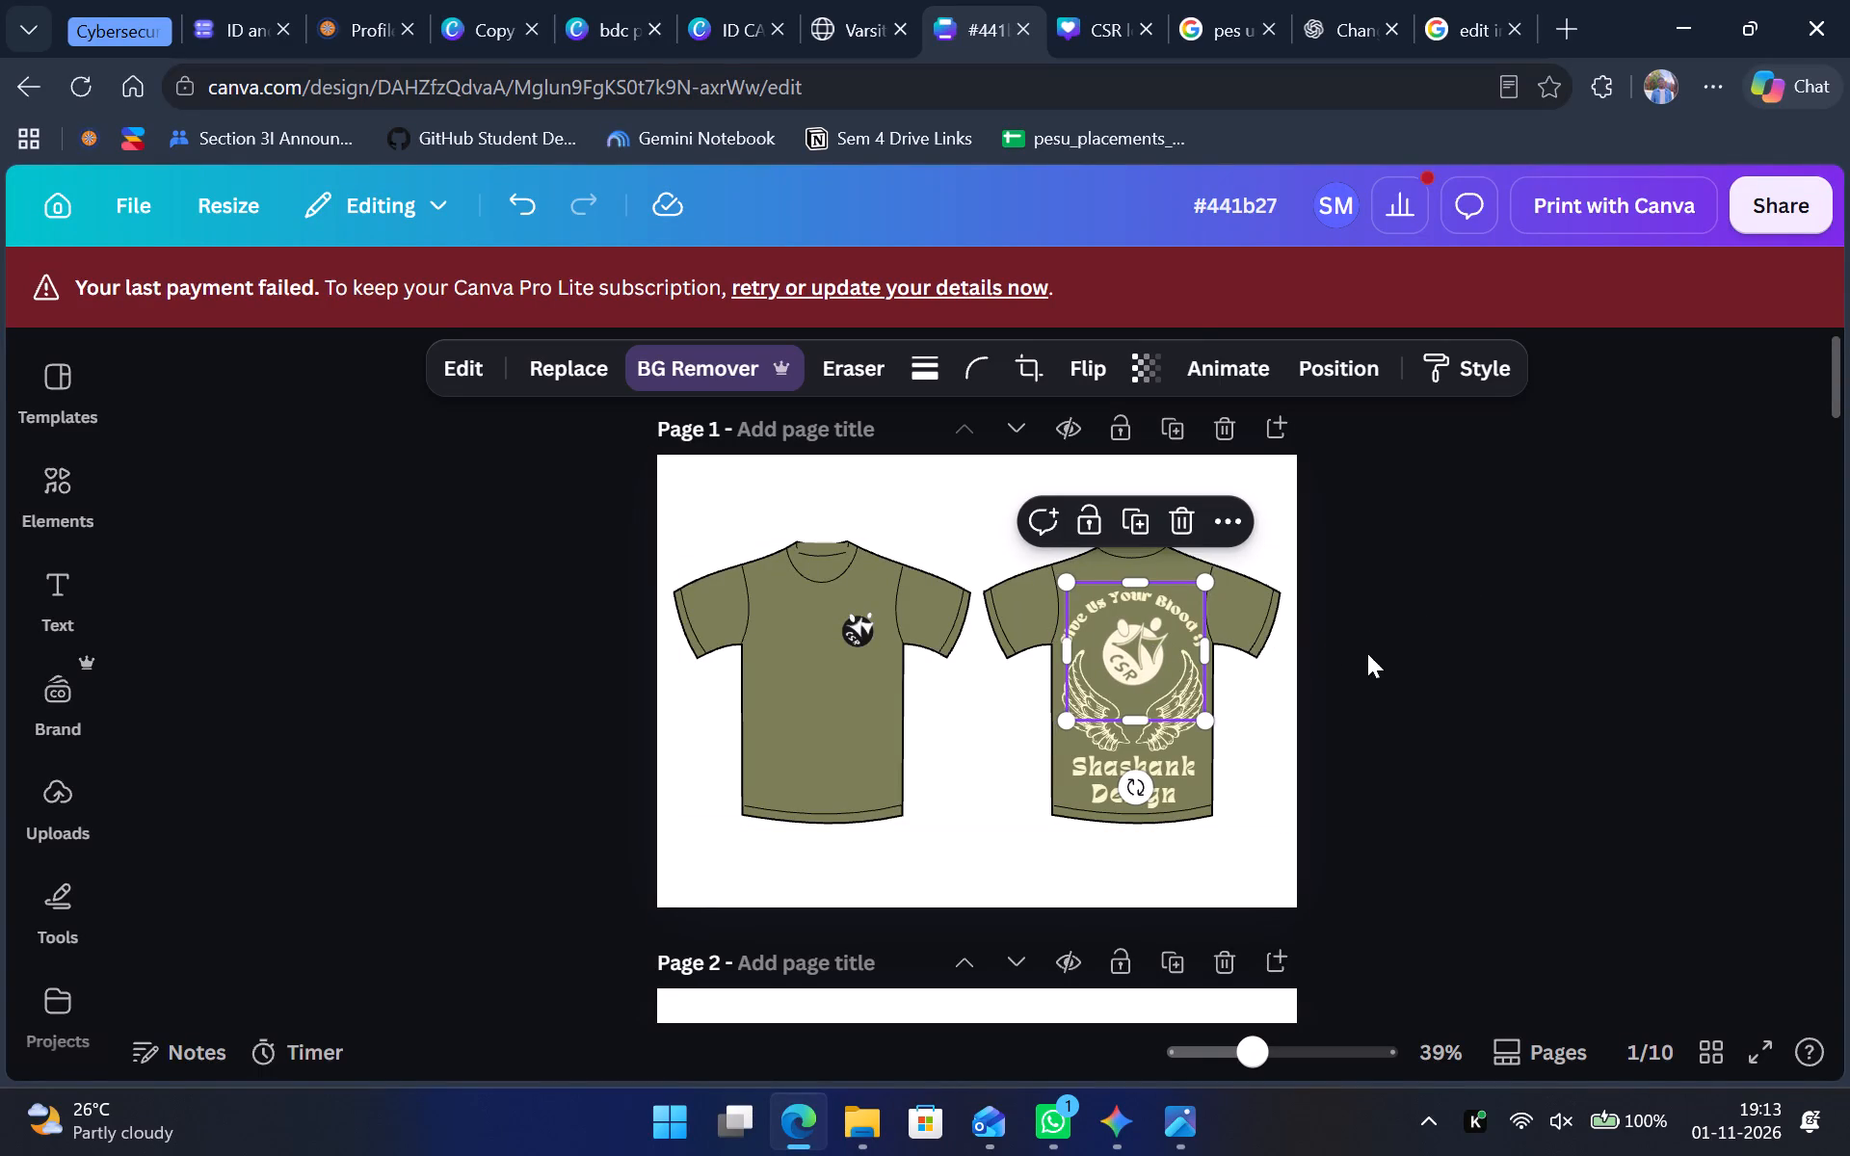
left_click(1440, 669)
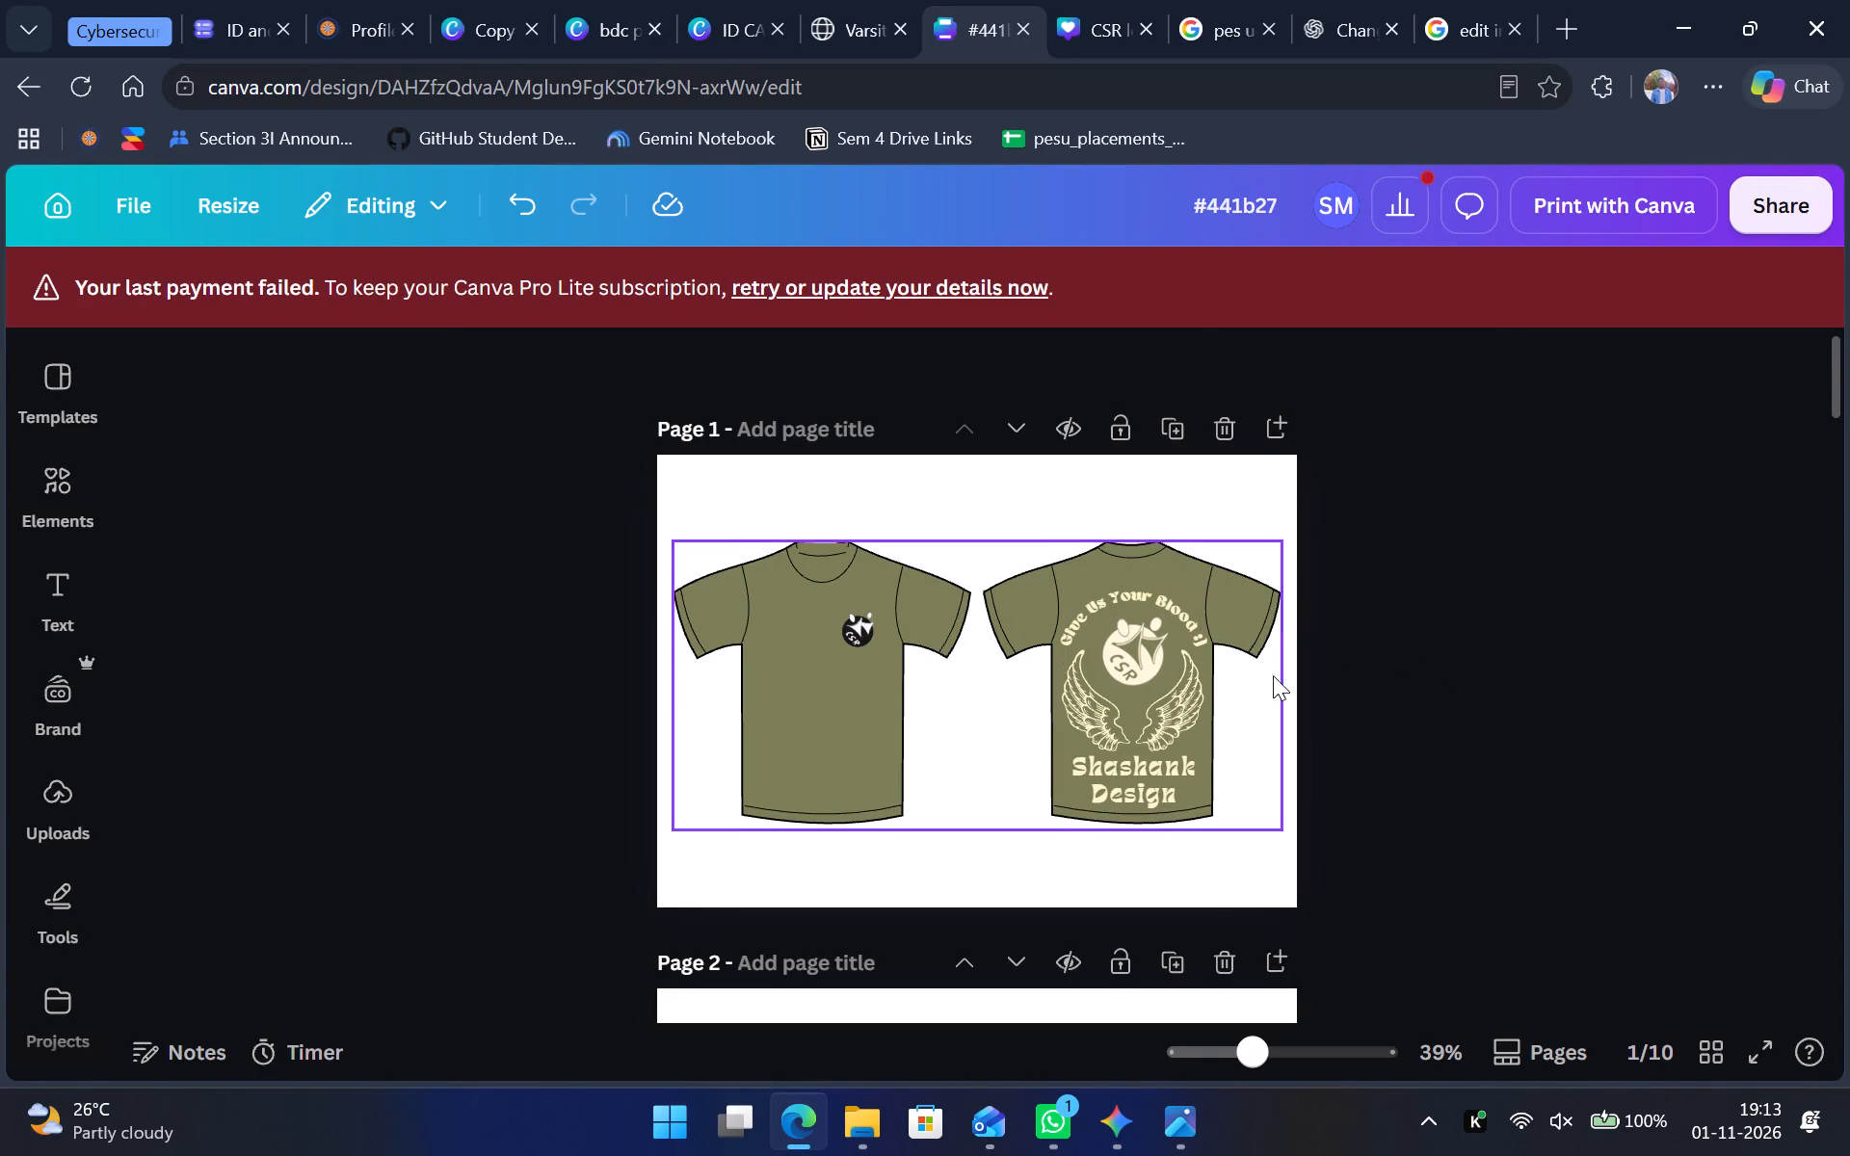
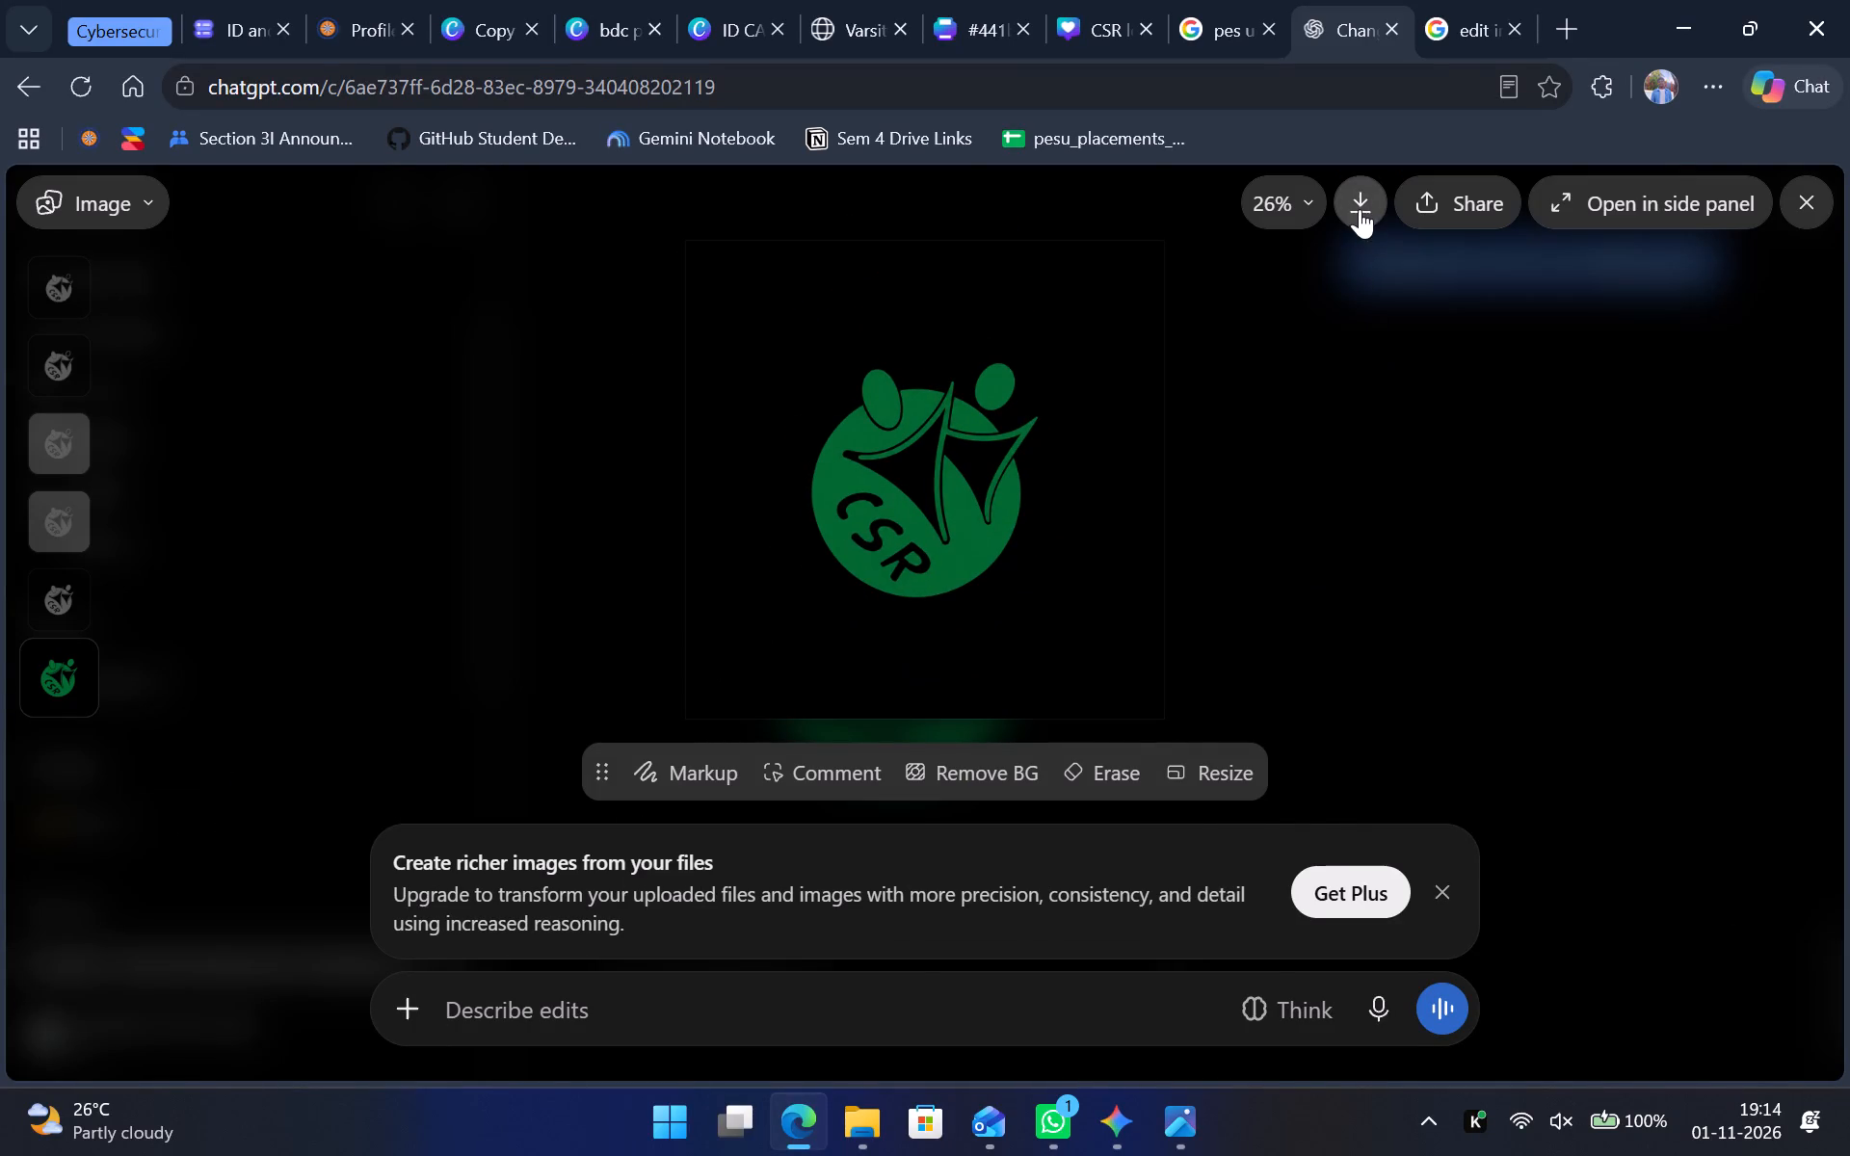
Switch to the #441b27 Canva design, add the downloaded "Bottle Green CSR Circular Emblem.png" to page 1 and remove its background.
left_click(1080, 0)
left_click(971, 7)
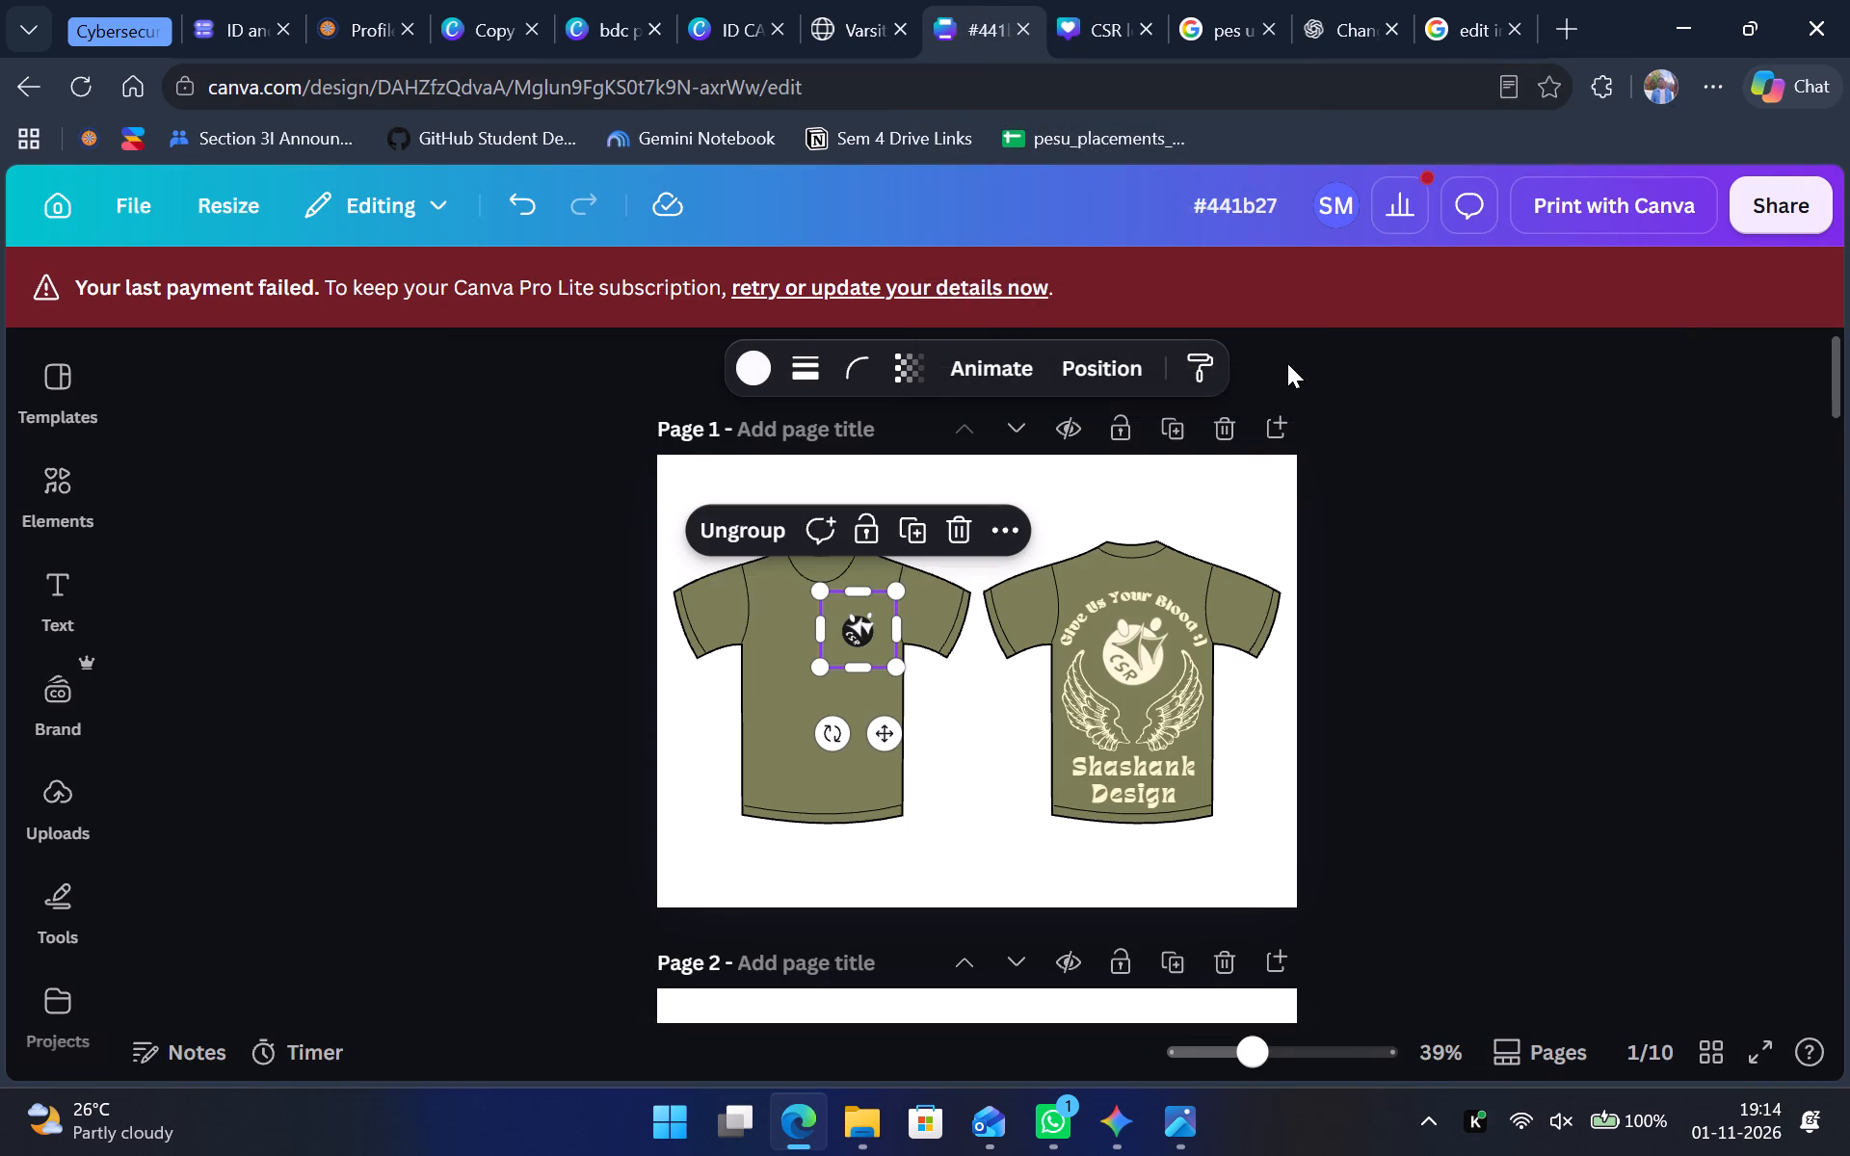
key("ctrl+j")
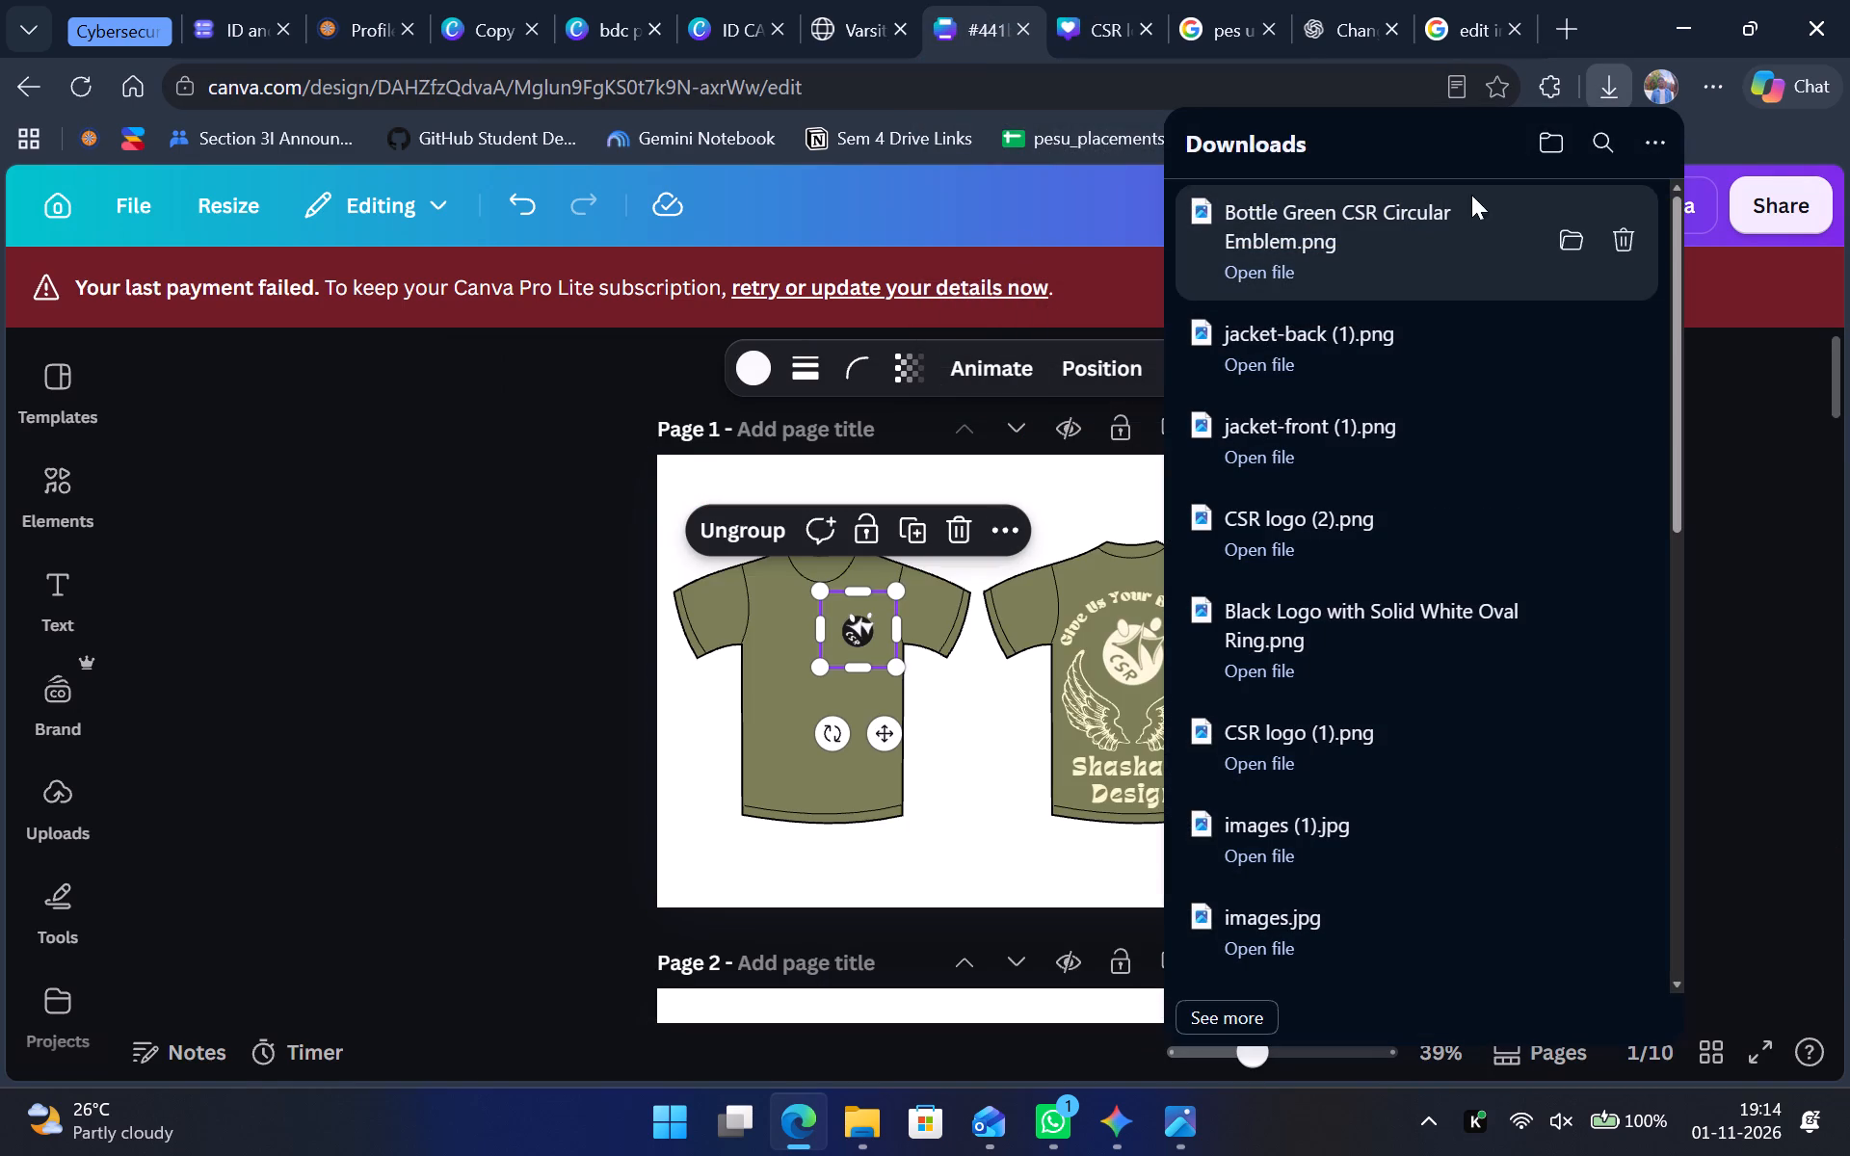
left_click_drag(1471, 201, 832, 676)
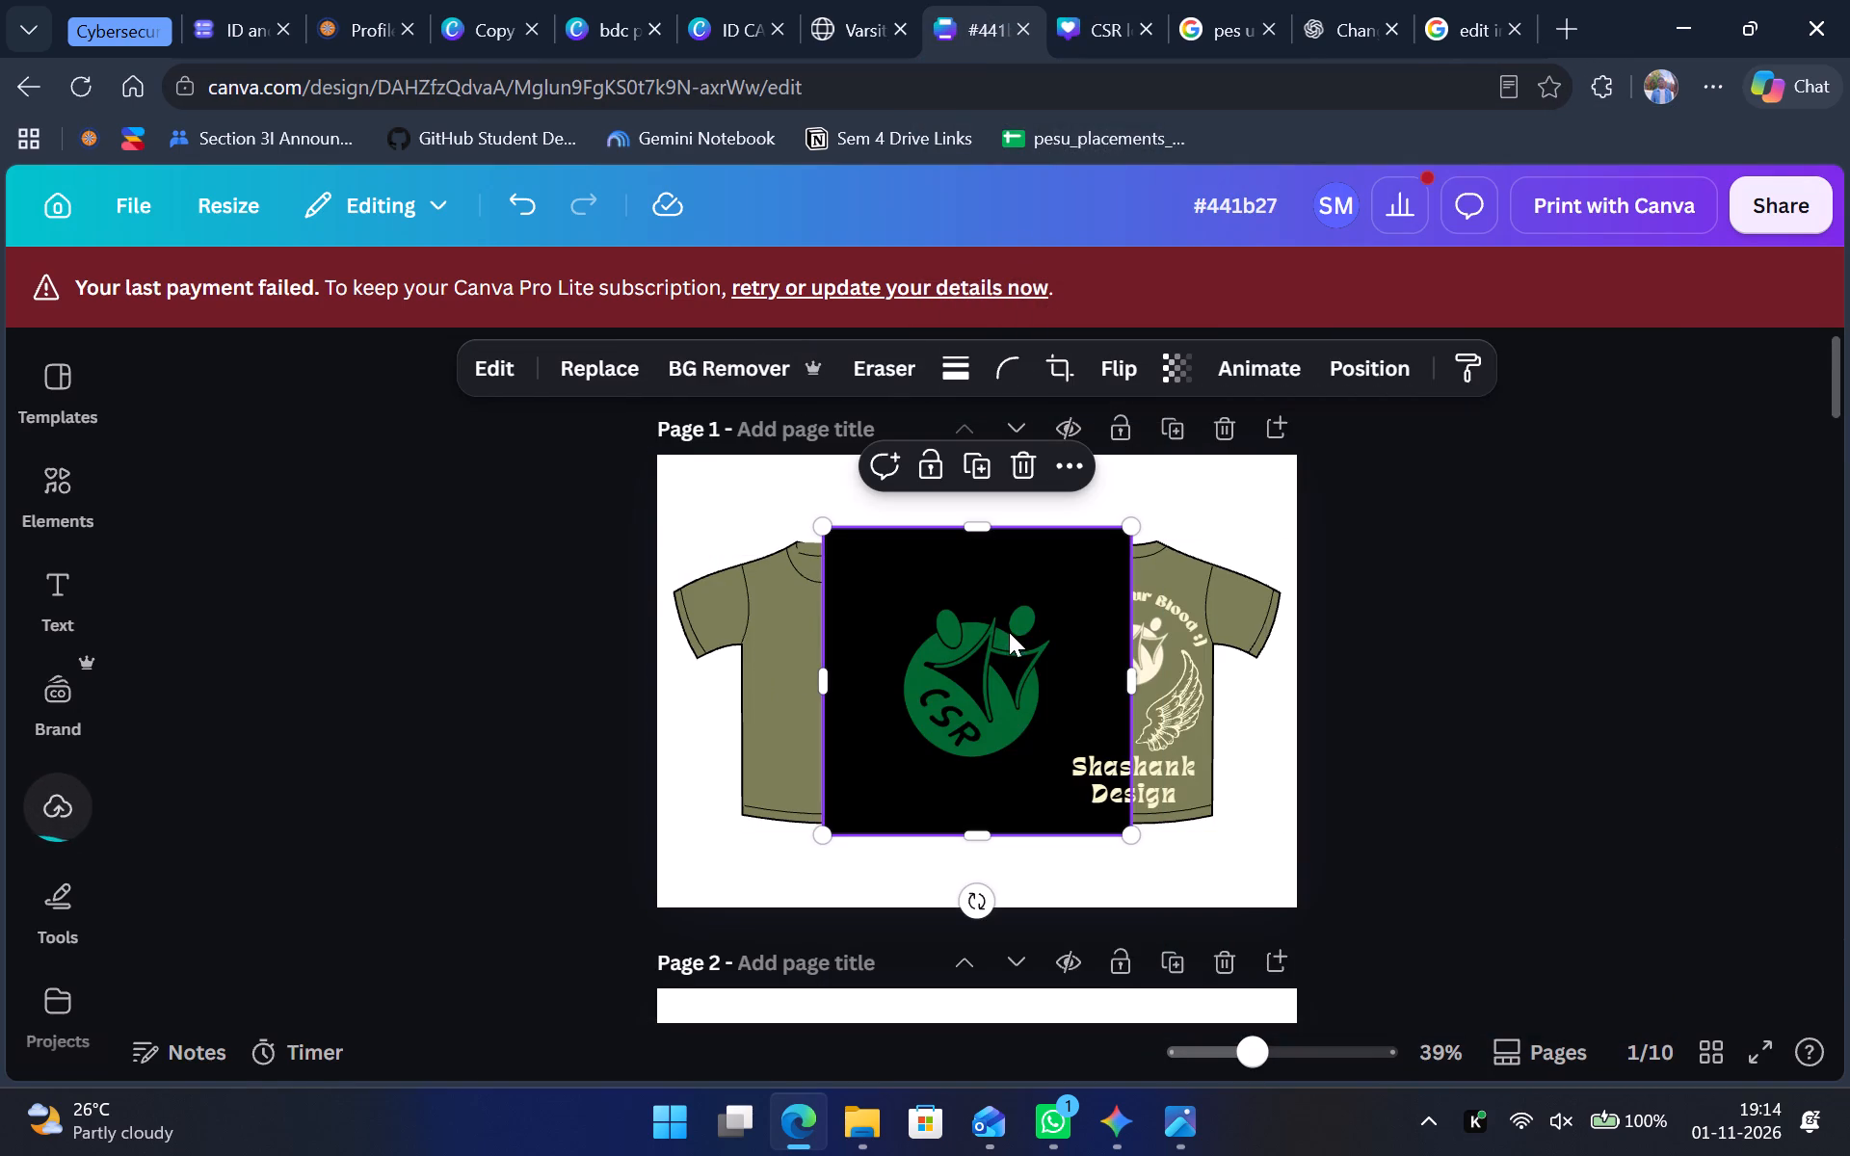
left_click(675, 355)
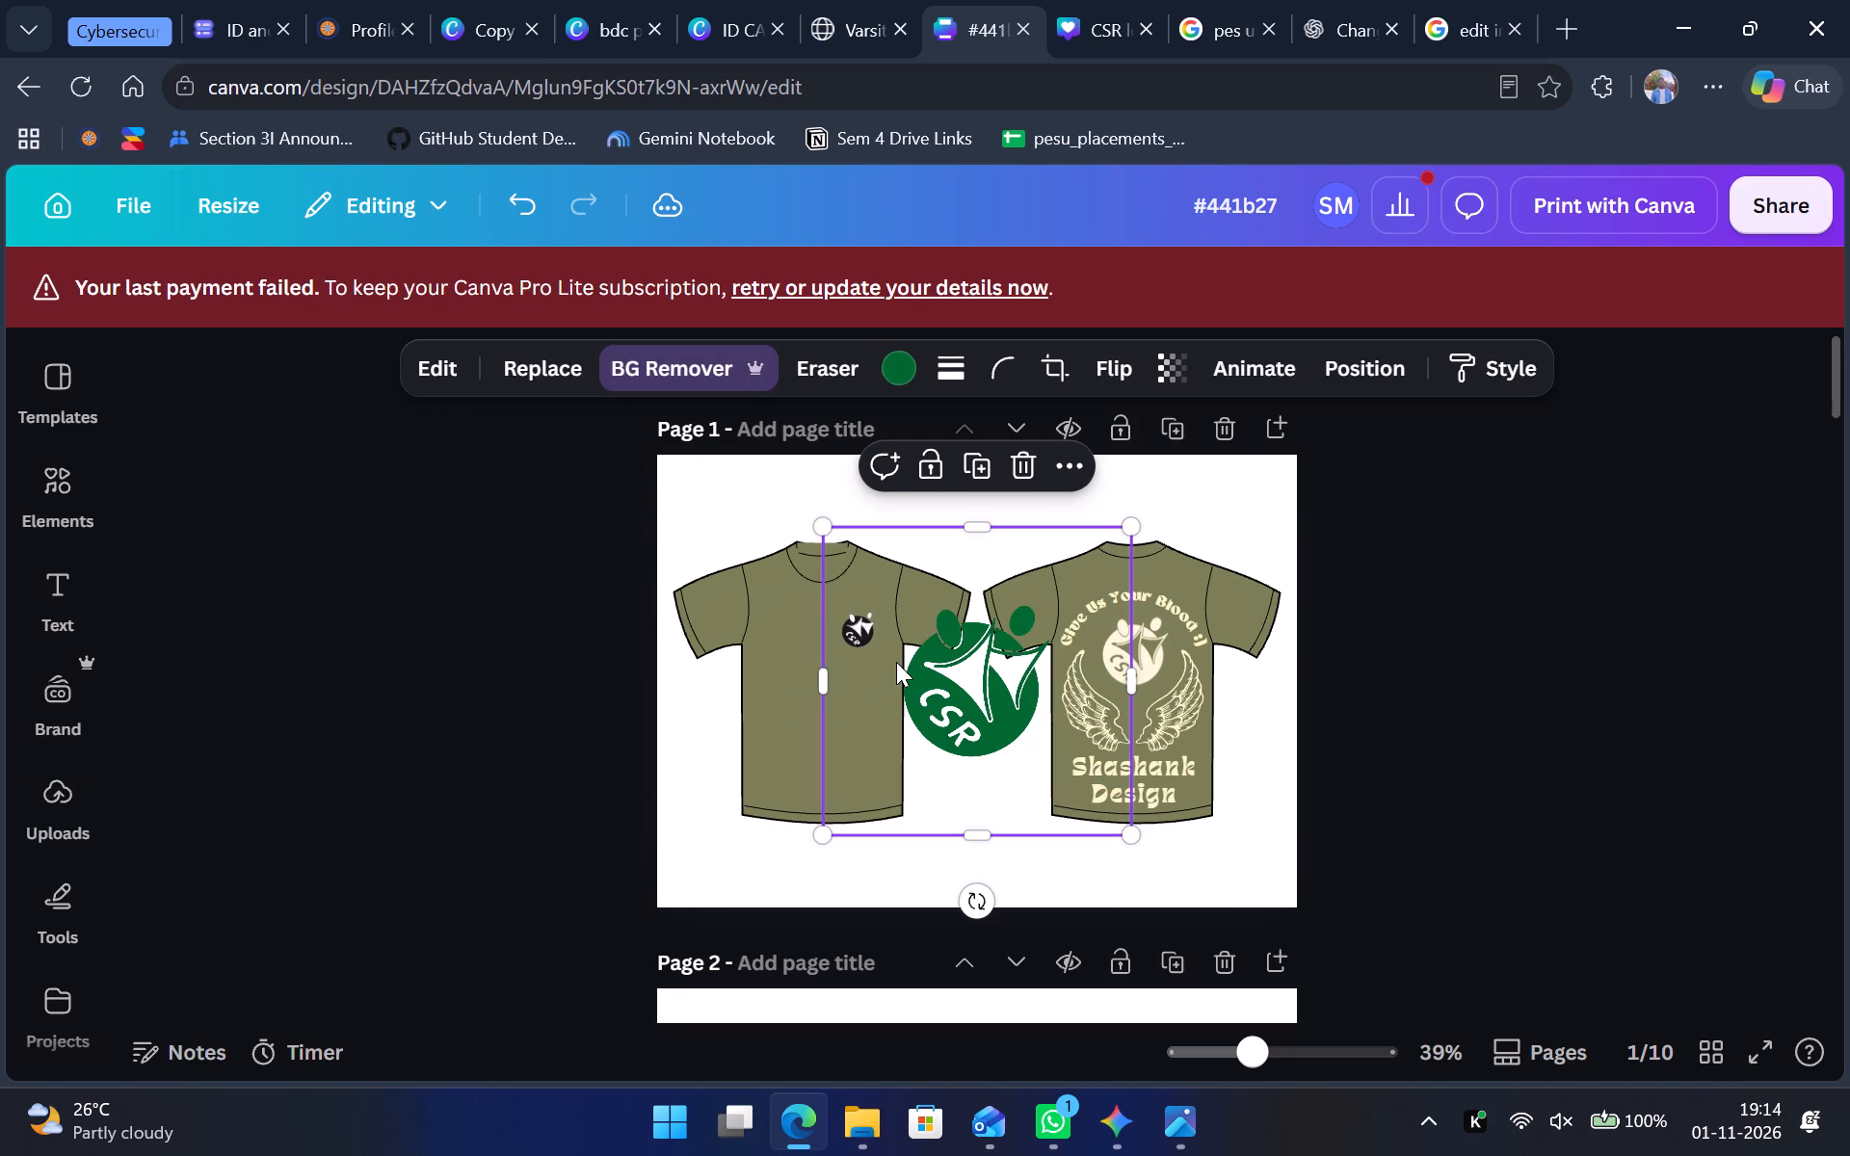
Move the green logo aside and delete the black CSR logo from the front T-shirt's chest.
left_click_drag(959, 648, 989, 706)
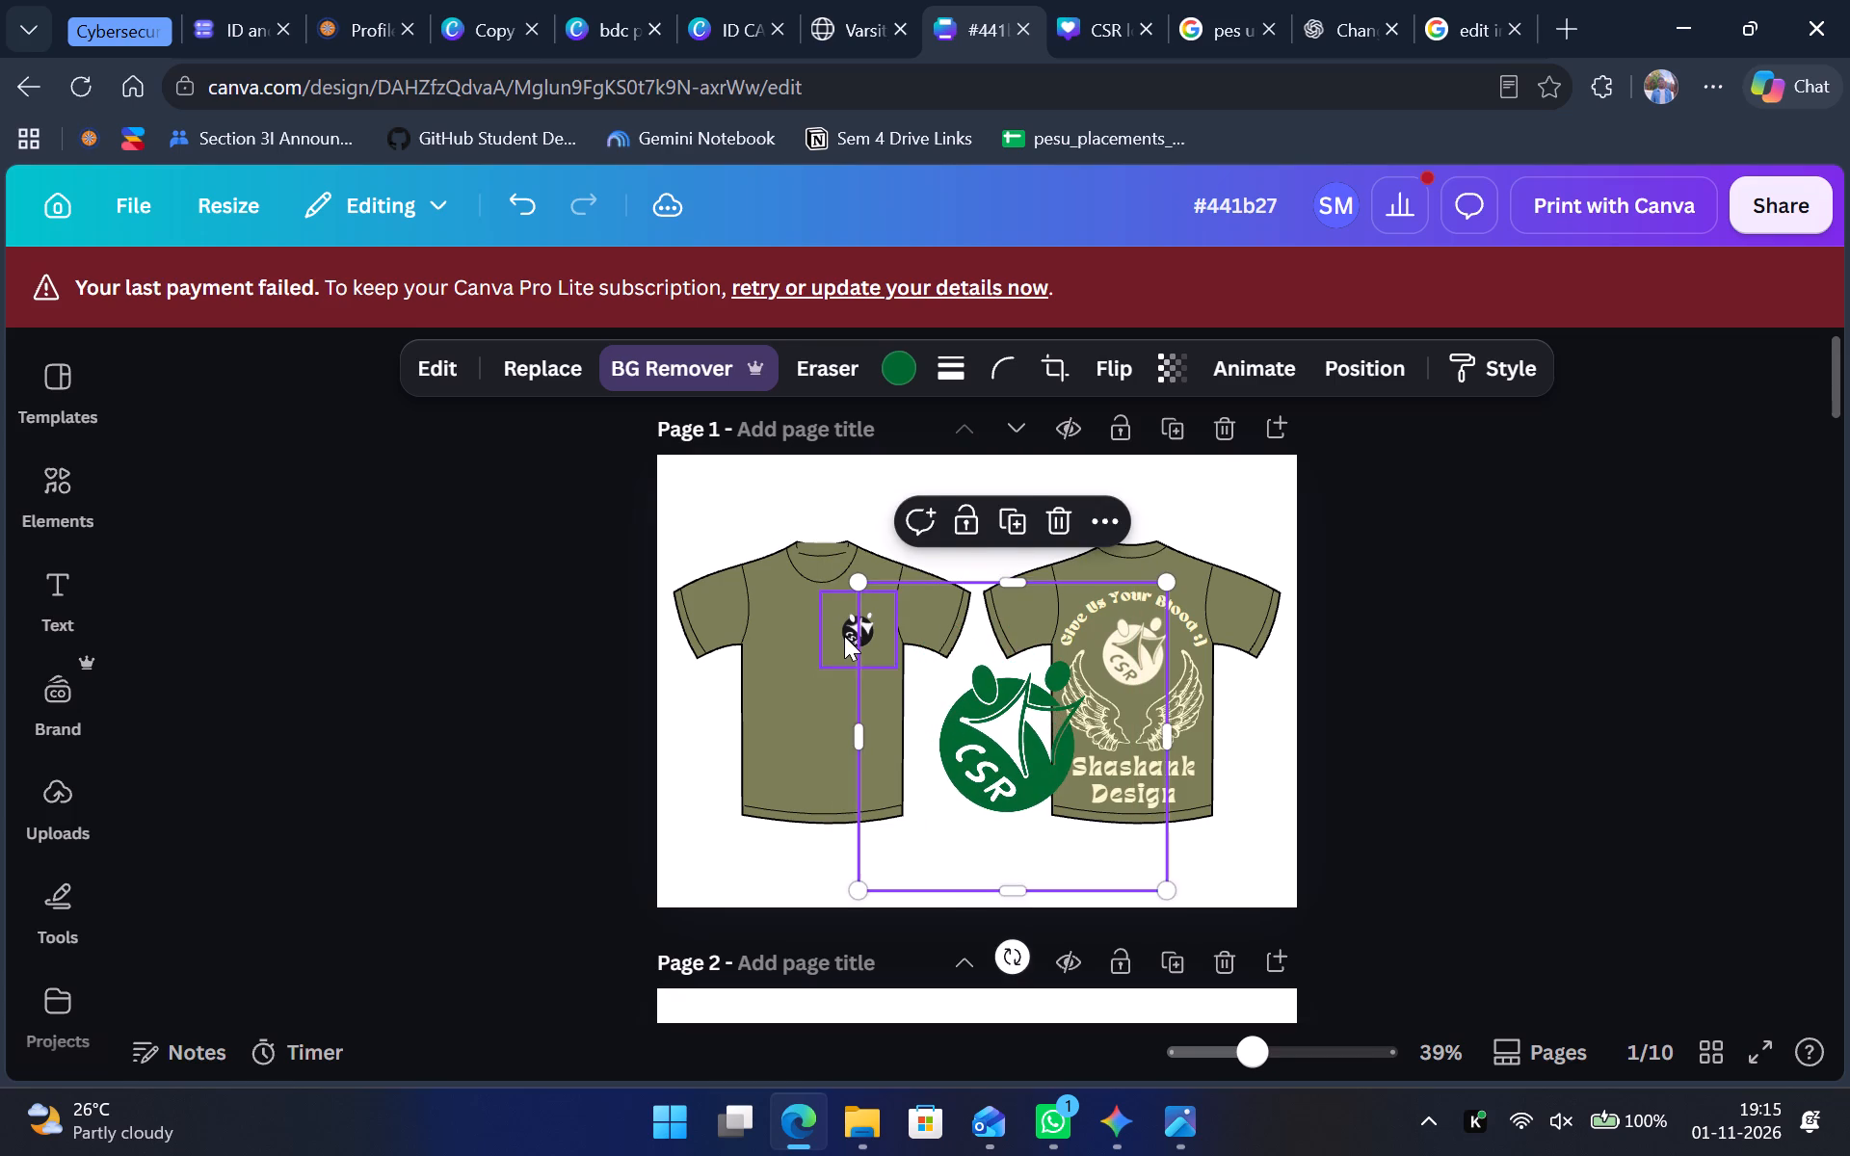
left_click(844, 636)
key("BackSpace")
Scale the green CSR logo down to a small chest emblem and place it where the front T-shirt's black logo was.
left_click_drag(1008, 733, 997, 729)
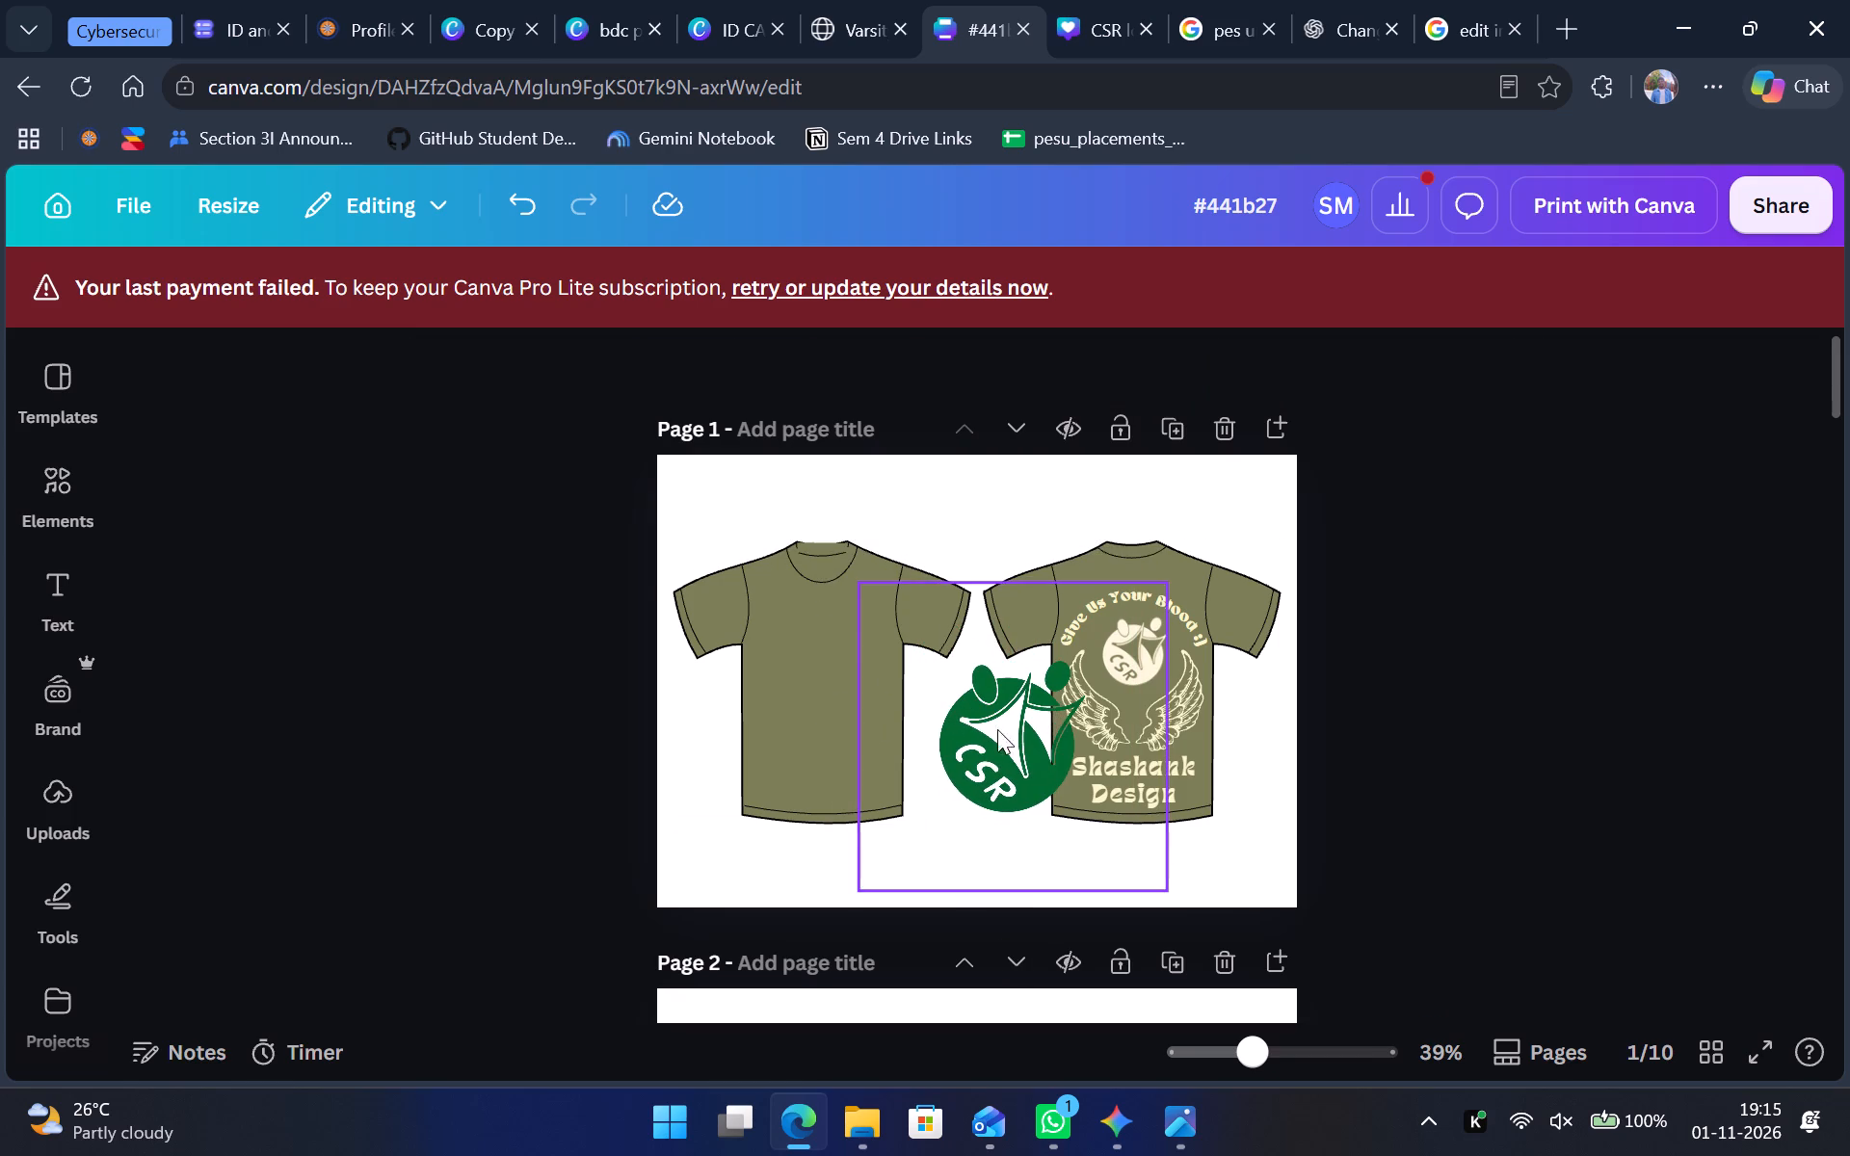
left_click_drag(997, 729, 853, 627)
left_click_drag(1012, 776, 997, 768)
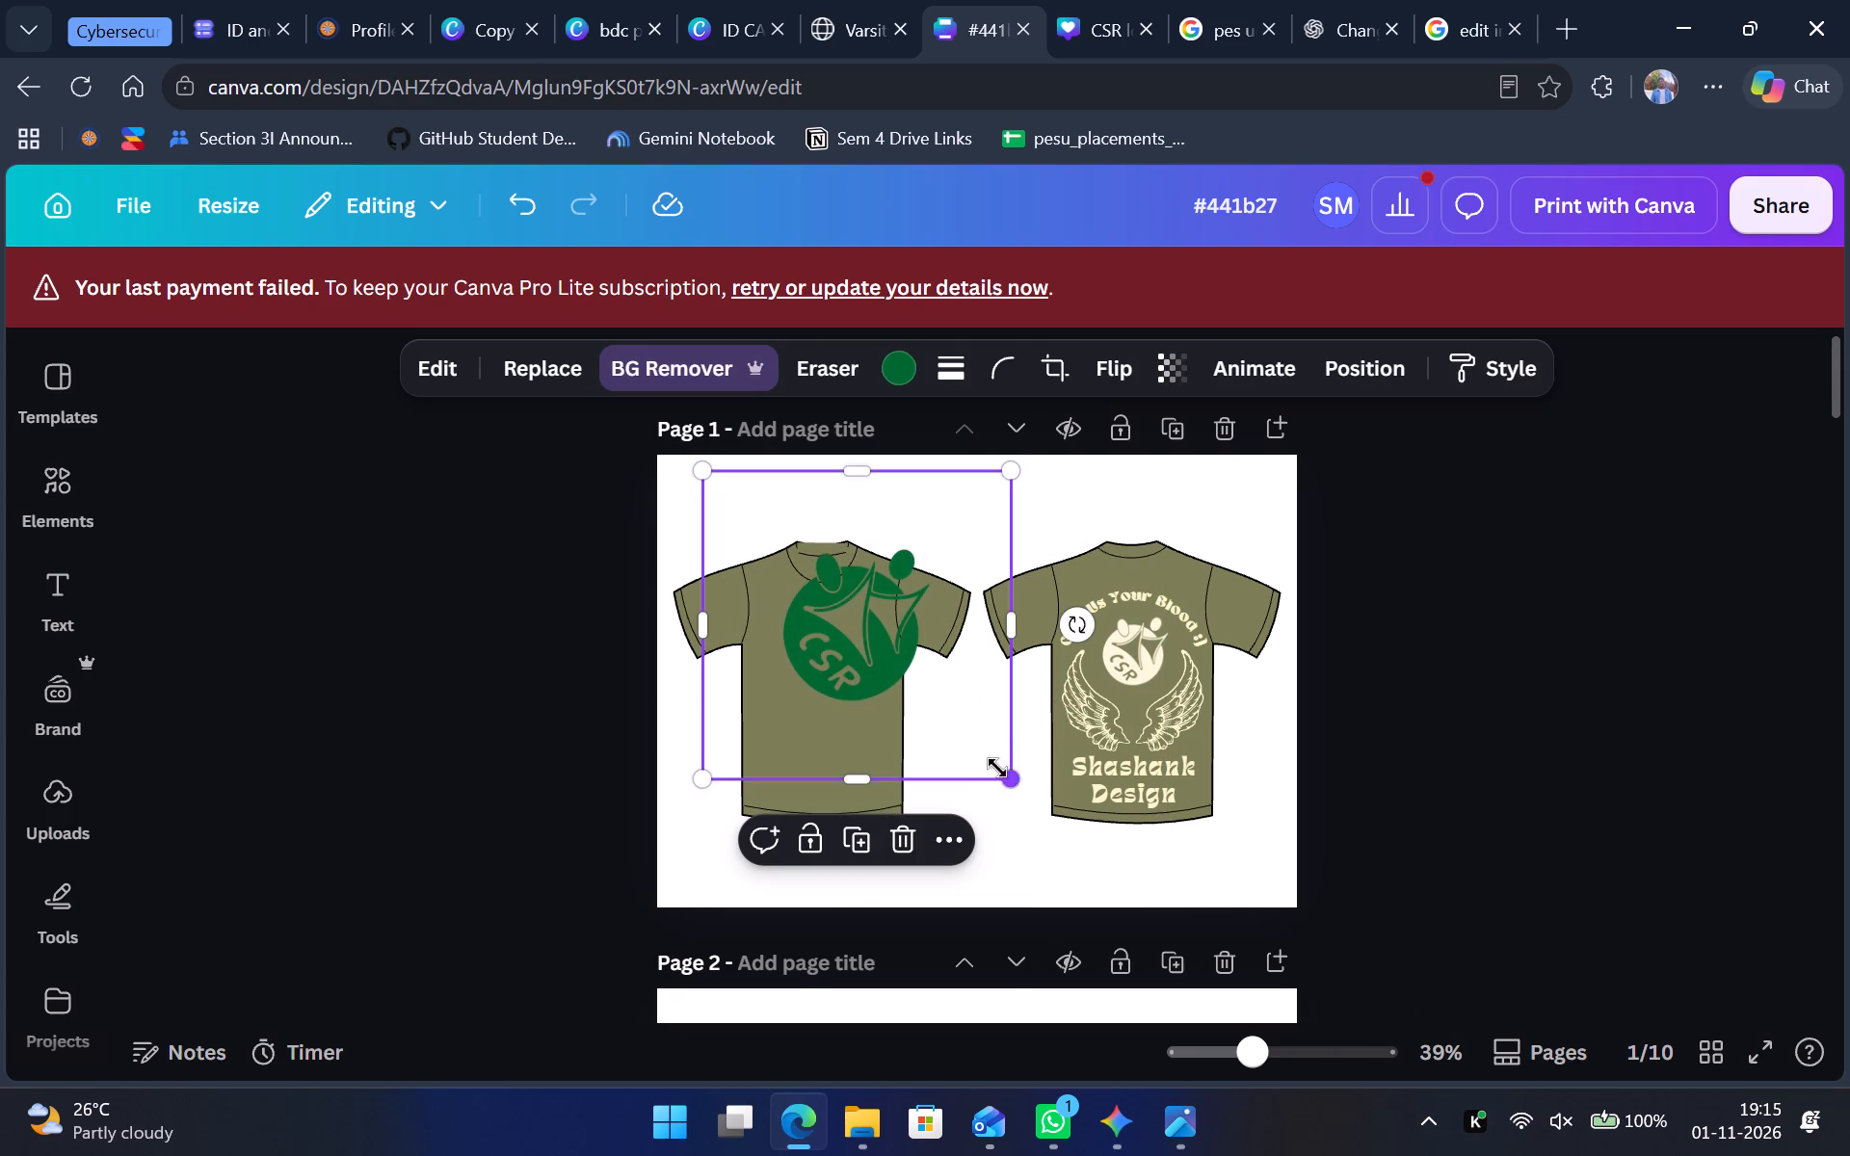
left_click_drag(997, 768, 752, 539)
left_click_drag(736, 505, 854, 632)
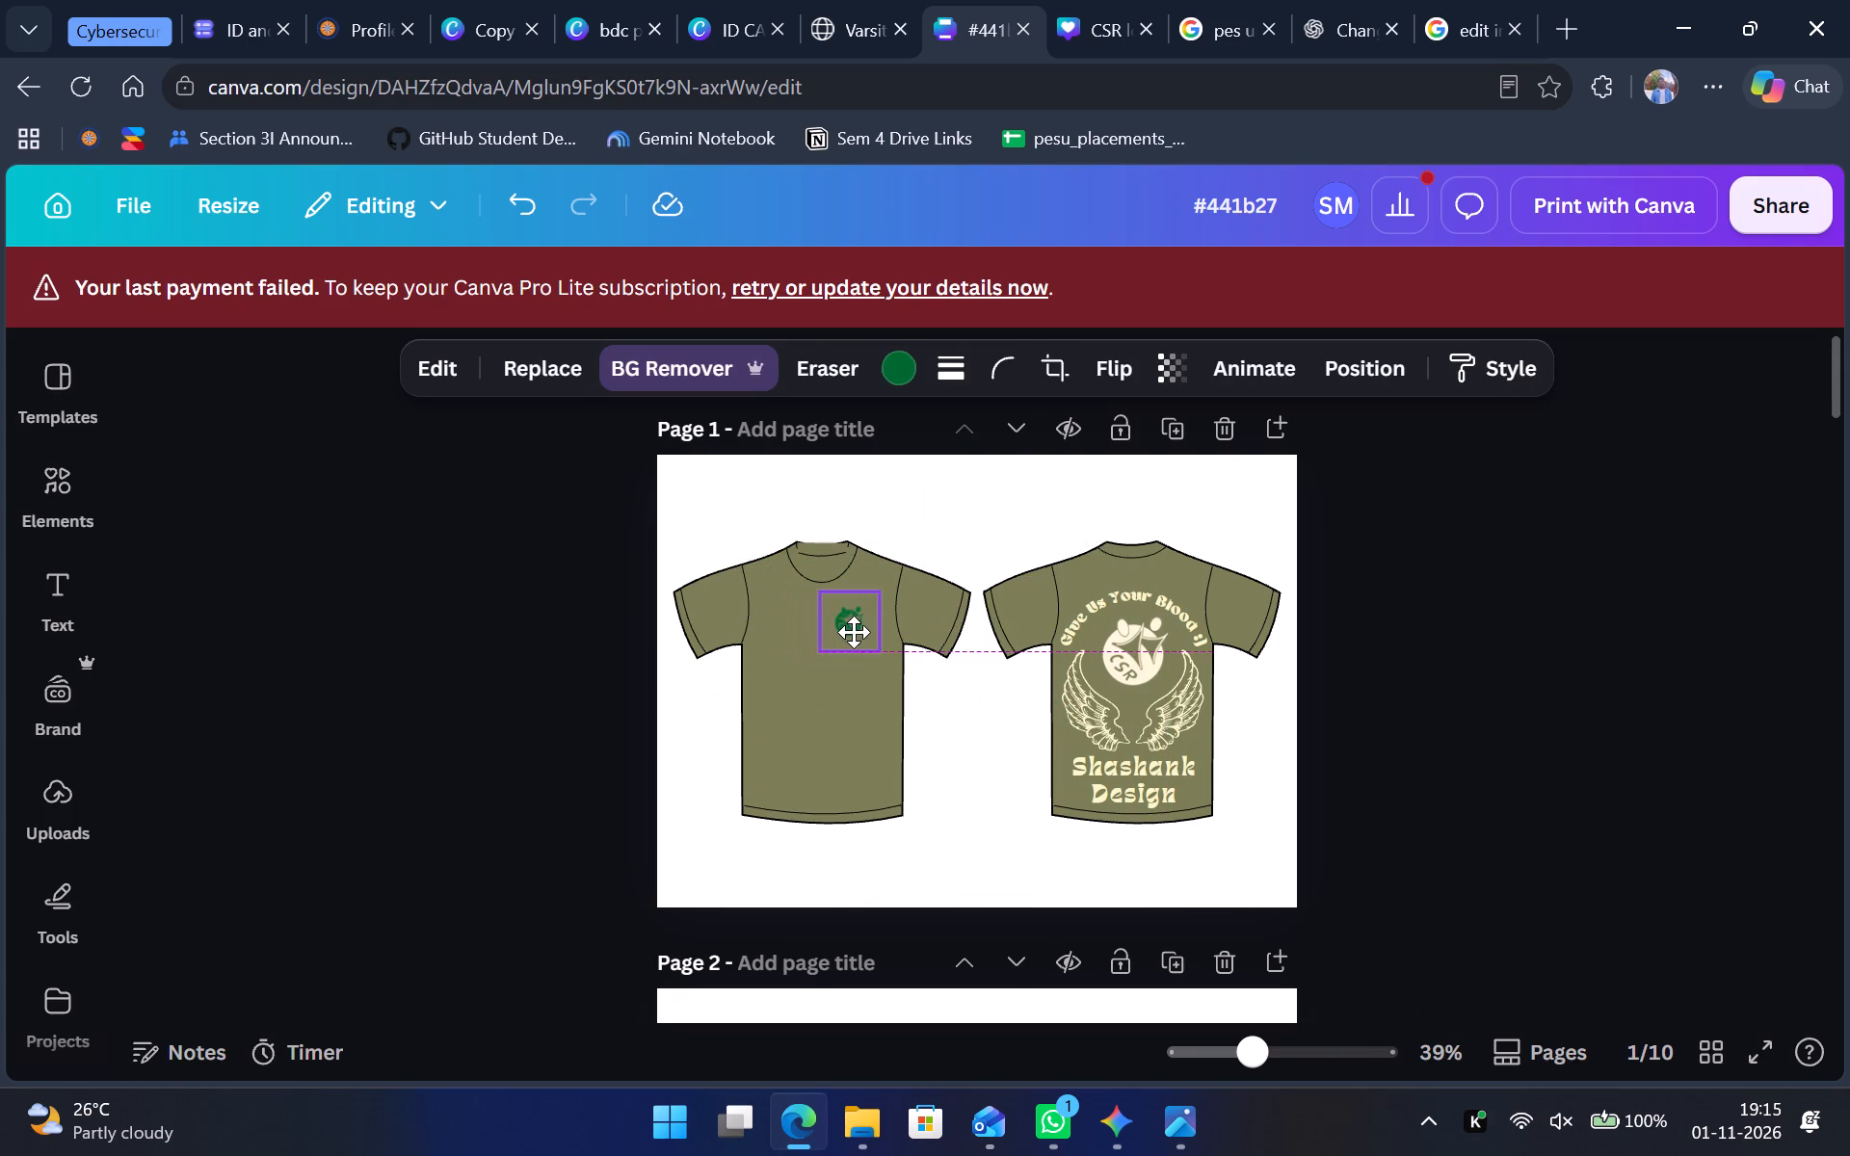
left_click_drag(854, 632, 856, 632)
left_click_drag(879, 647, 910, 671)
left_click_drag(878, 644, 872, 633)
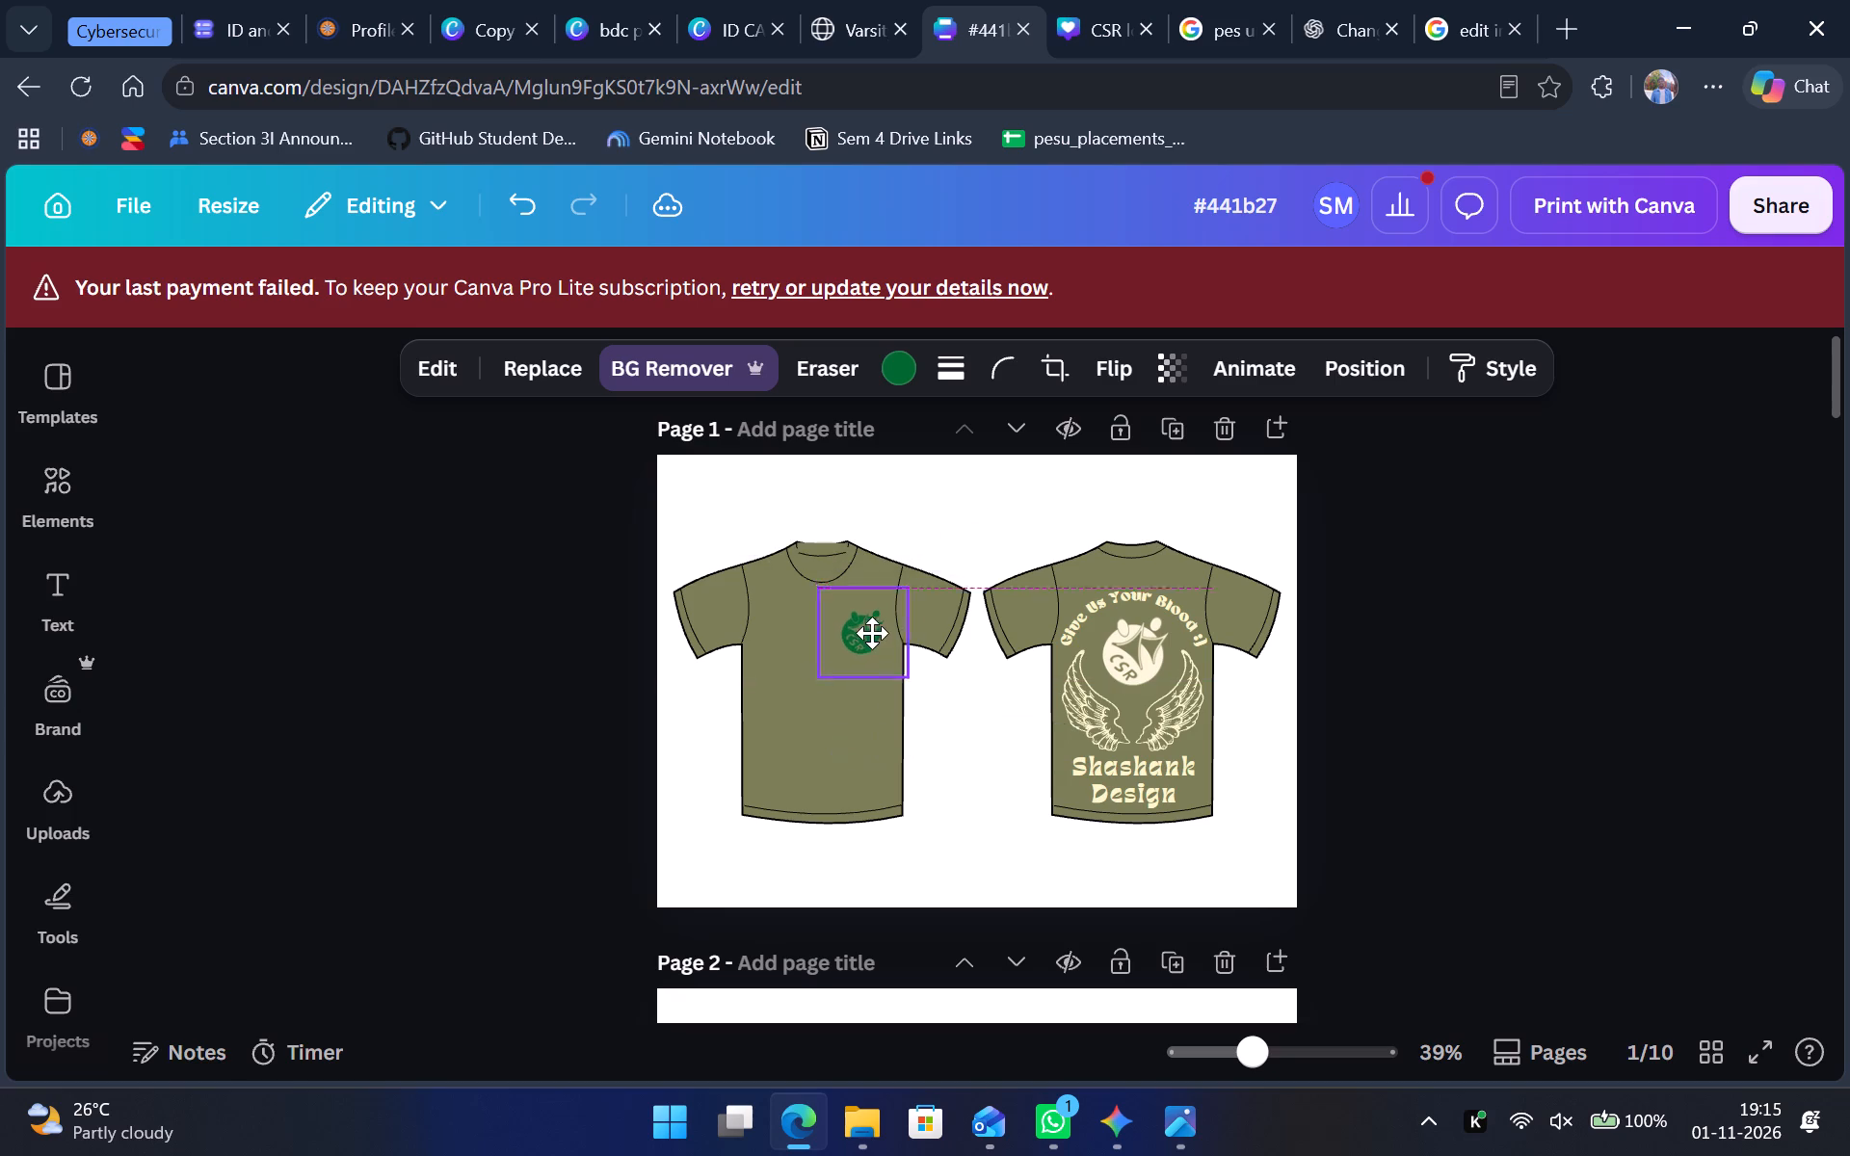
left_click_drag(872, 633, 865, 633)
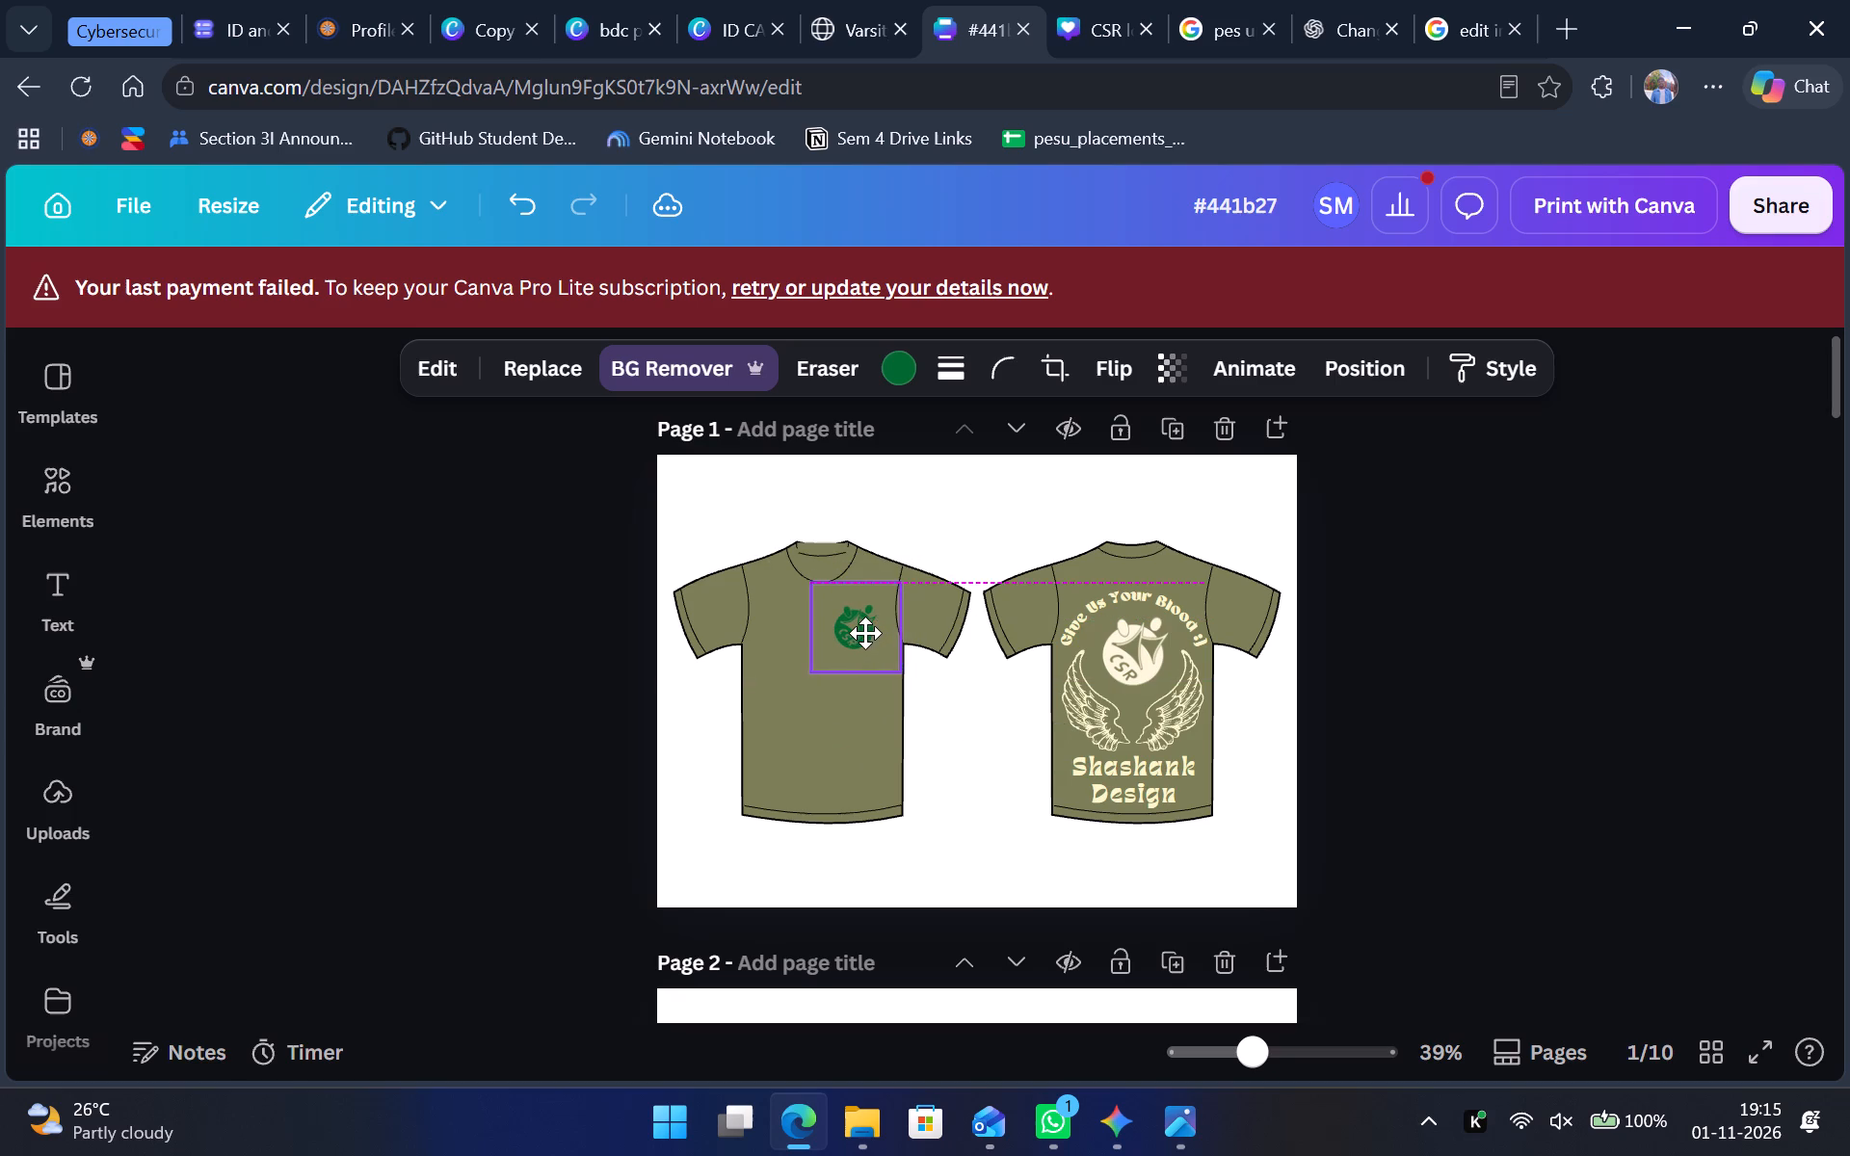
left_click_drag(865, 633, 867, 631)
left_click(1373, 697)
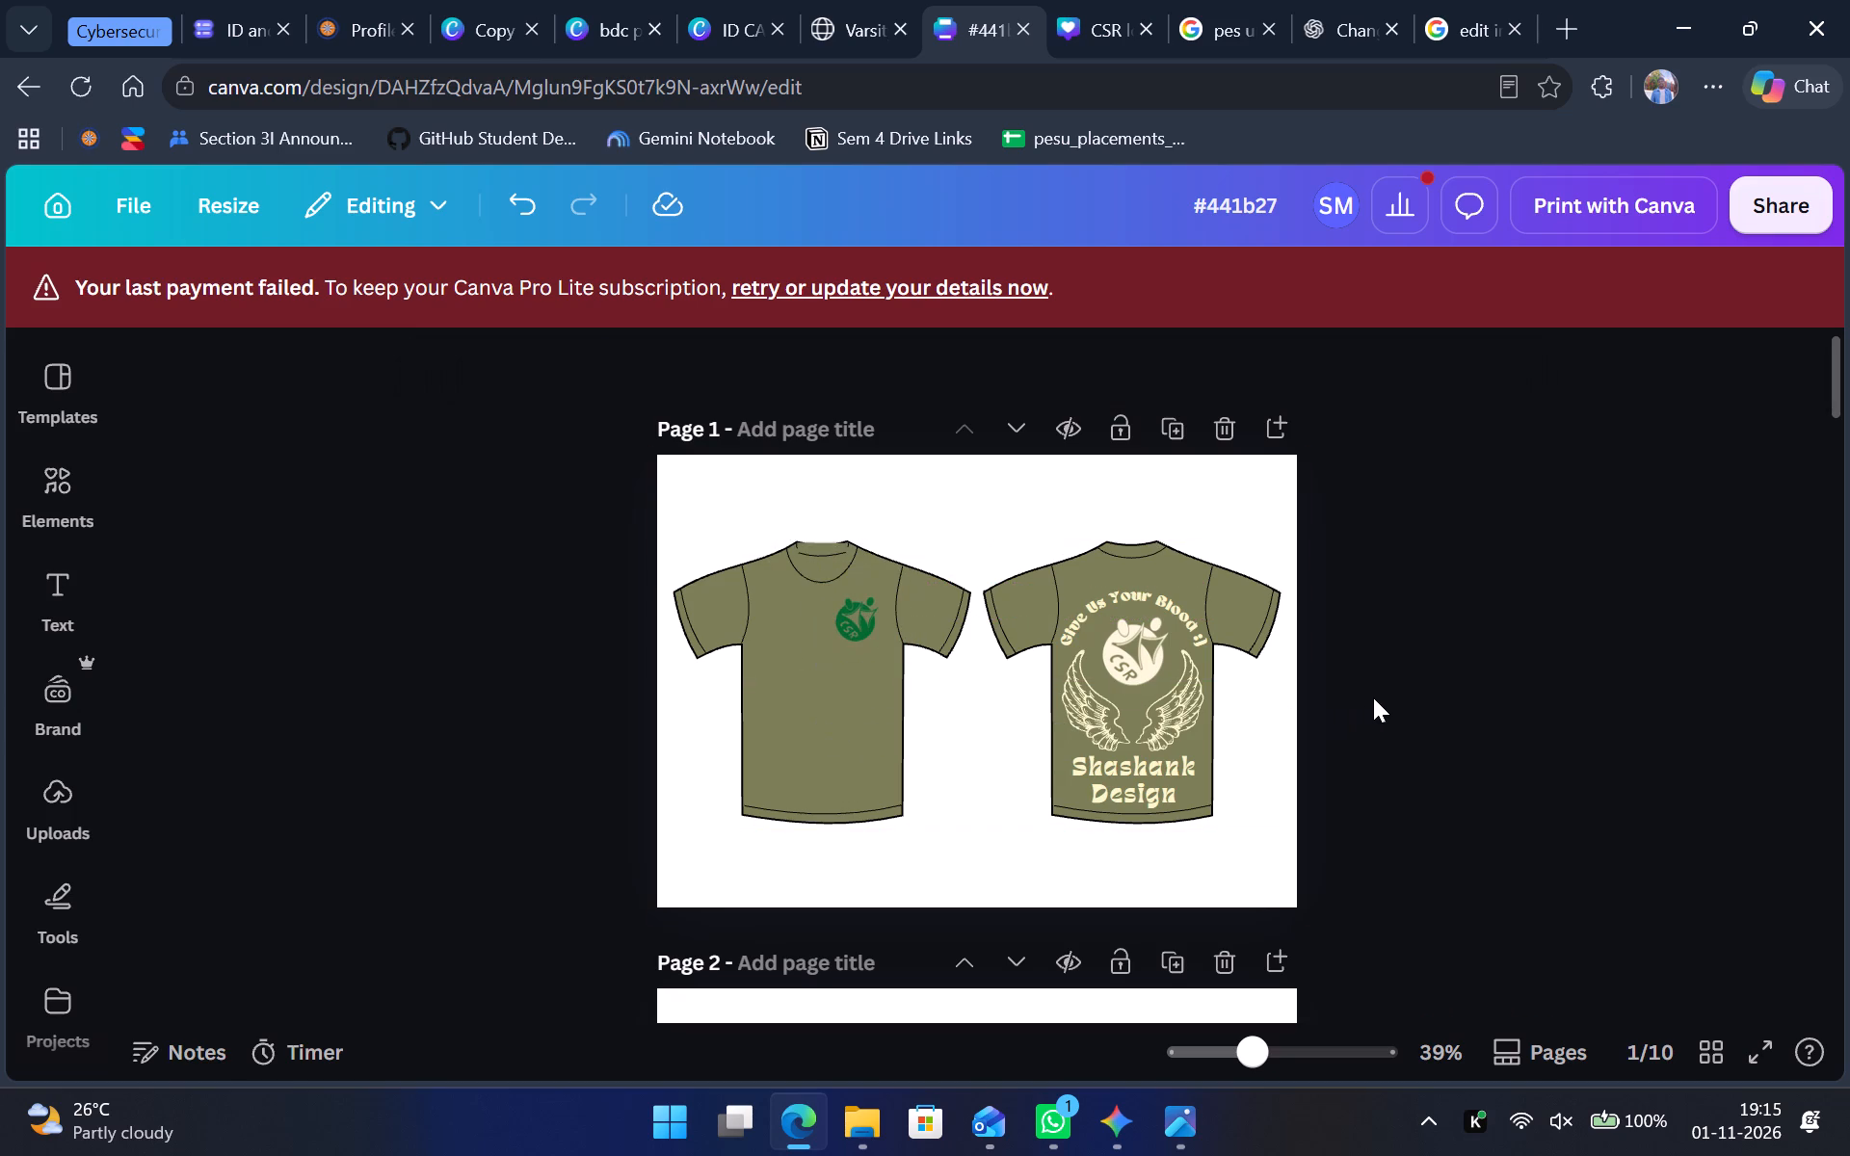
Nudge the green chest logo one small increment left and one down.
left_click(868, 631)
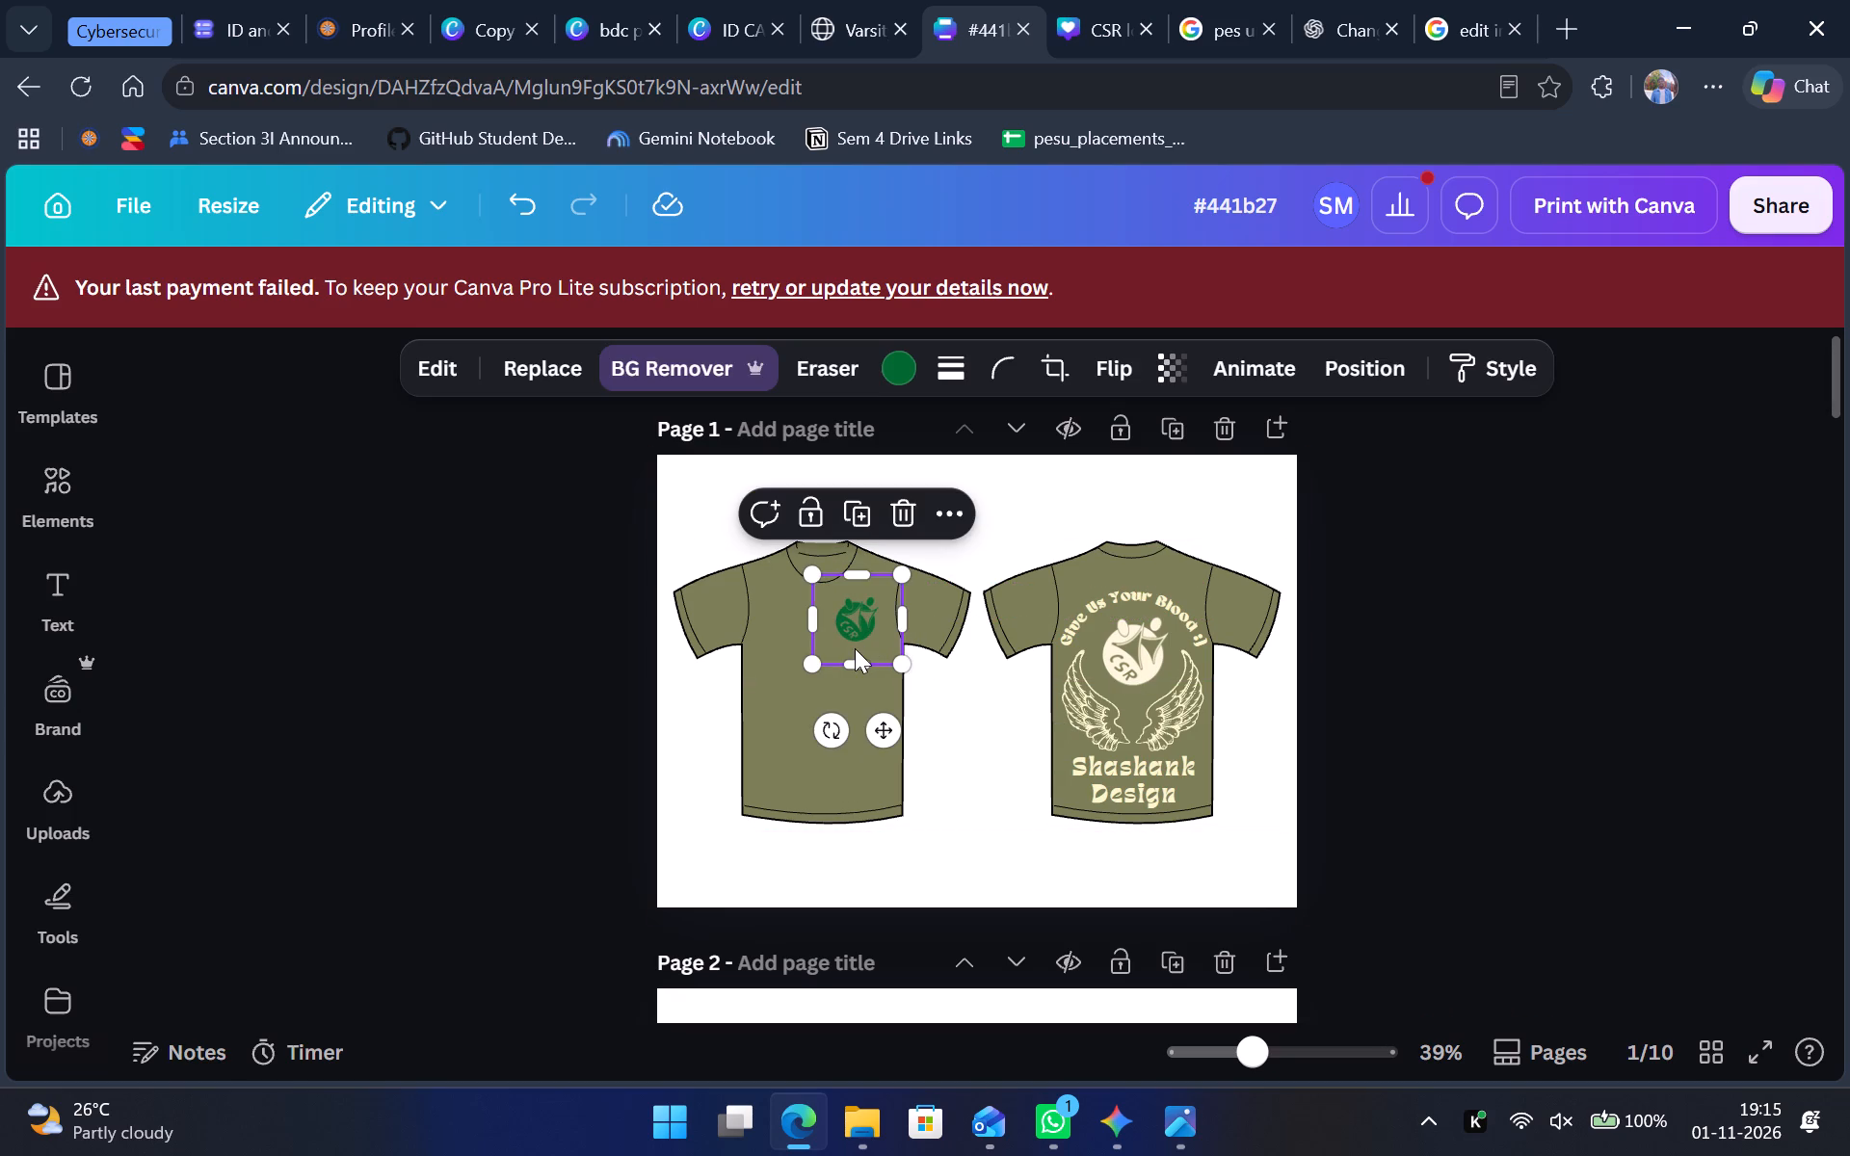
key("Left")
key("Down")
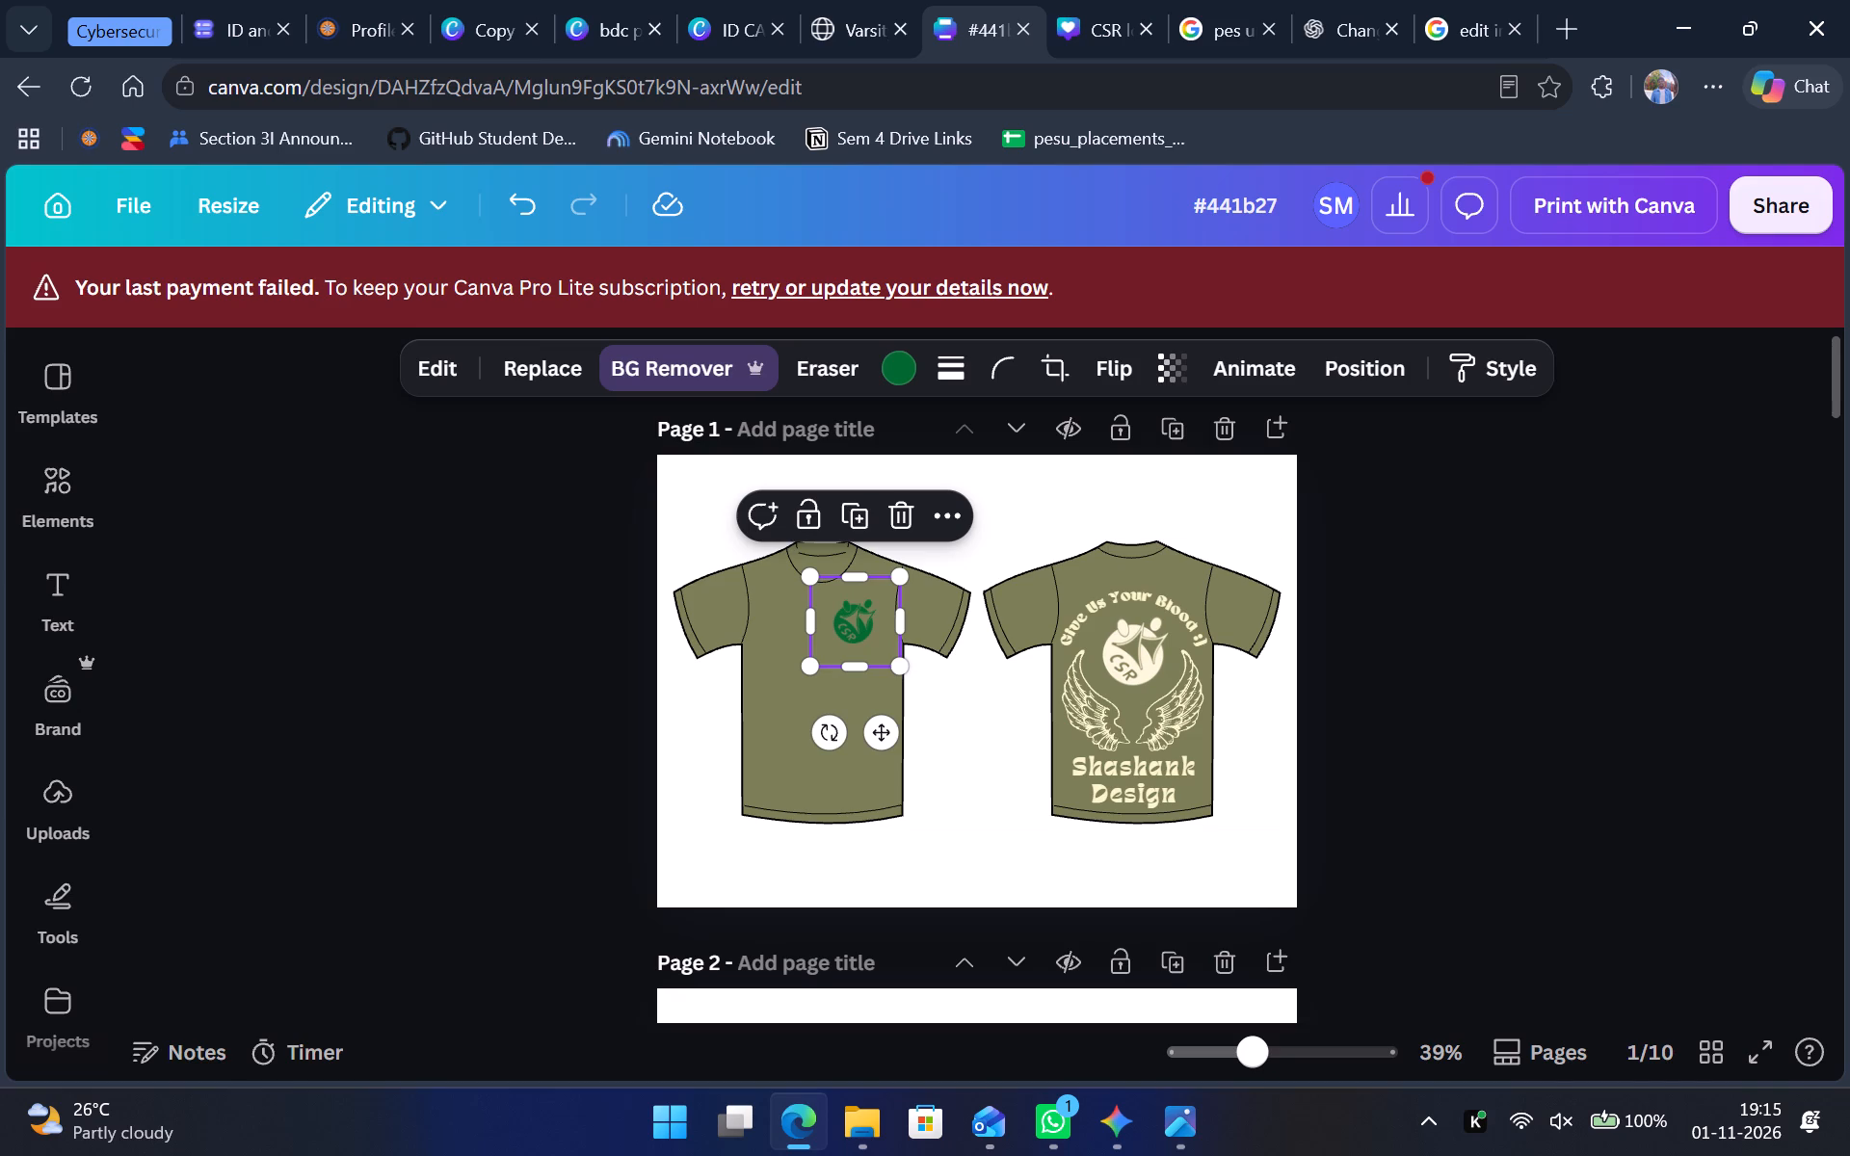
left_click(1423, 694)
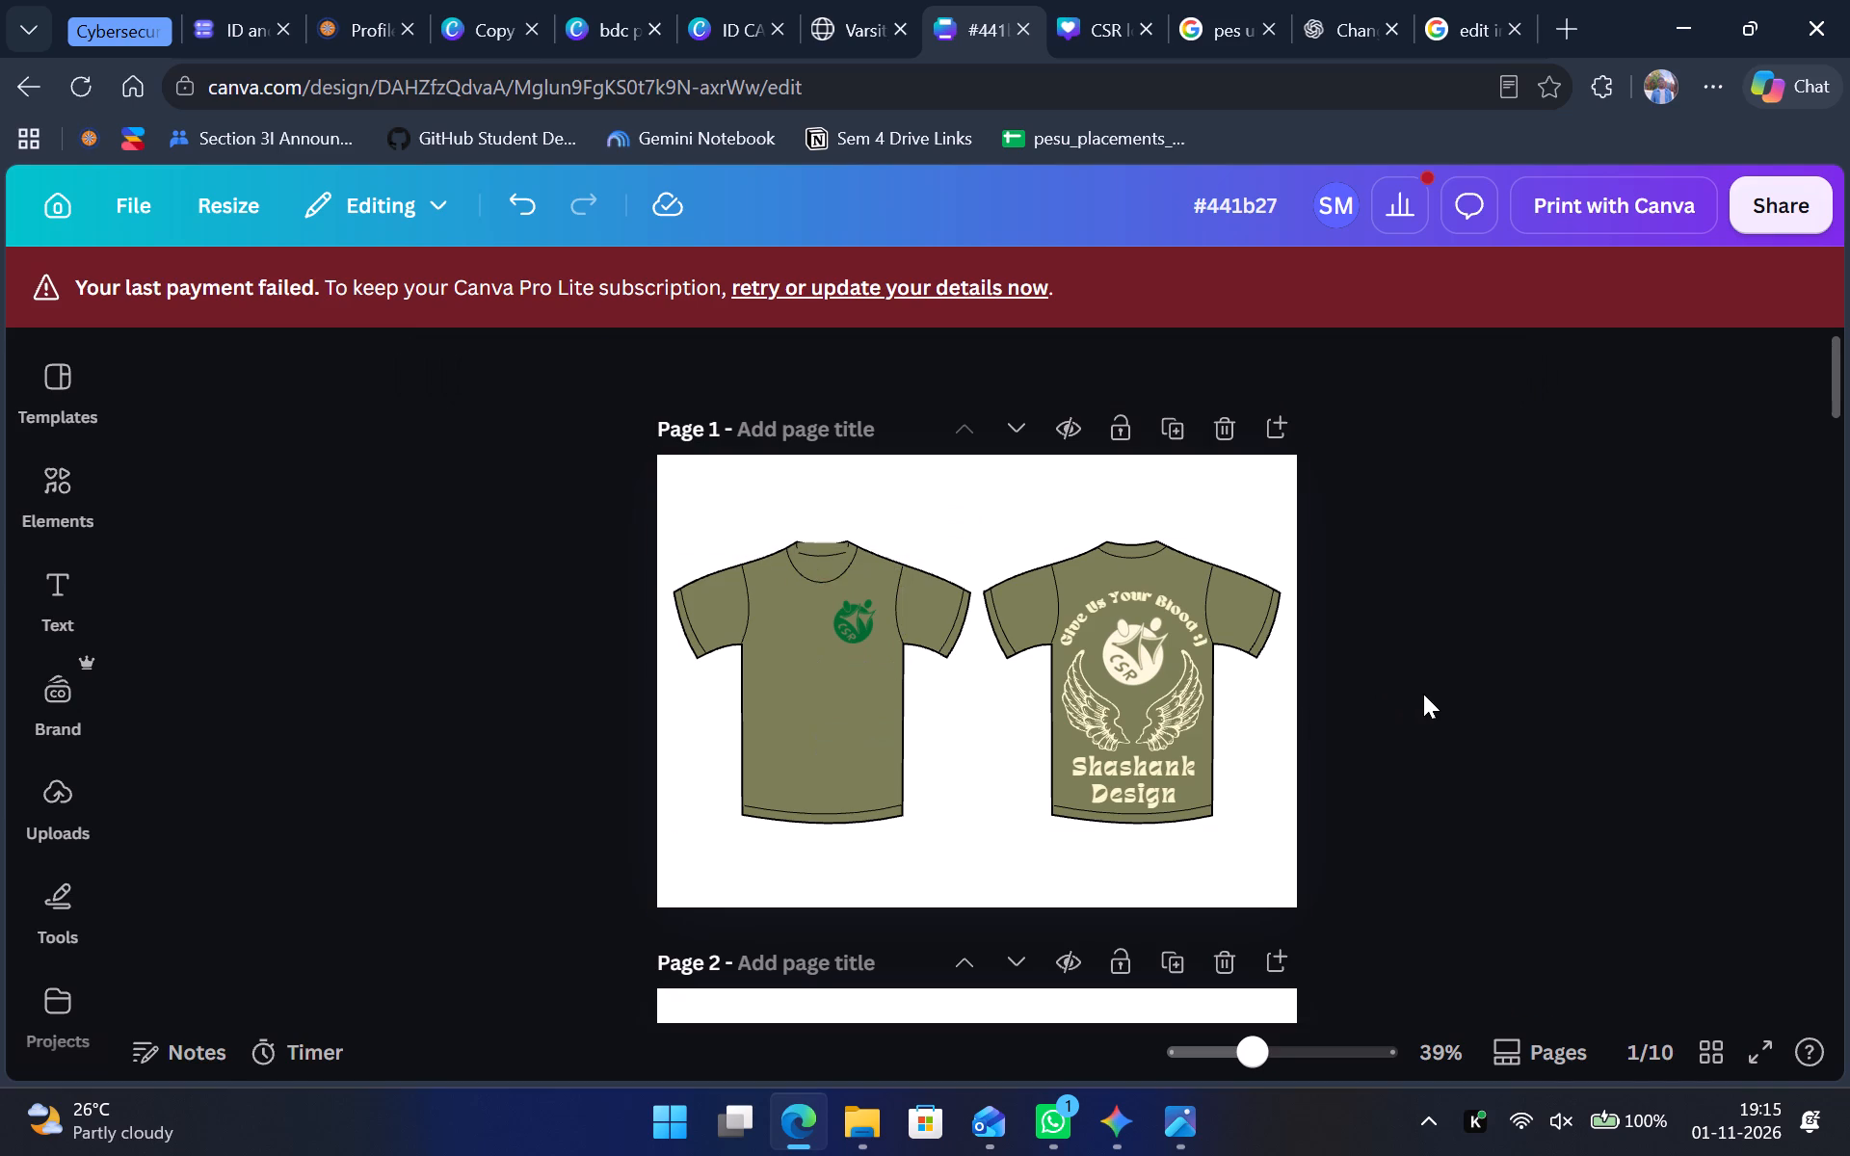
left_click(1512, 744)
Capture a rectangular screenshot of the page 1 mockup showing both the front and back of the T-shirt.
key("Print")
left_click_drag(595, 512, 1515, 933)
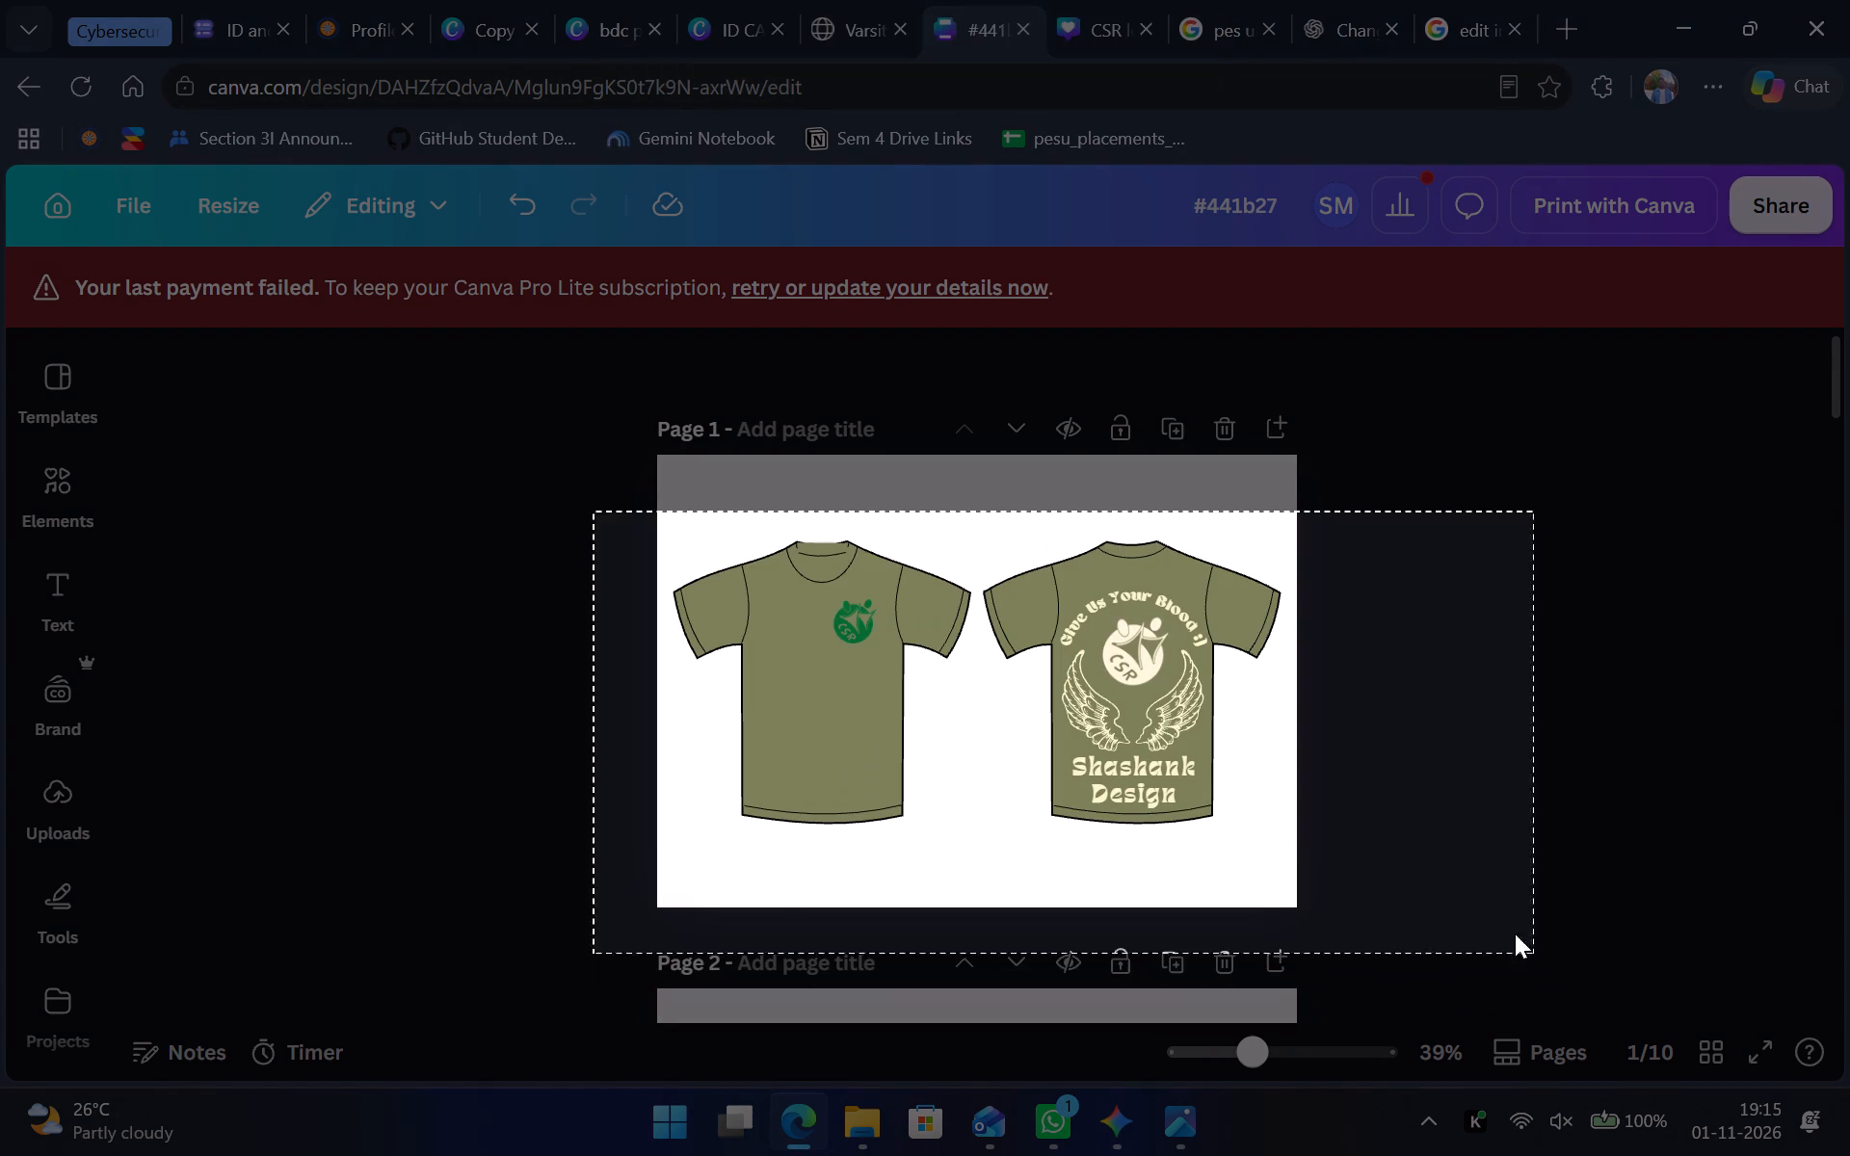
left_click_drag(1515, 933, 1458, 880)
left_click(984, 933)
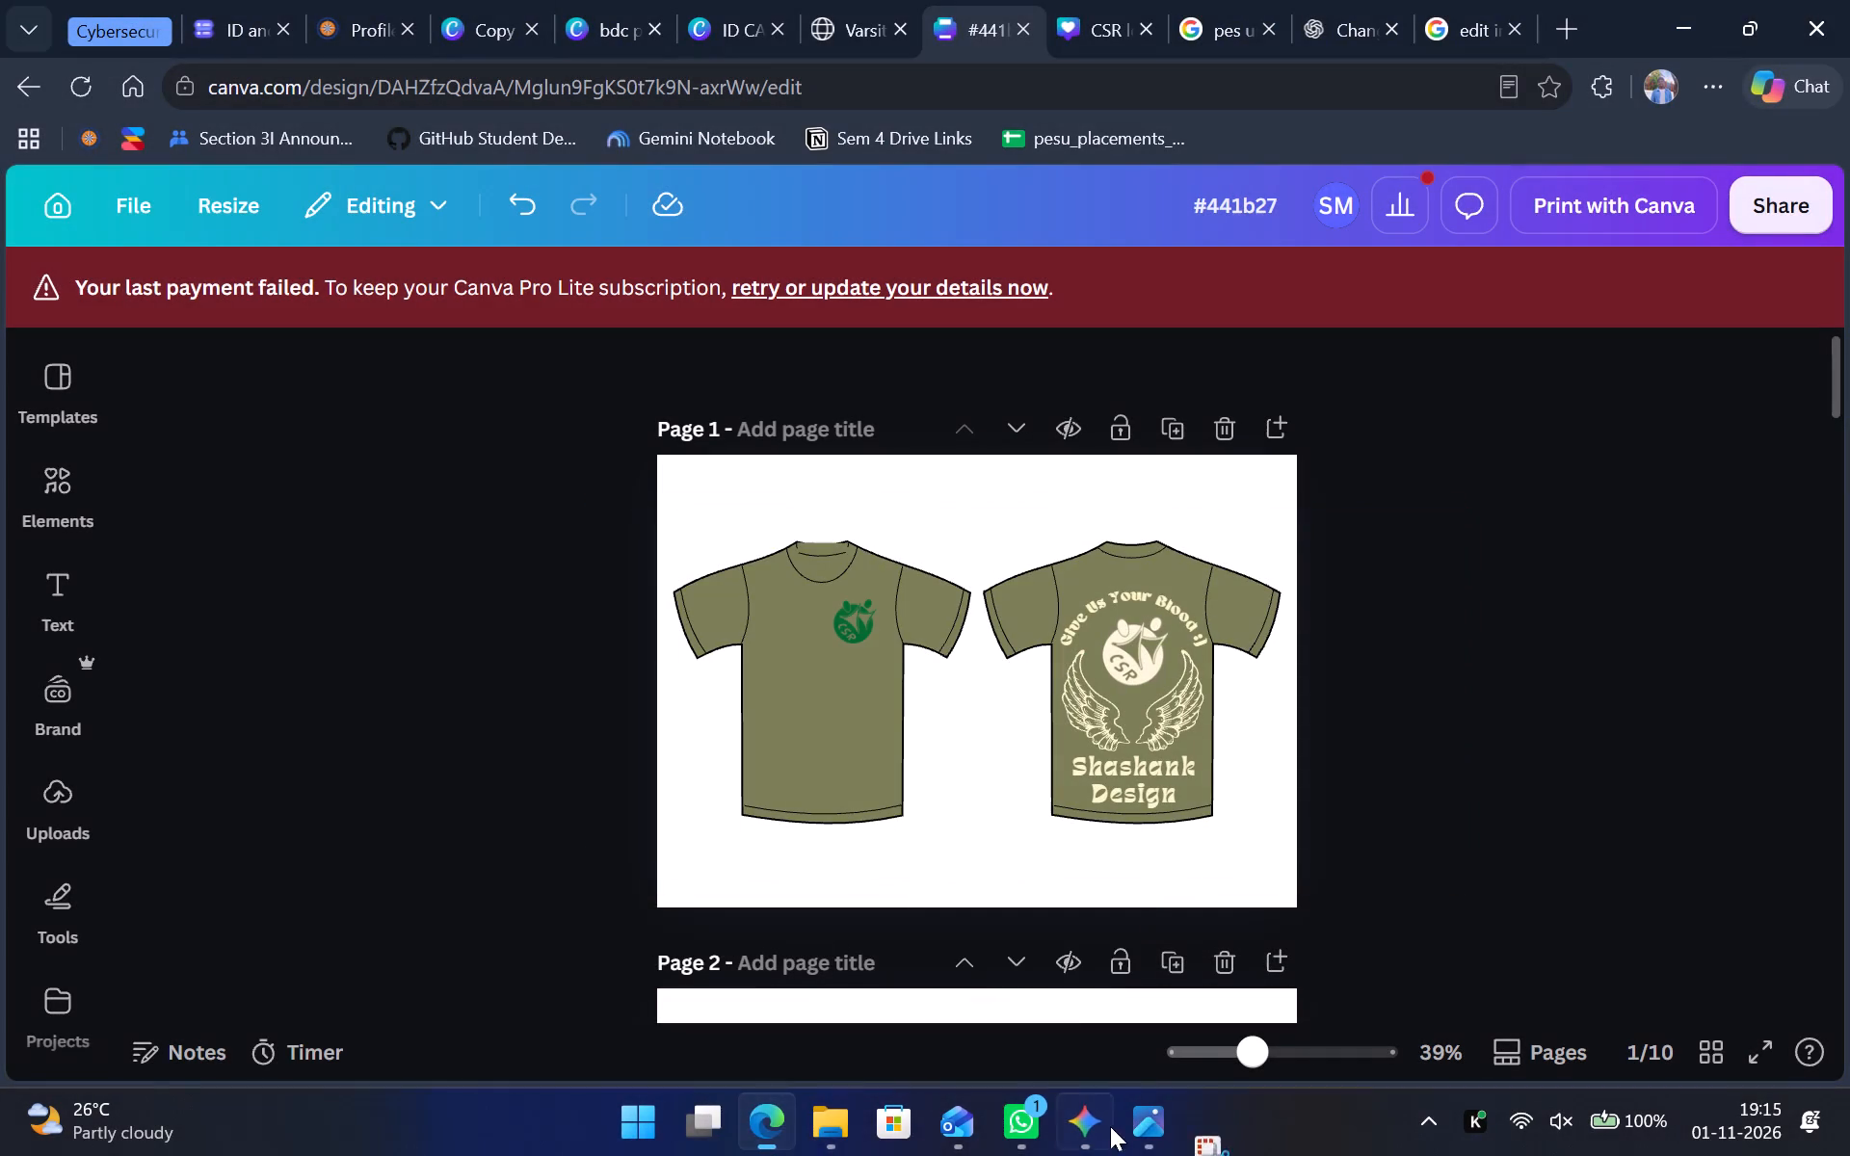
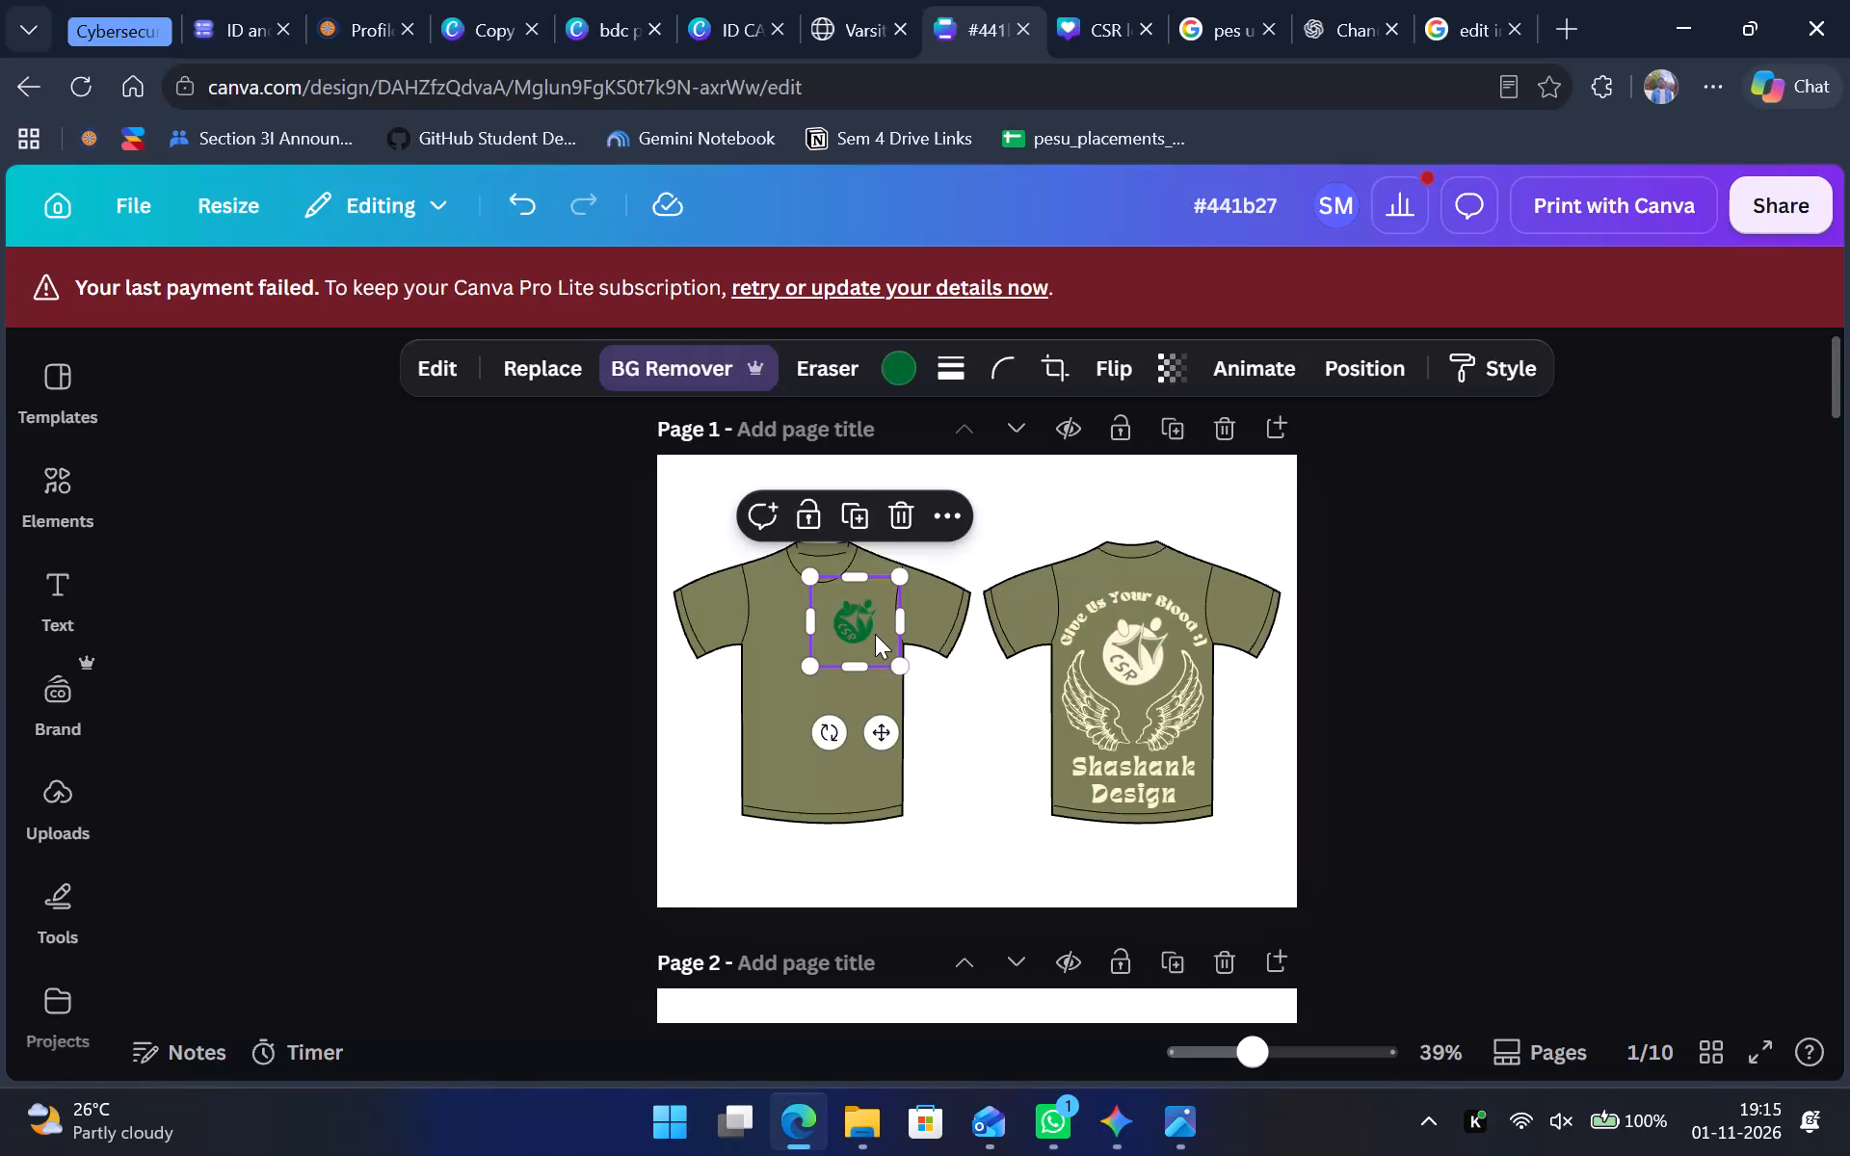
Replace the green logo on the front T-shirt's chest with a duplicate of the back's cream CSR logo, scaled down to a small emblem.
key("Delete")
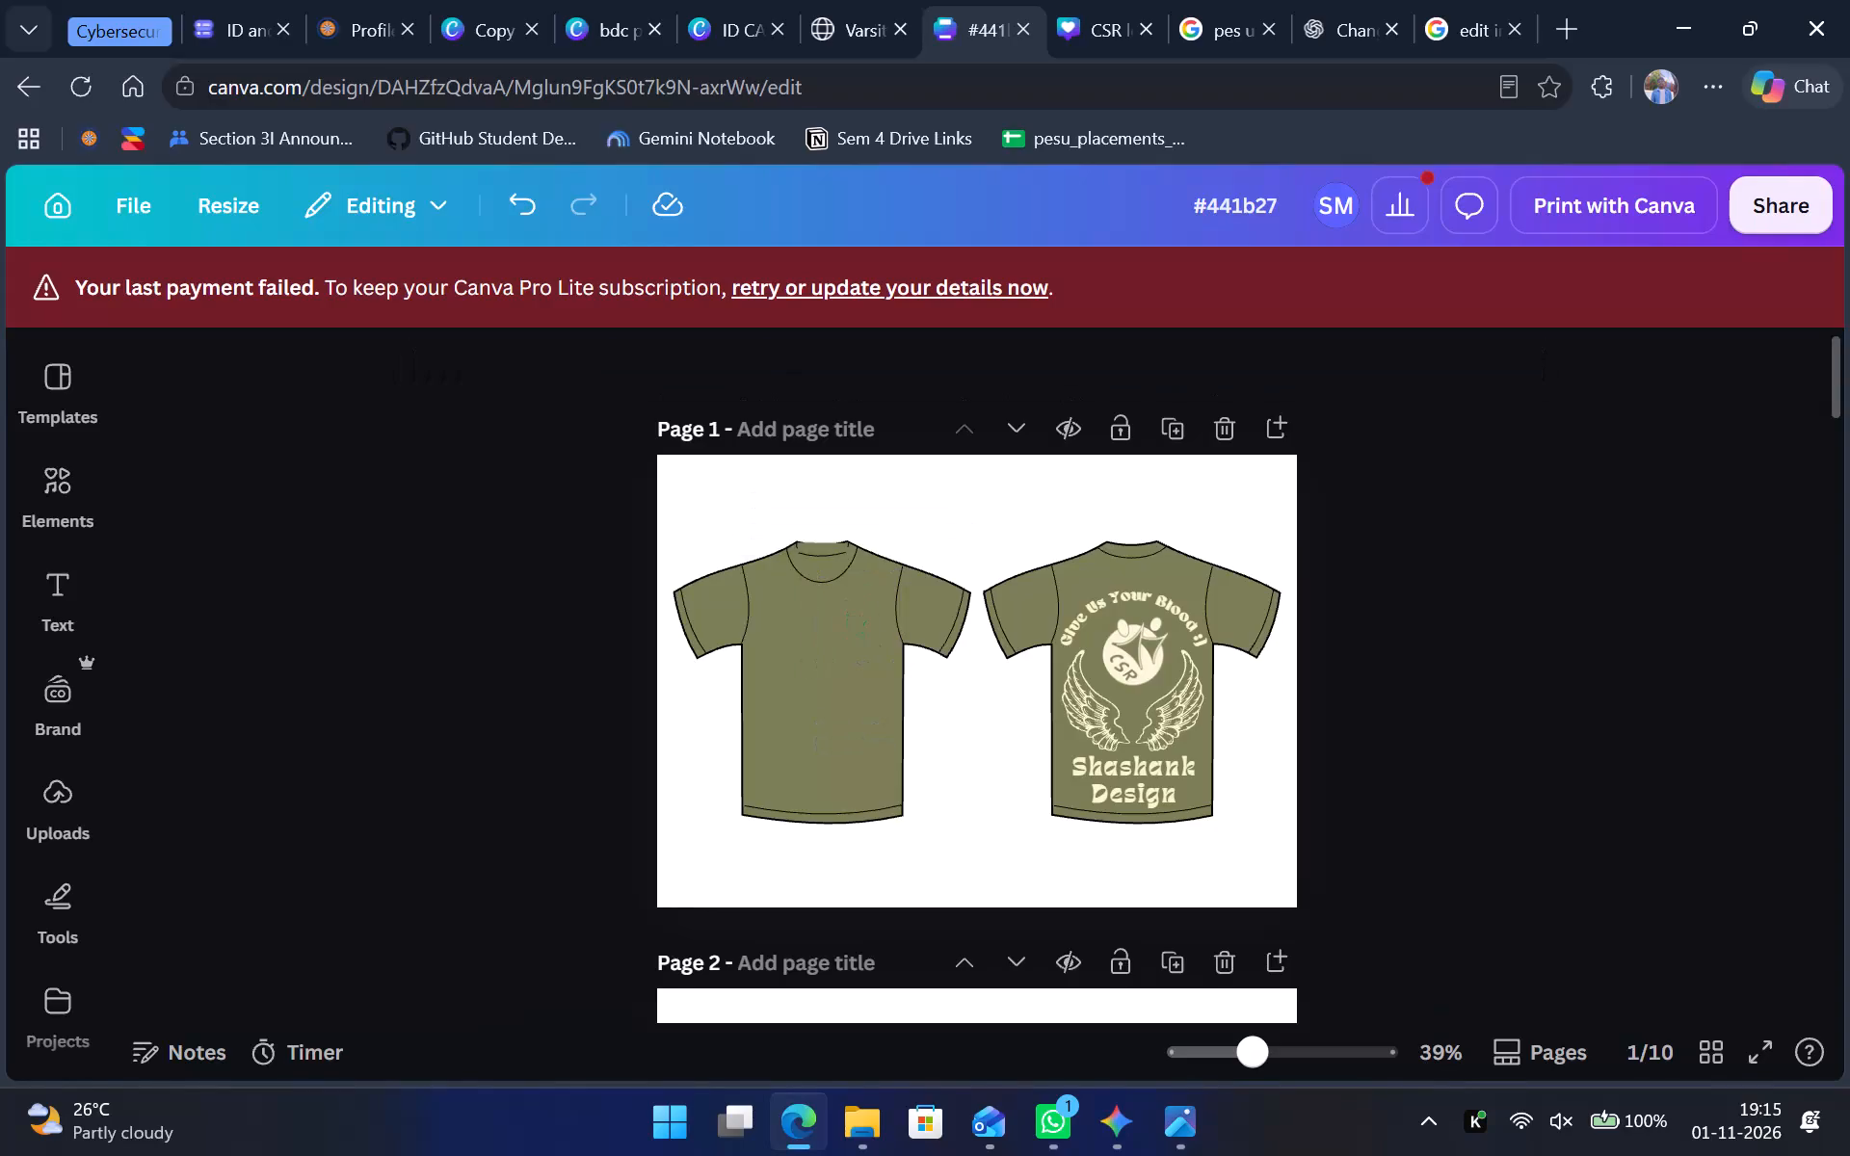
left_click(1118, 654)
key("ctrl+d")
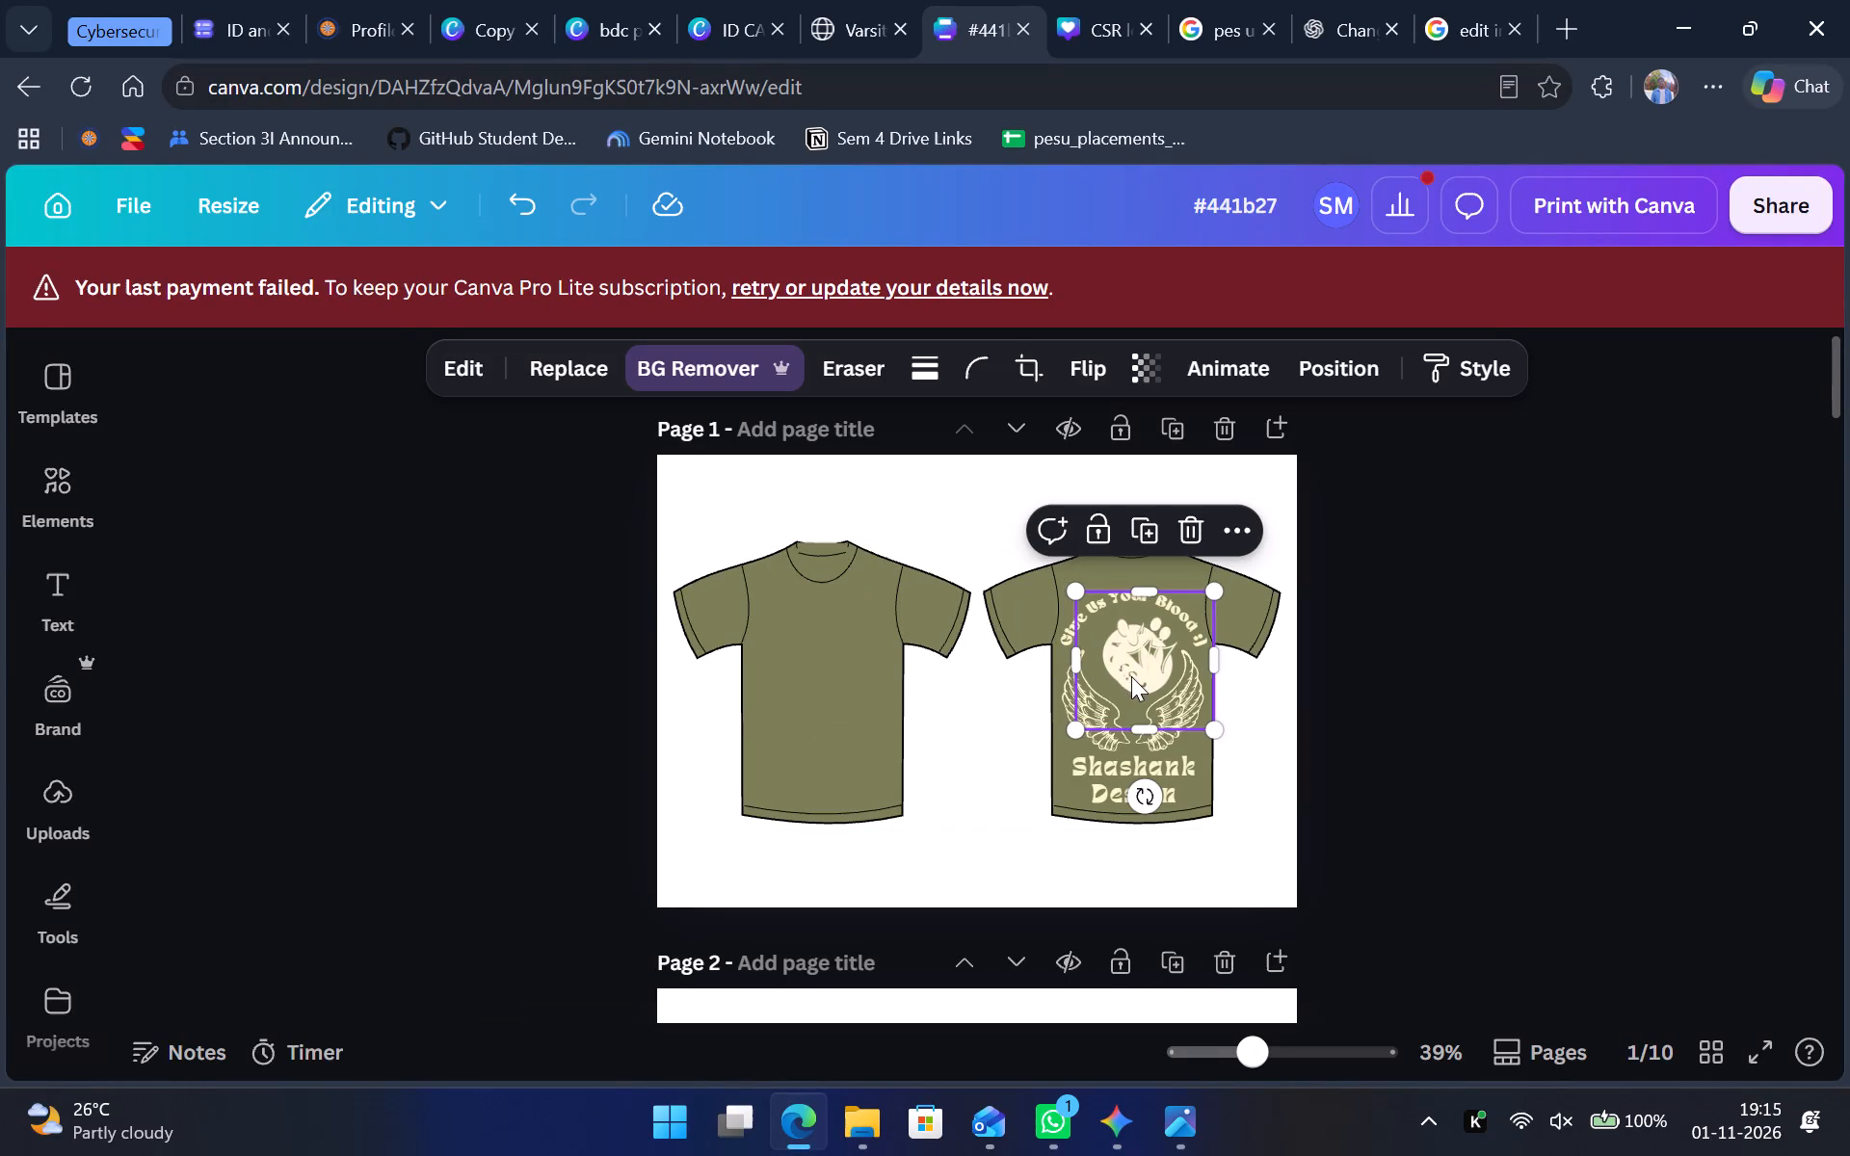
left_click_drag(1131, 676, 824, 639)
left_click_drag(912, 693, 862, 657)
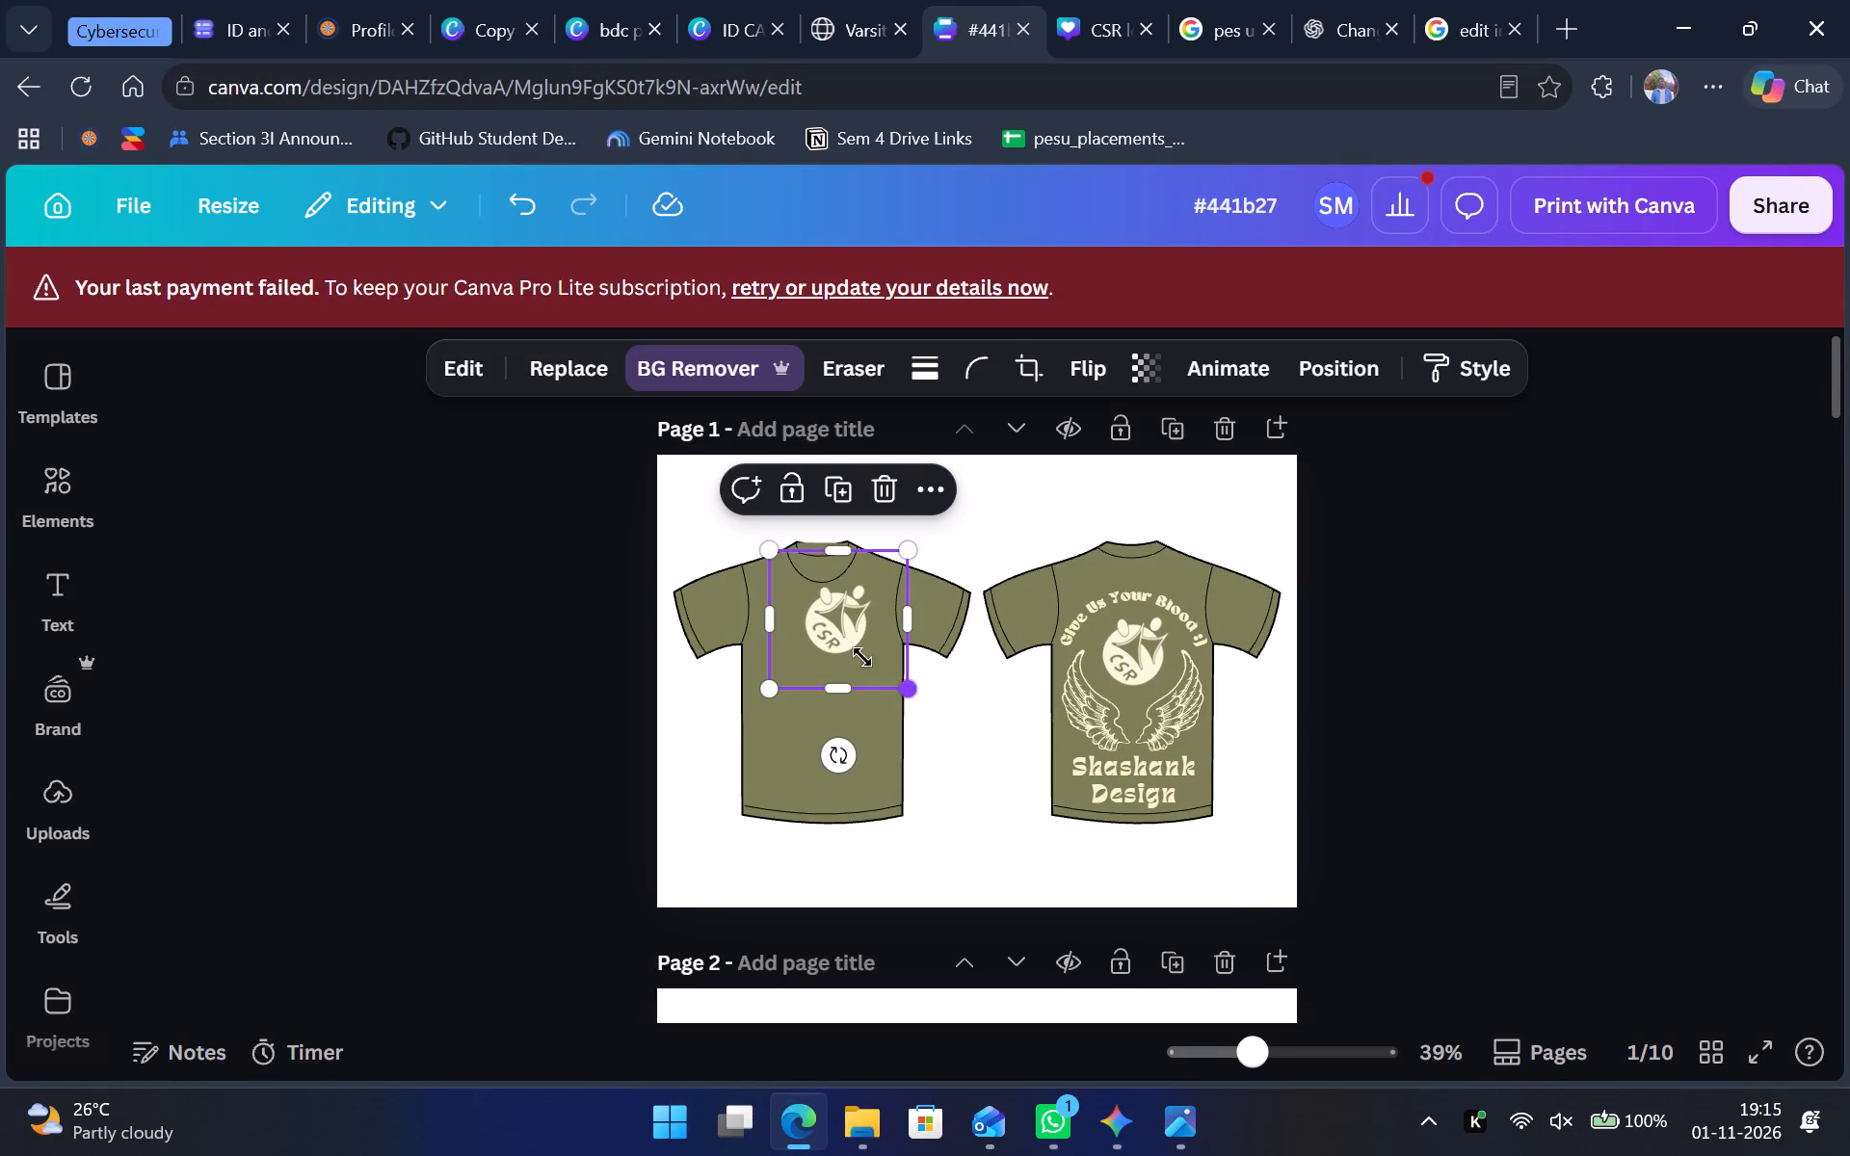
left_click_drag(862, 657, 826, 619)
left_click_drag(830, 609, 858, 631)
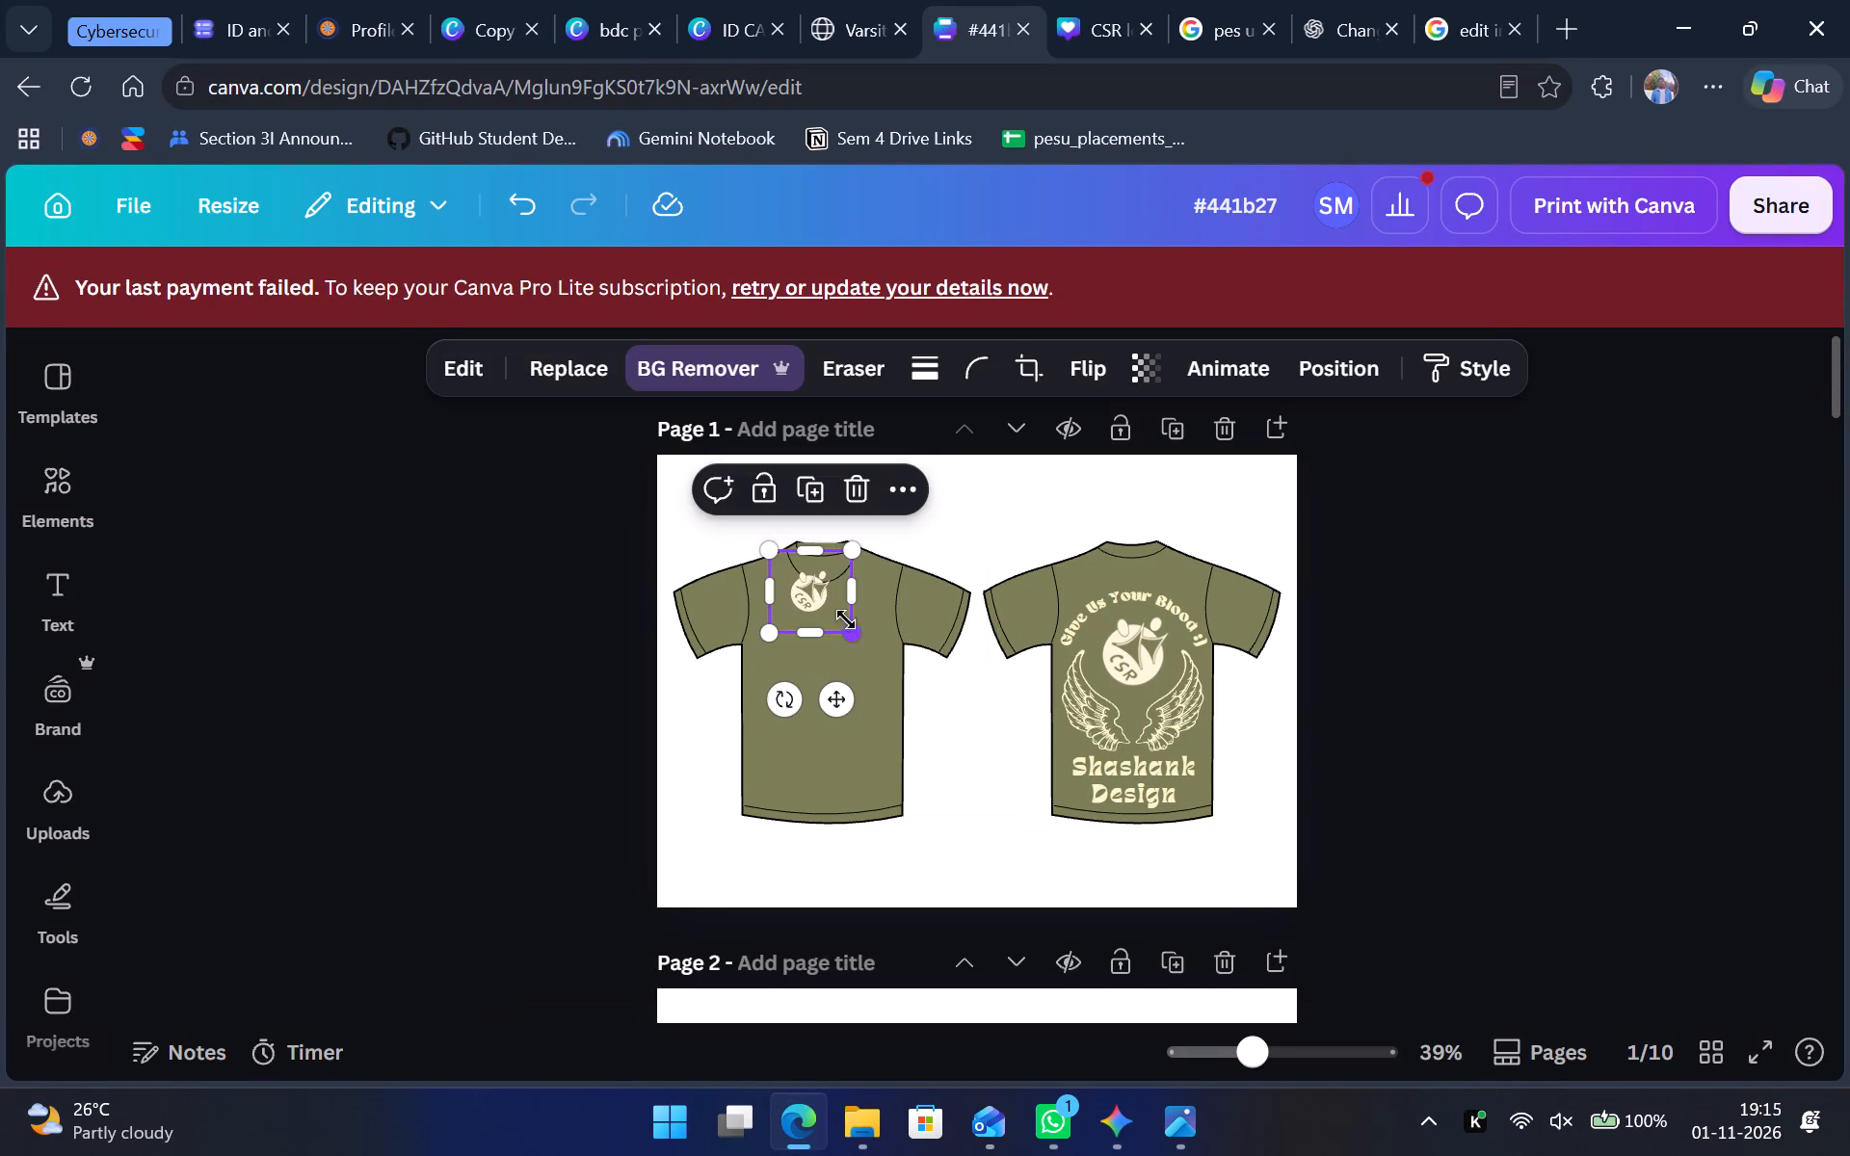
left_click_drag(825, 591, 871, 624)
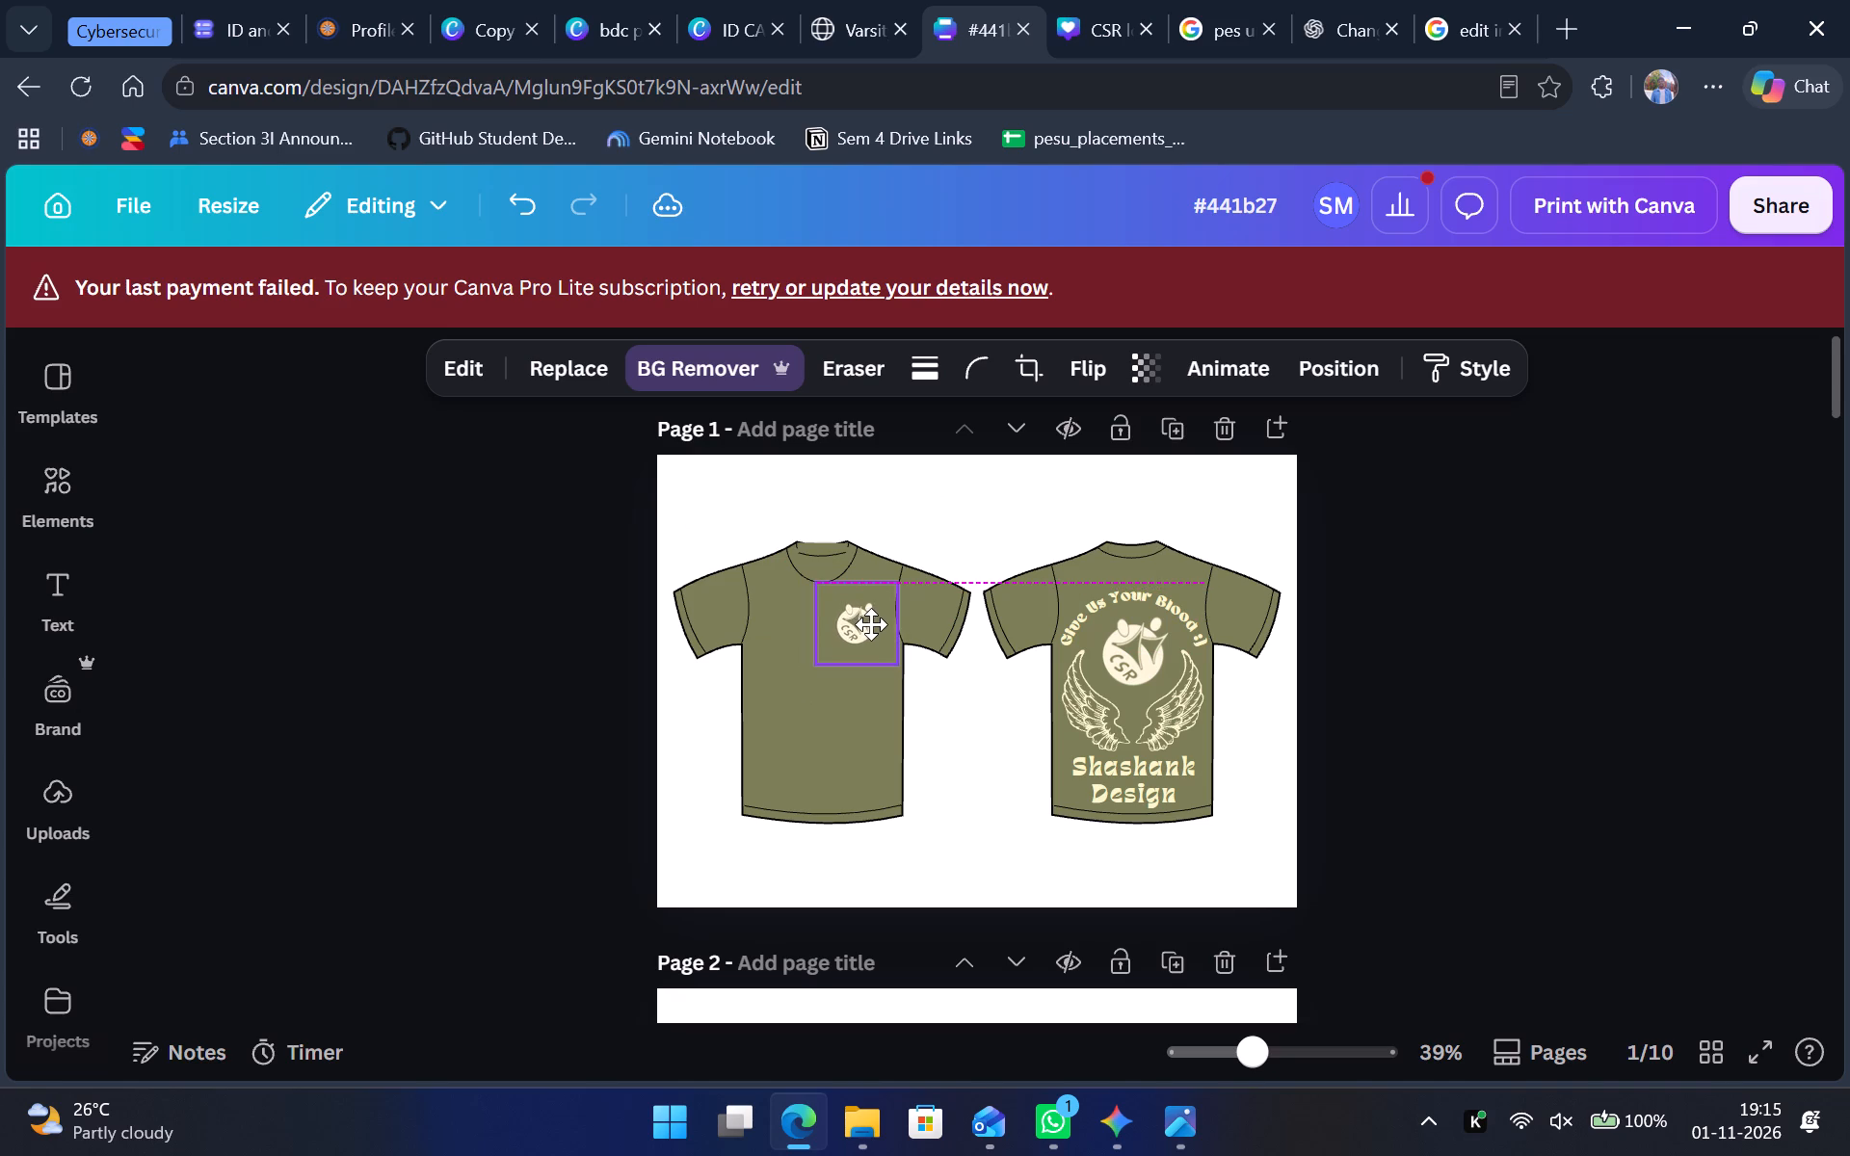
left_click_drag(871, 624, 866, 625)
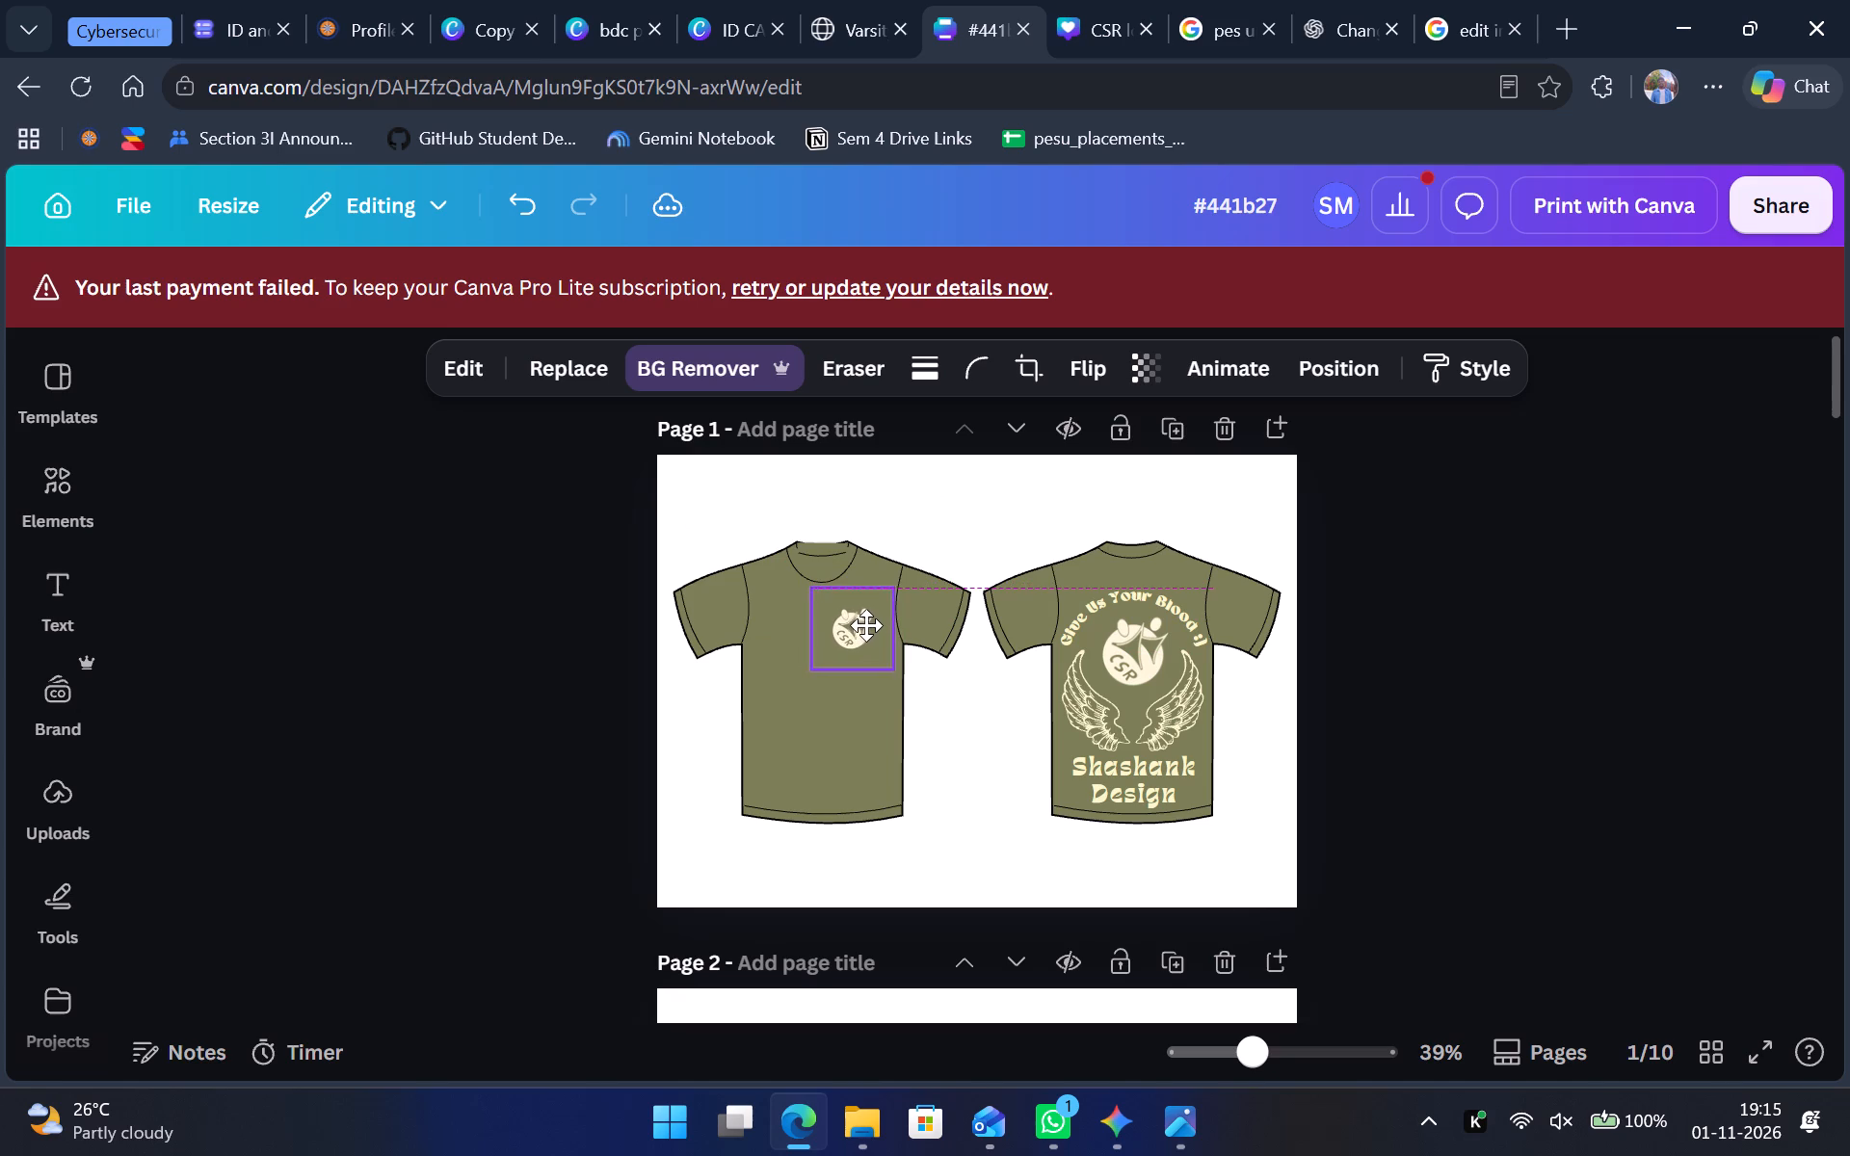
left_click_drag(866, 625, 868, 624)
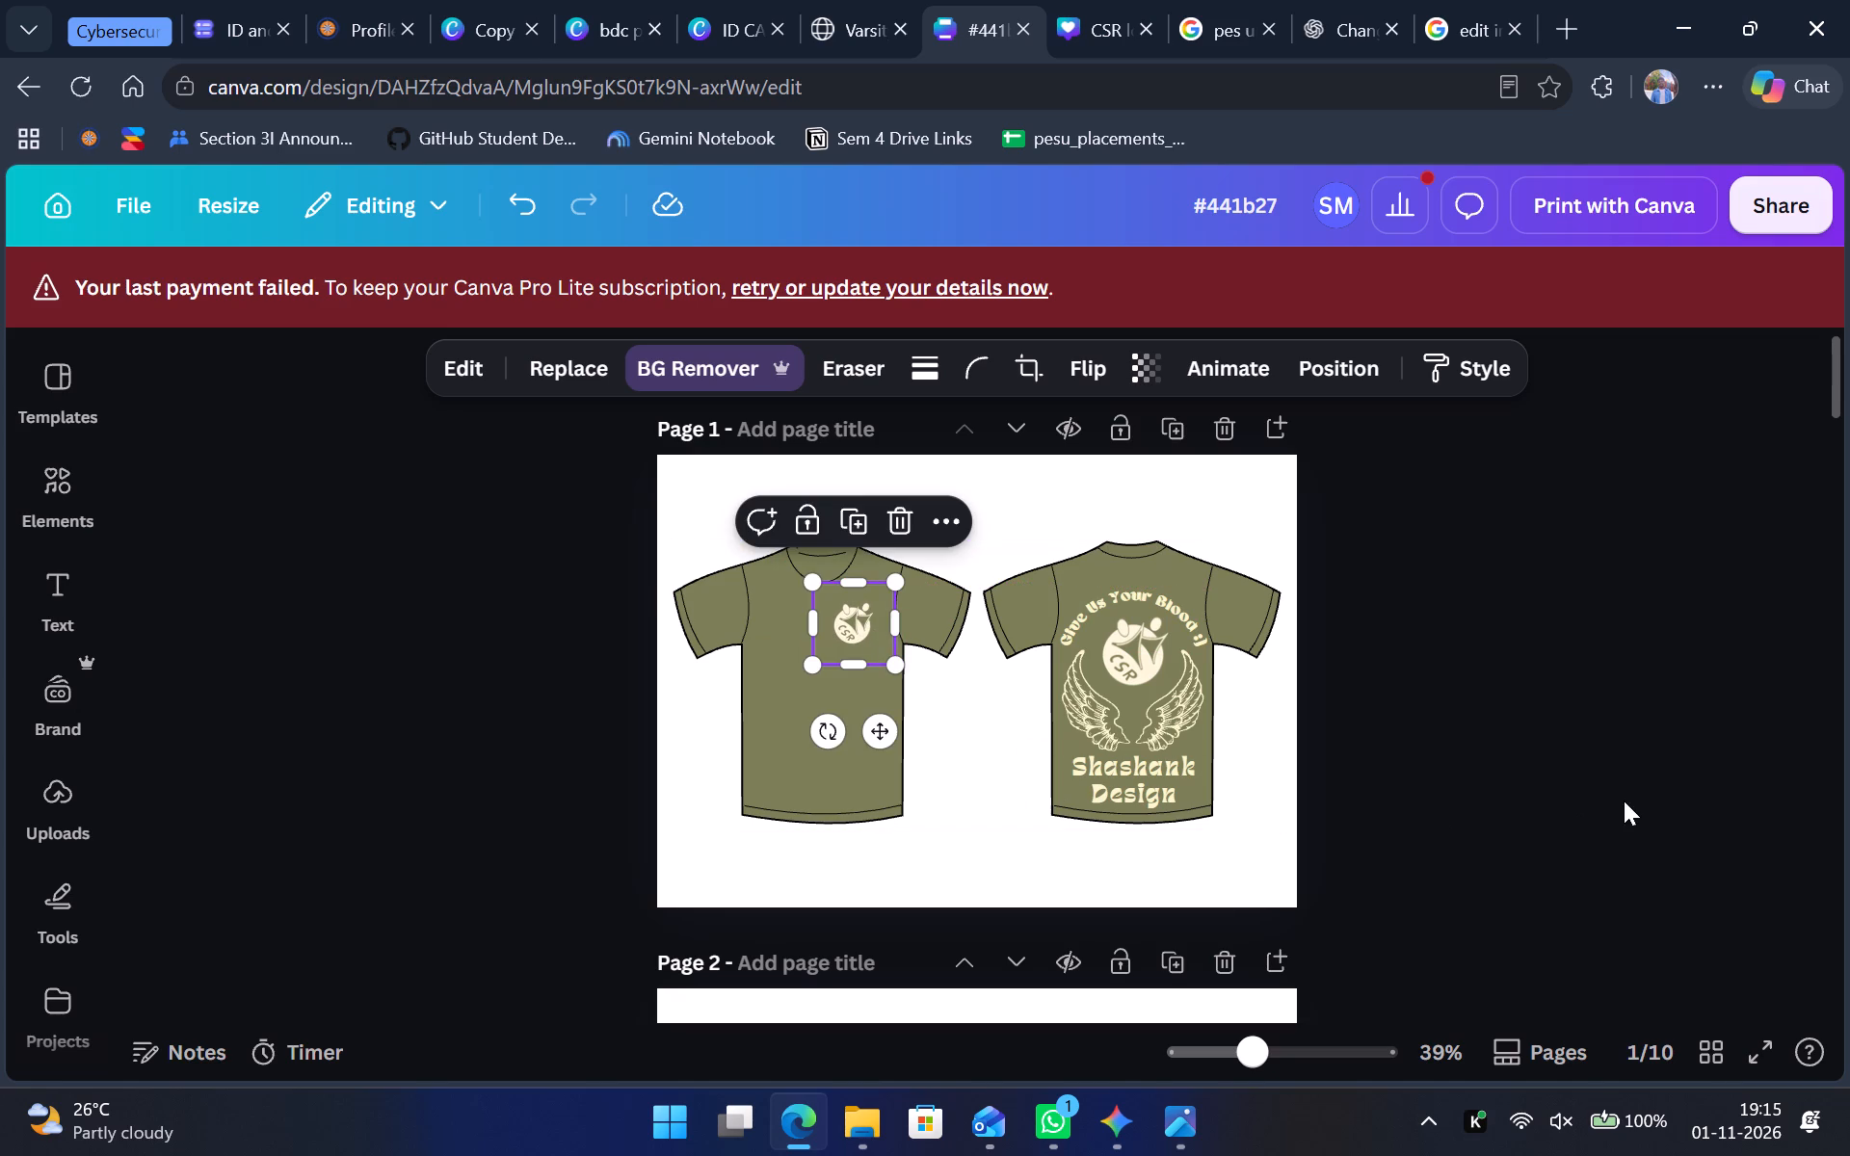
left_click(1624, 798)
Nudge the cream chest logo one small increment down and one right, then deselect it.
left_click(854, 624)
key("Down")
key("Right")
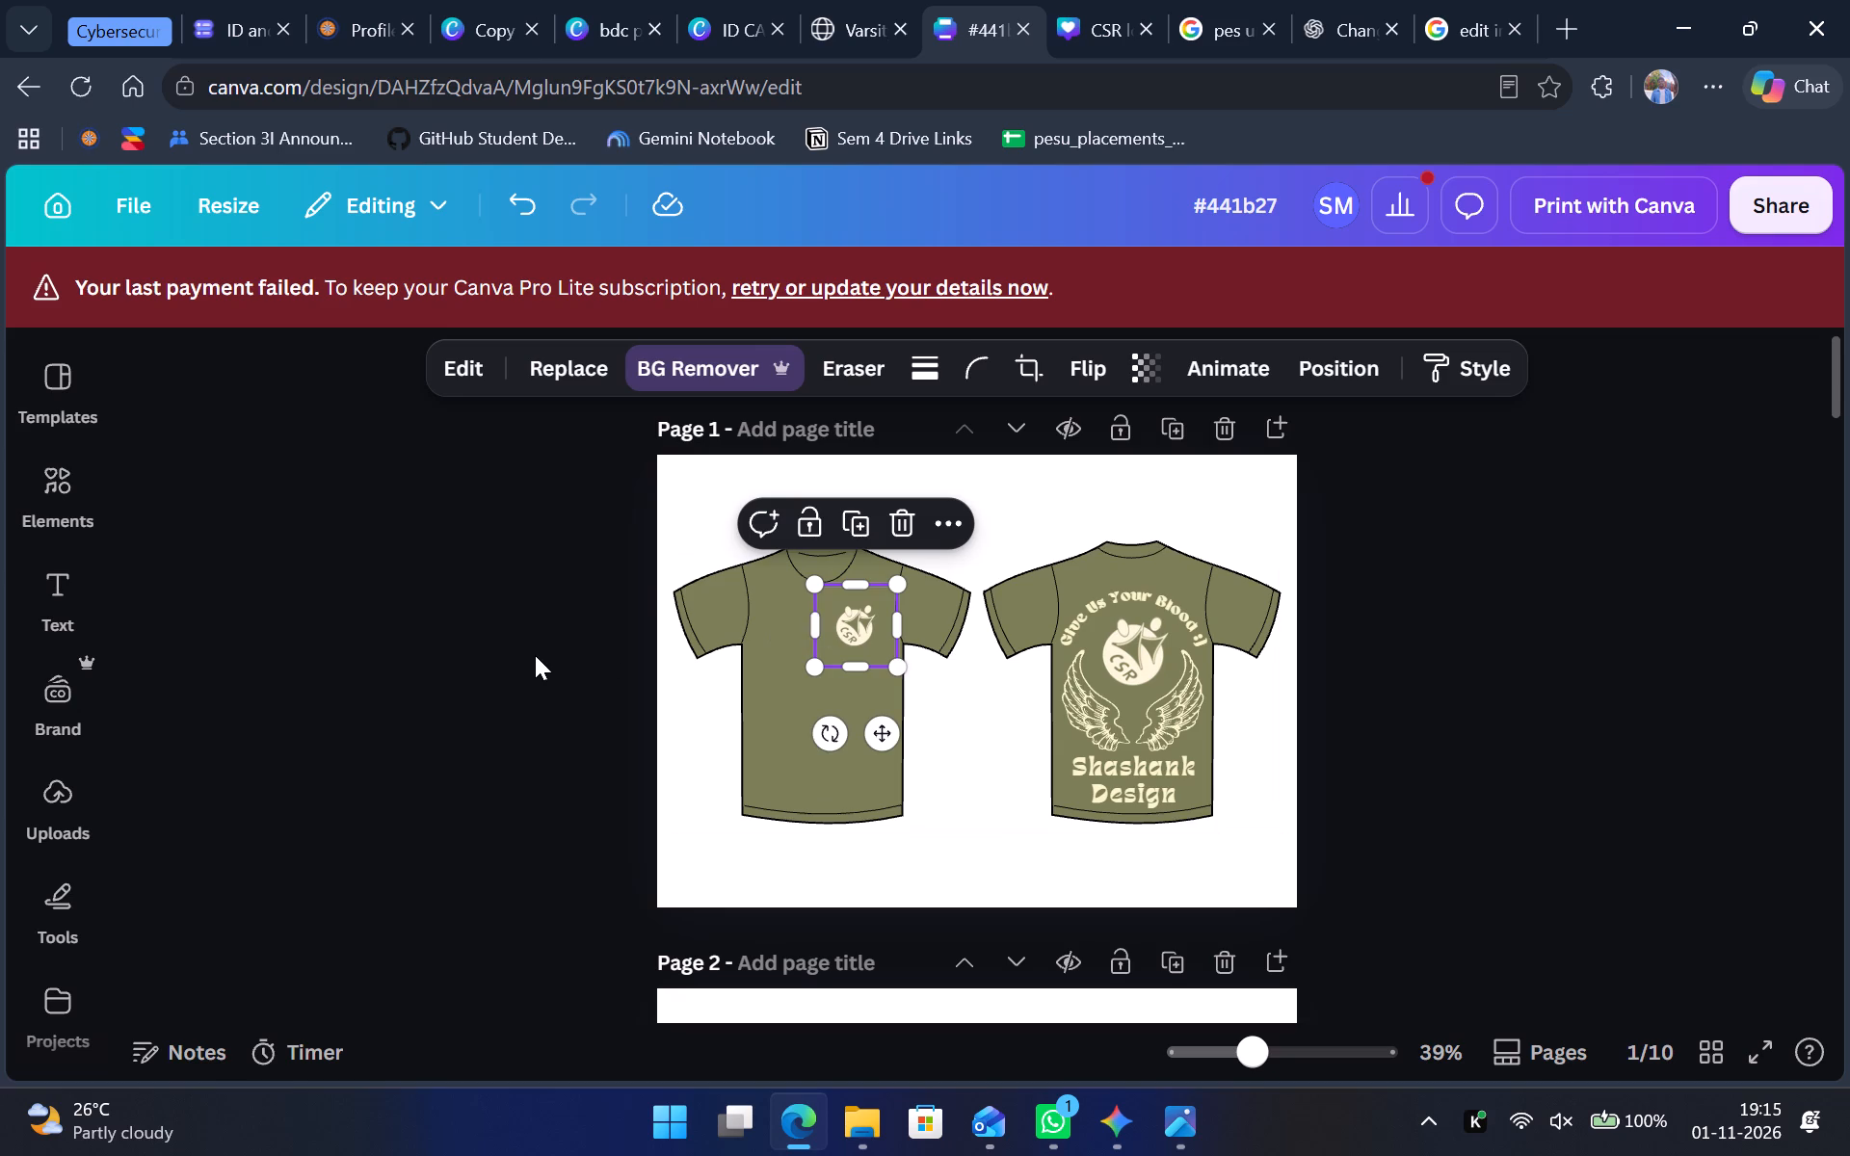
left_click(531, 655)
Capture a rectangular screenshot of the page 1 mockup showing the front and back of the T-shirt with cream logos.
key("Print")
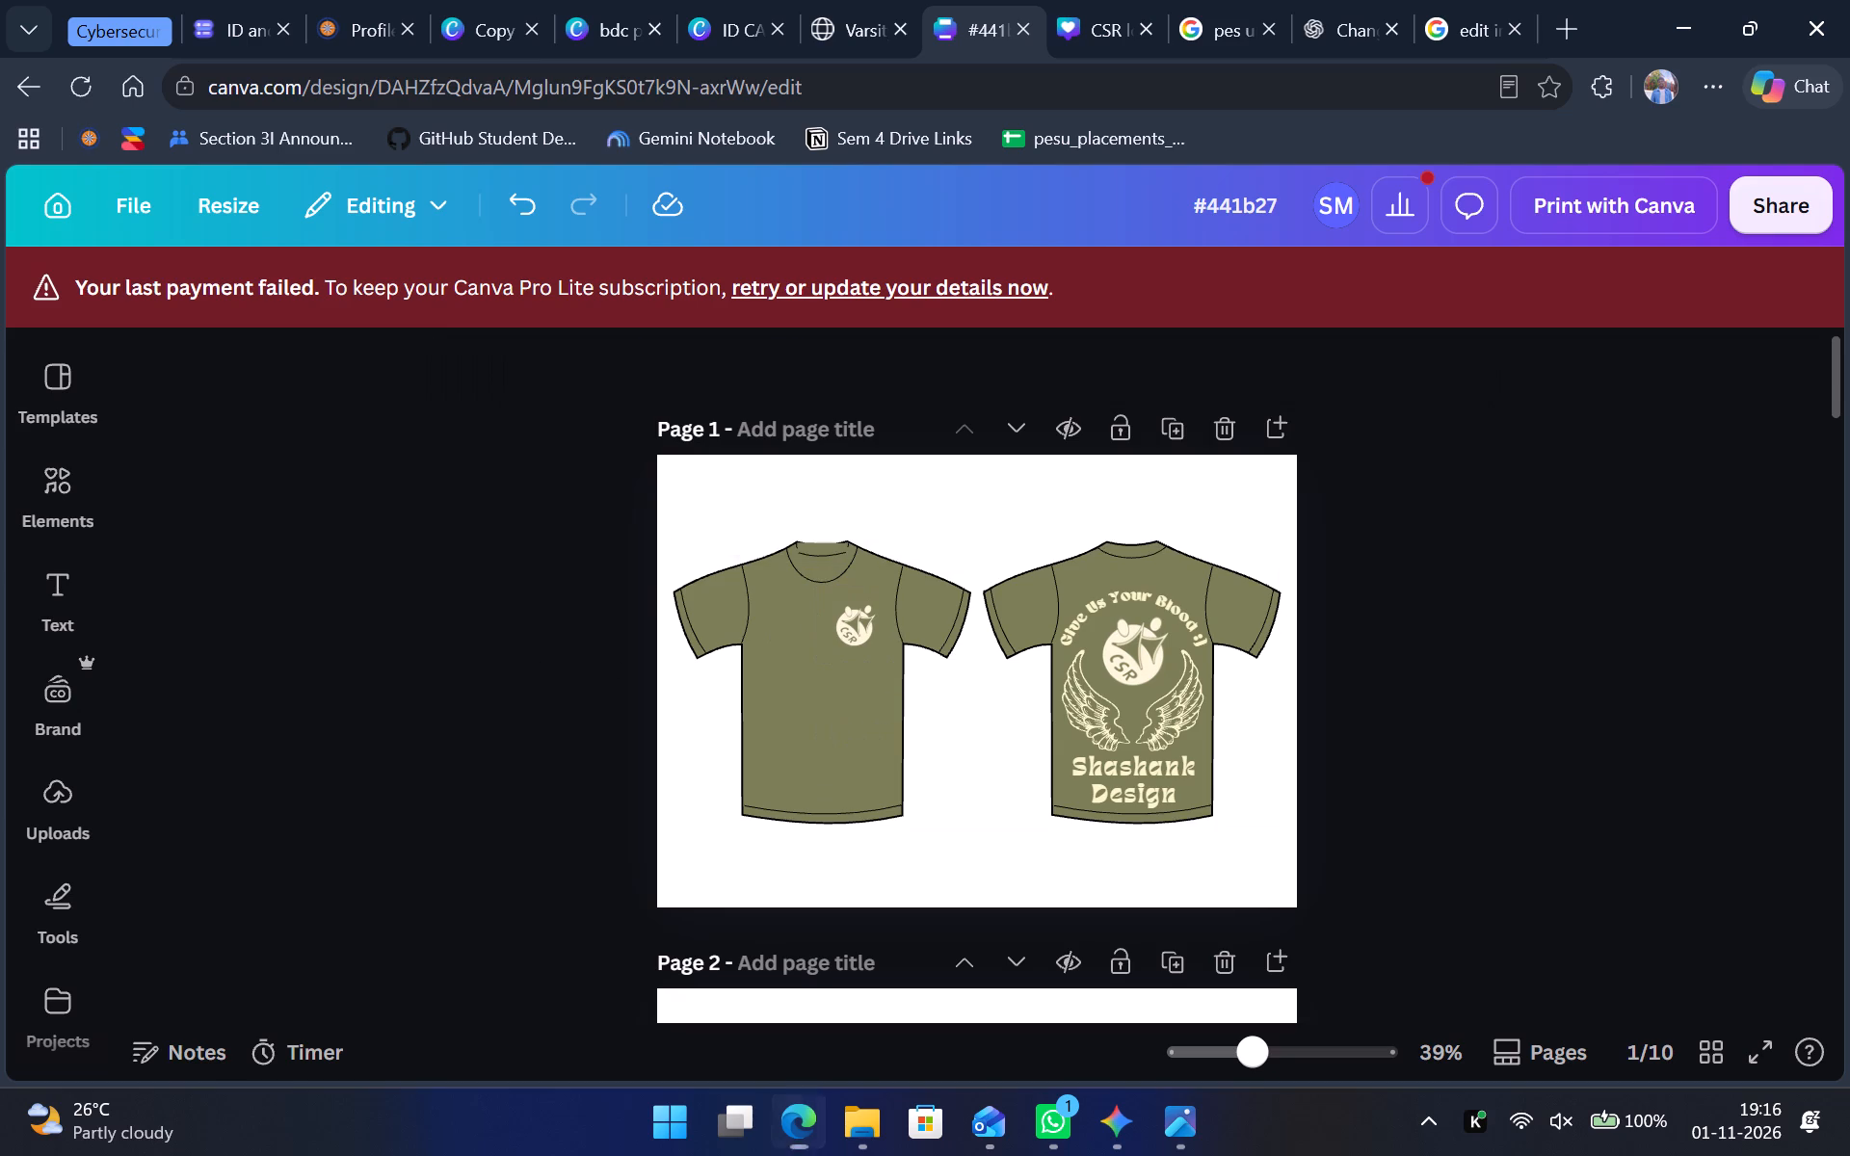
left_click_drag(555, 497, 1447, 890)
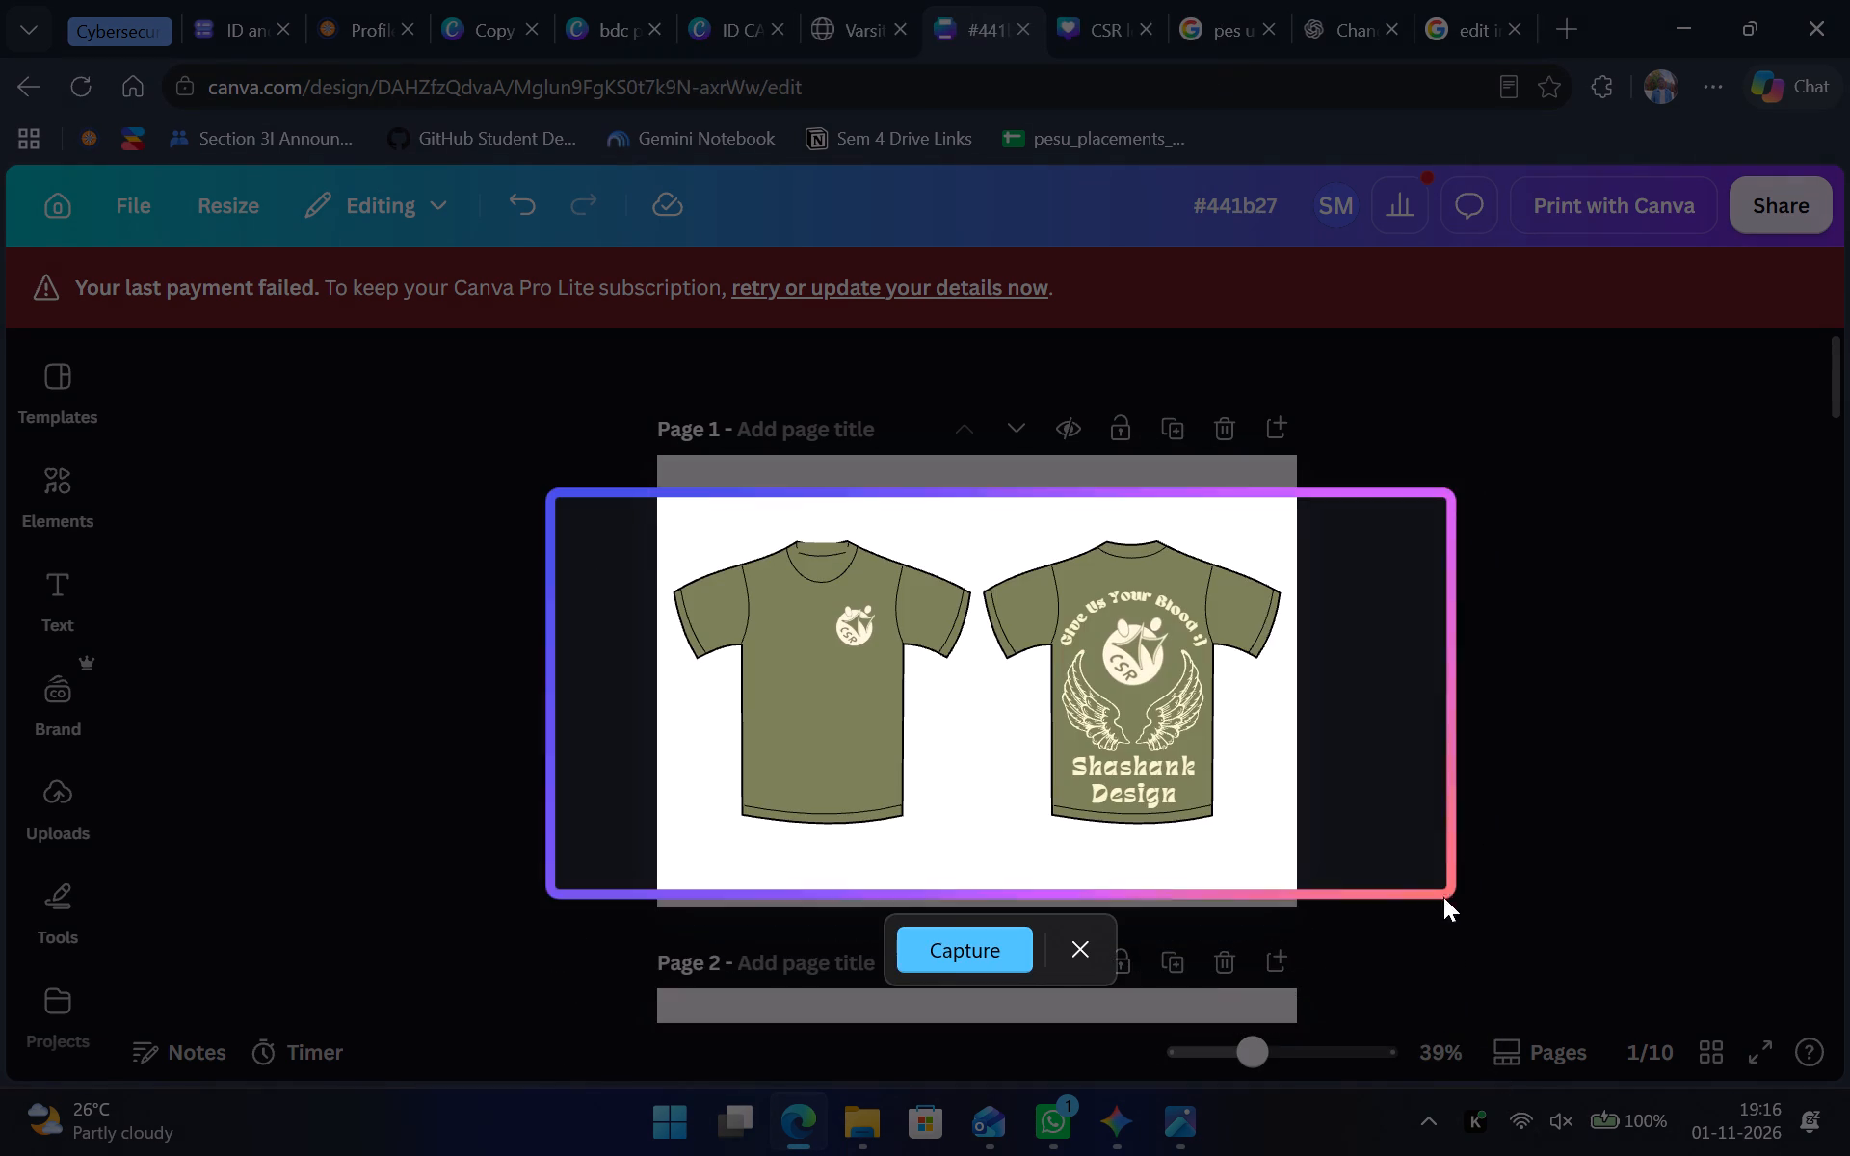
left_click(643, 979)
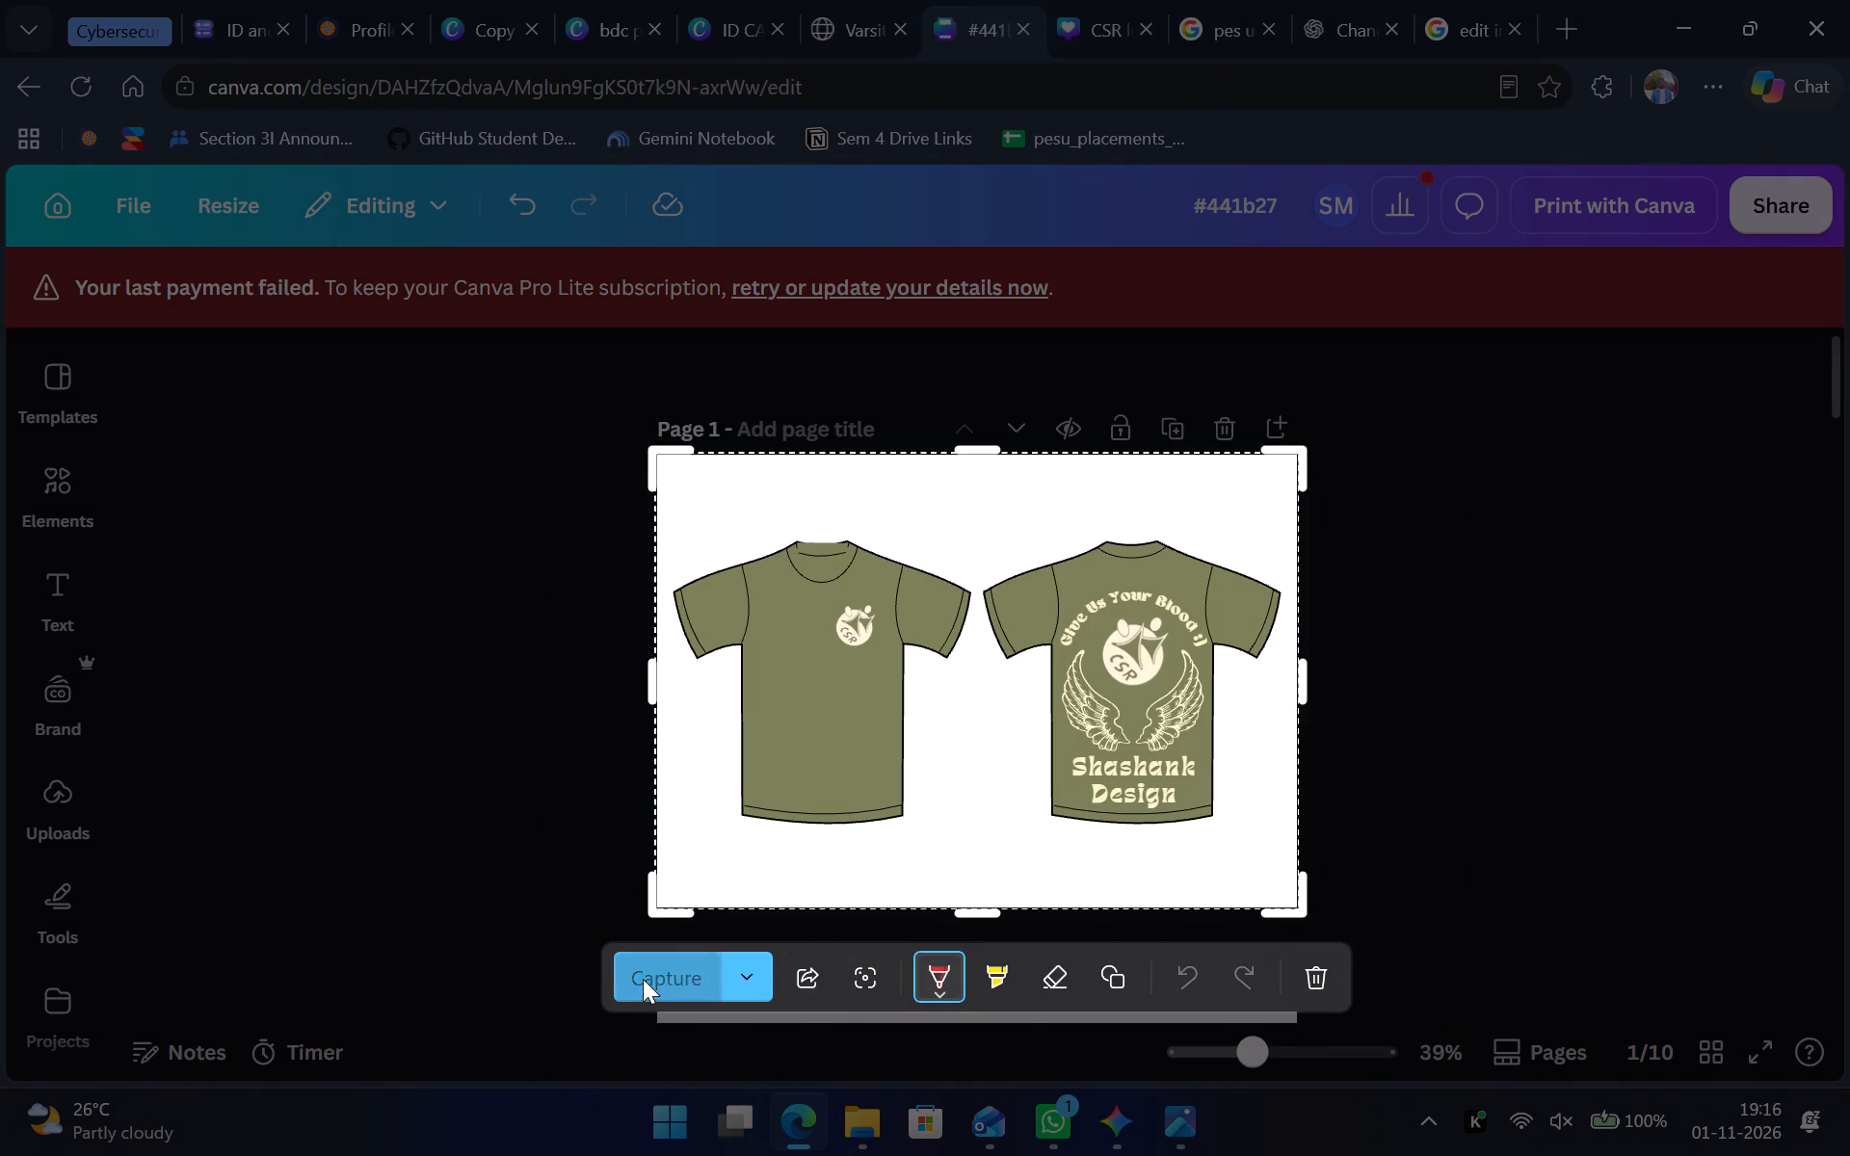